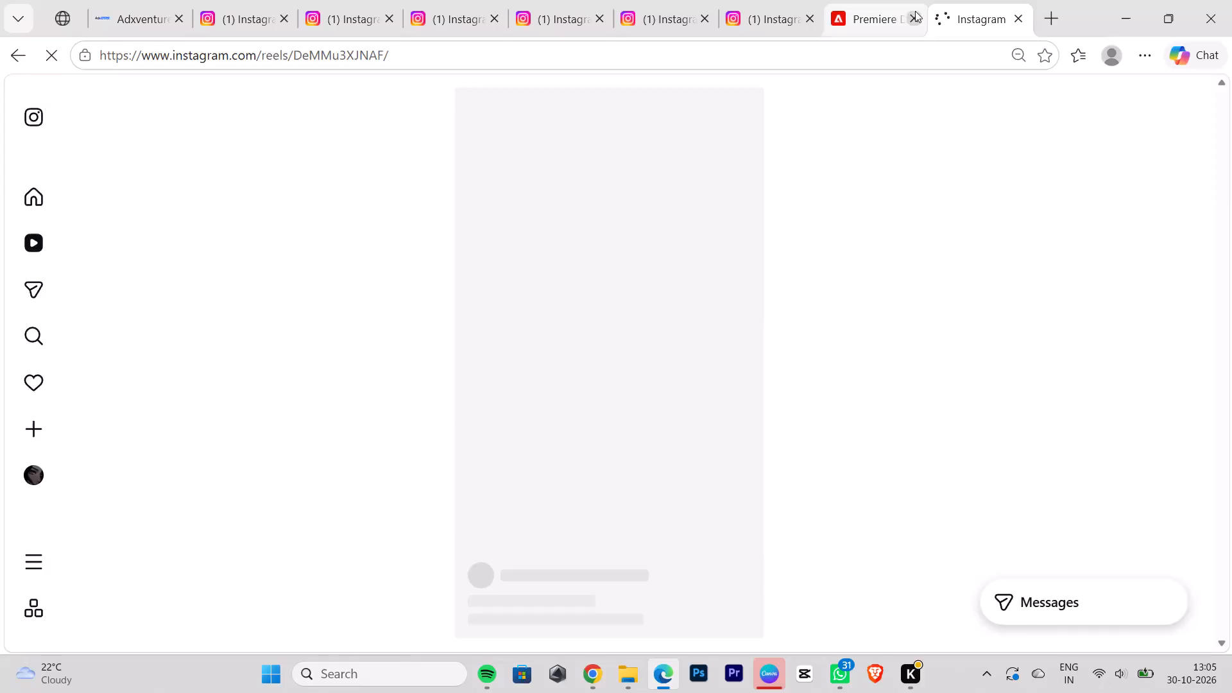
Close the Premiere browser tab.
left_click(915, 11)
left_click(916, 26)
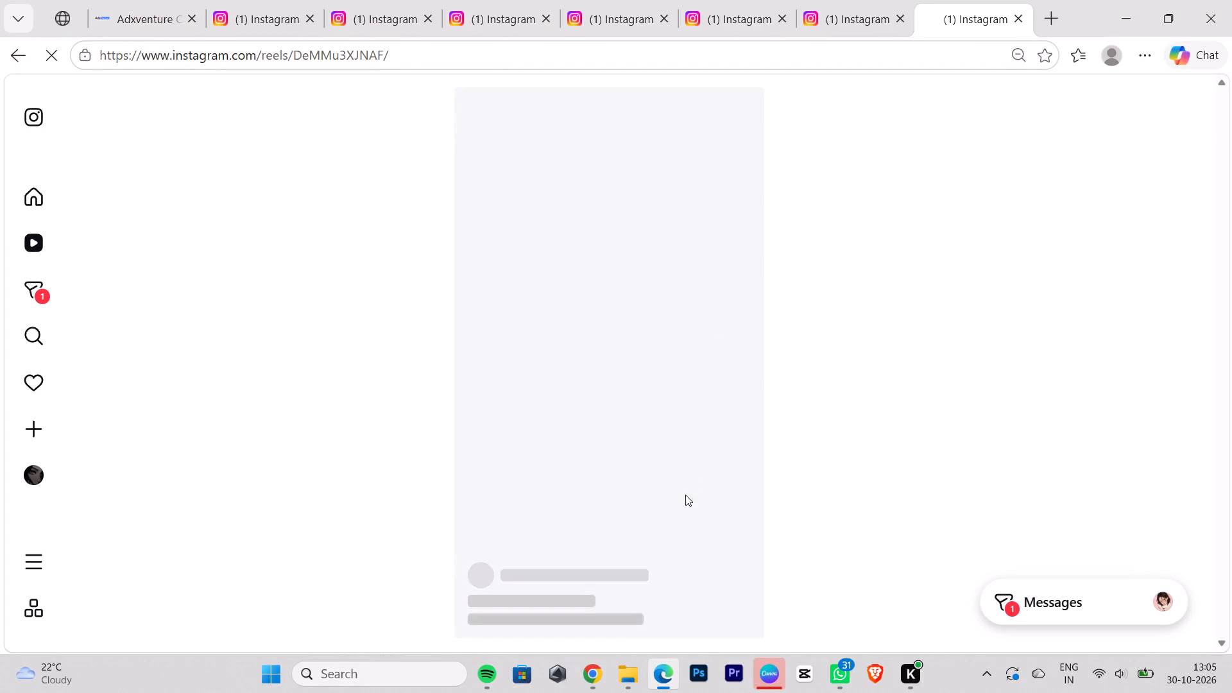
Unmute the kedarnathofficial.in reel and watch it play with sound.
left_click(749, 606)
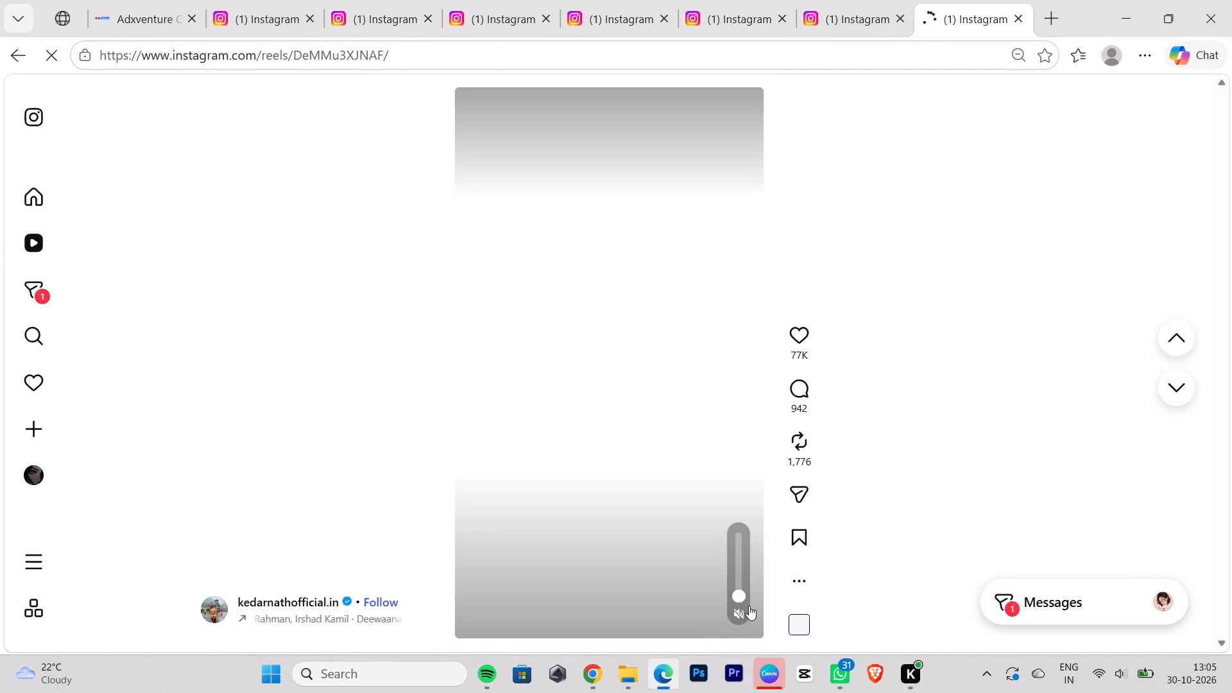
left_click(741, 620)
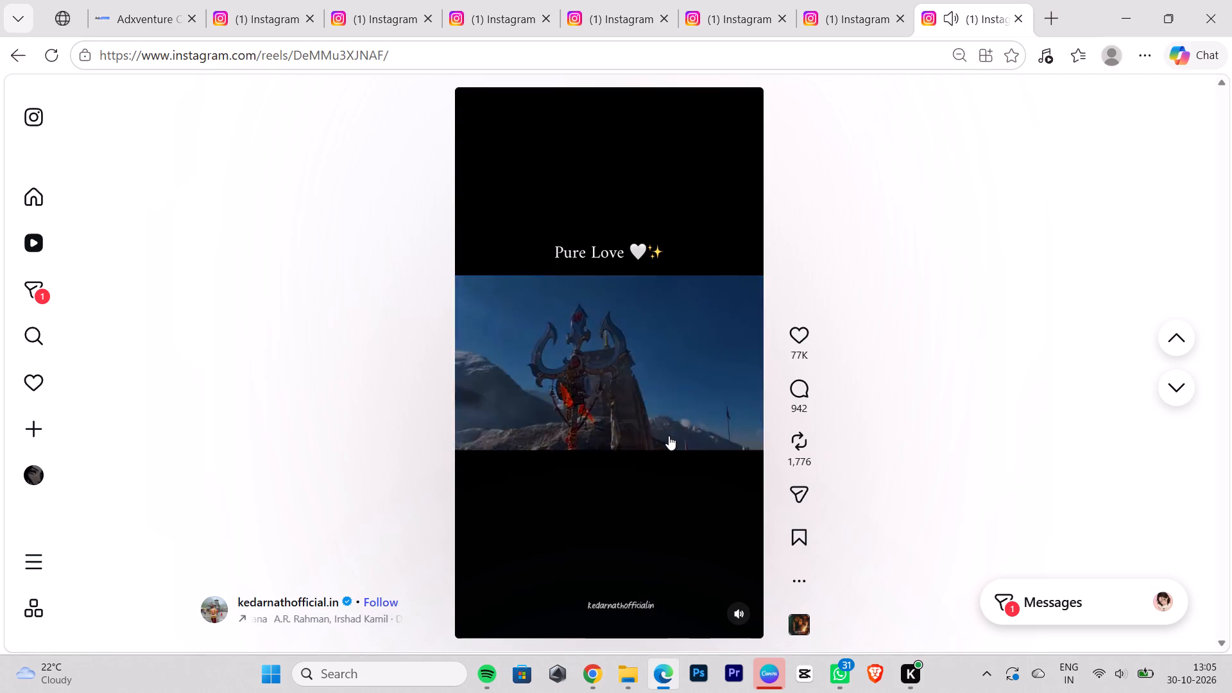
Copy the kedarnathofficial.in reel's link from its share options, close the sharing window and pause the reel.
left_click(805, 483)
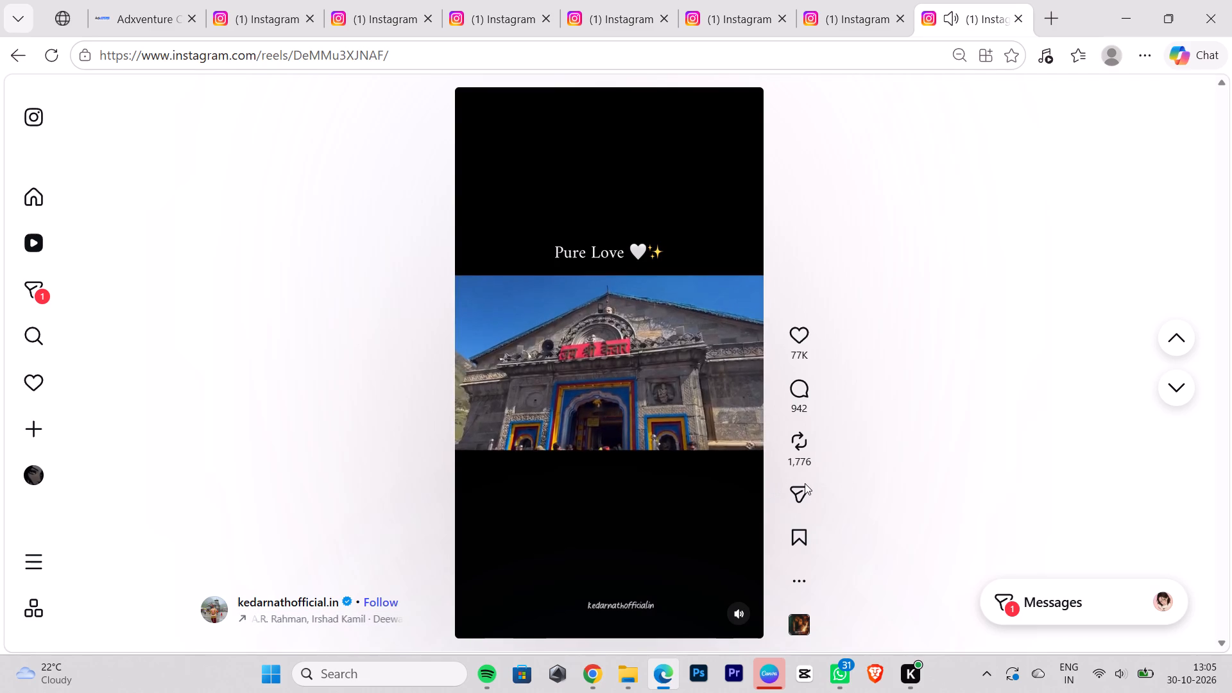
left_click(813, 492)
left_click(801, 482)
left_click(800, 496)
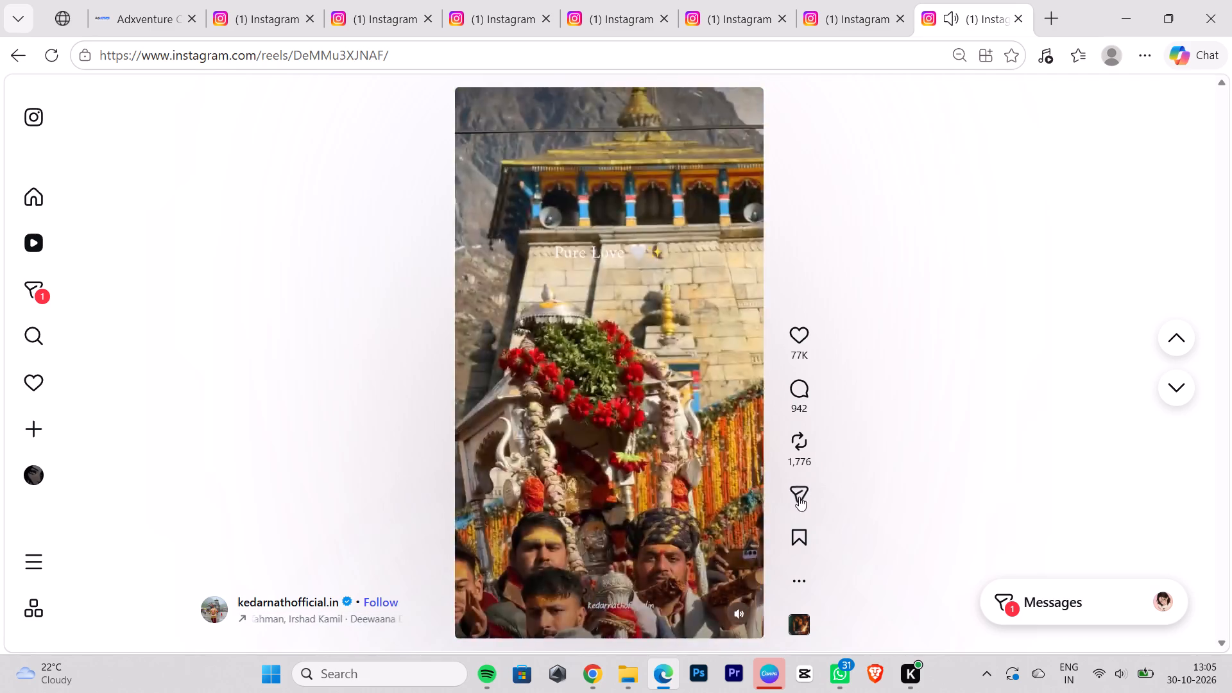
left_click(422, 483)
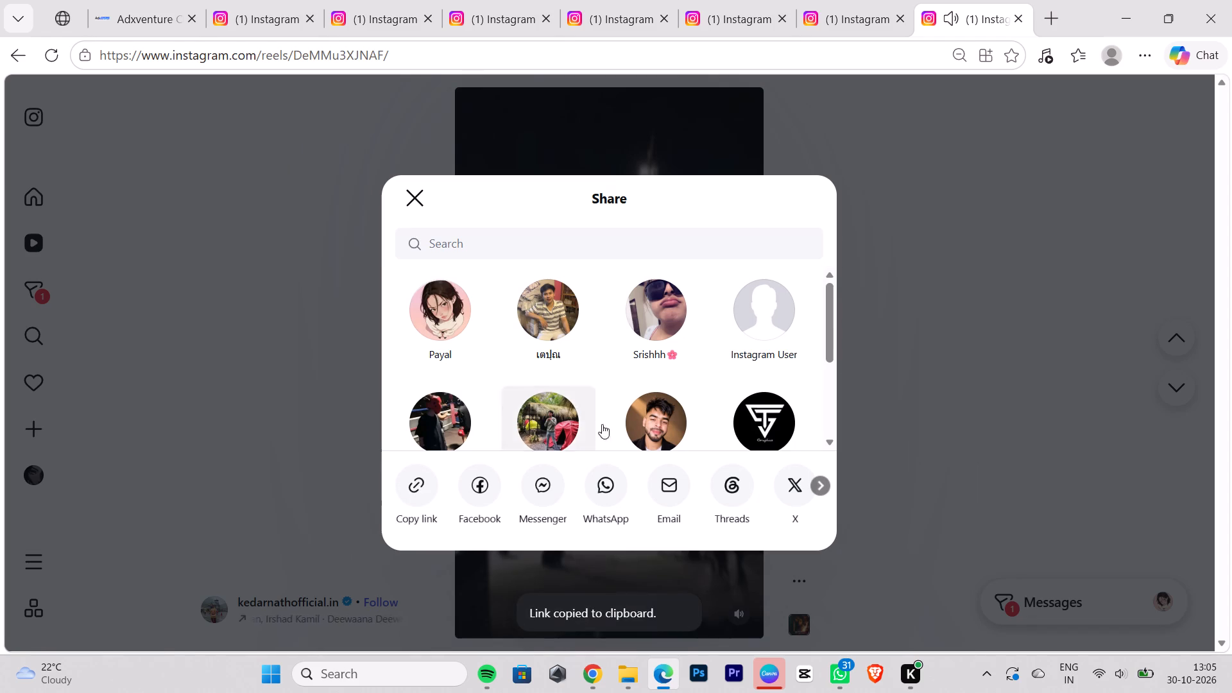
left_click(1014, 251)
left_click(554, 540)
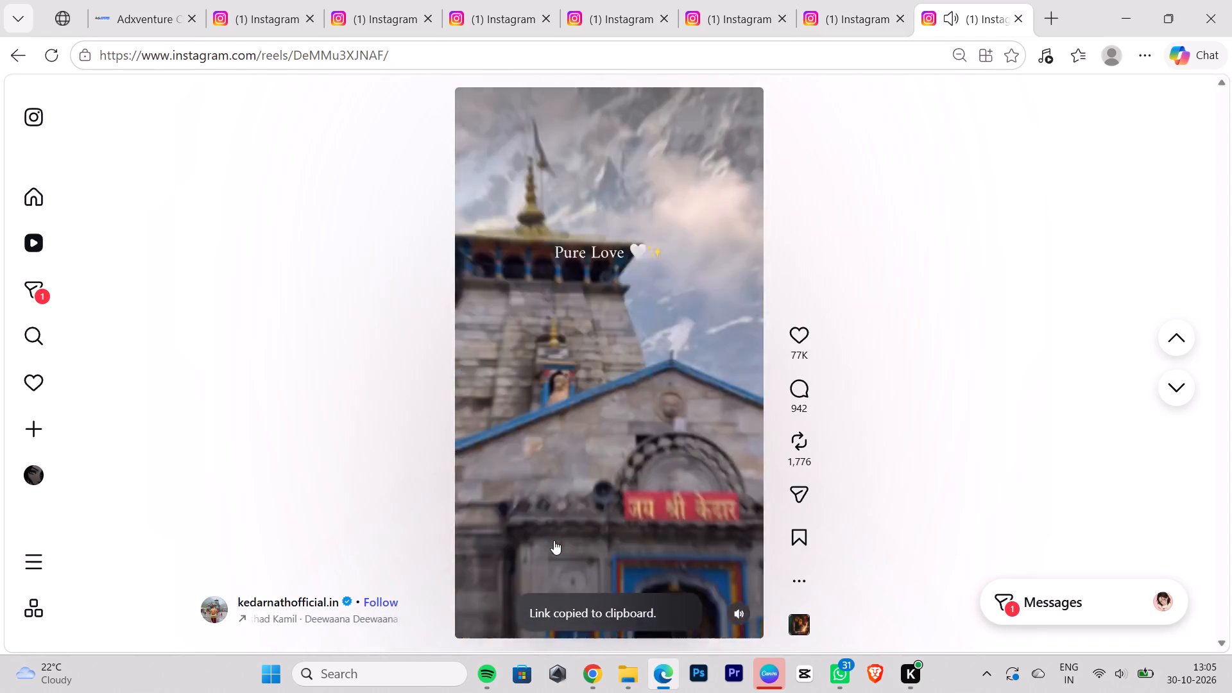
Switch to Chrome and download the reel's video by submitting its copied link to the FastDl Instagram Downloader.
left_click(586, 666)
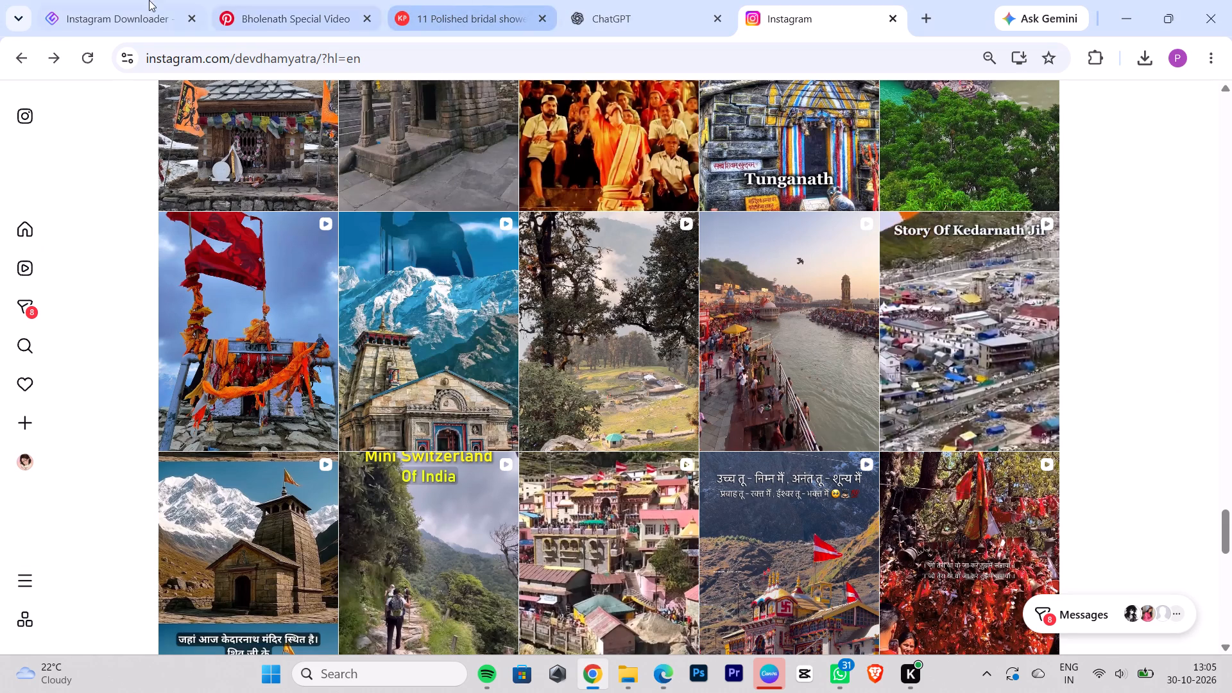
left_click(127, 16)
left_click(381, 357)
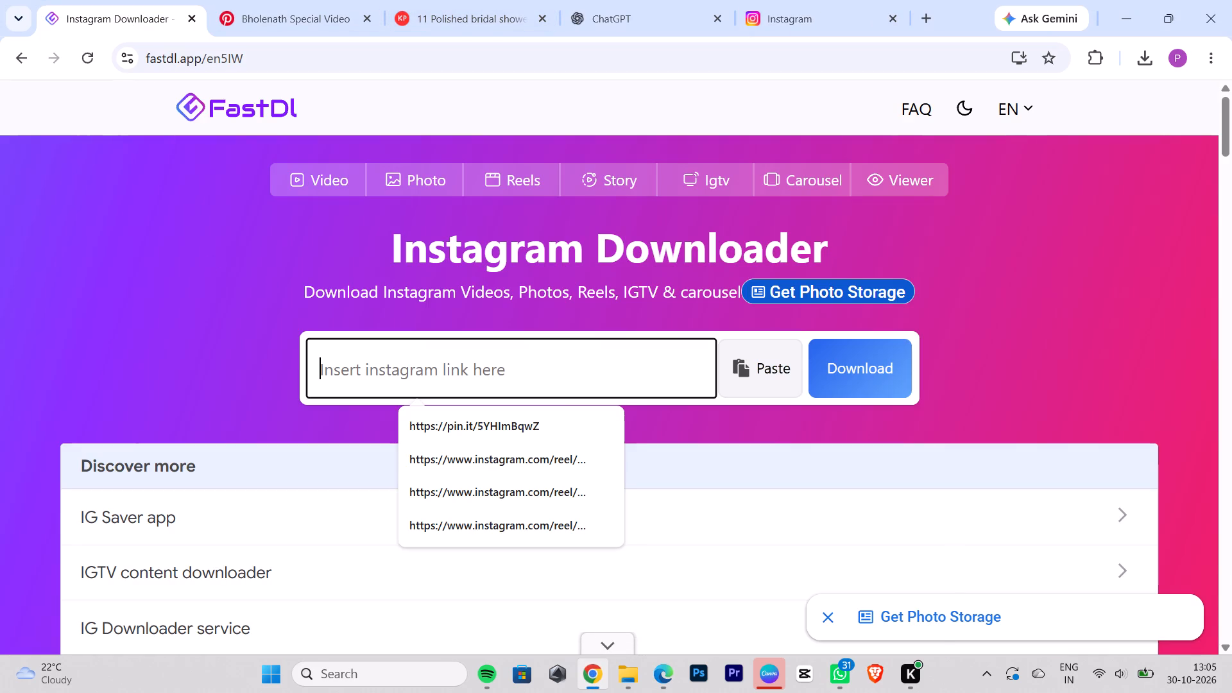
key("ctrl+v")
key("Return")
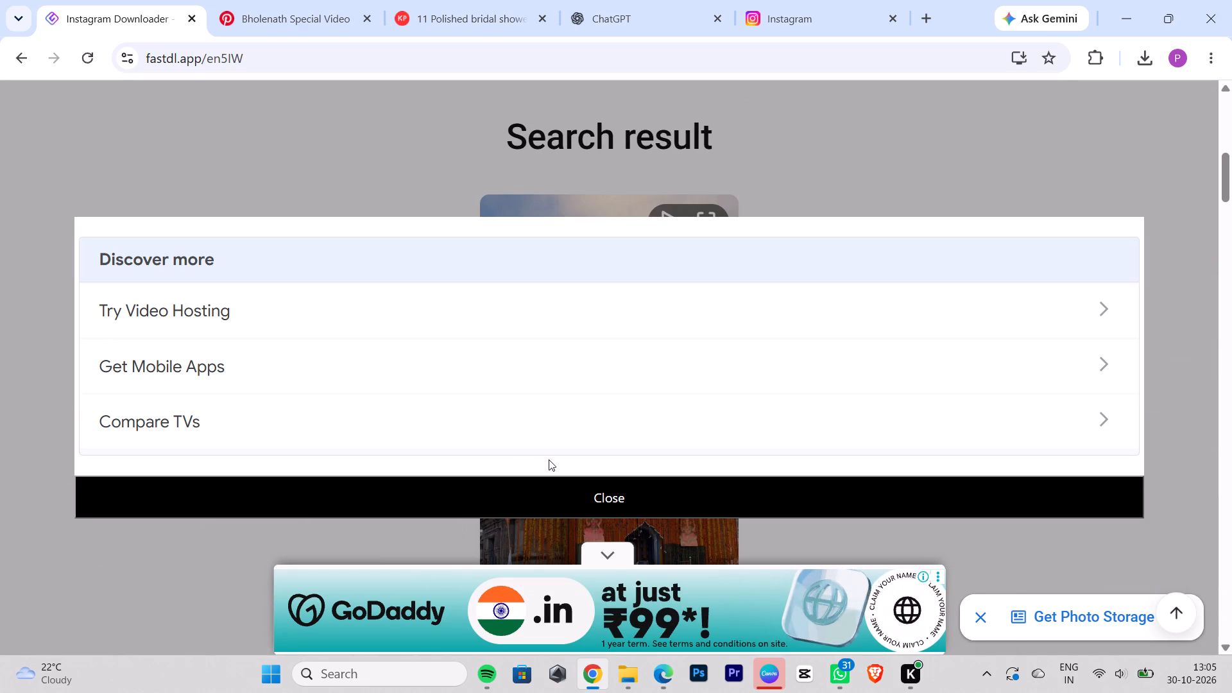
left_click(608, 496)
scroll(854, 393, "down", 2)
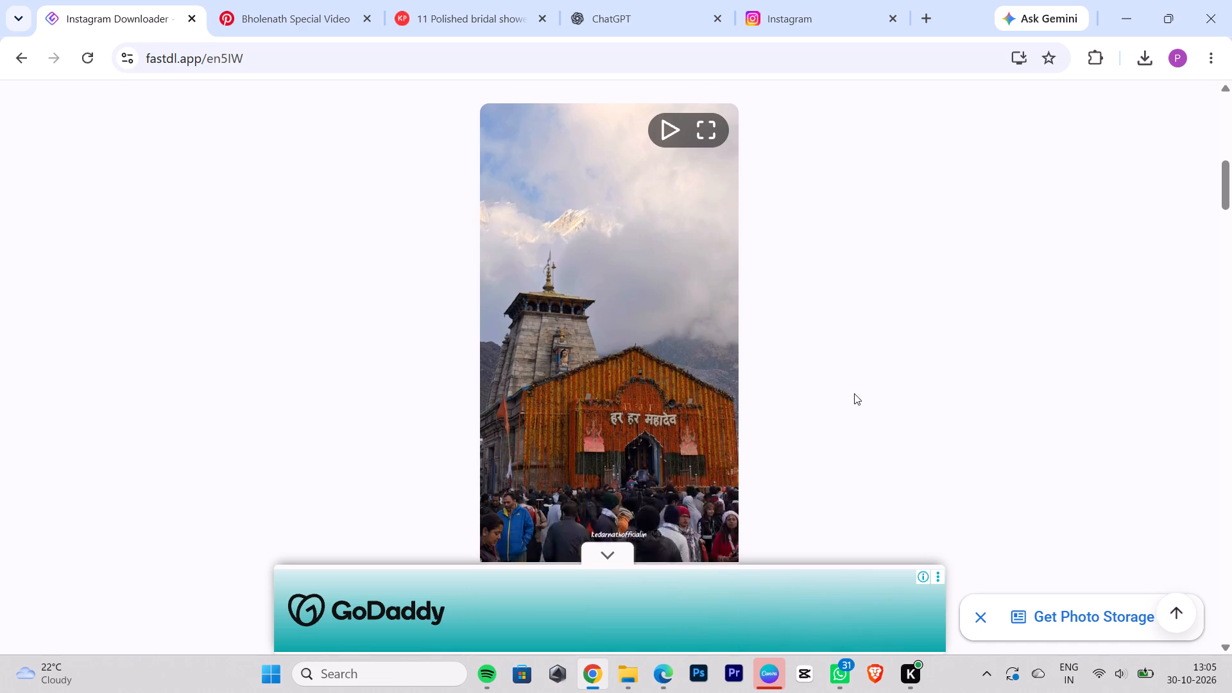
left_click(616, 495)
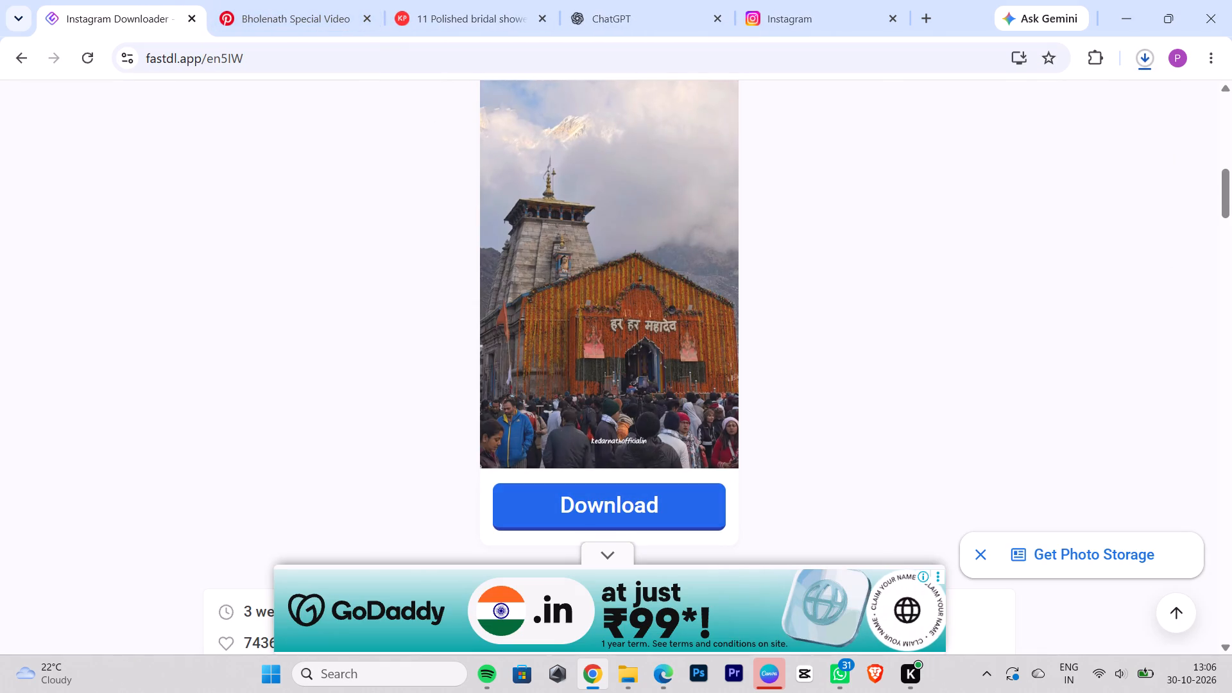
left_click_drag(902, 335, 898, 329)
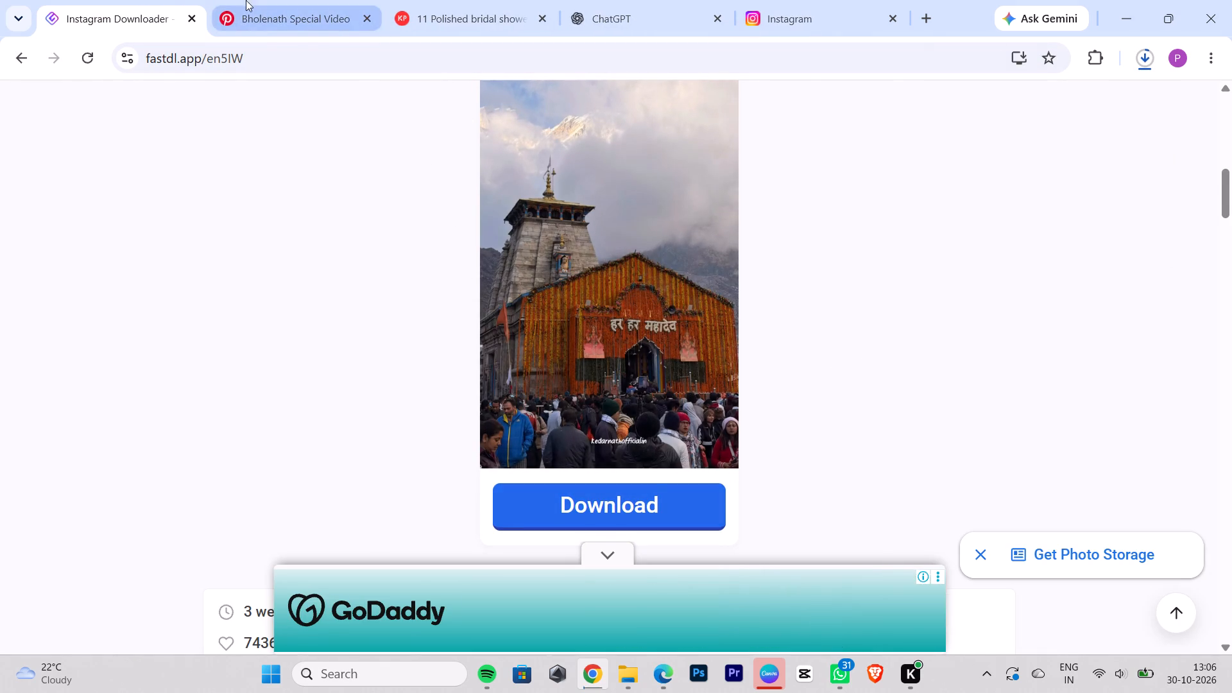
Go to the open Pinterest page and start a new search there.
left_click(236, 0)
left_click(495, 111)
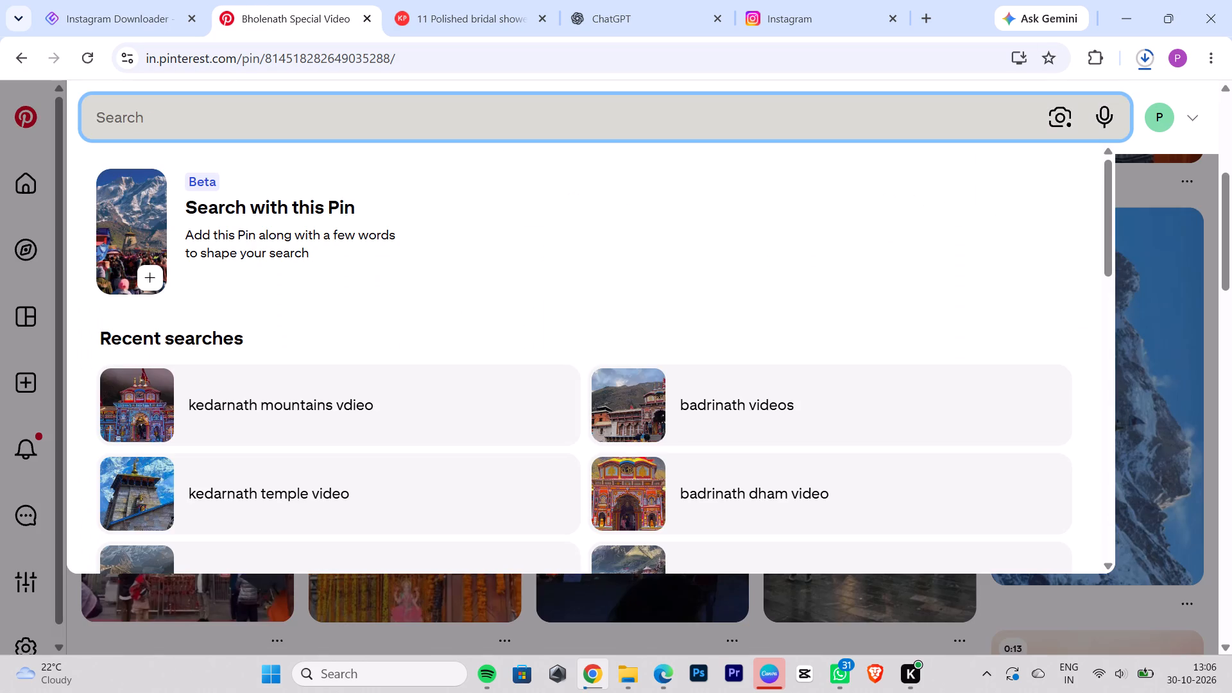
Search Pinterest for "kedarnath related videos".
type("kedarnath related videos")
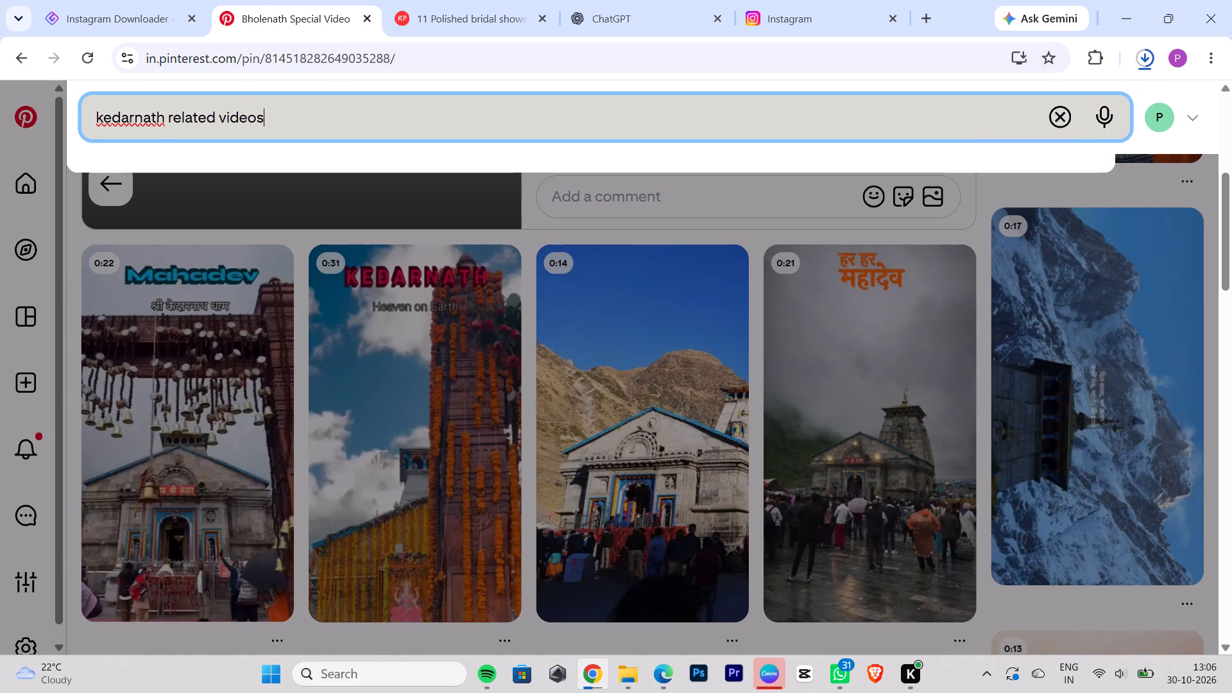
key("space")
key("Return")
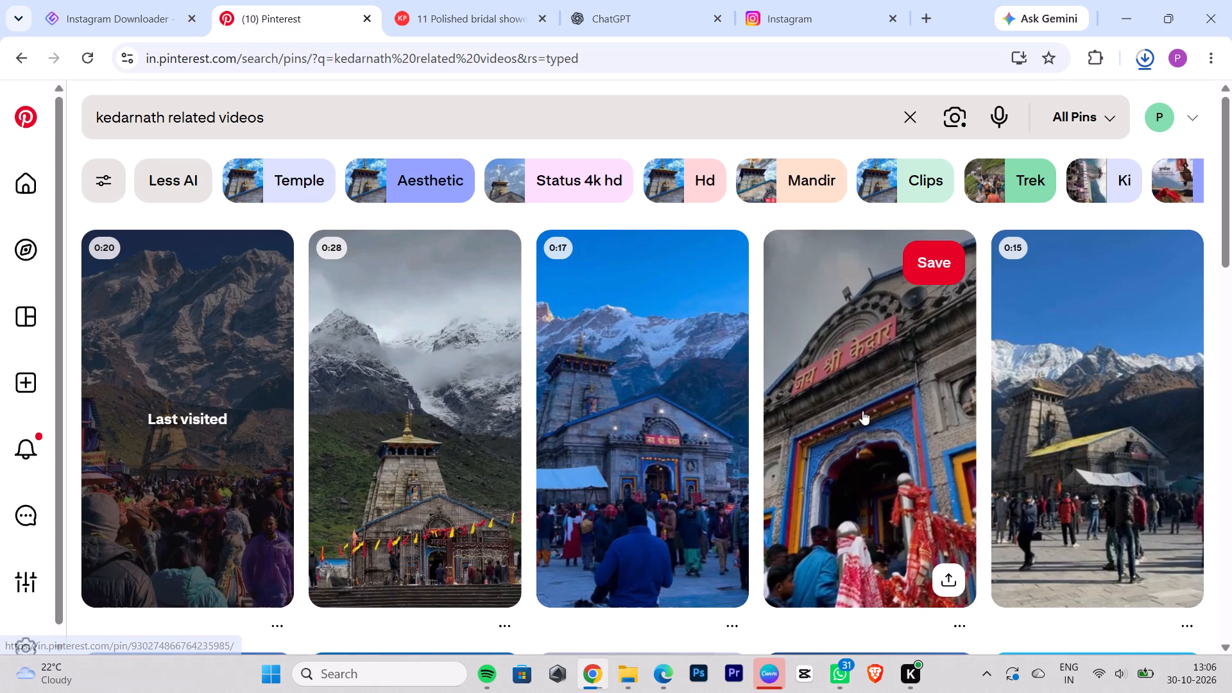
Find the snowy night Kedarnath Temple video among the search results, open its pin and copy the pin link.
scroll(862, 411, "down", 4)
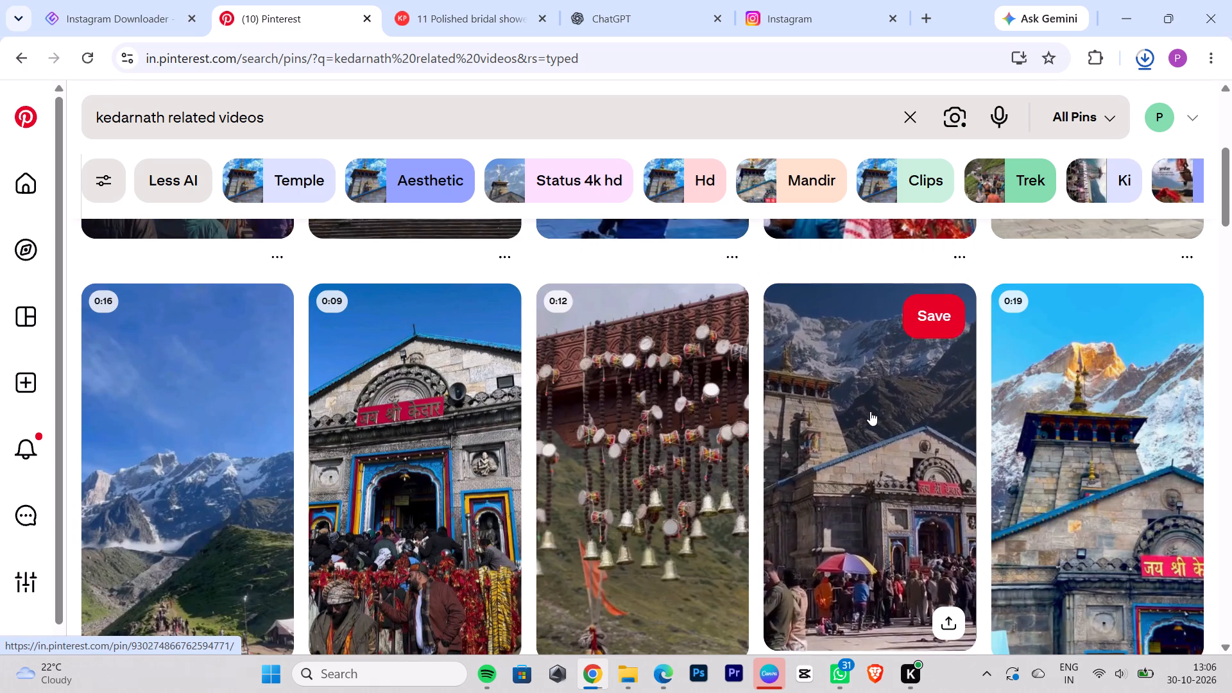
scroll(683, 473, "down", 2)
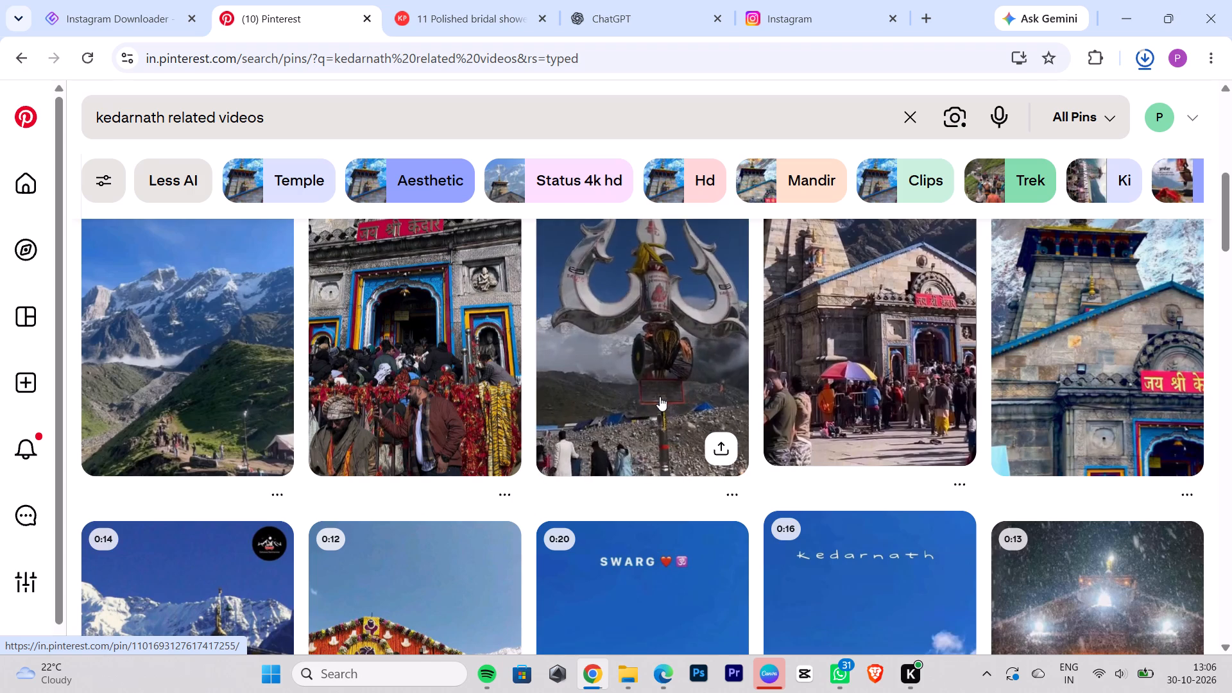
scroll(864, 374, "down", 4)
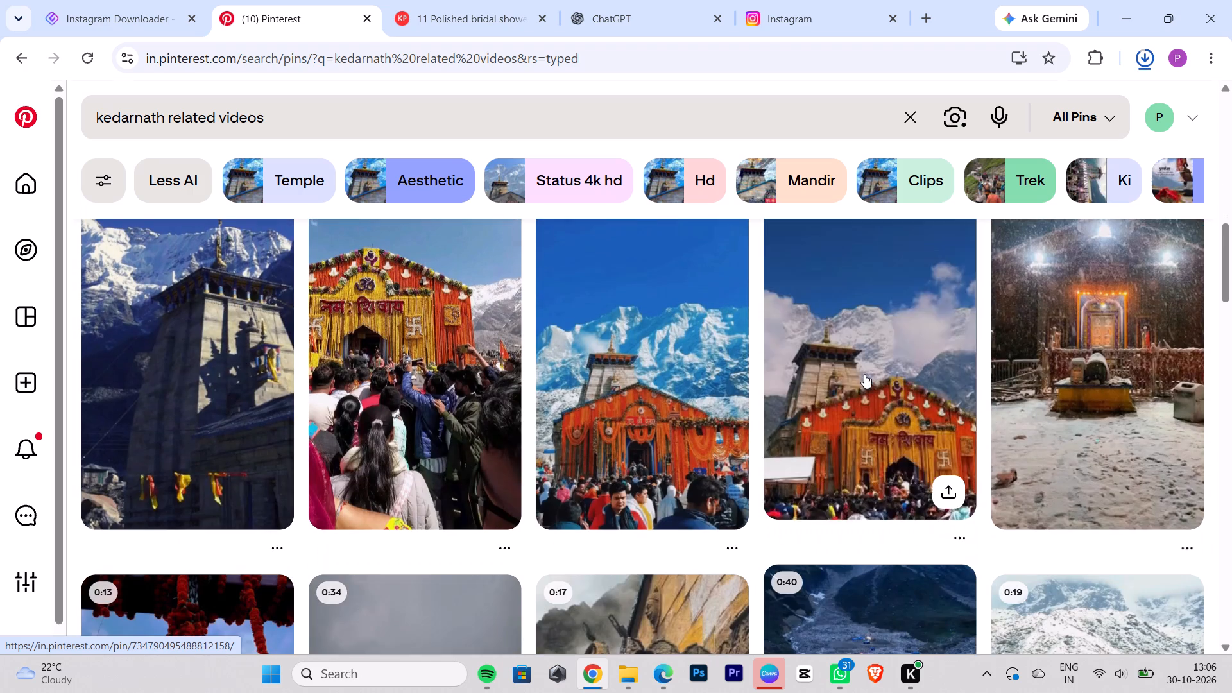
left_click(1057, 332)
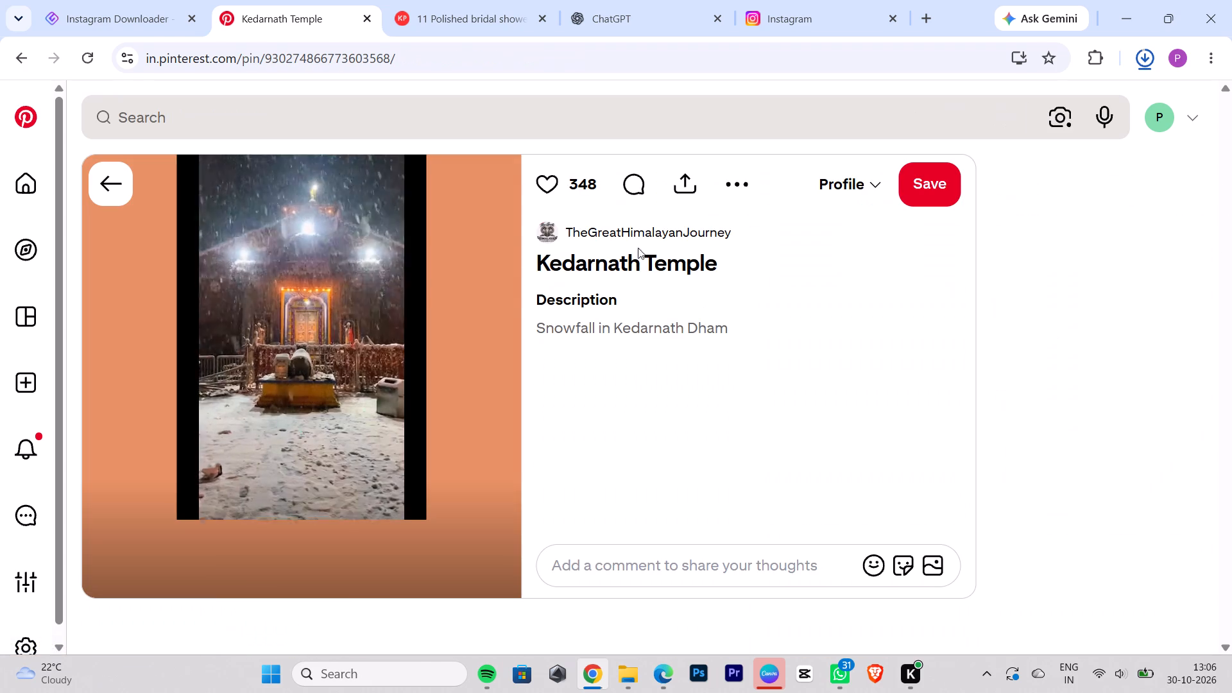
left_click(683, 192)
triple_click(553, 286)
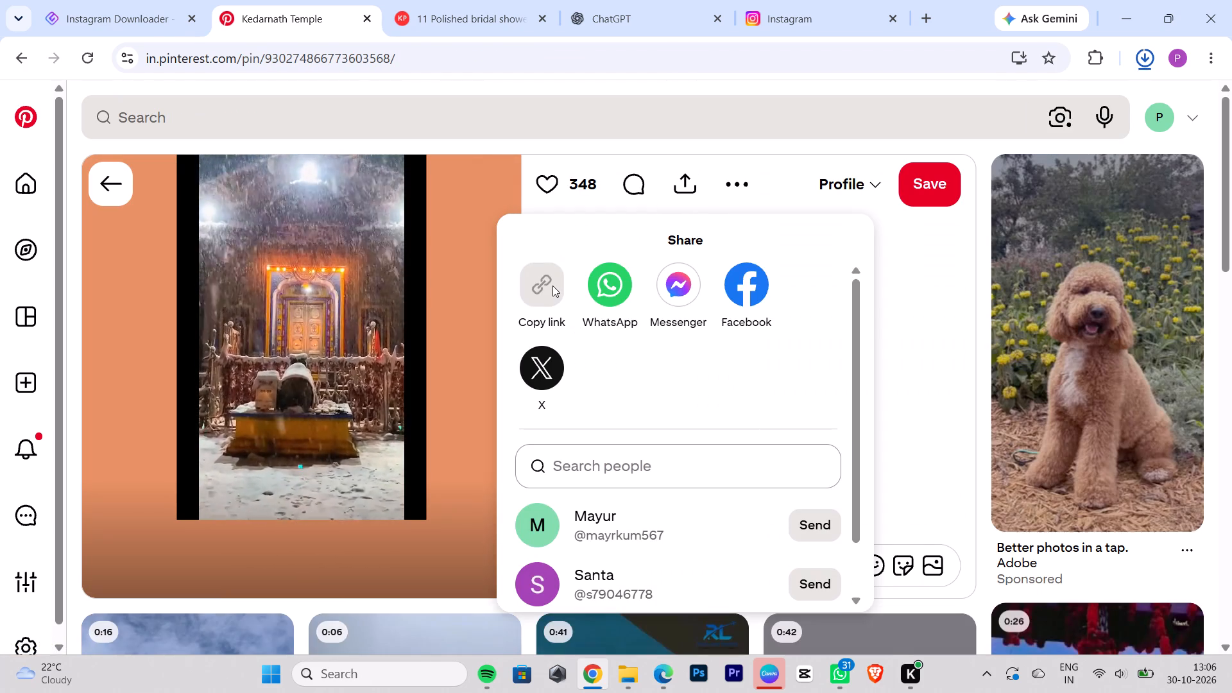
left_click(927, 339)
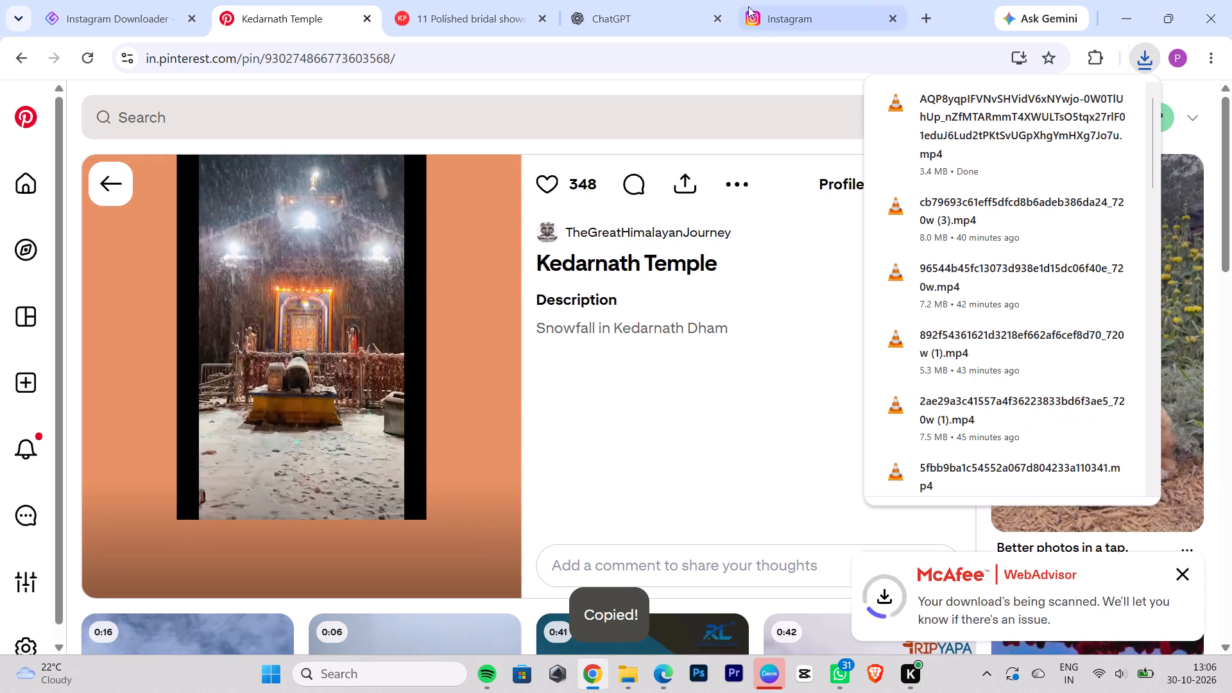
Switch to Spotify, resume playback and skip to the next track, returning to the browser.
left_click(1095, 690)
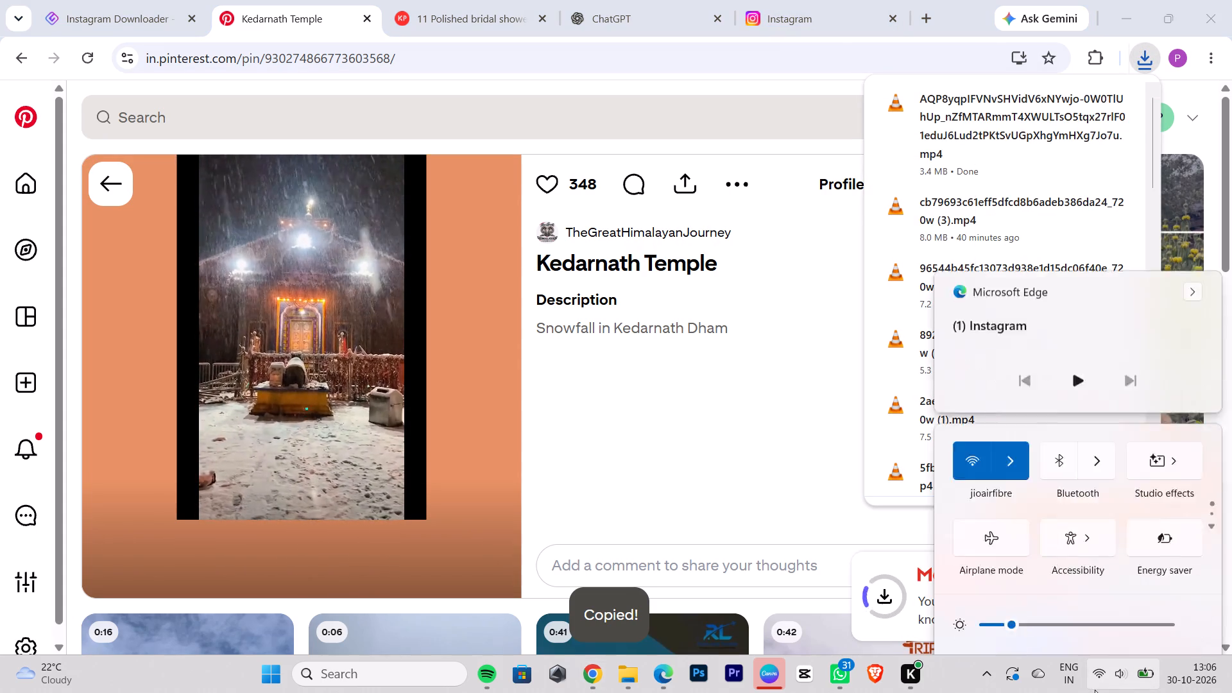
left_click(475, 684)
left_click(441, 533)
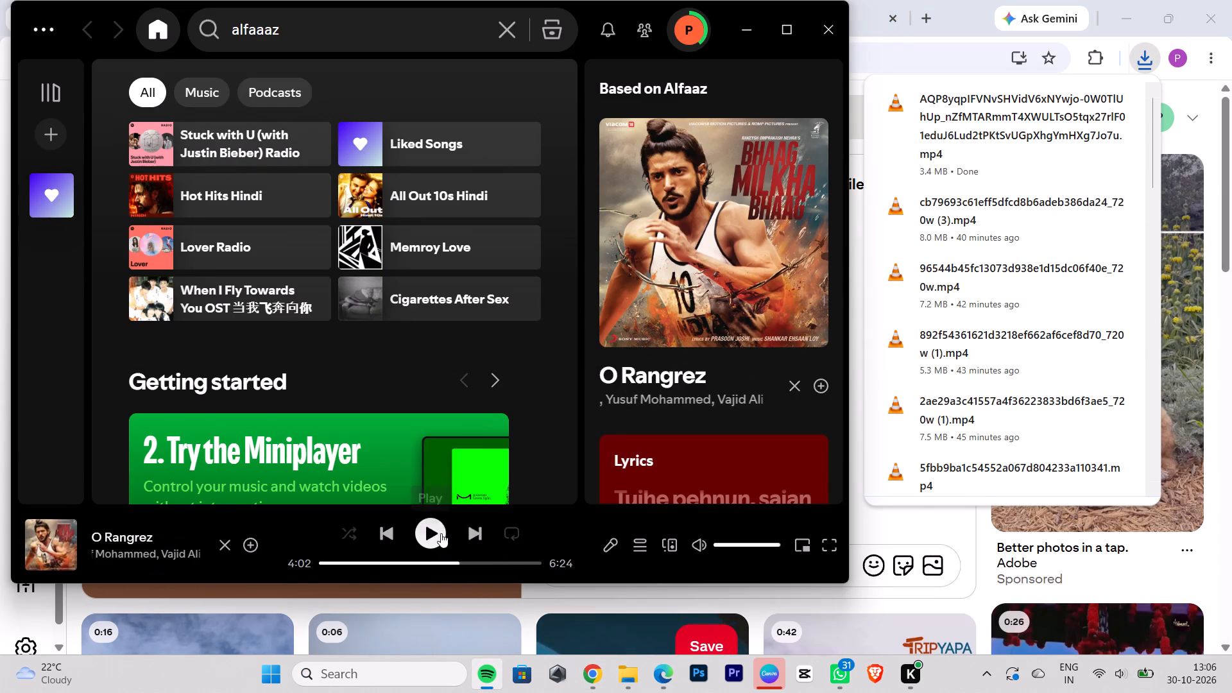
left_click(477, 538)
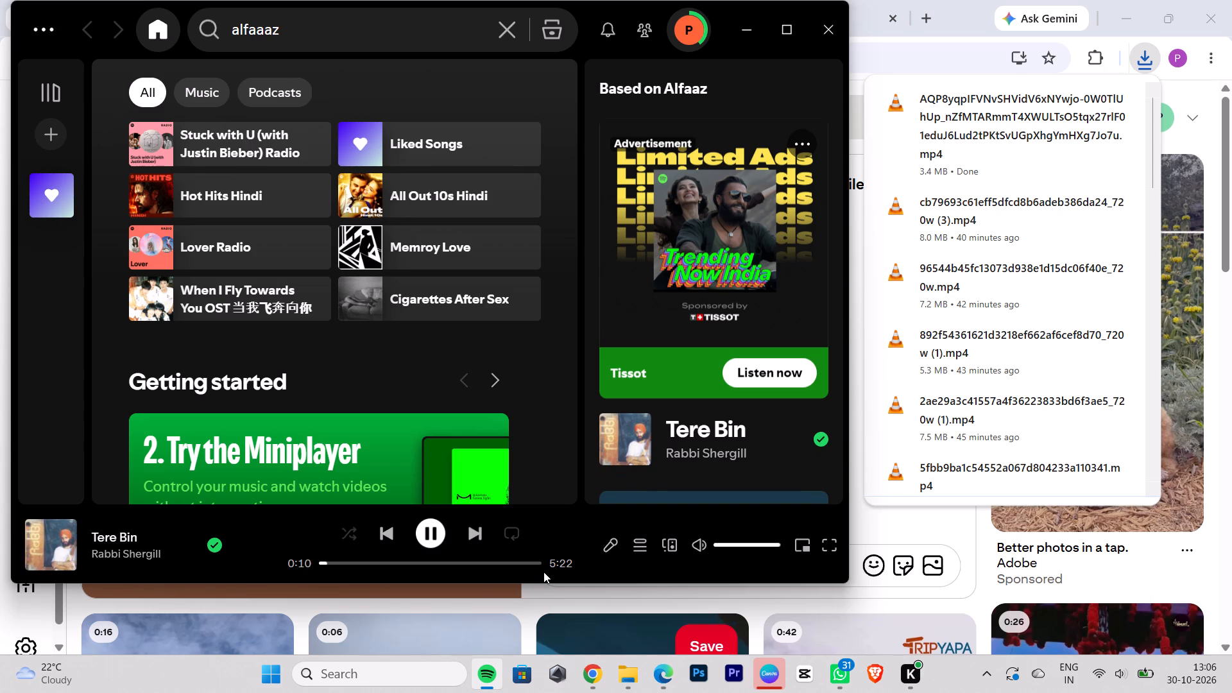
left_click(916, 524)
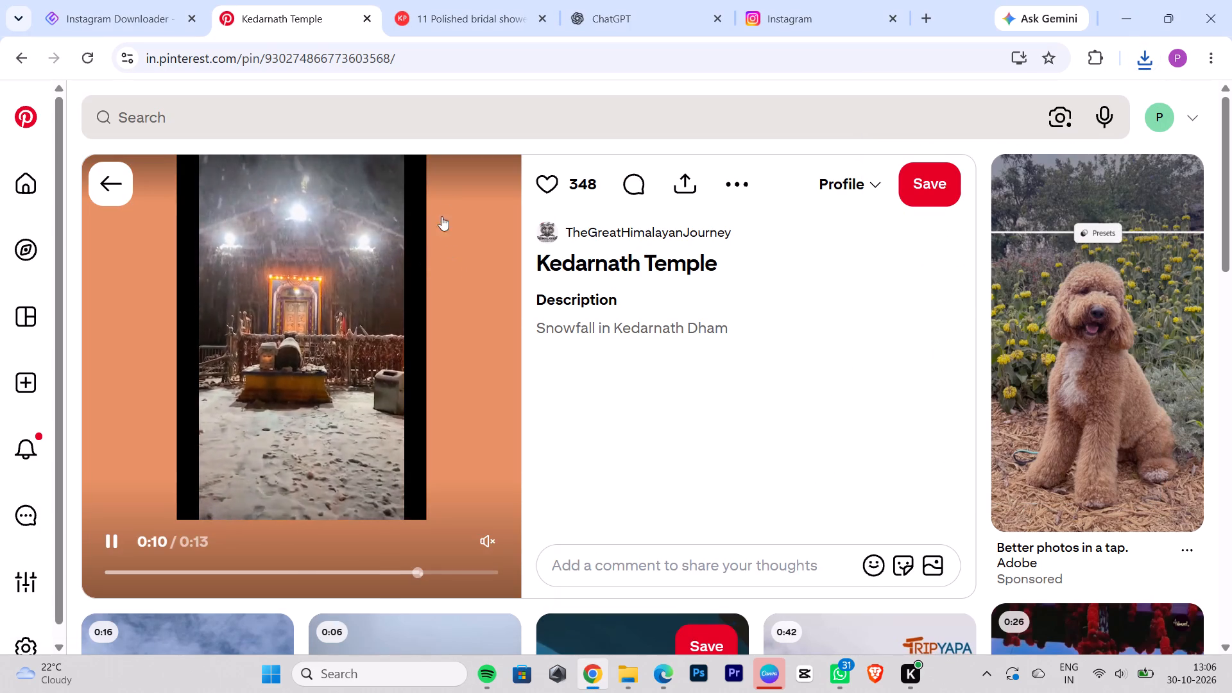
Copy the Kedarnath Temple pin's link again and go back to KlickPin's Pinterest Video Downloader entry page.
left_click(666, 171)
double_click(540, 276)
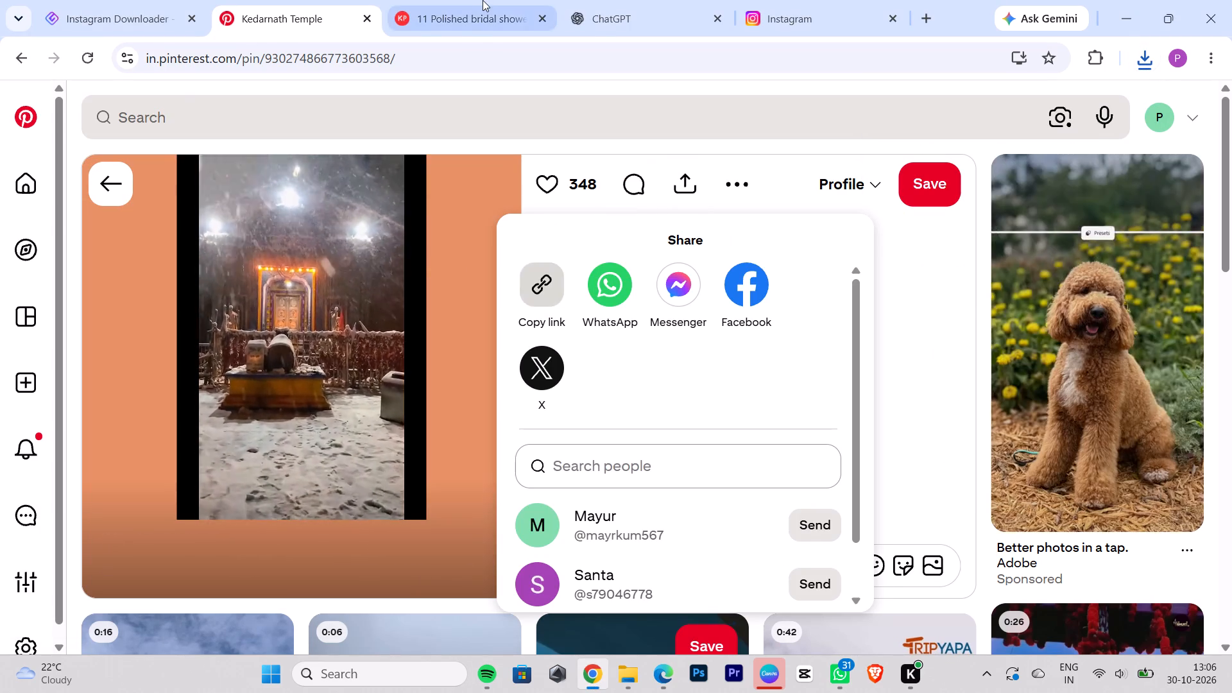
left_click(482, 0)
left_click(15, 73)
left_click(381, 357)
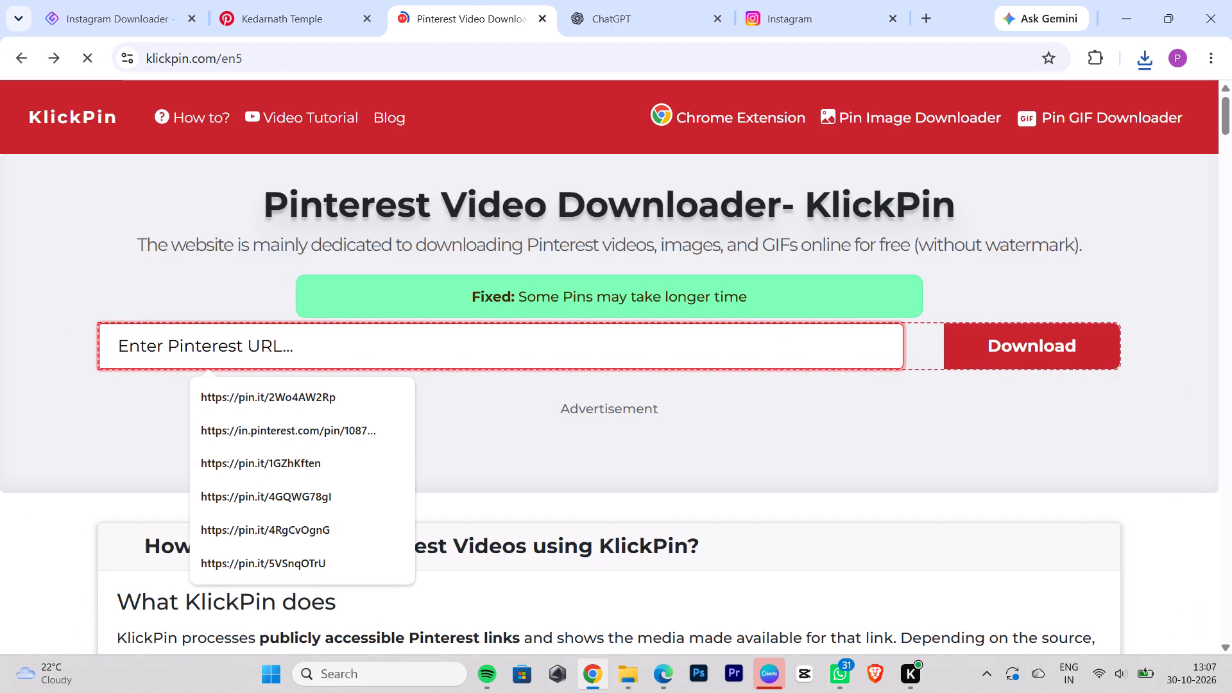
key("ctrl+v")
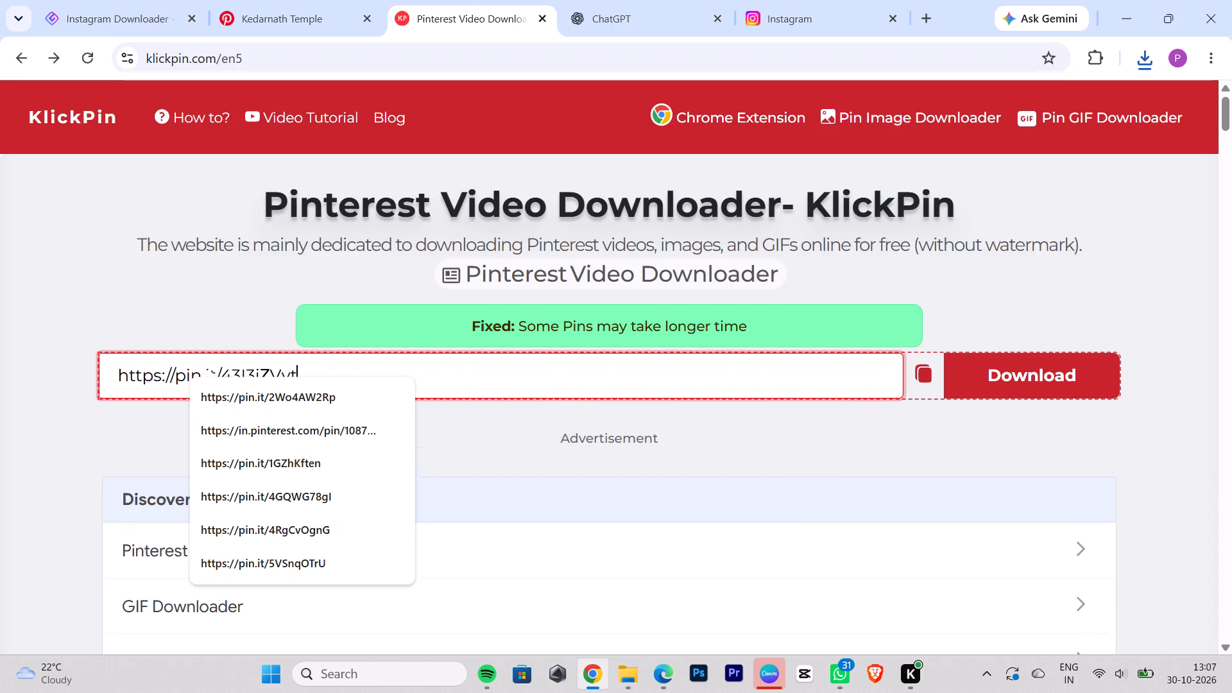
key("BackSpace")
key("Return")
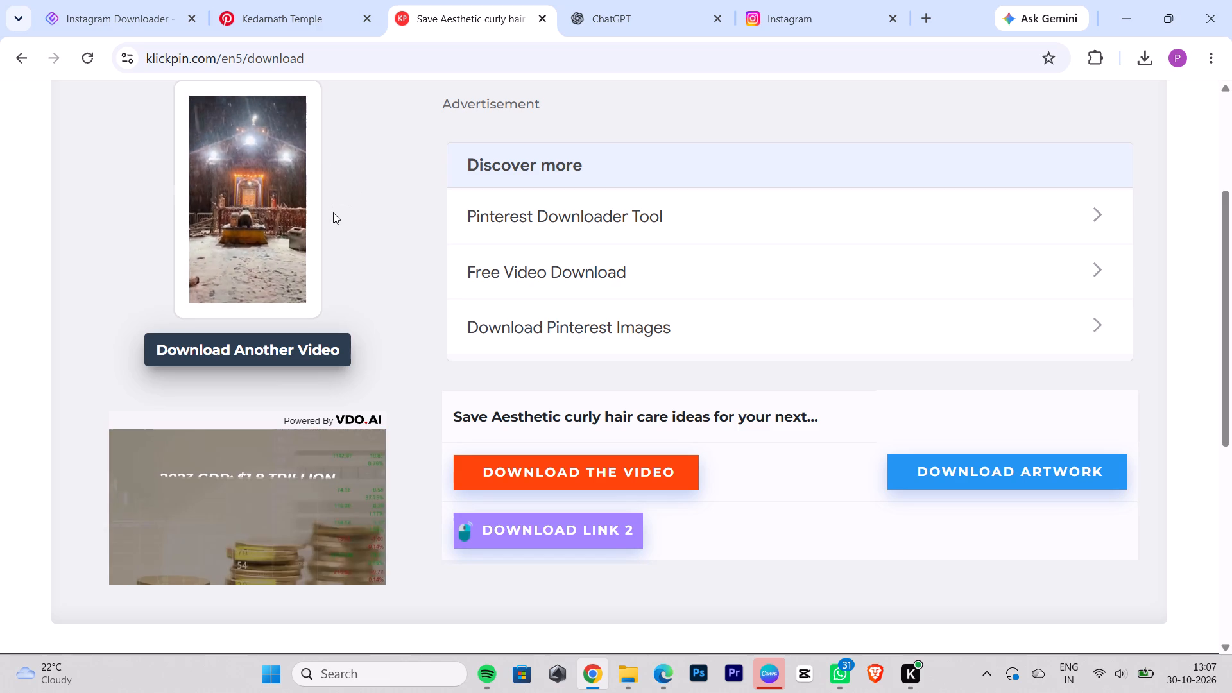
left_click(273, 255)
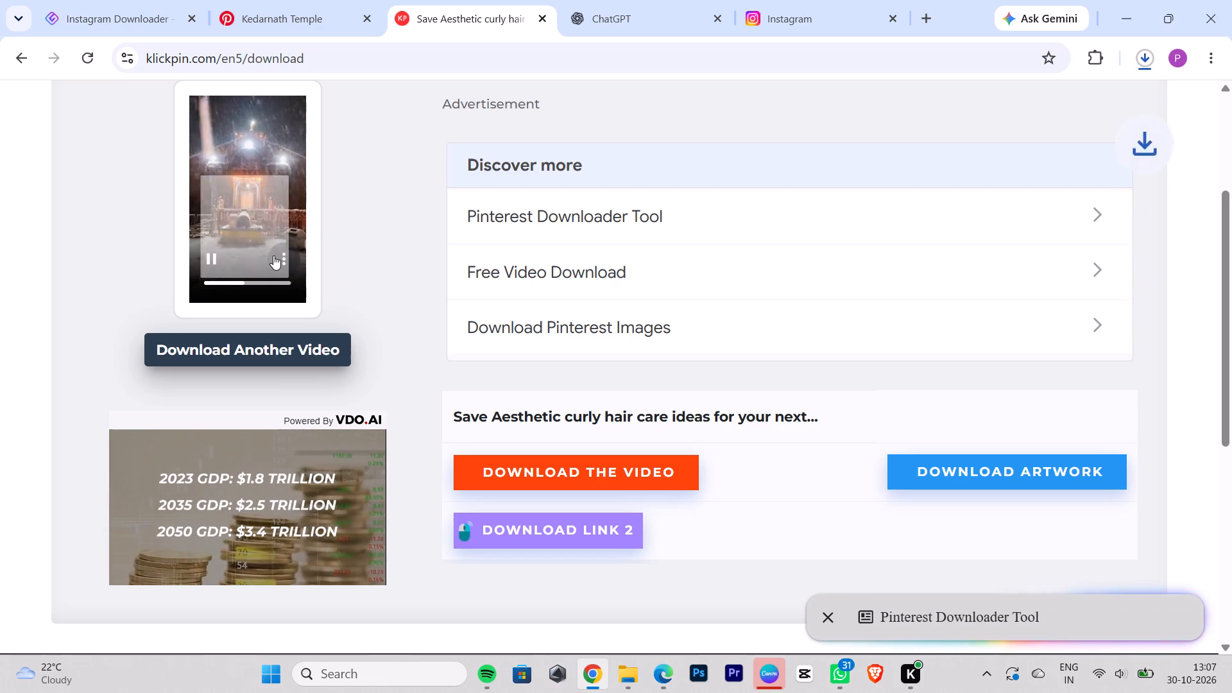
Return to the Kedarnath Temple pin on Pinterest and look through its related pins for another suitable video.
left_click(297, 0)
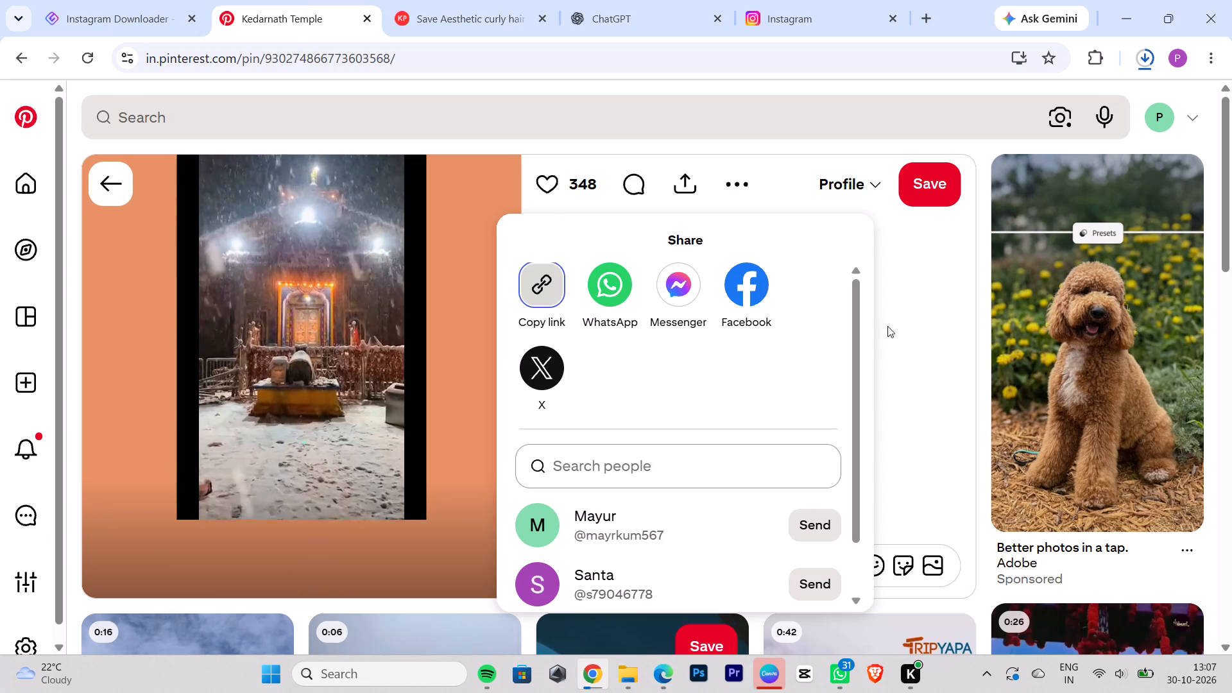
left_click(914, 332)
scroll(916, 330, "down", 3)
left_click(687, 368)
scroll(694, 363, "down", 2)
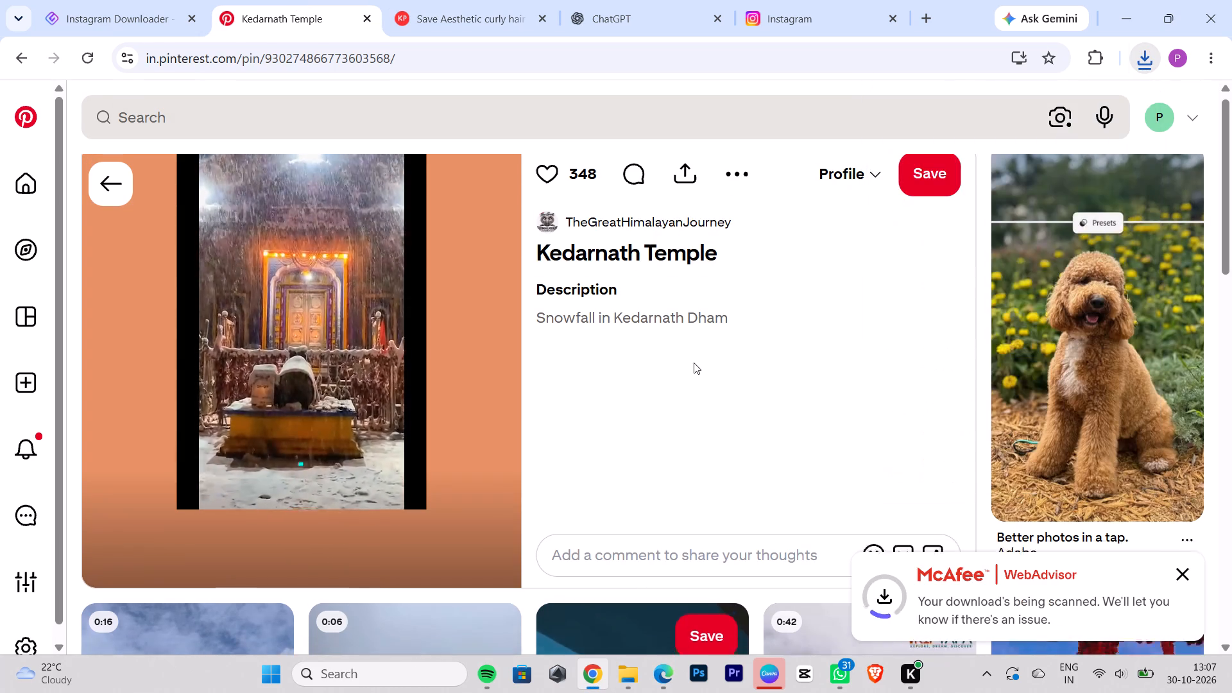
scroll(694, 363, "down", 2)
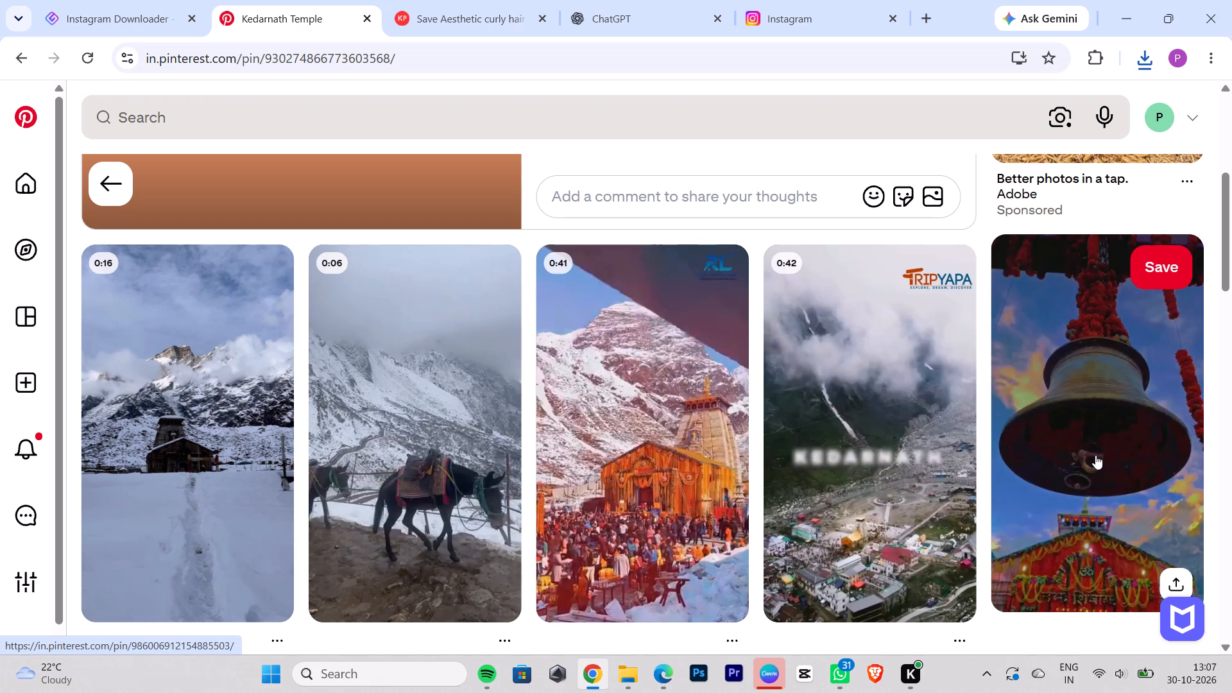
scroll(1095, 455, "down", 5)
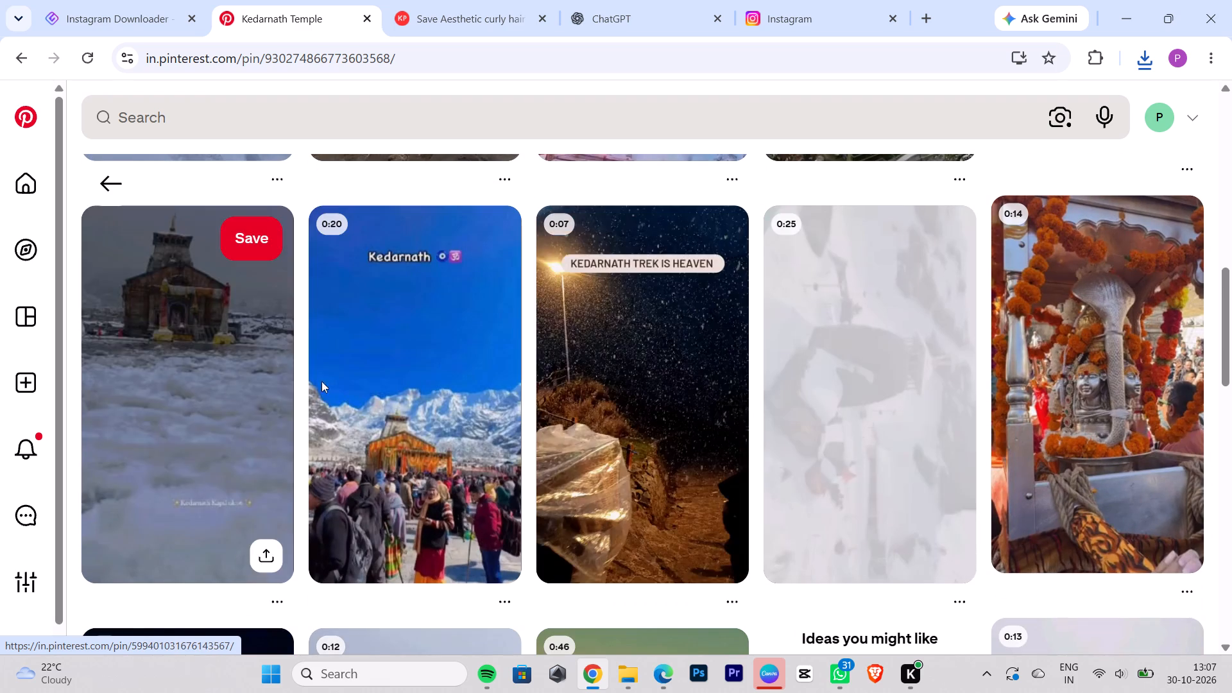
scroll(662, 390, "down", 4)
scroll(1080, 453, "down", 6)
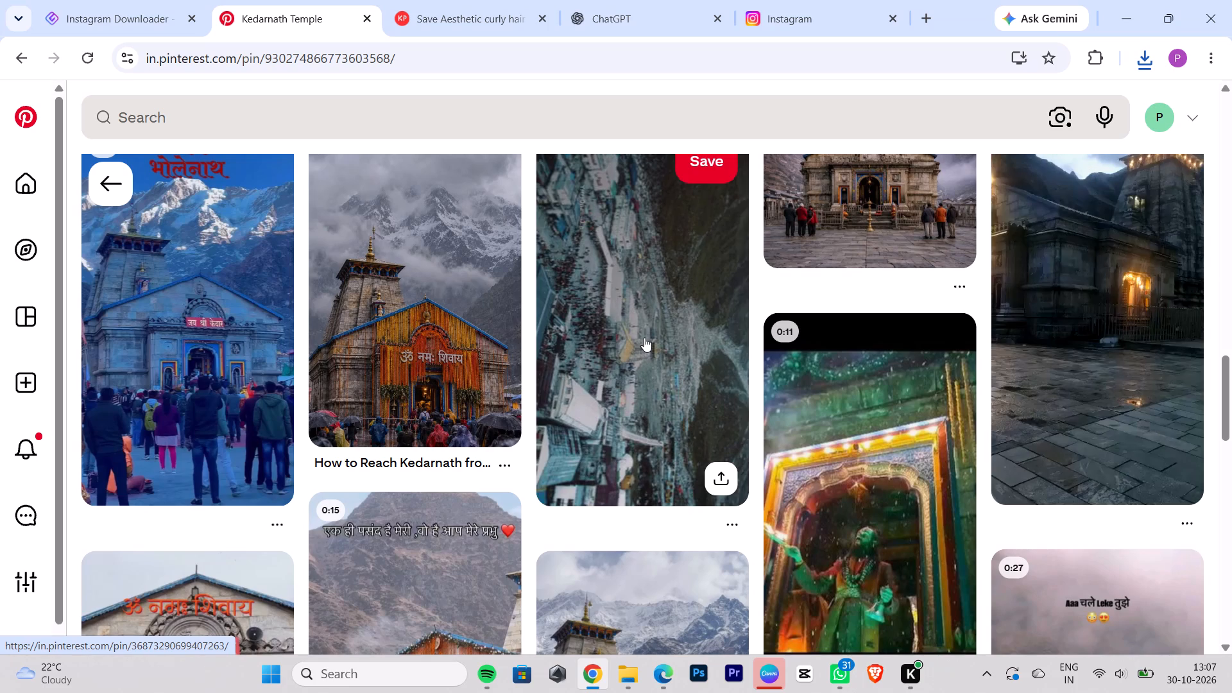
Return to the "kedarnath related videos" results, open the Kedarnath Mahadev pin showing the stone temple, and copy its share link.
left_click(124, 180)
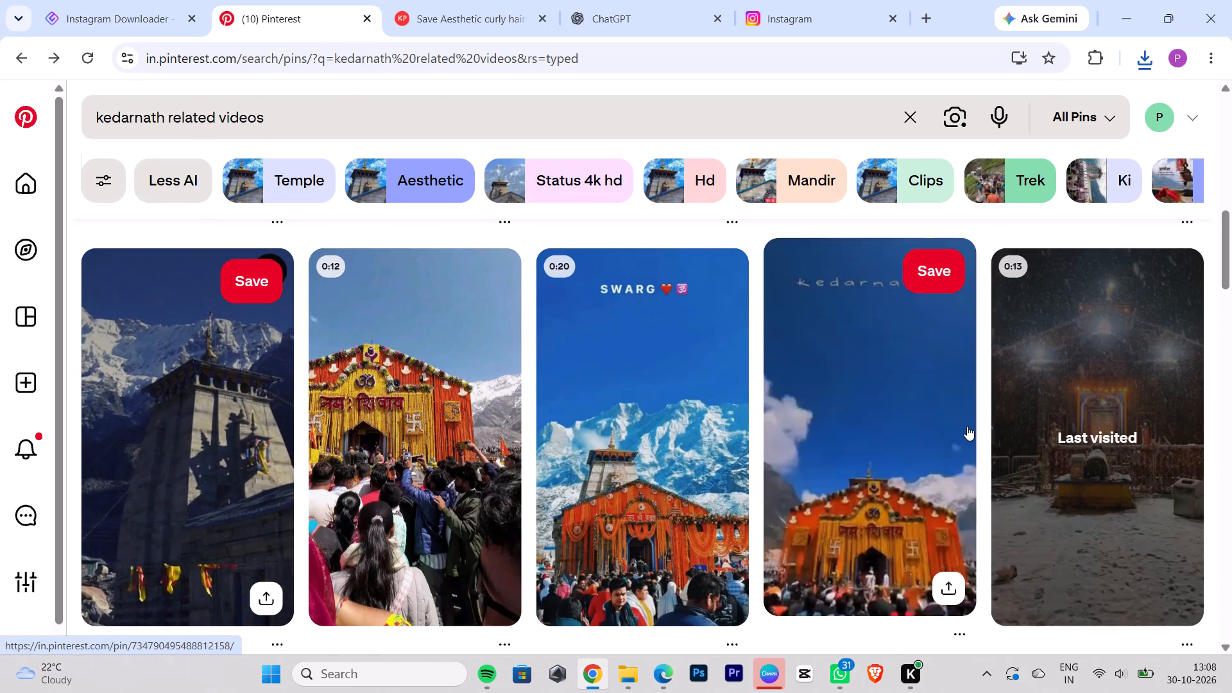
scroll(967, 426, "down", 4)
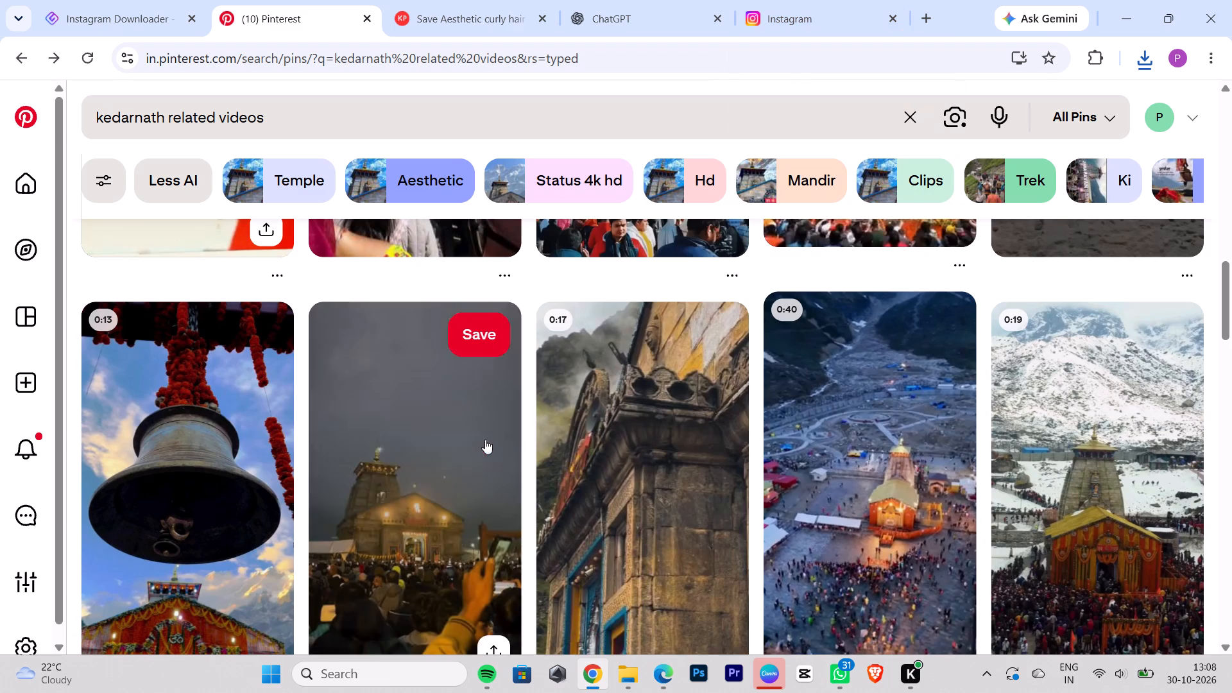
scroll(675, 454, "down", 3)
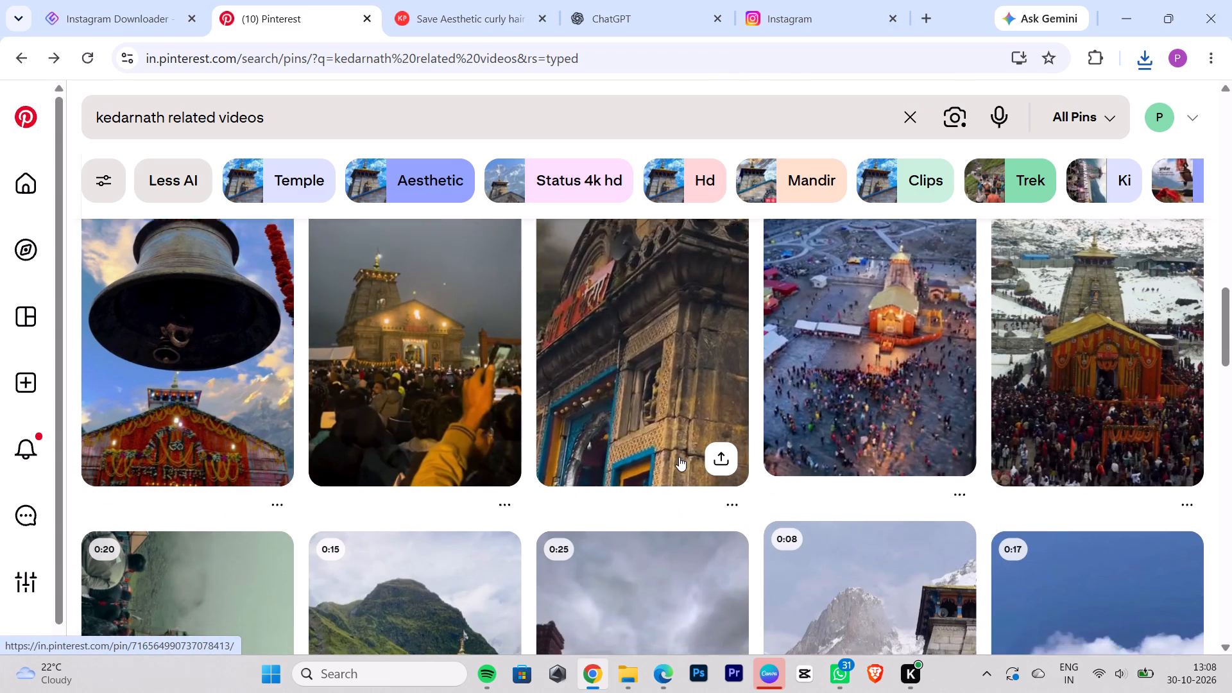
scroll(1029, 549, "down", 2)
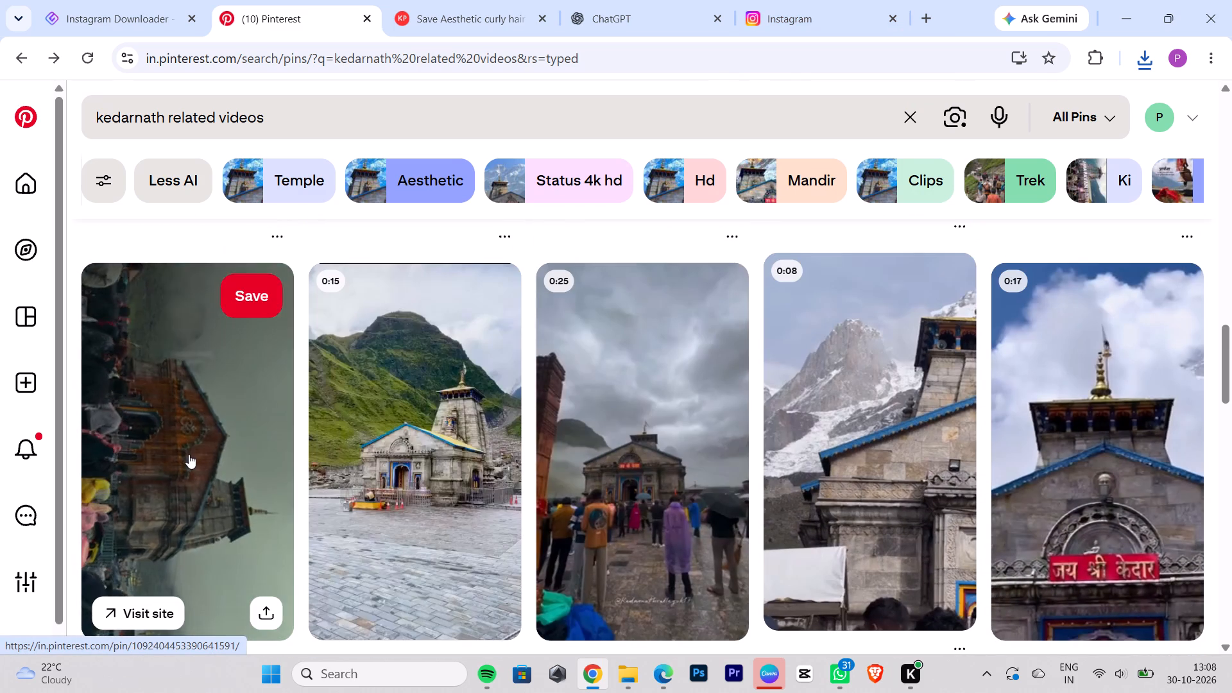
scroll(645, 536, "down", 4)
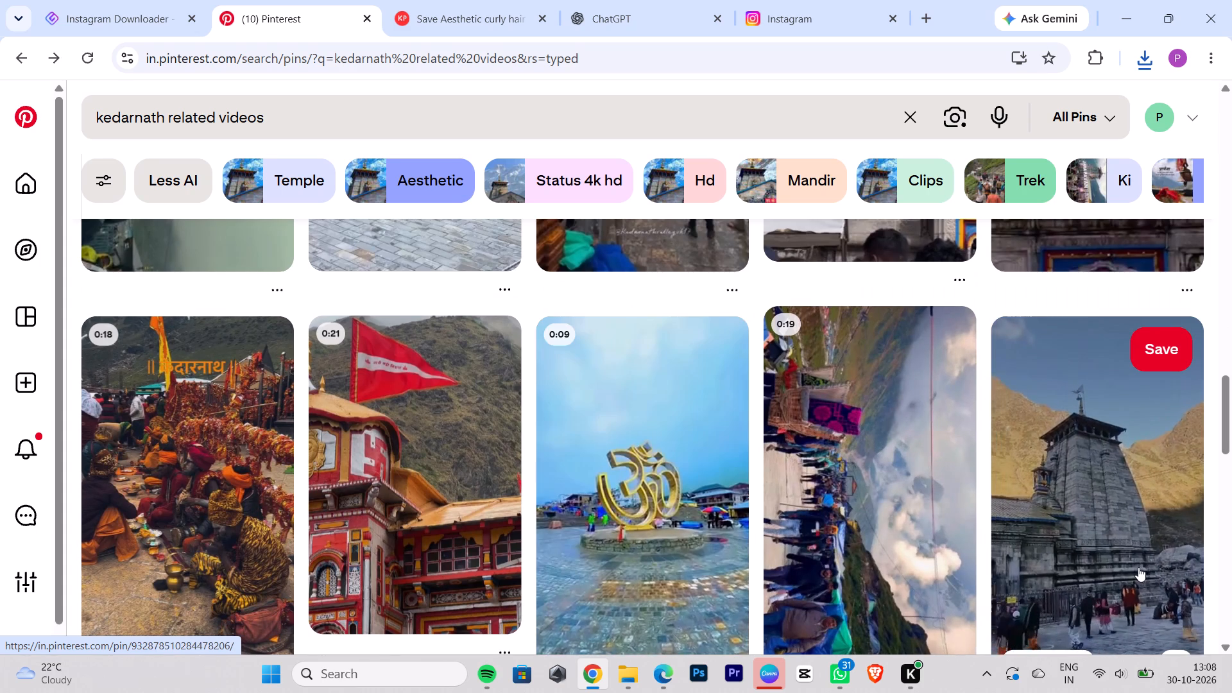
left_click(1137, 567)
left_click(682, 193)
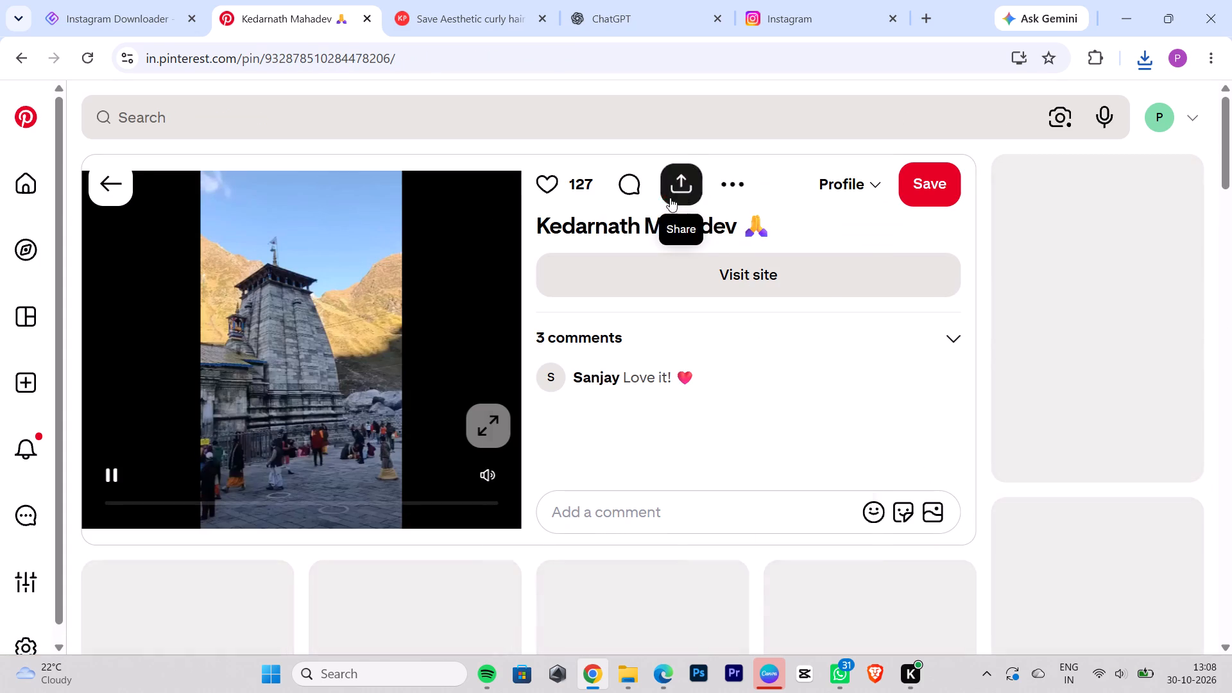
triple_click(539, 278)
left_click(536, 278)
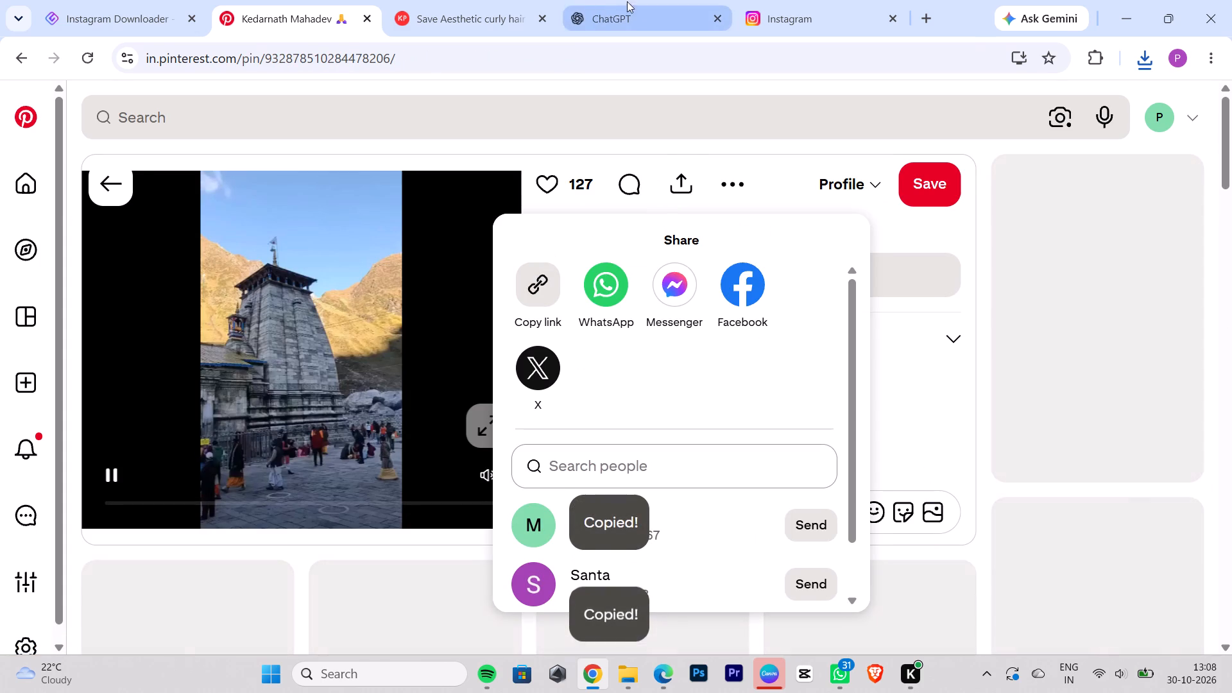
Return to KlickPin's URL entry page and clear the previous pin link from the download field.
left_click(453, 19)
left_click(4, 60)
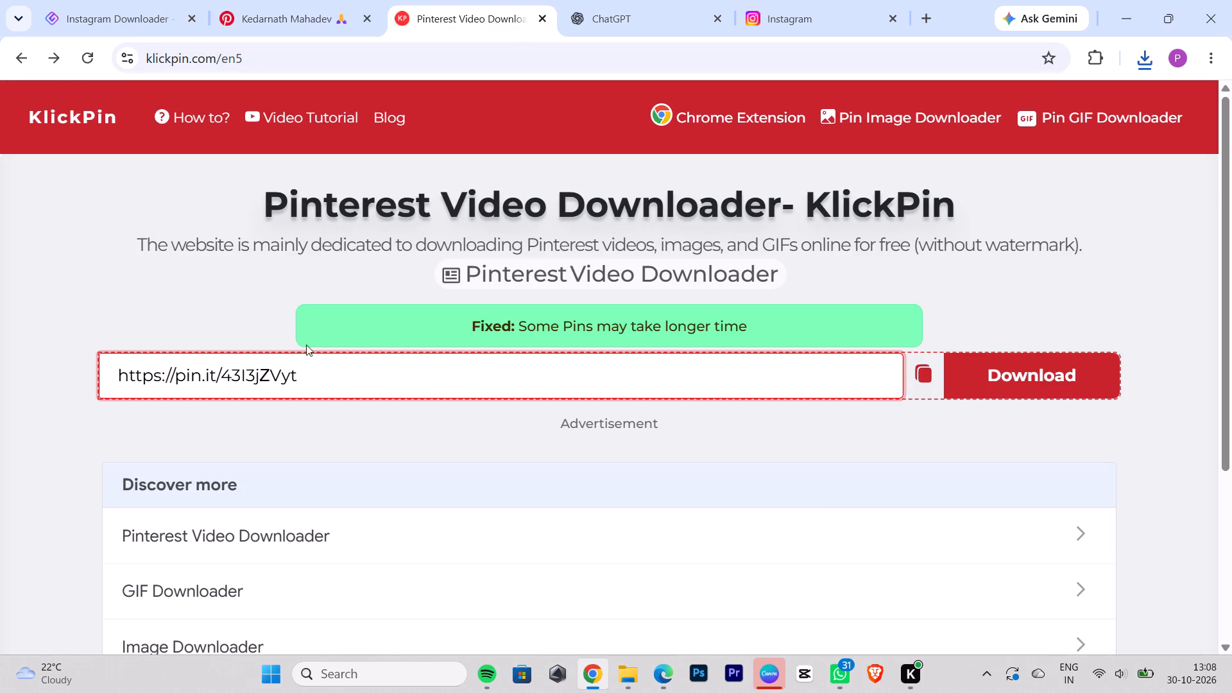
left_click_drag(348, 366, 0, 302)
key("BackSpace")
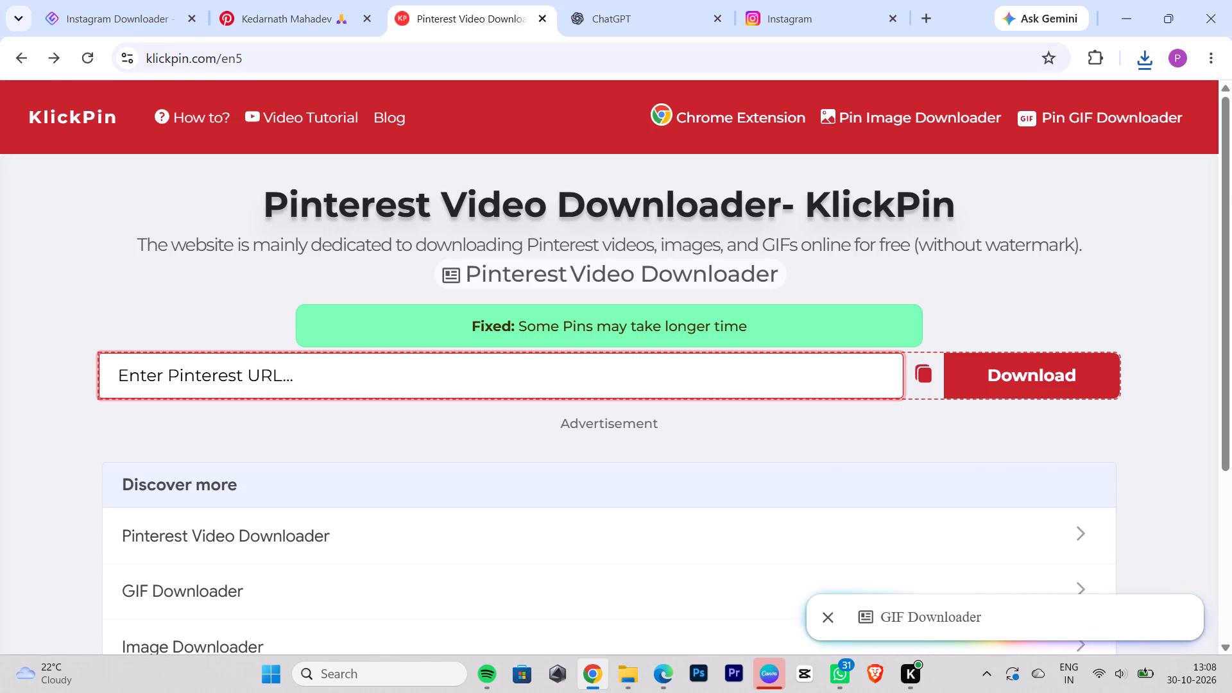
Submit the copied Kedarnath Mahadev pin link to KlickPin and download the stone temple video through the preview player's options.
key("ctrl+v")
key("Return")
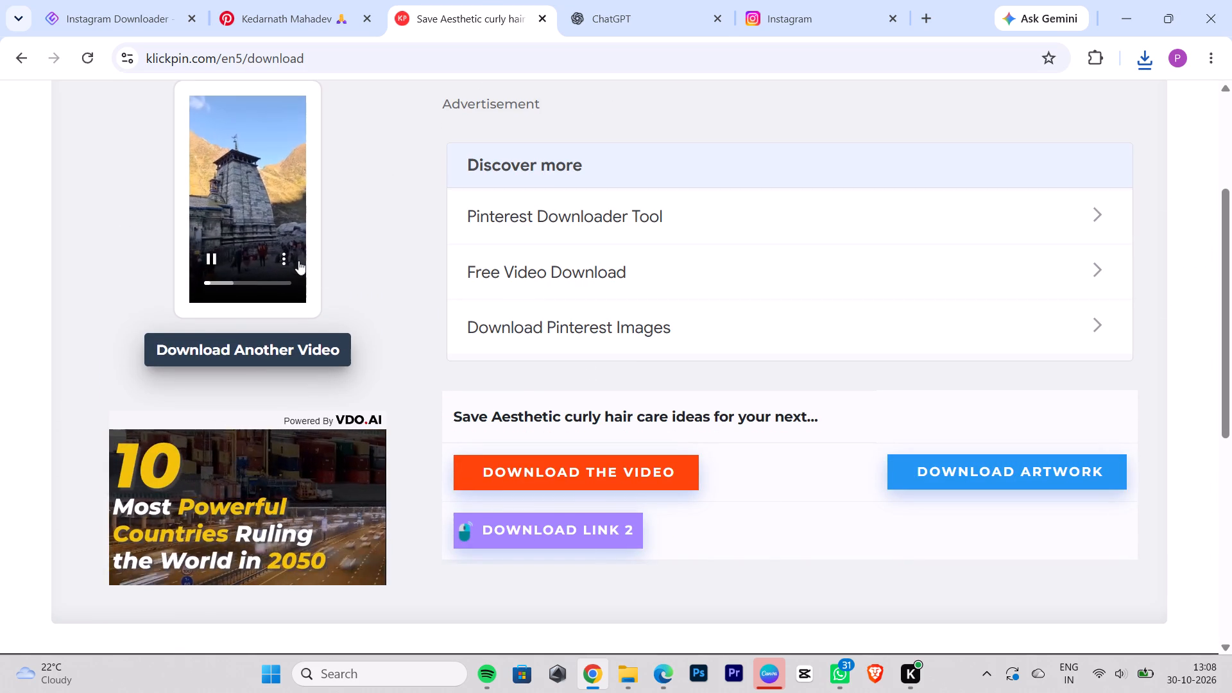
left_click(288, 259)
left_click(229, 137)
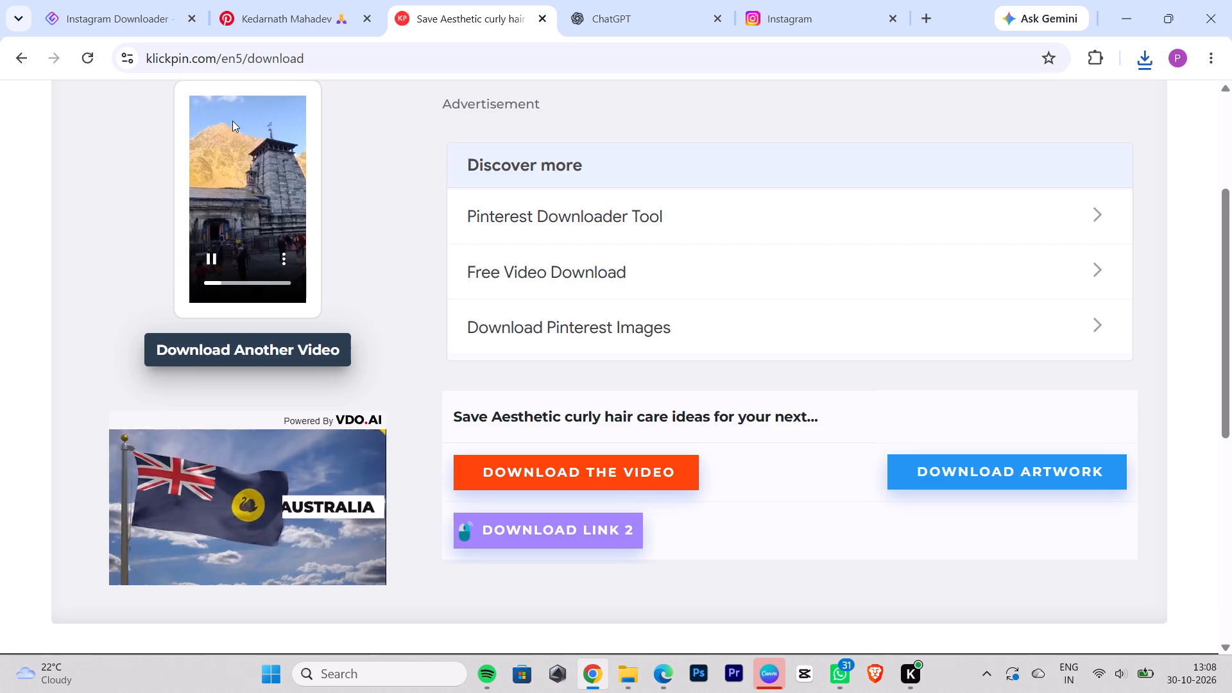
Return to the Kedarnath Mahadev pin on Pinterest, dismiss its share options, and open the related "Kedarnath Temple Darshan" video of visitors in raincoats.
left_click(271, 21)
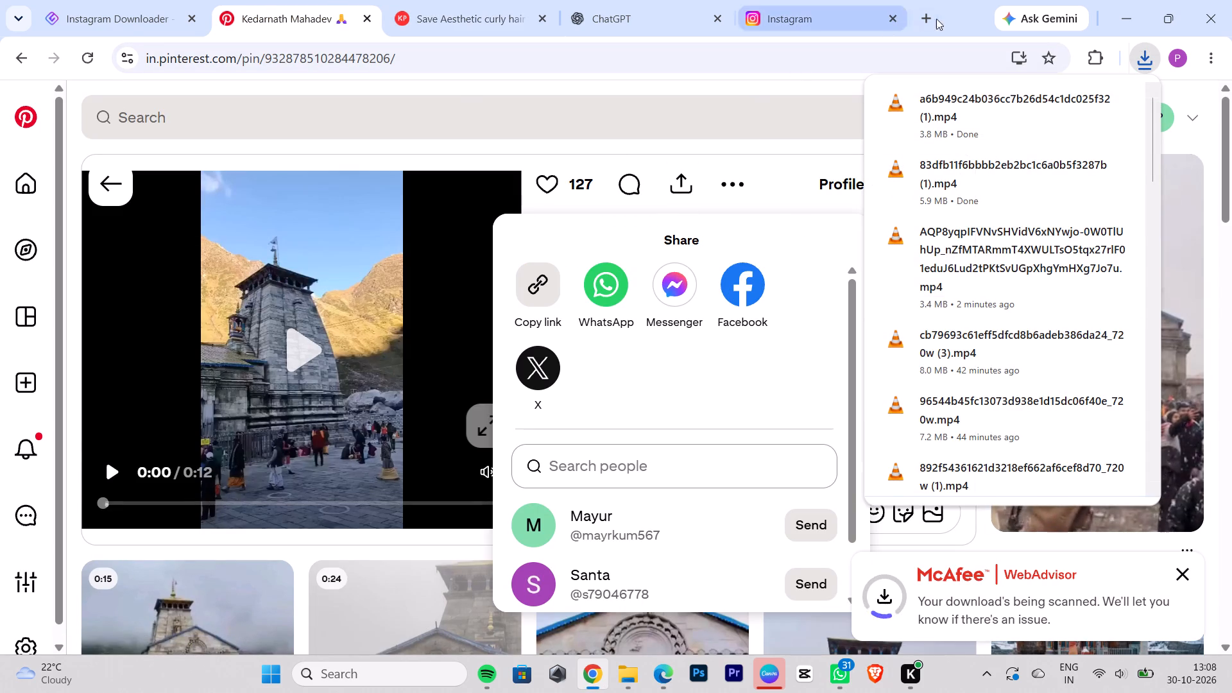
left_click(965, 17)
scroll(847, 387, "down", 2)
left_click(951, 402)
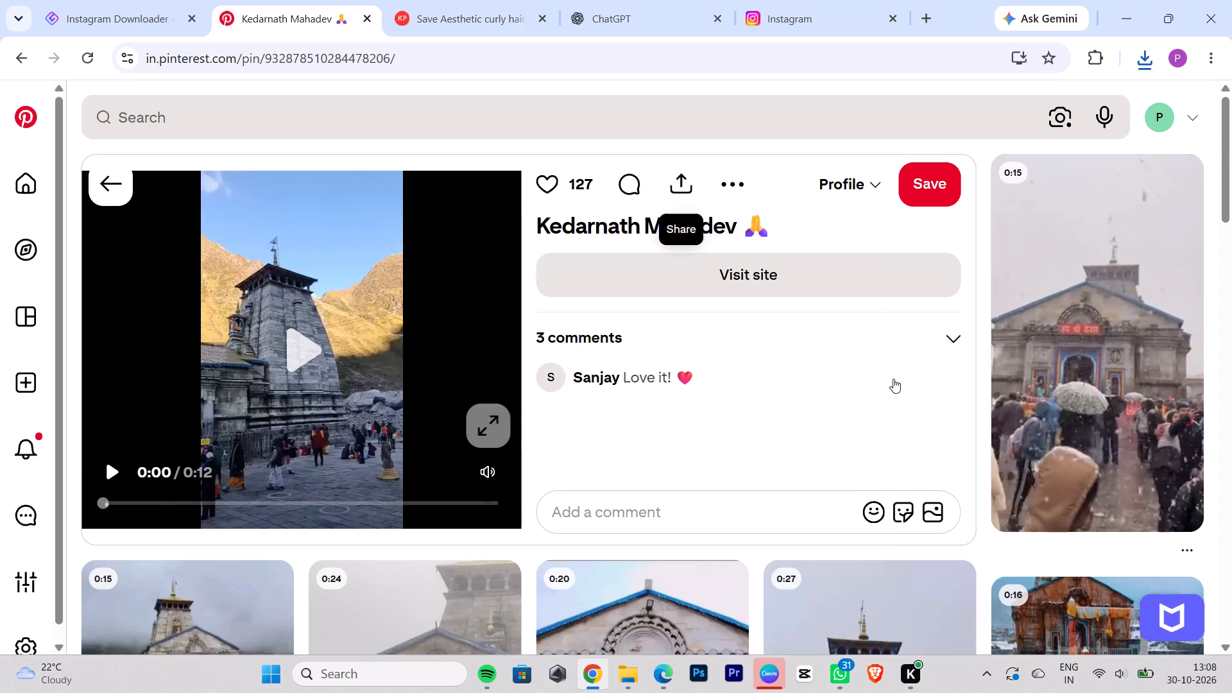
scroll(893, 379, "down", 3)
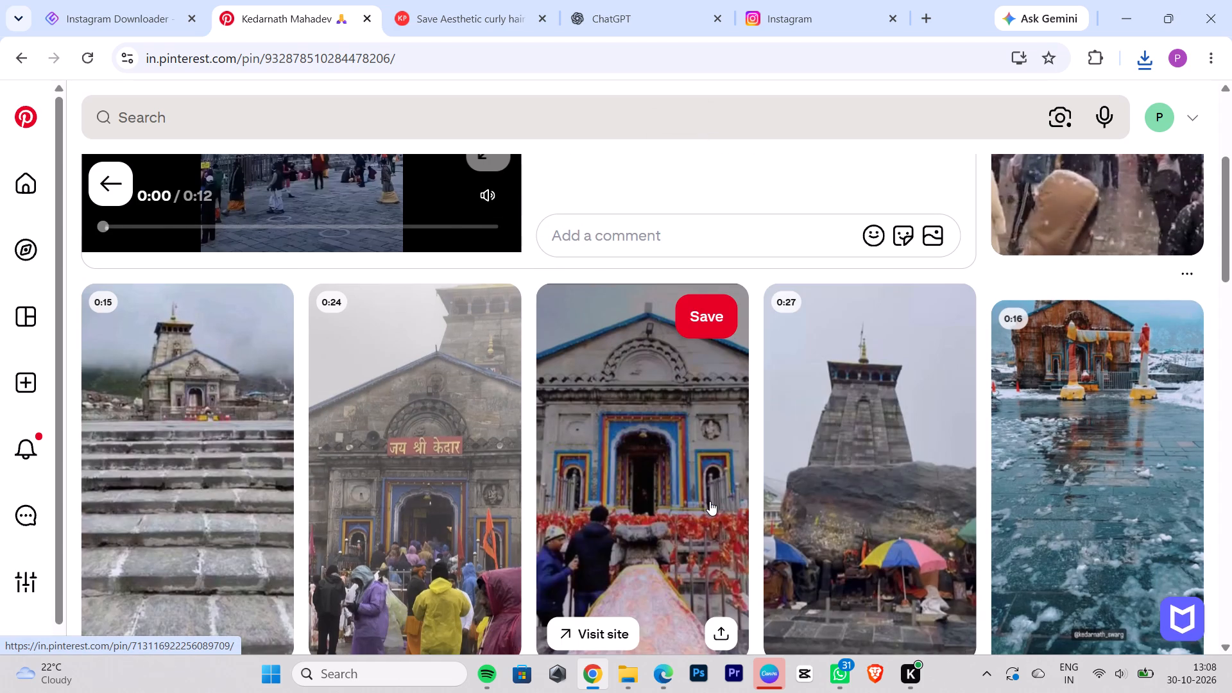
left_click(447, 520)
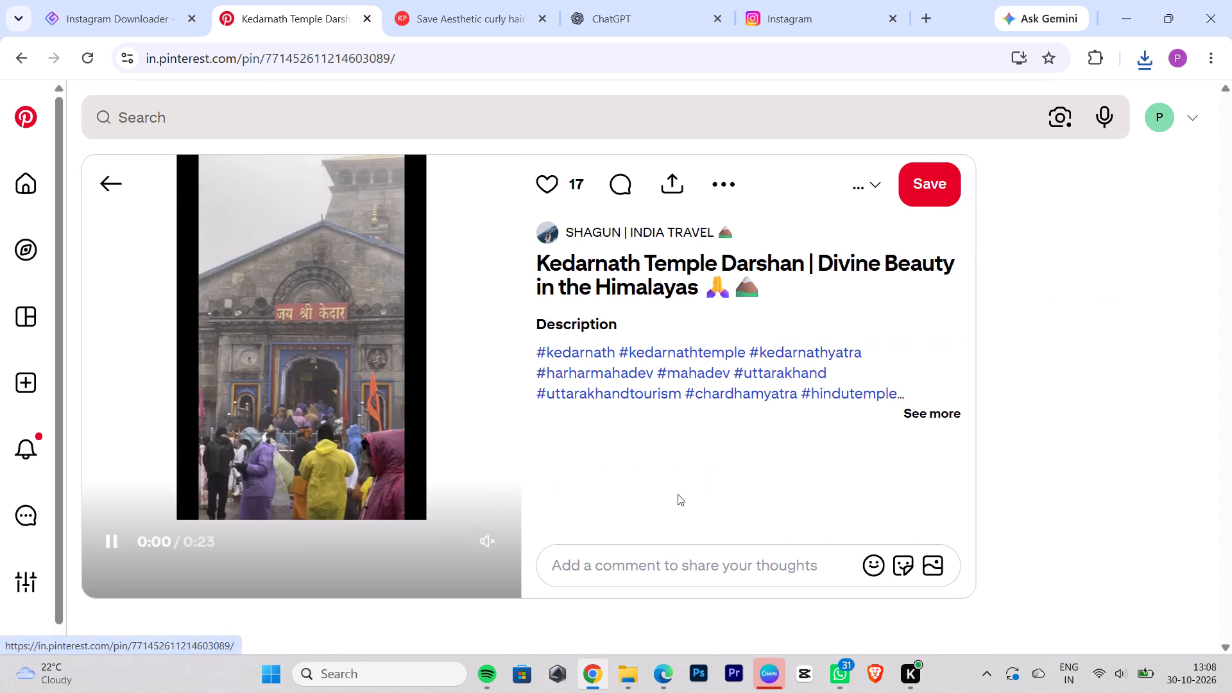
Look through the related pins of the Kedarnath Temple Darshan pin, checking the snowfall video with umbrellas, for another suitable video.
scroll(751, 359, "down", 6)
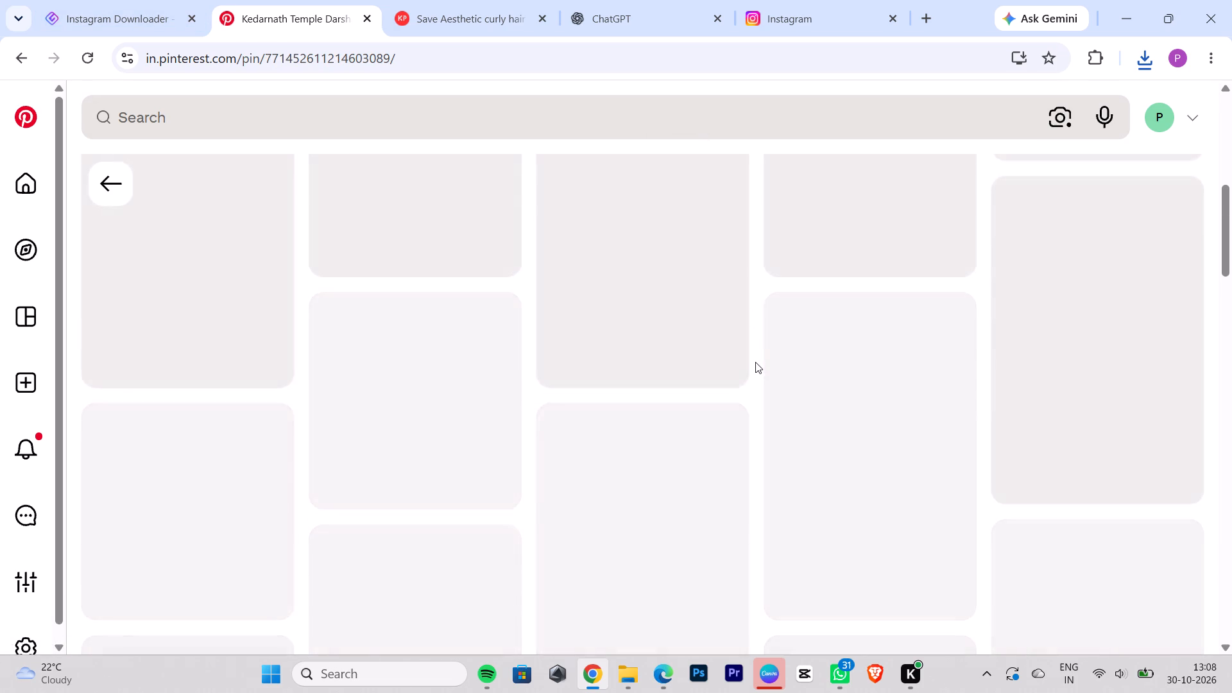
scroll(755, 362, "up", 2)
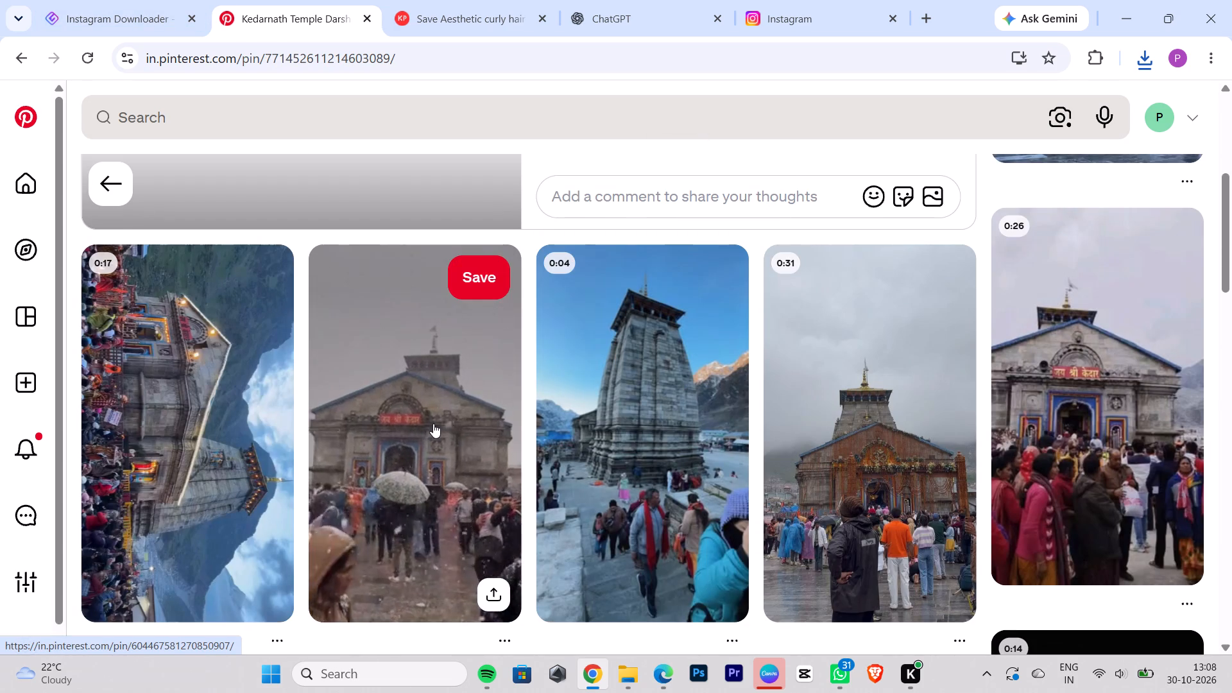
left_click(433, 424)
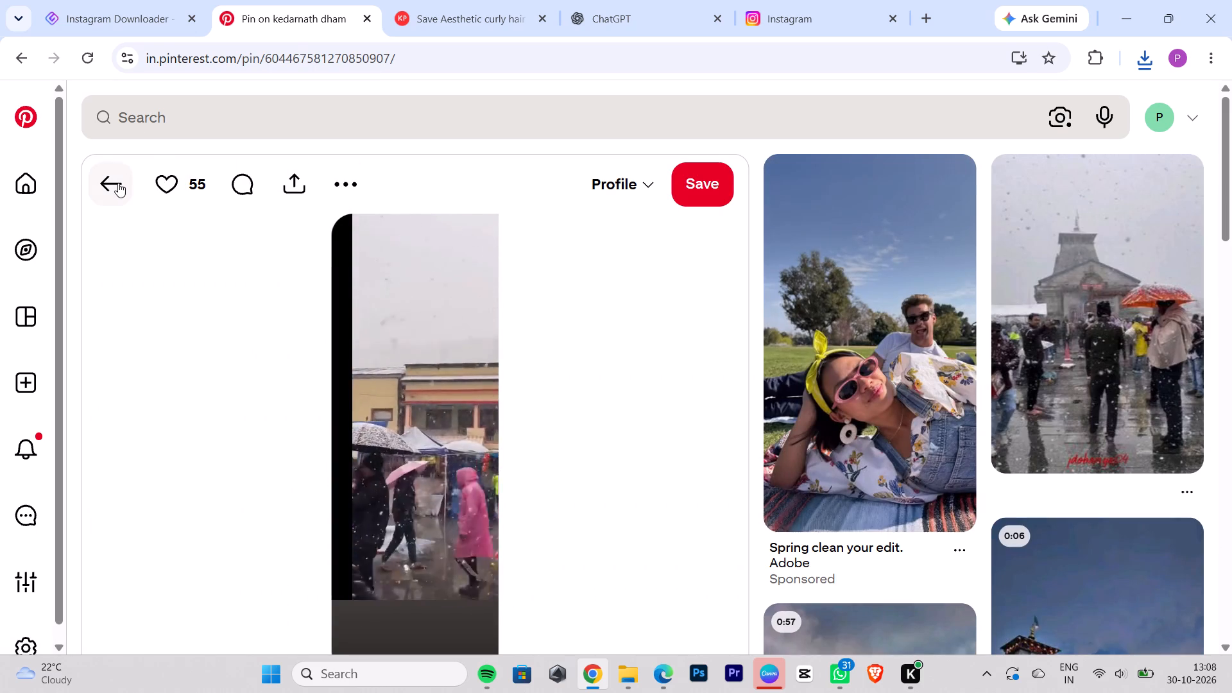
left_click(118, 183)
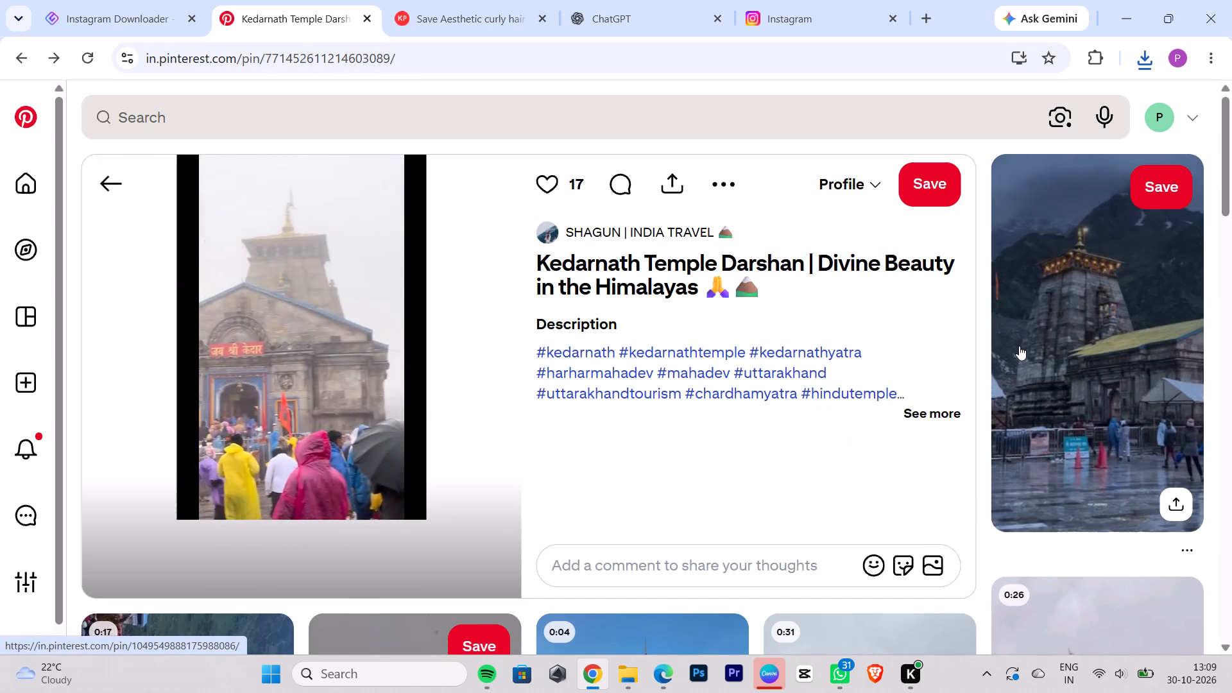
scroll(1045, 348, "down", 3)
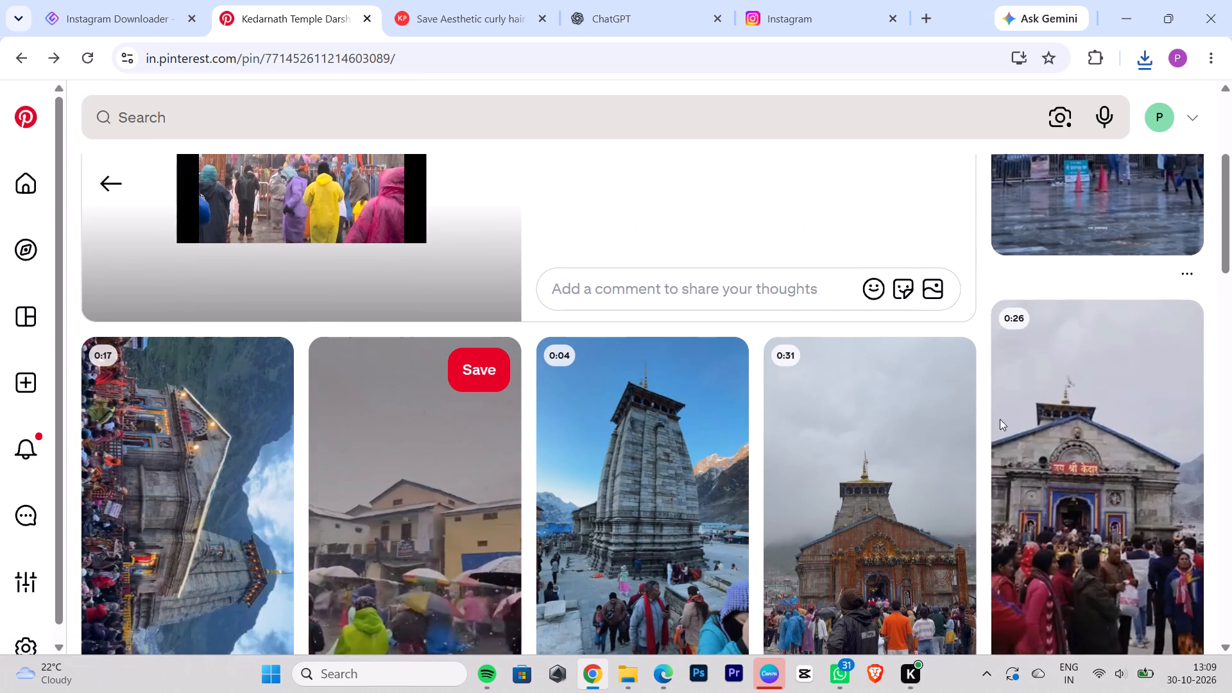
scroll(1045, 452, "down", 2)
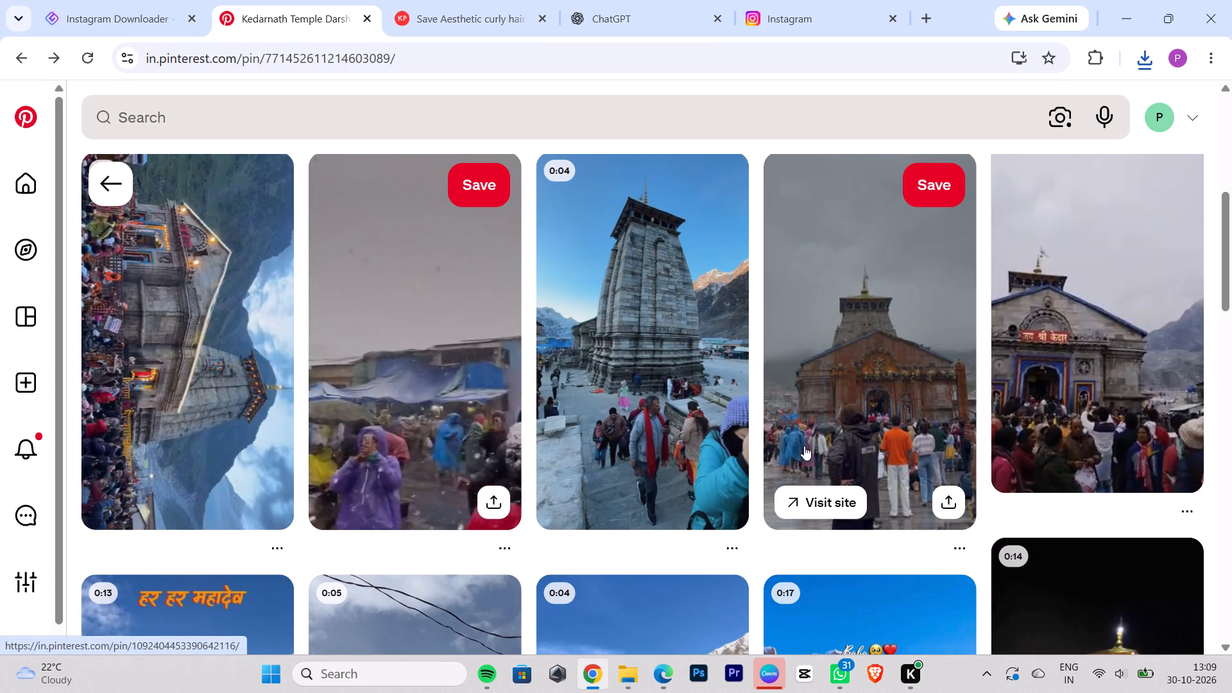
scroll(691, 416, "down", 5)
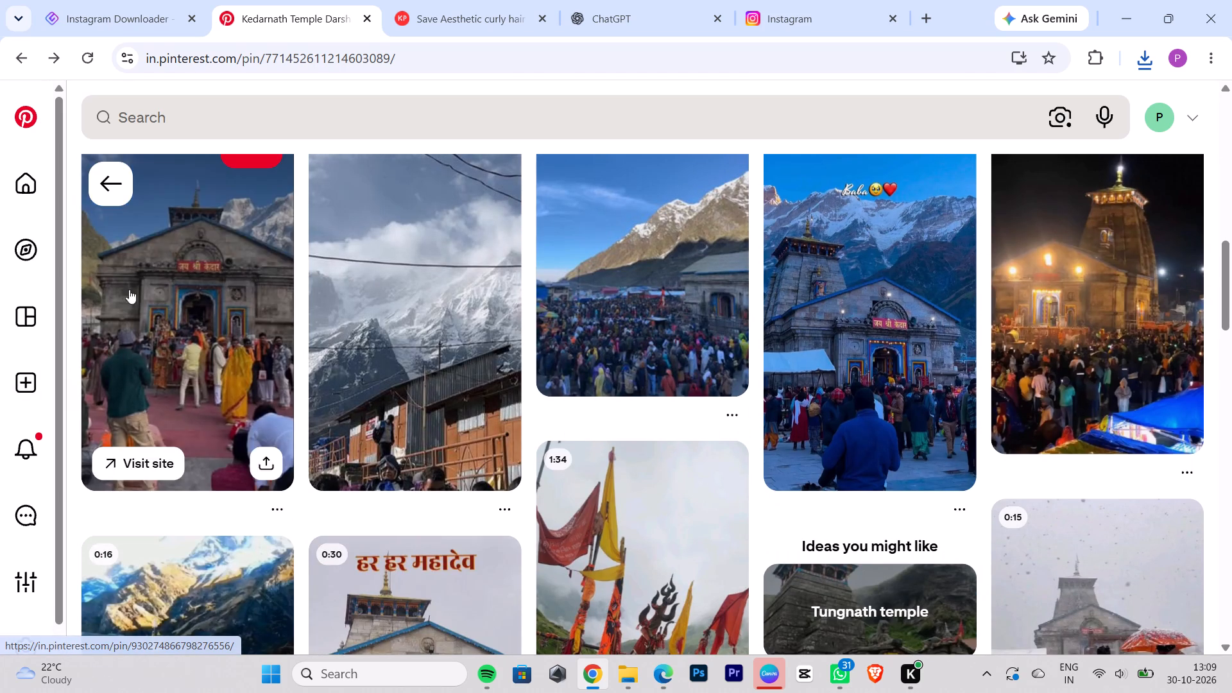
scroll(873, 390, "down", 4)
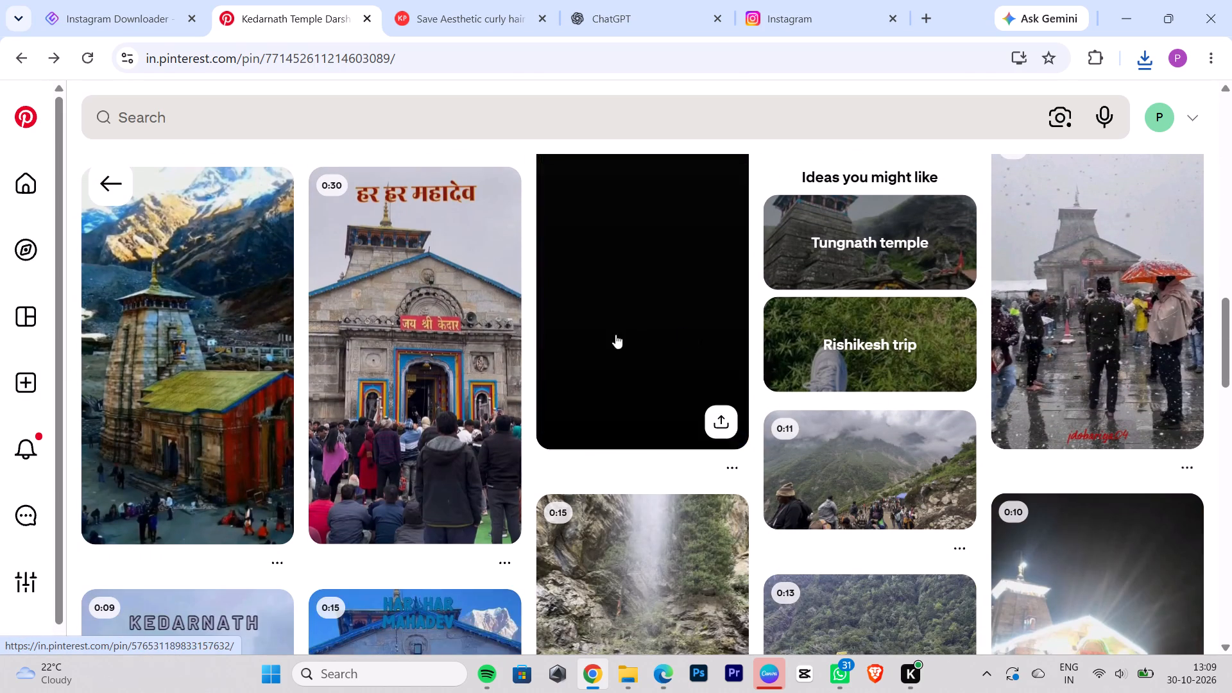
Return to the "kedarnath related videos" results and look through them for another suitable Kedarnath video.
left_click(105, 187)
left_click(105, 188)
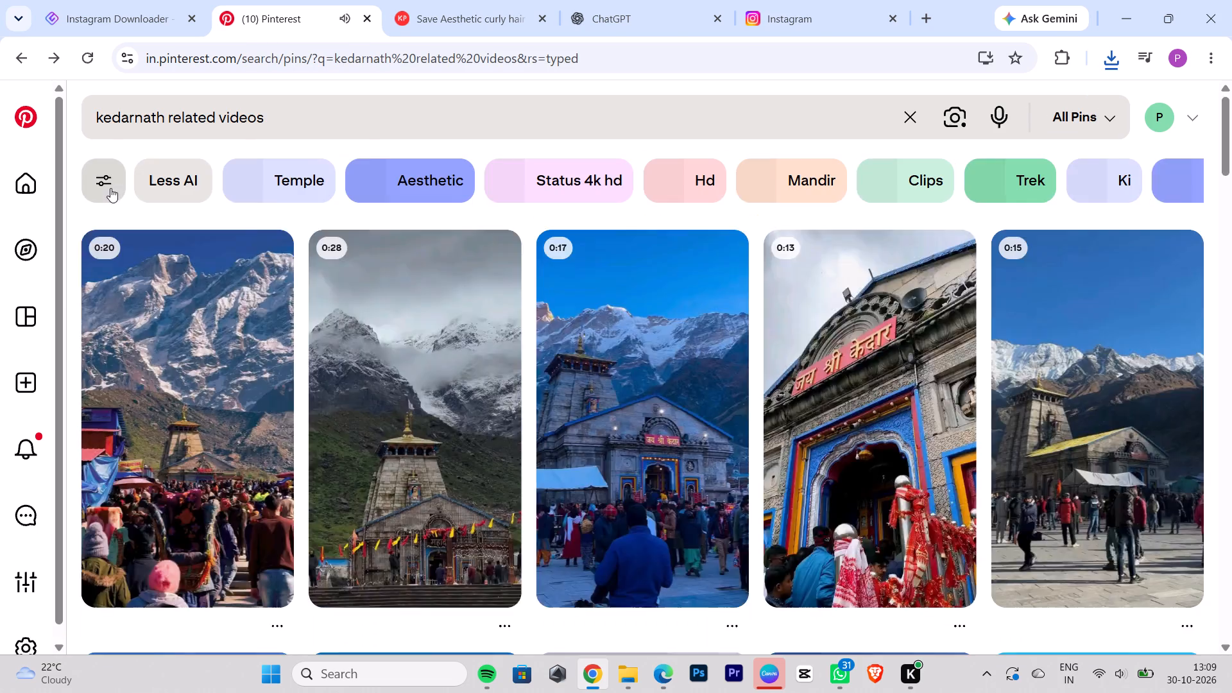
scroll(1082, 405, "down", 7)
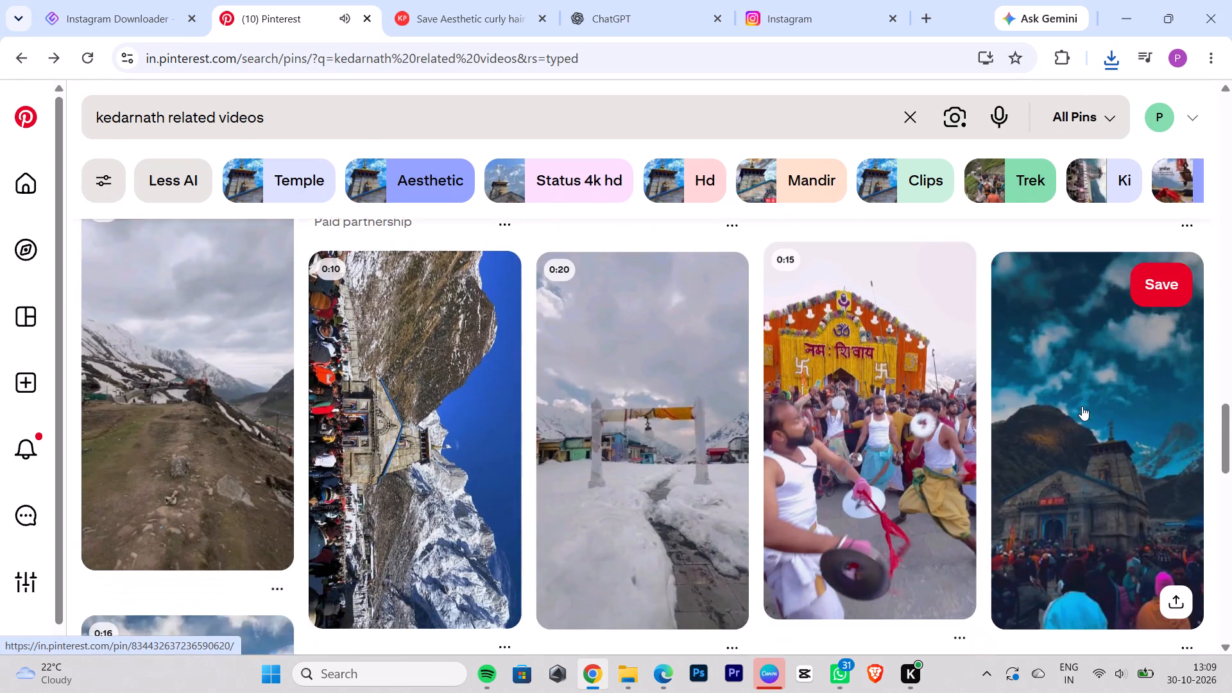
scroll(1079, 407, "down", 3)
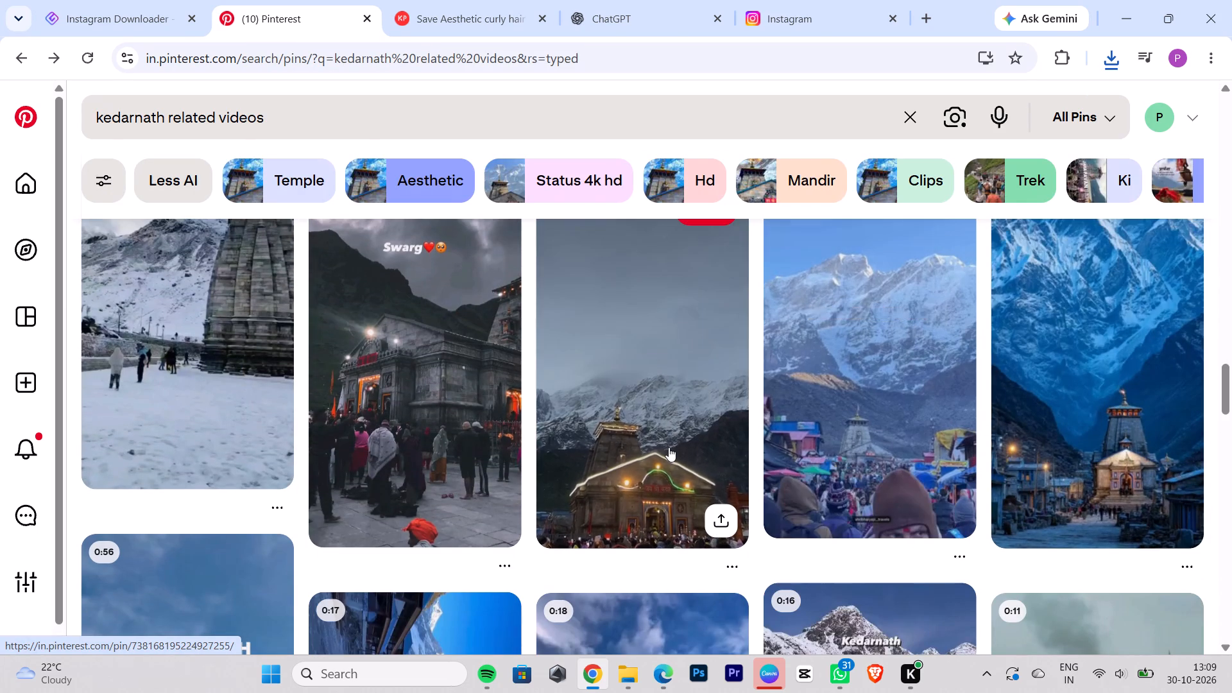
scroll(935, 368, "down", 3)
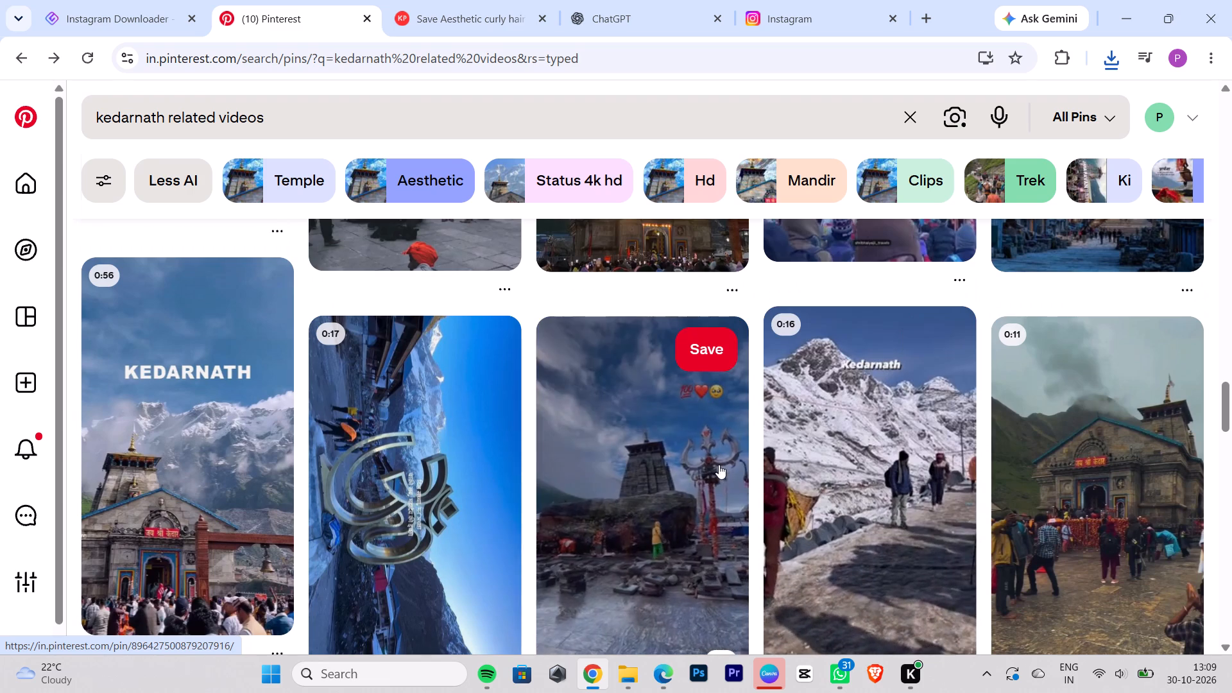
scroll(1115, 513, "down", 4)
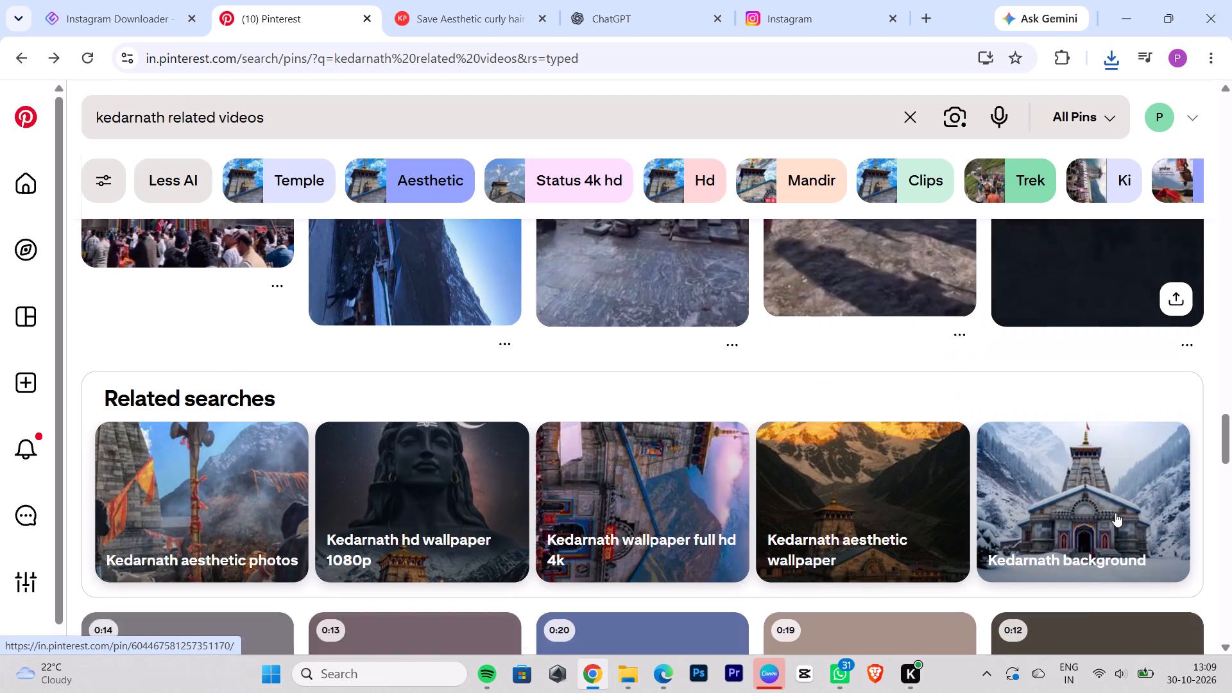
scroll(1124, 465, "down", 4)
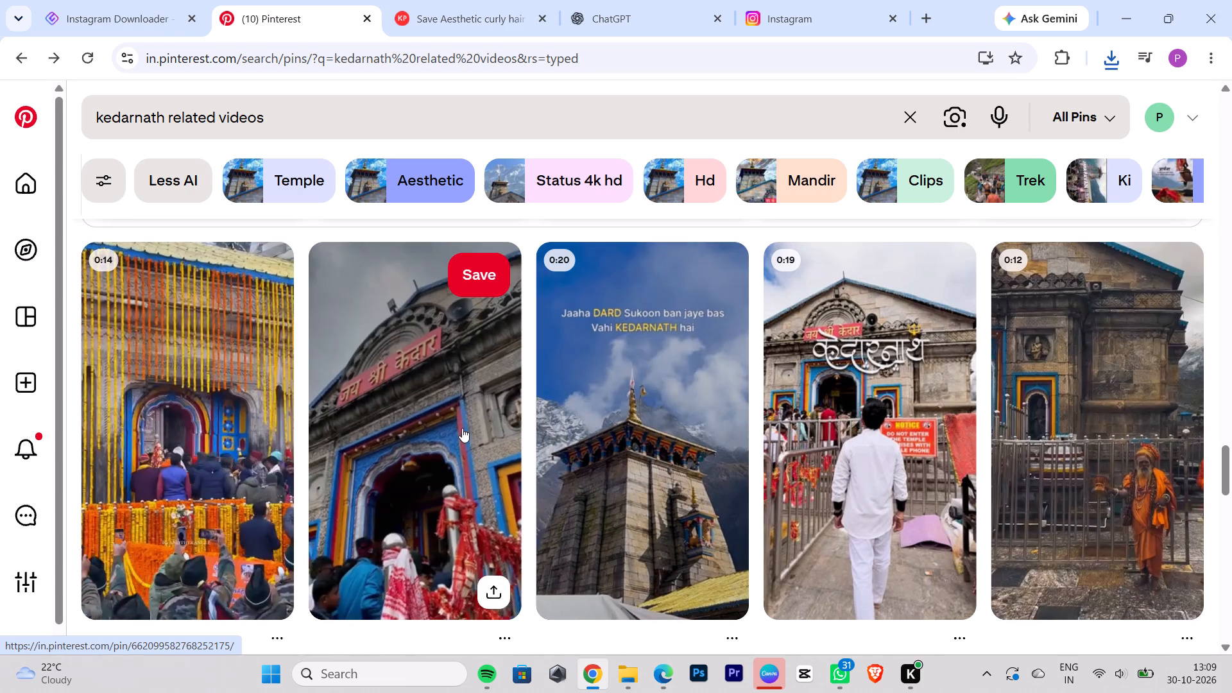
scroll(728, 388, "down", 6)
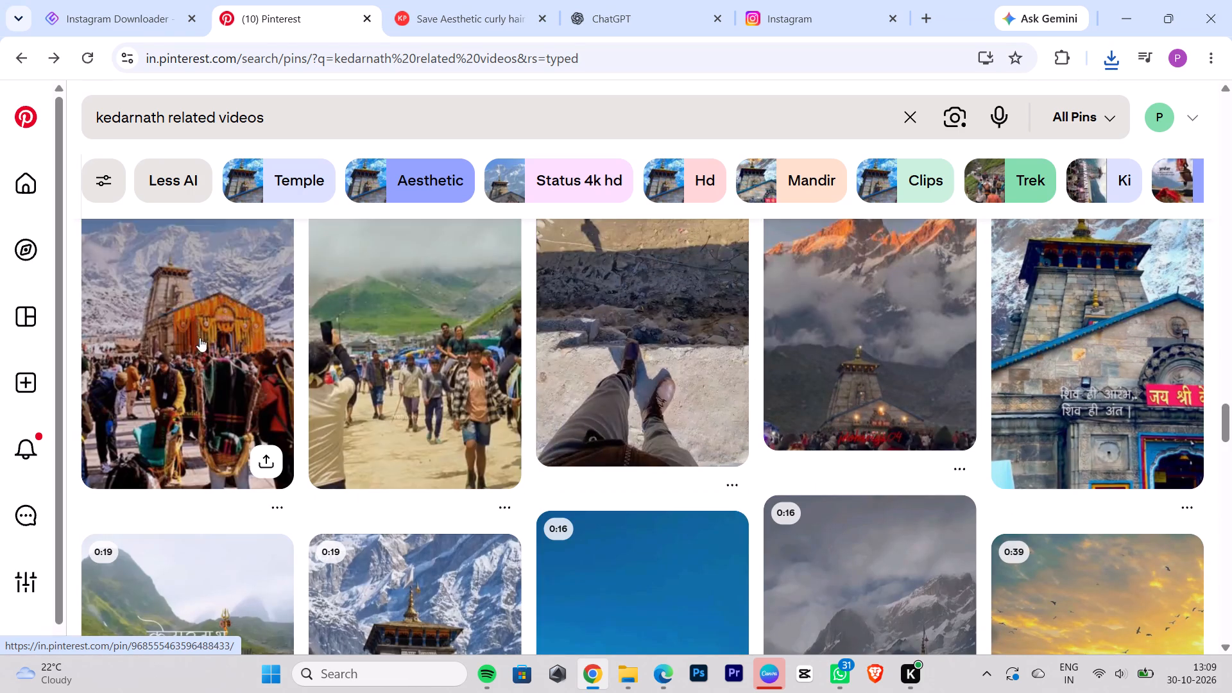
scroll(1113, 382, "down", 3)
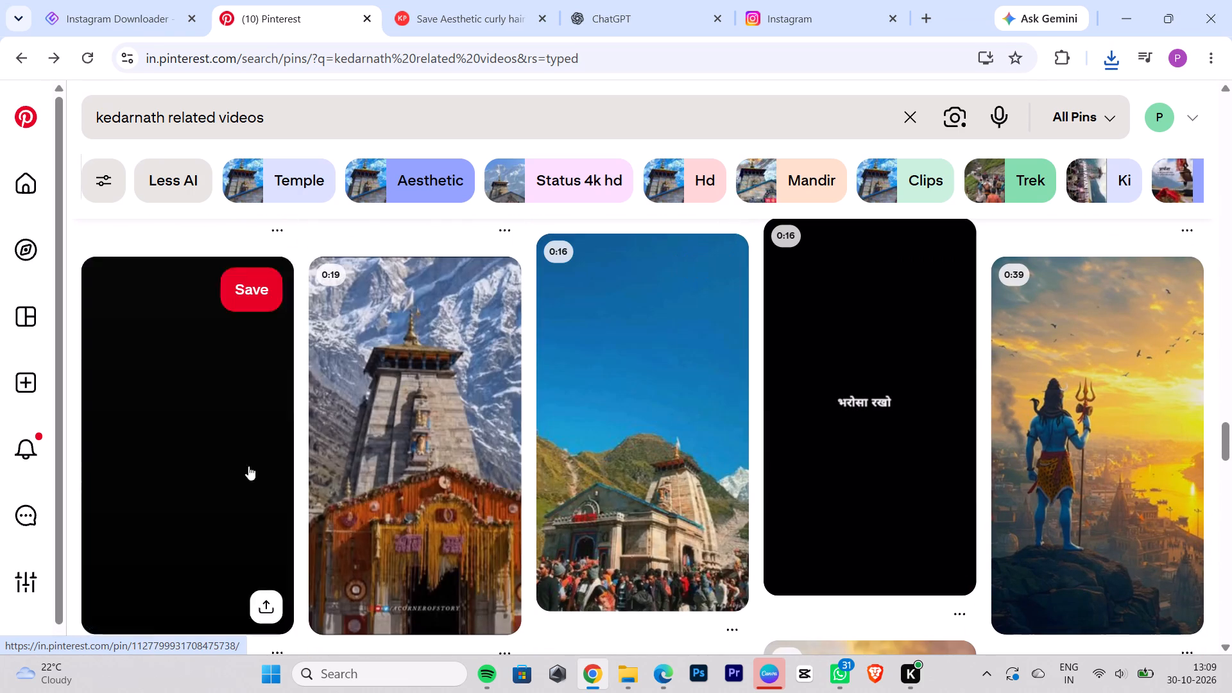
scroll(889, 412, "down", 4)
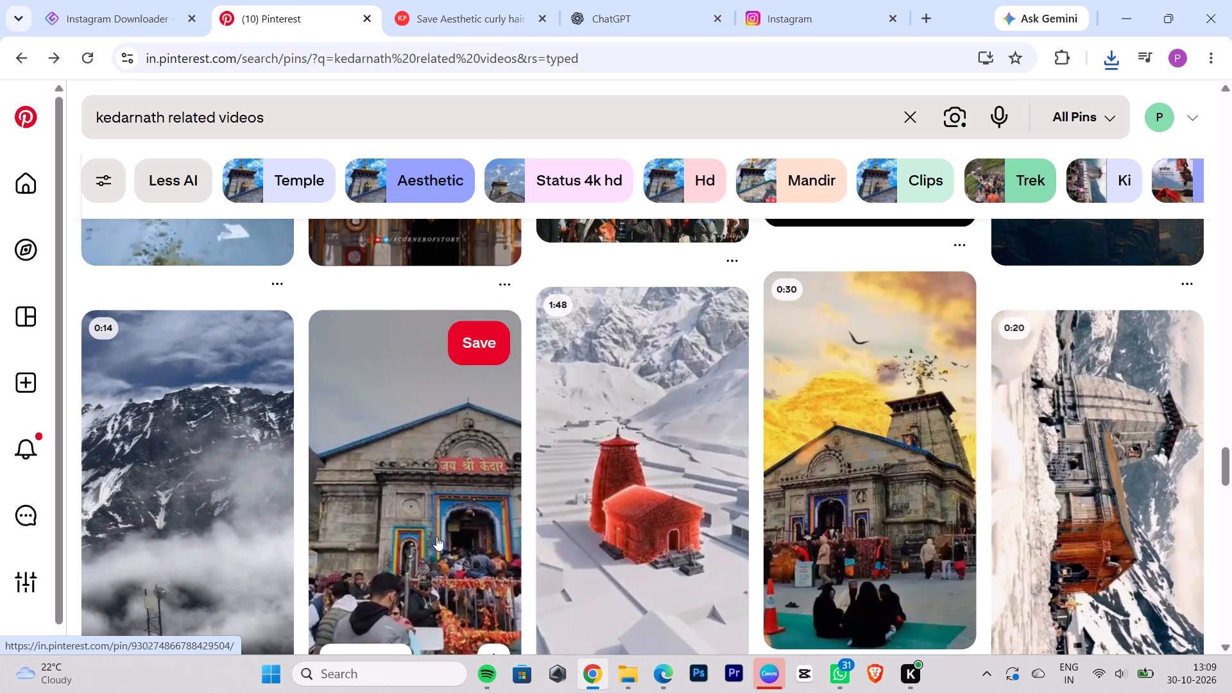
scroll(812, 381, "down", 3)
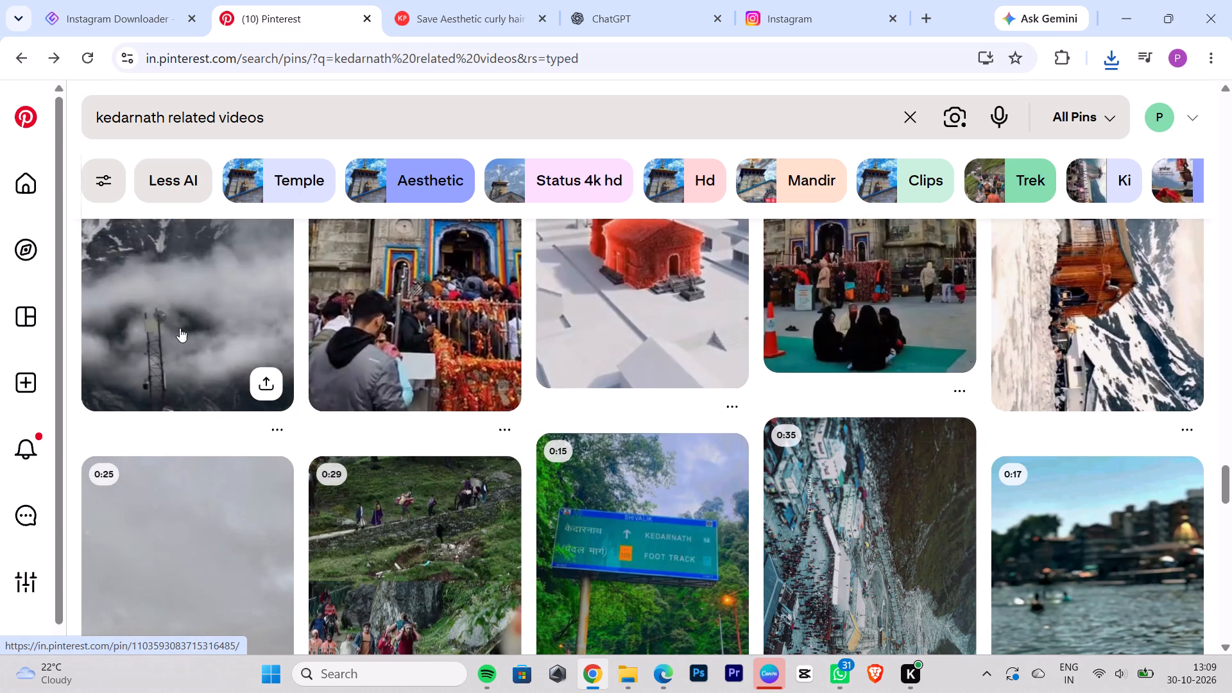
Open the cloudy mountain pin titled "kedarnath temple", review its video and related pins, and return to the search results.
left_click(180, 328)
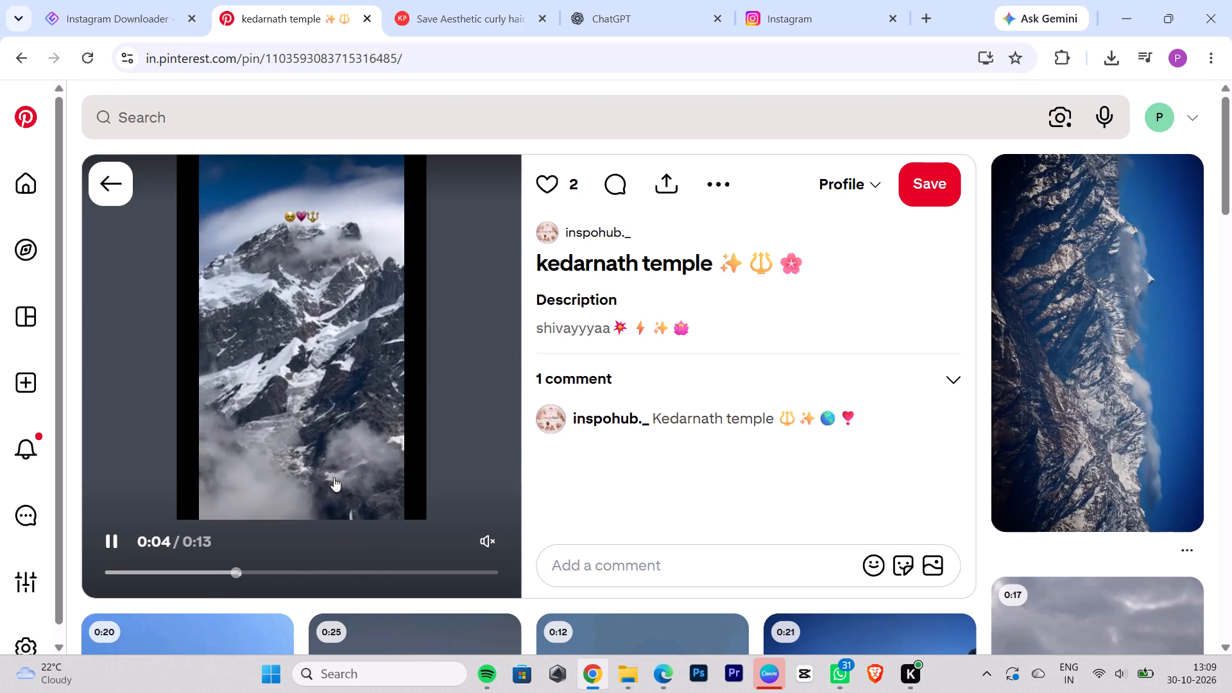
scroll(334, 477, "down", 4)
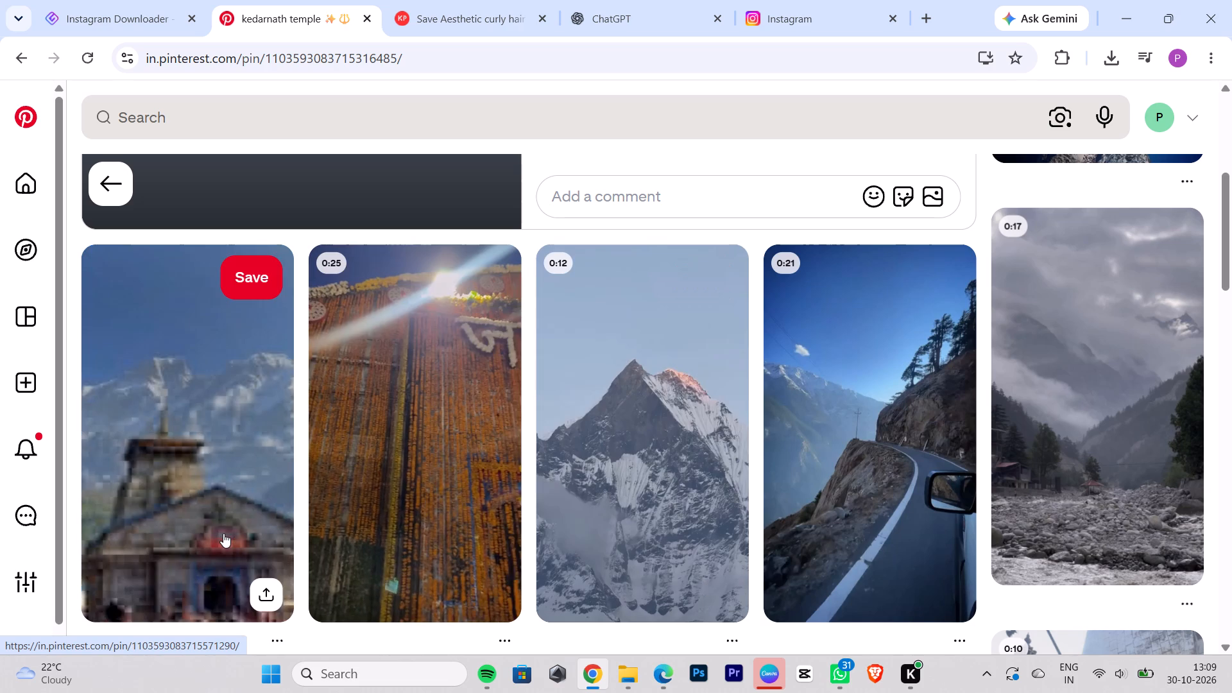
scroll(1068, 489, "down", 5)
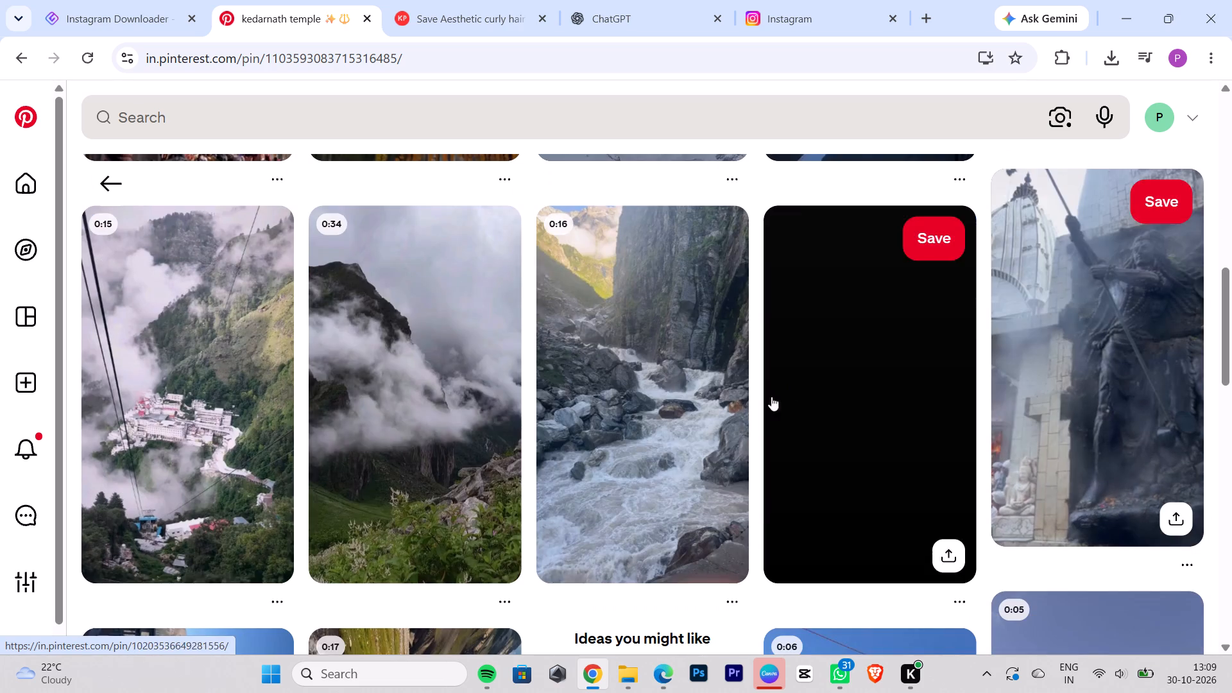
left_click(107, 178)
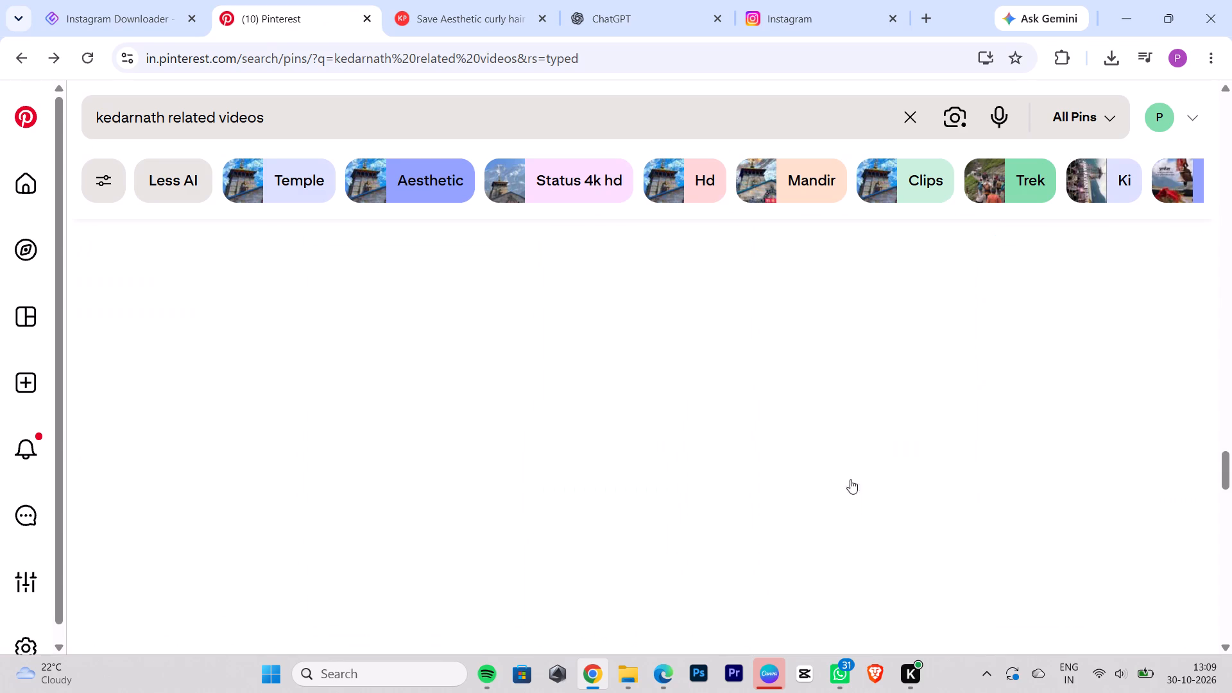
Find the "Jai shiv shankar" pin showing a Shivling being bathed in the "kedarnath related videos" results and copy its link.
scroll(941, 467, "down", 3)
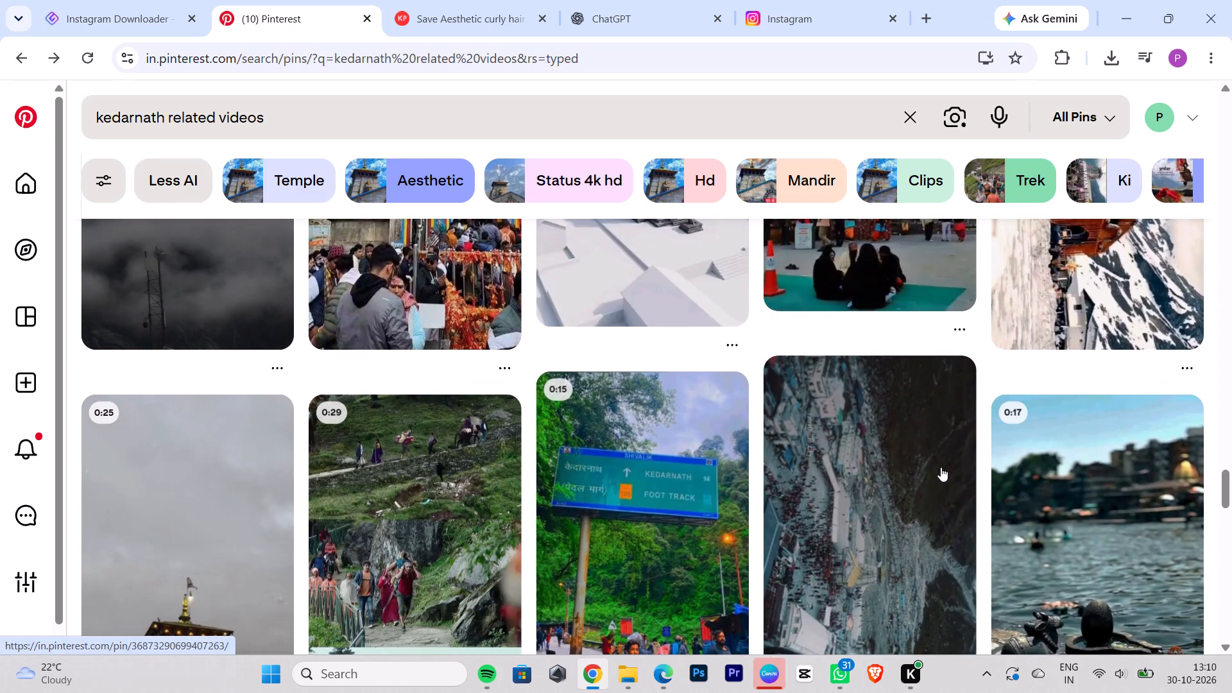
scroll(941, 467, "down", 3)
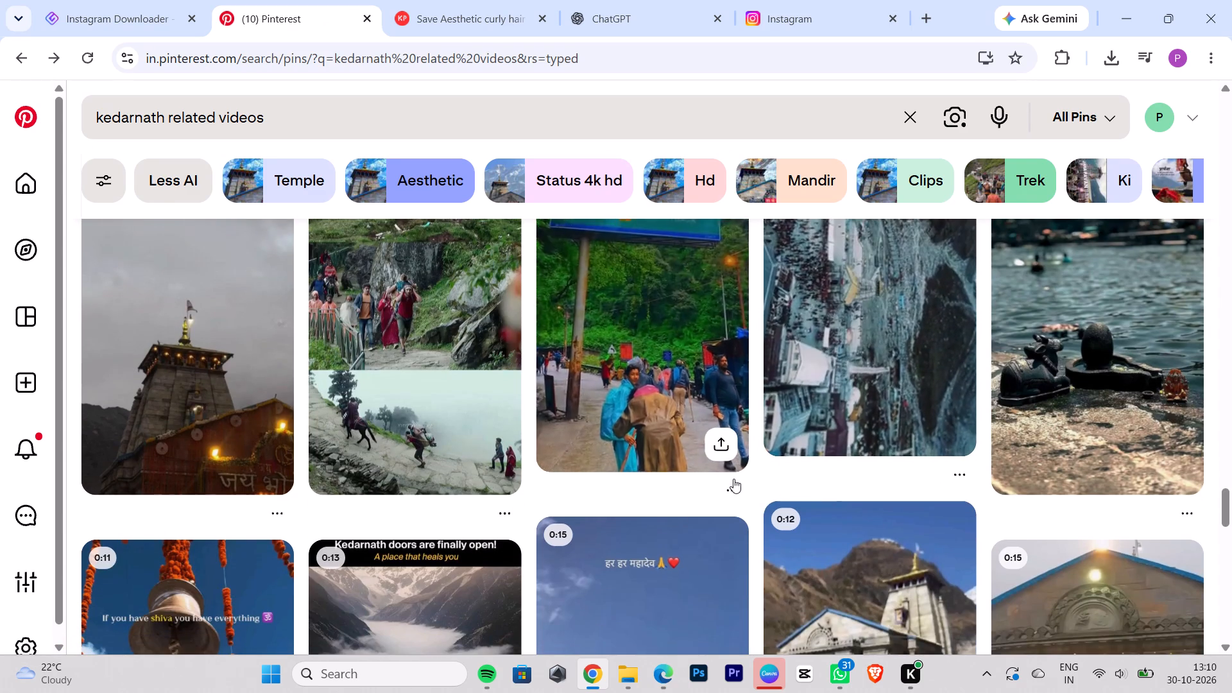
scroll(733, 479, "down", 3)
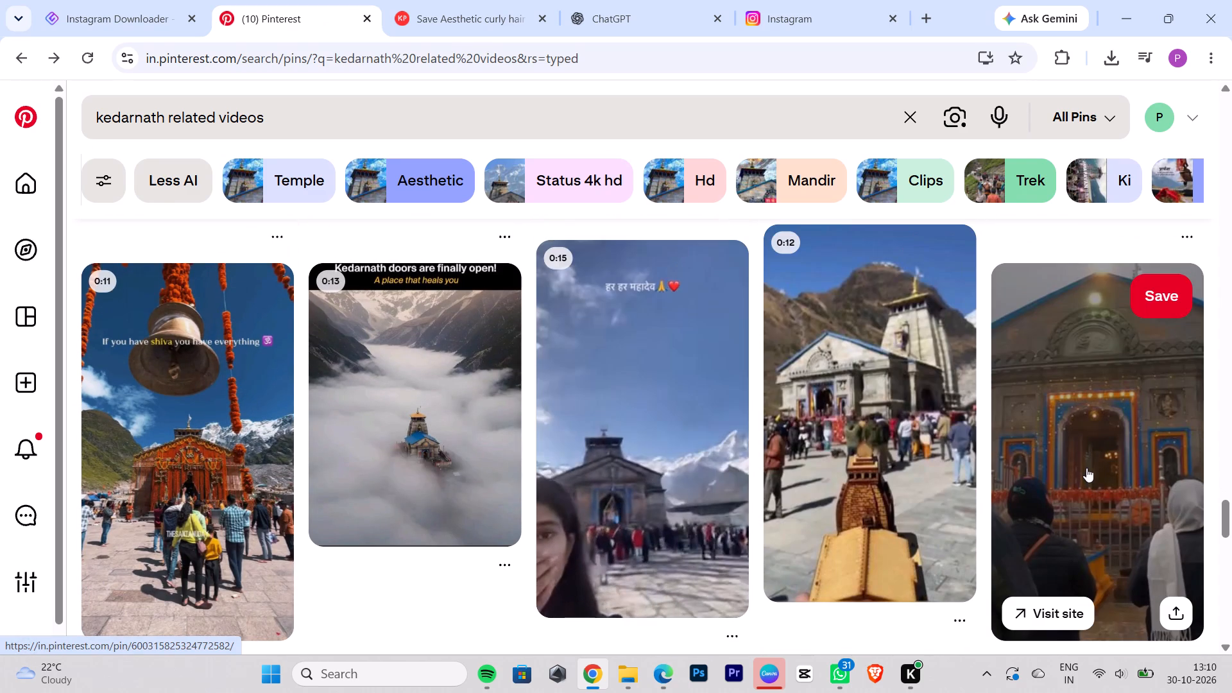
scroll(1089, 467, "down", 8)
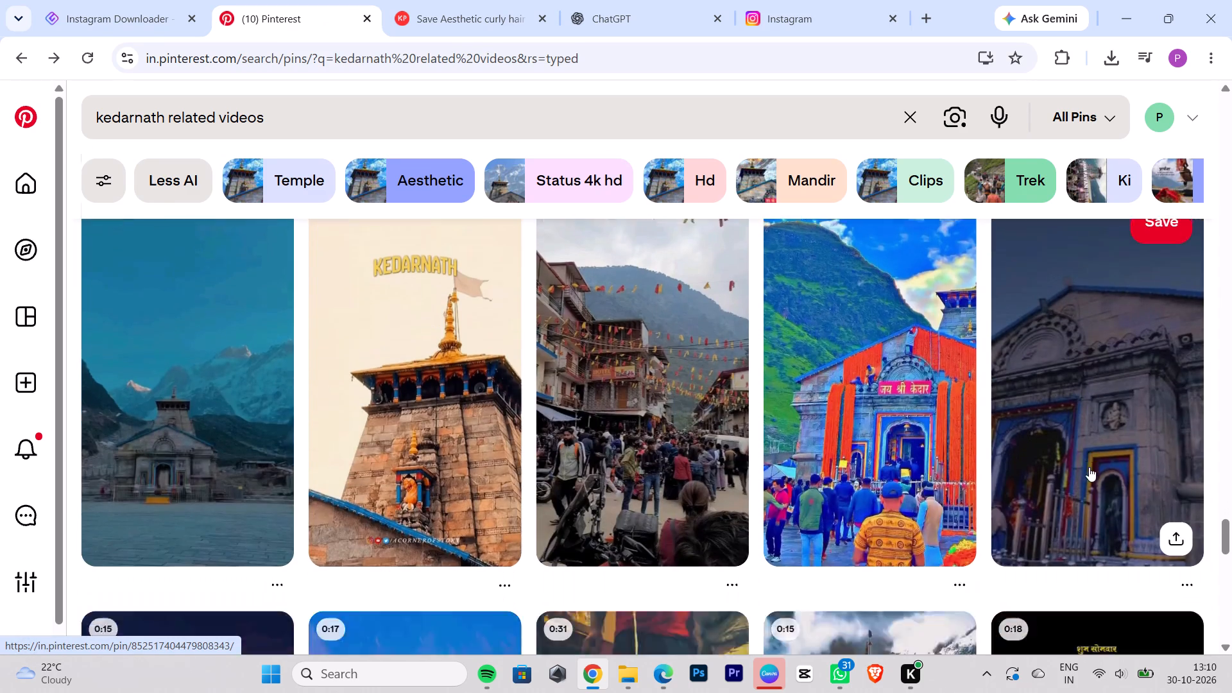
scroll(1089, 467, "down", 4)
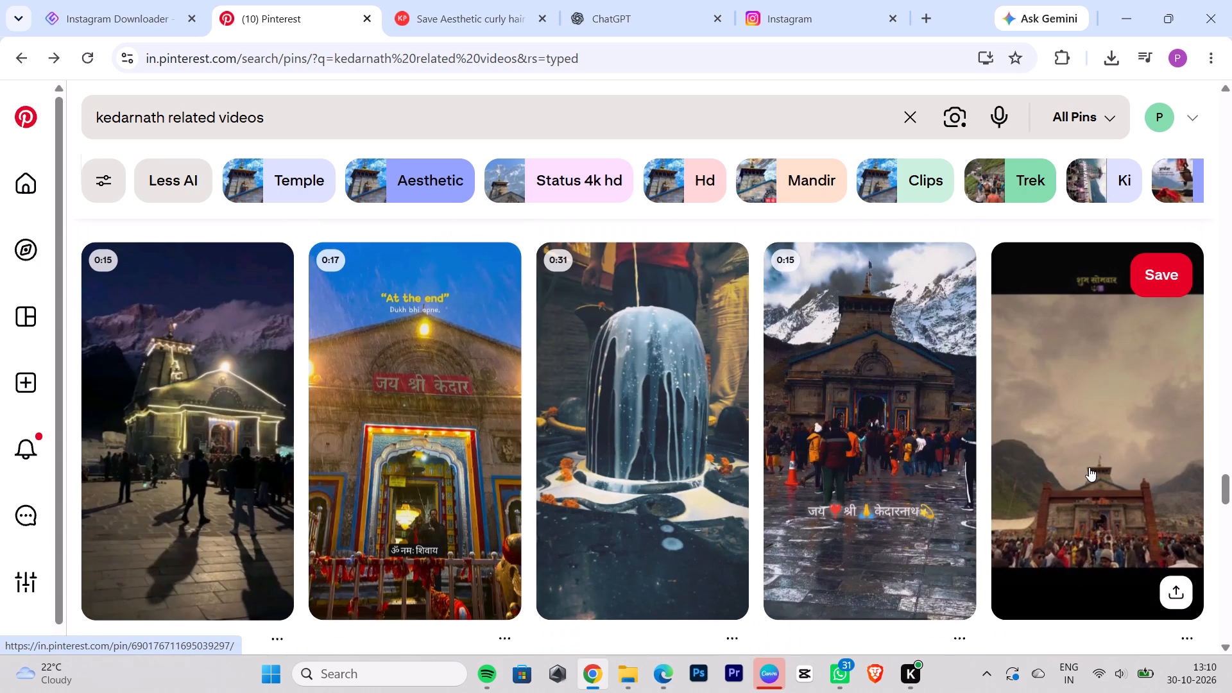
left_click(624, 443)
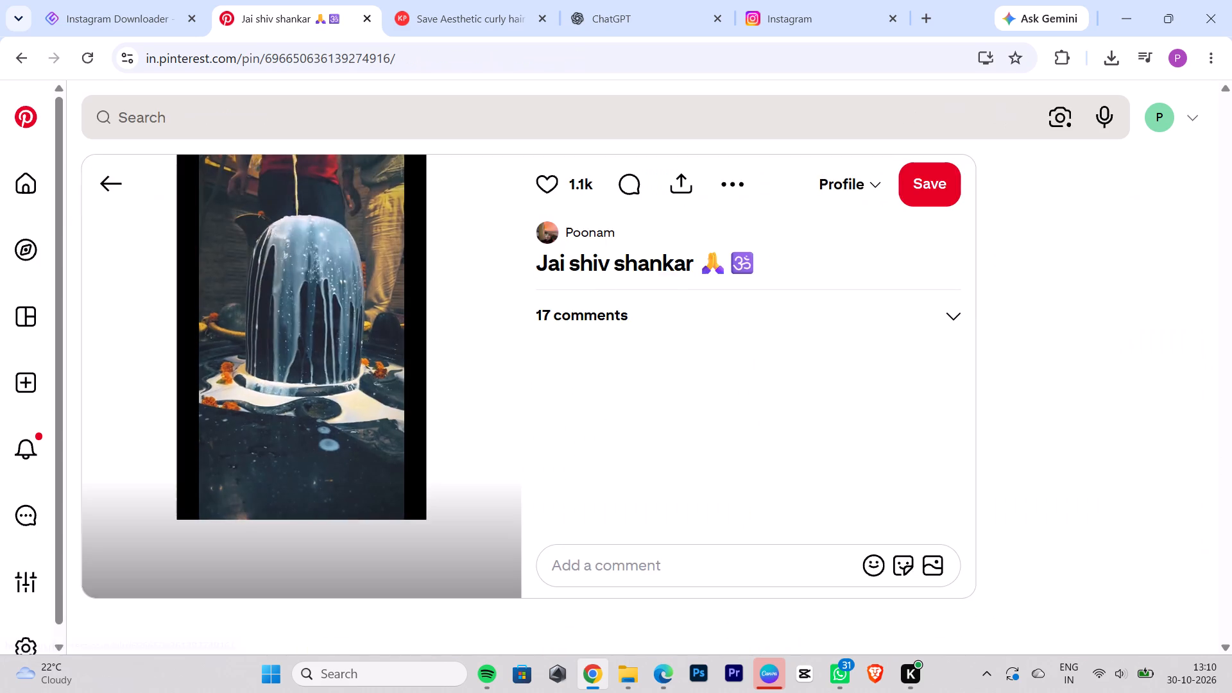
left_click(674, 201)
double_click(549, 286)
double_click(545, 287)
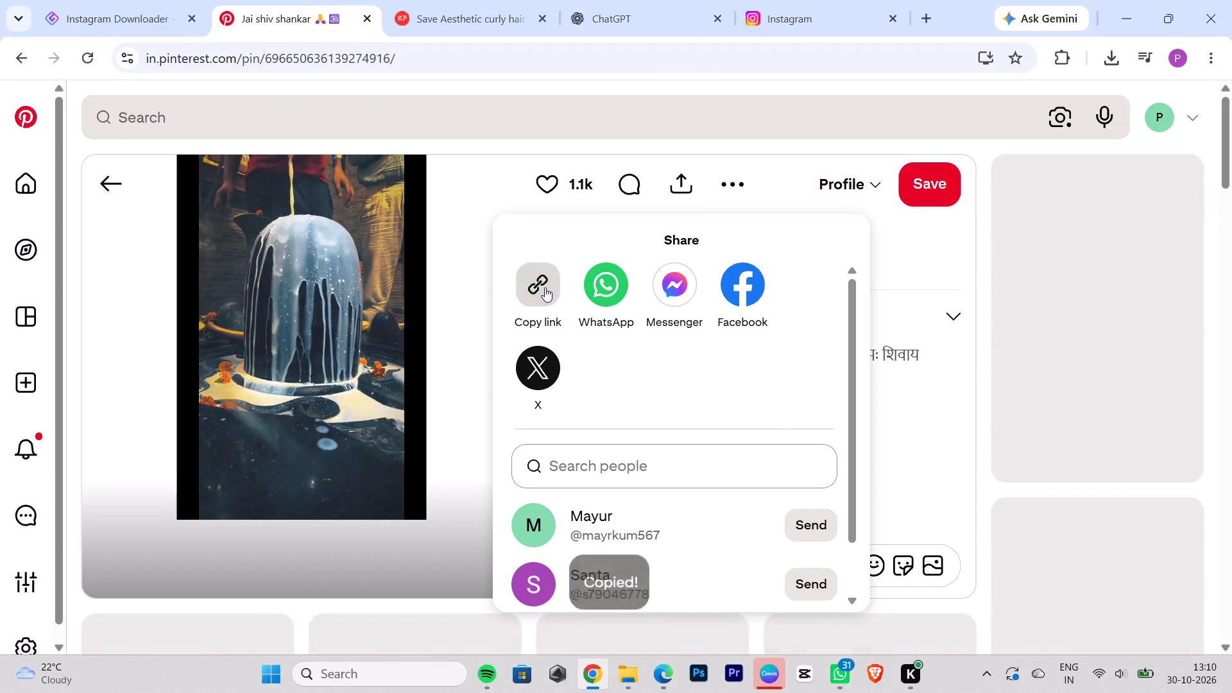
In KlickPin, replace the previous link with the copied Jai shiv shankar pin link, fetch it, and download the Shivling video.
left_click(427, 15)
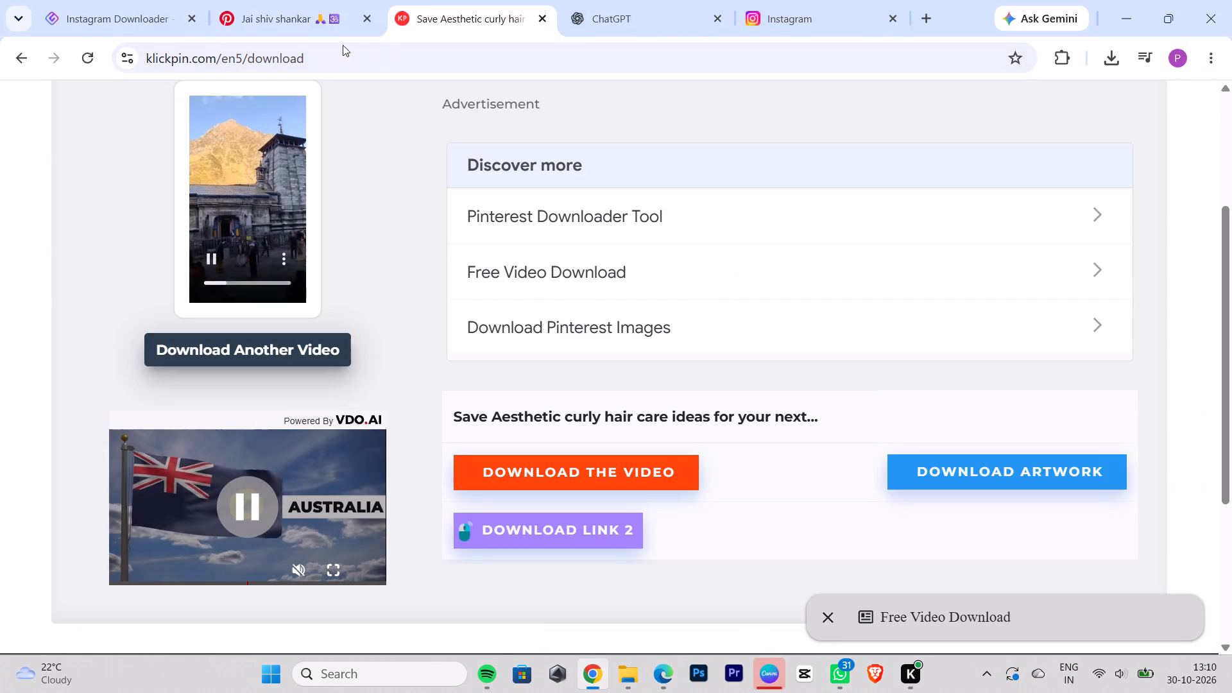
left_click(21, 64)
left_click_drag(404, 372, 0, 427)
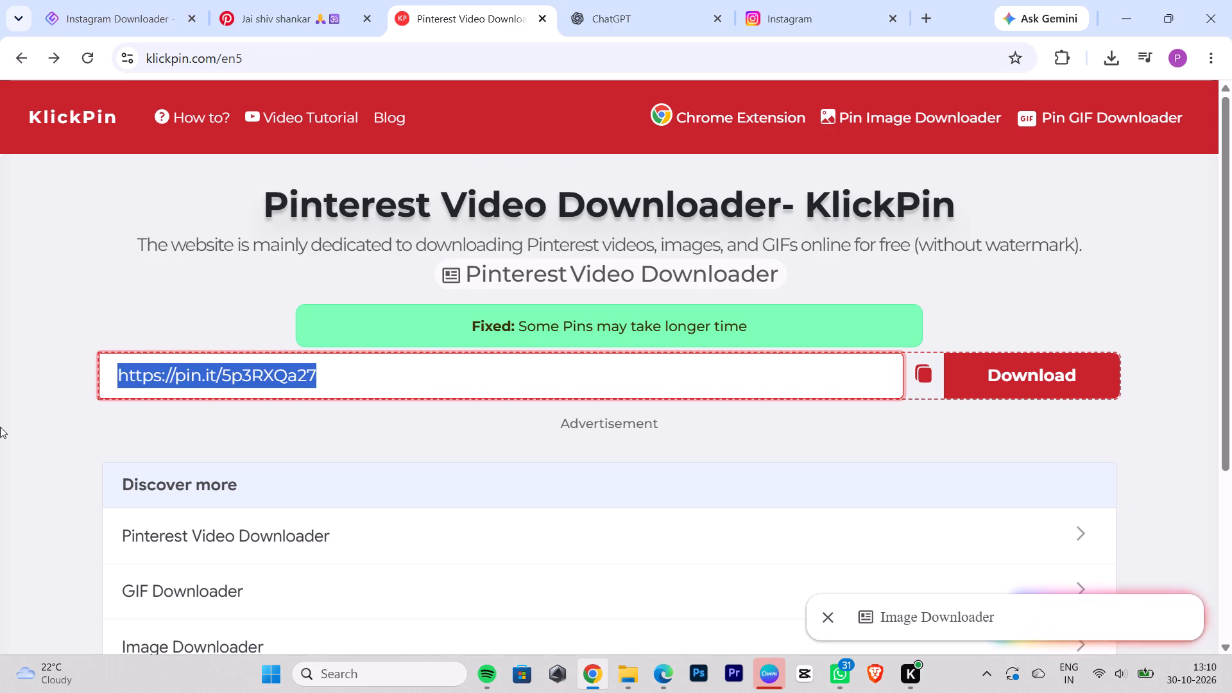
key("BackSpace")
key("ctrl+v")
key("Return")
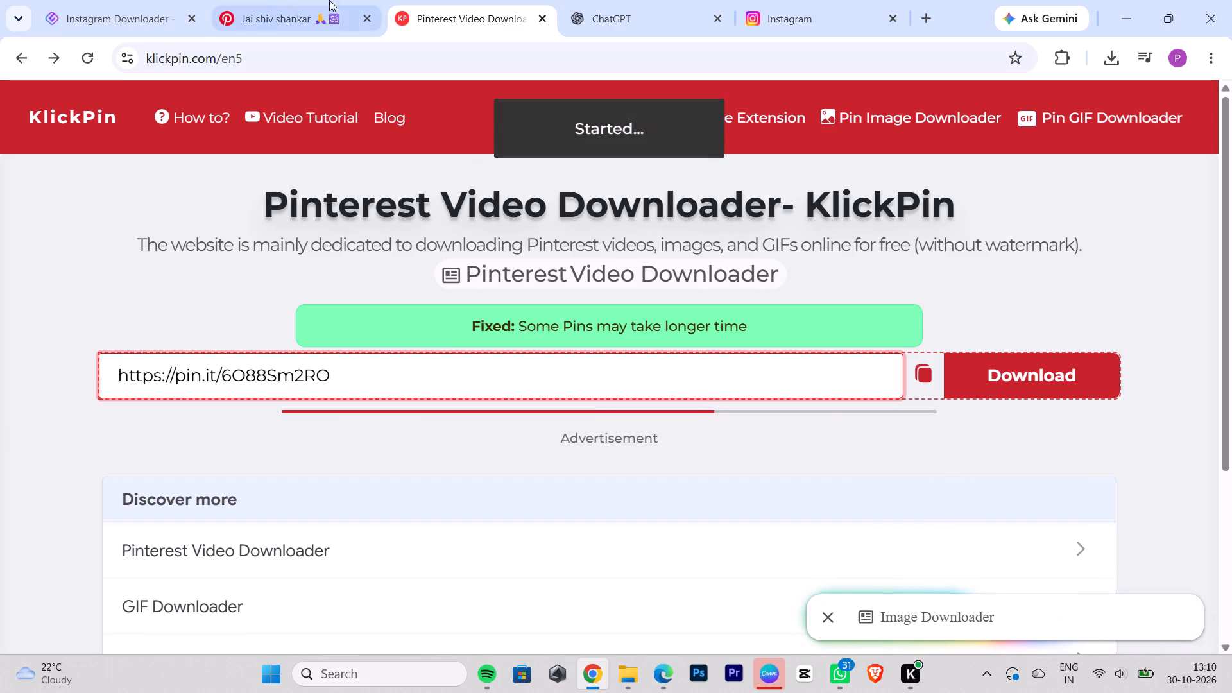
scroll(683, 238, "down", 1)
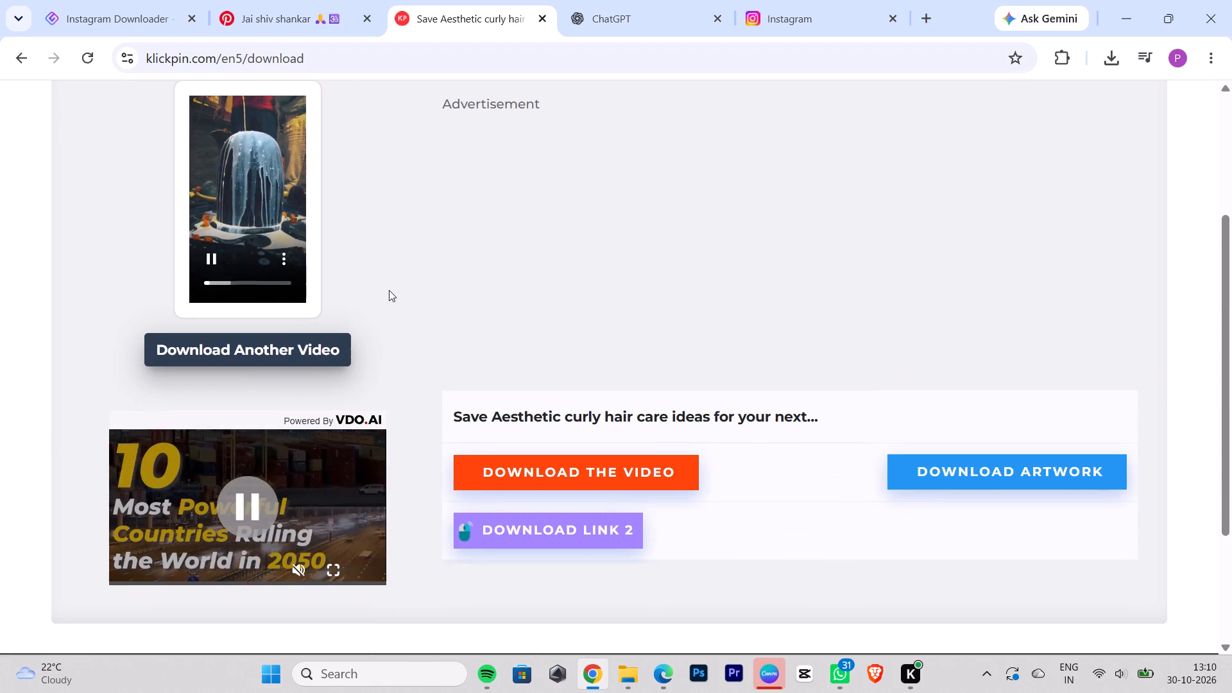
left_click(284, 261)
left_click(235, 137)
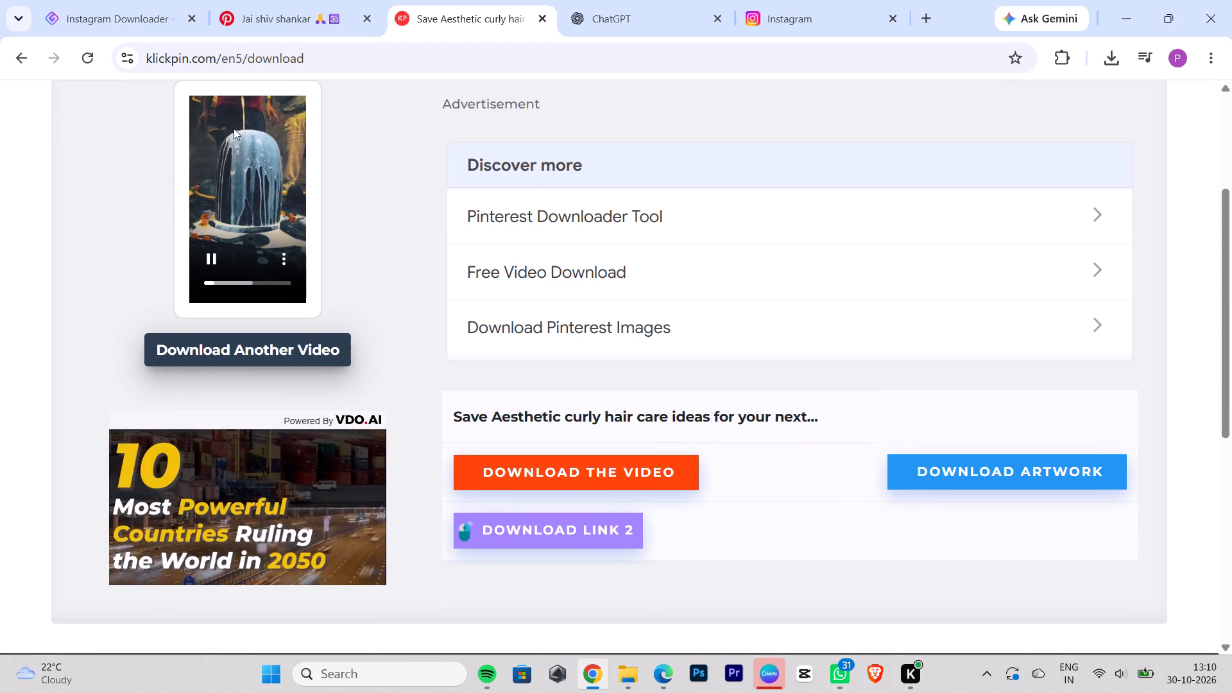
Return to the "kedarnath related videos" results on Pinterest and look further through them for another suitable Kedarnath video.
left_click(253, 10)
left_click(936, 432)
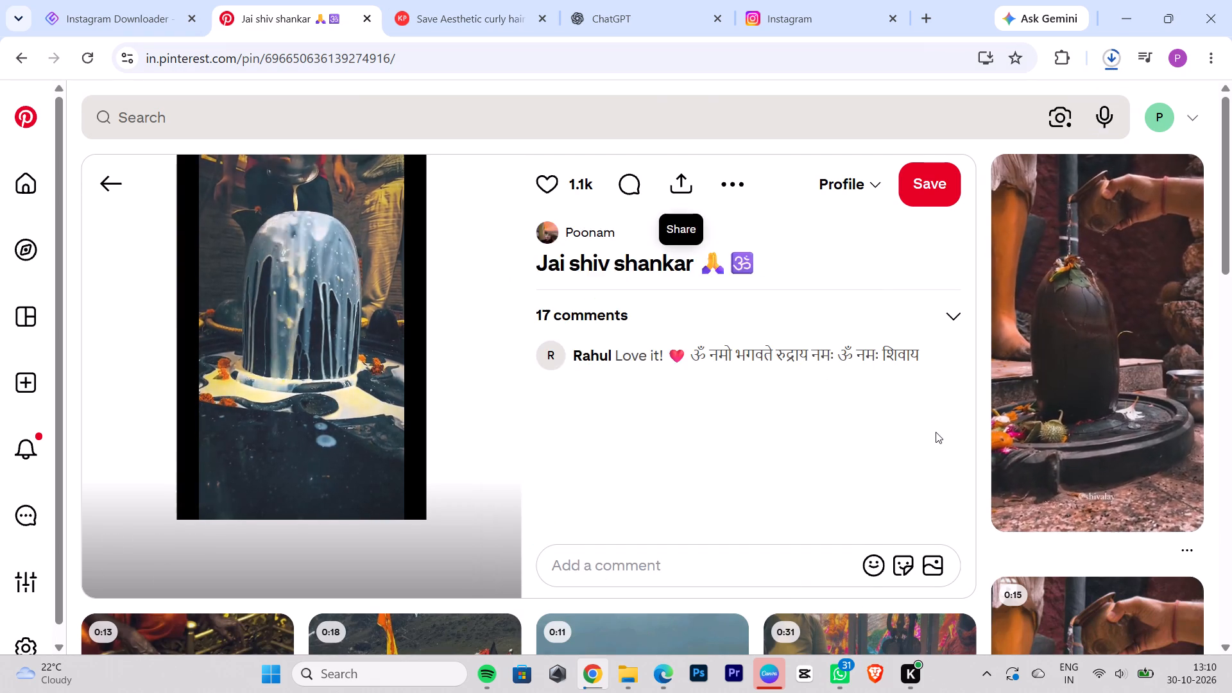
scroll(936, 432, "down", 4)
left_click(107, 185)
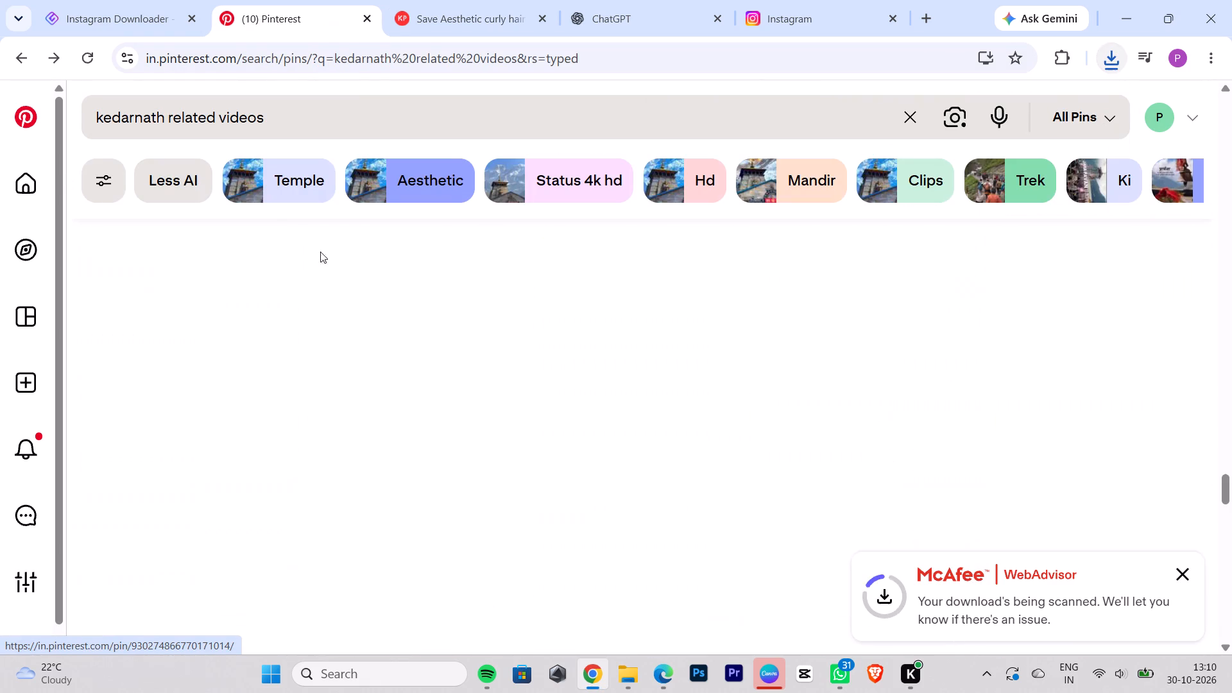
scroll(883, 332, "down", 5)
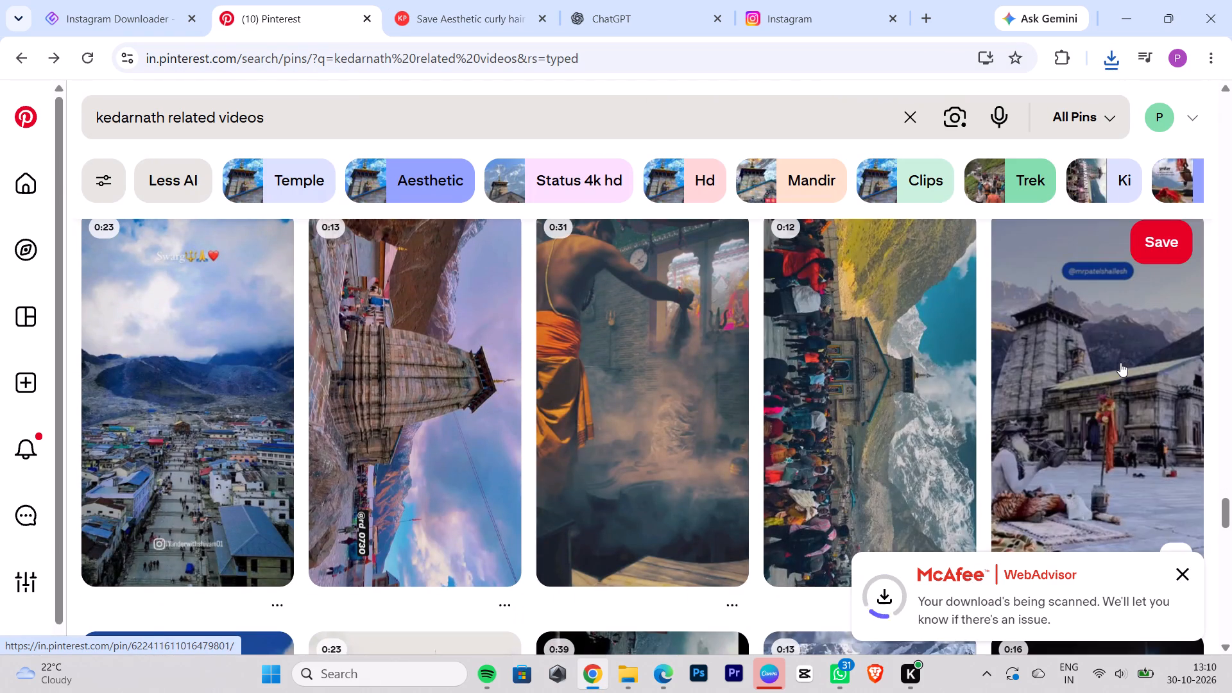
scroll(421, 372, "down", 4)
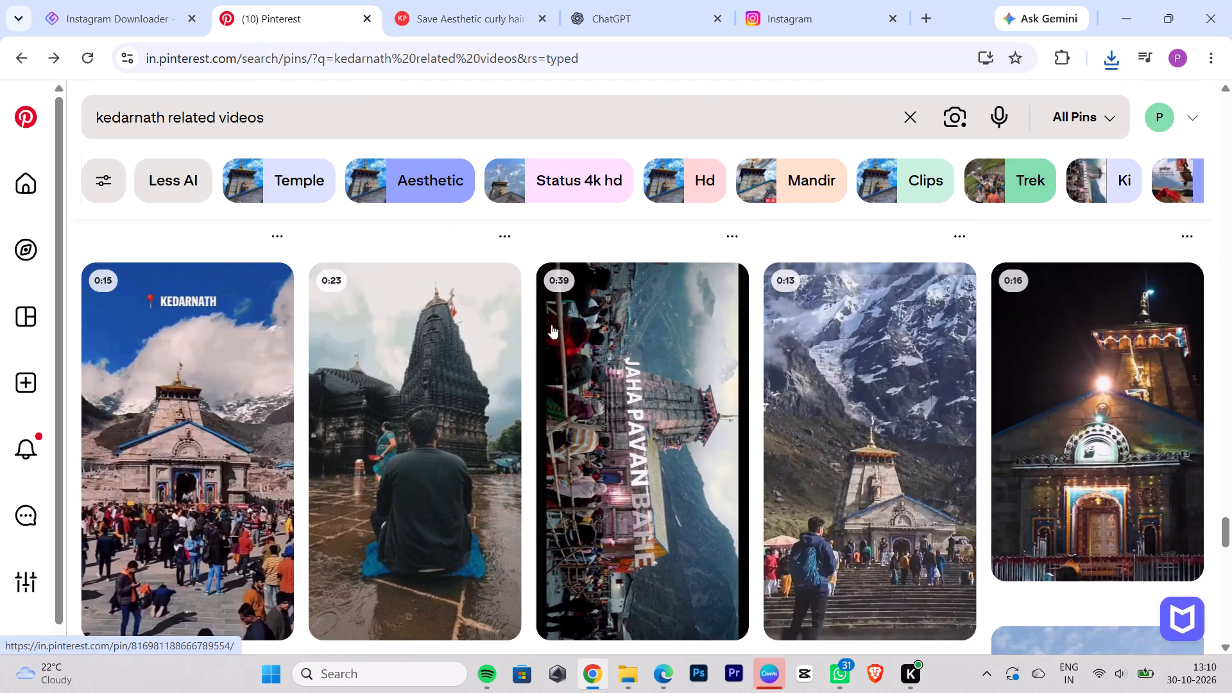
scroll(905, 459, "down", 4)
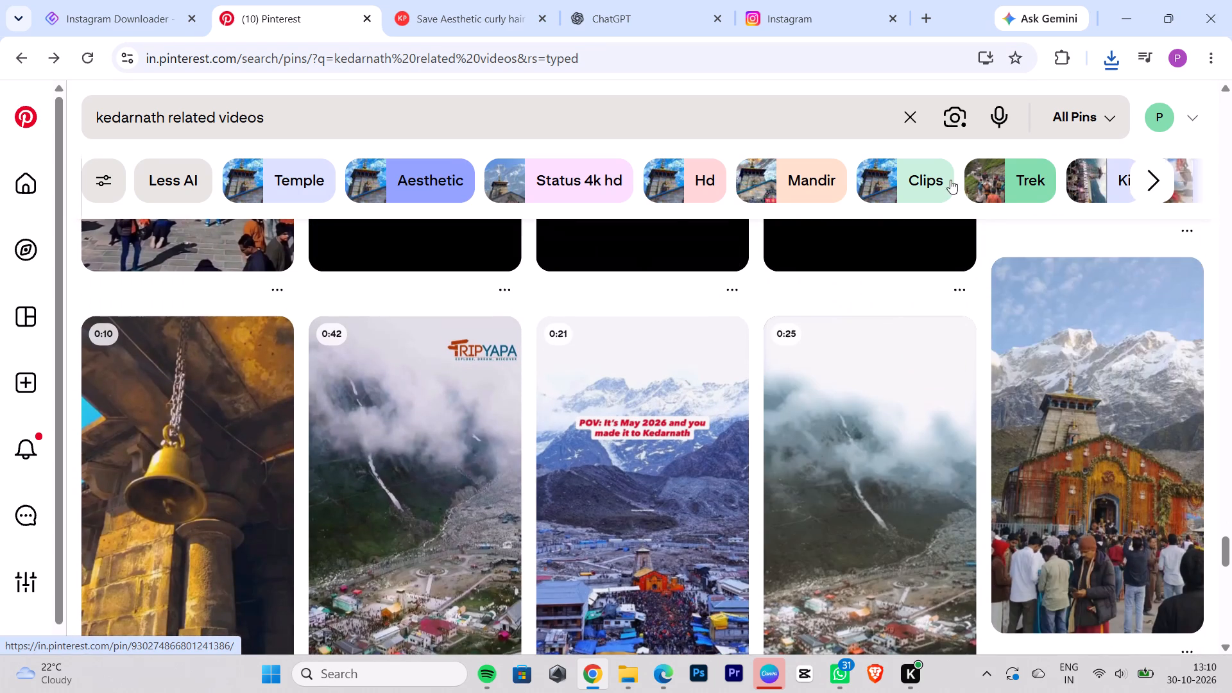
scroll(669, 239, "down", 4)
scroll(712, 334, "down", 3)
scroll(814, 338, "down", 2)
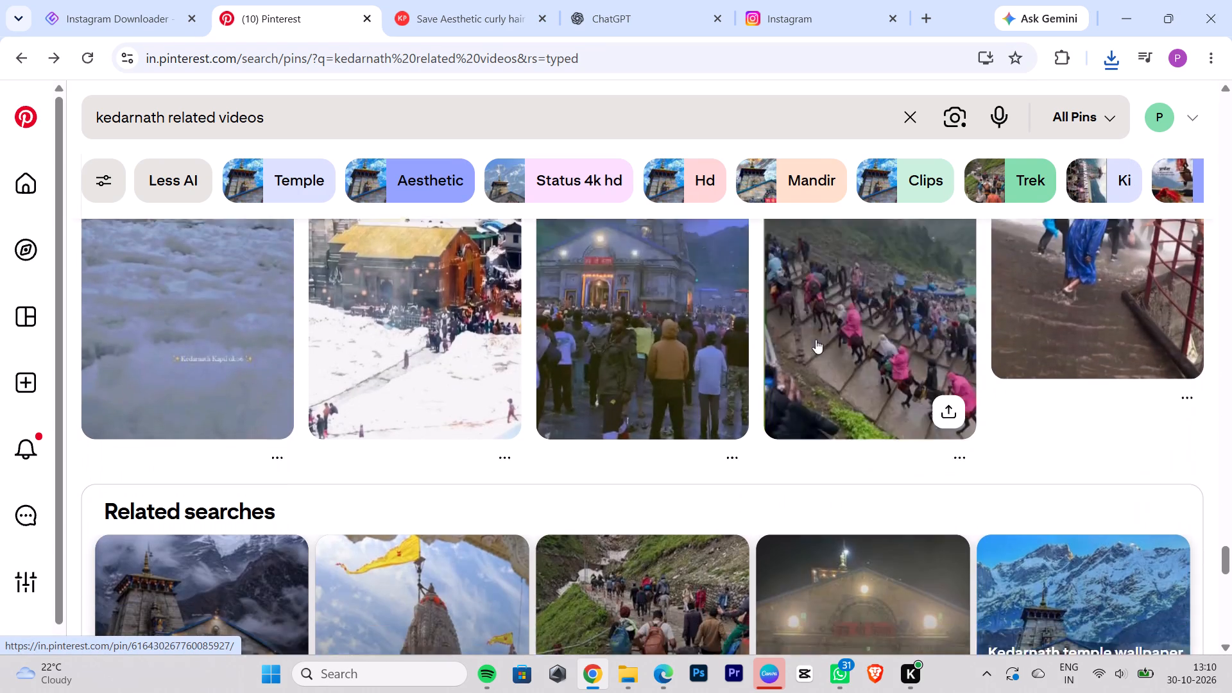
Change the Pinterest search from the related videos results to "kedarnath temple video".
scroll(823, 343, "down", 4)
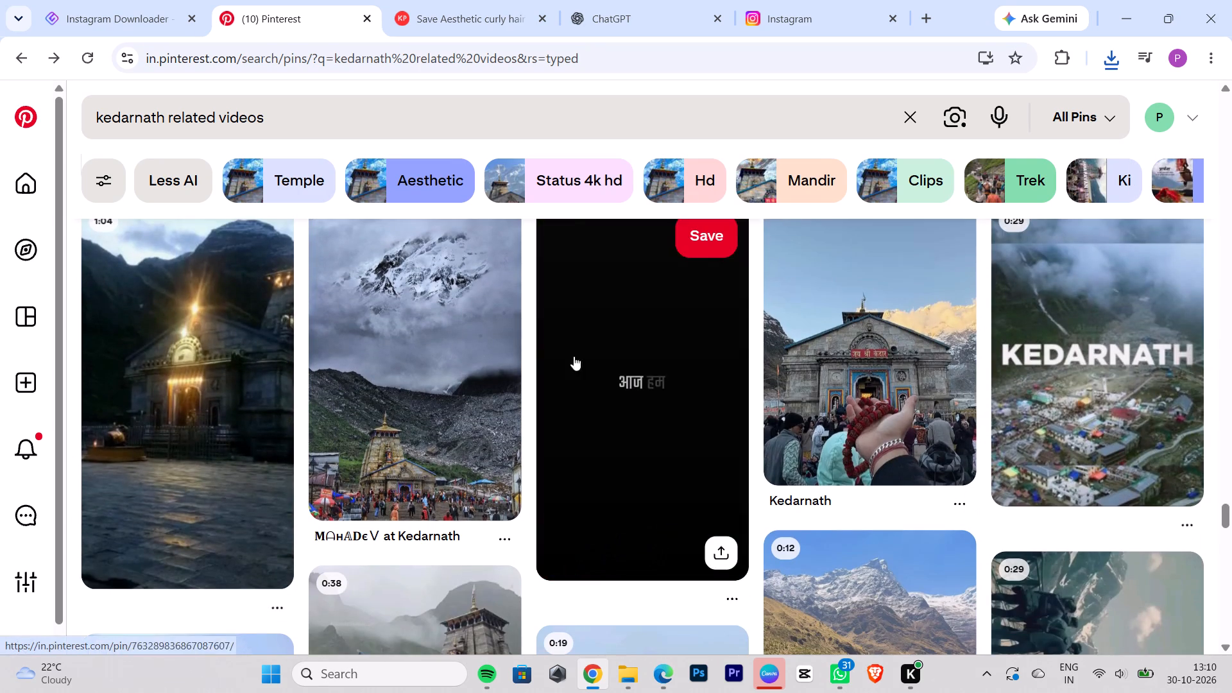
left_click(555, 110)
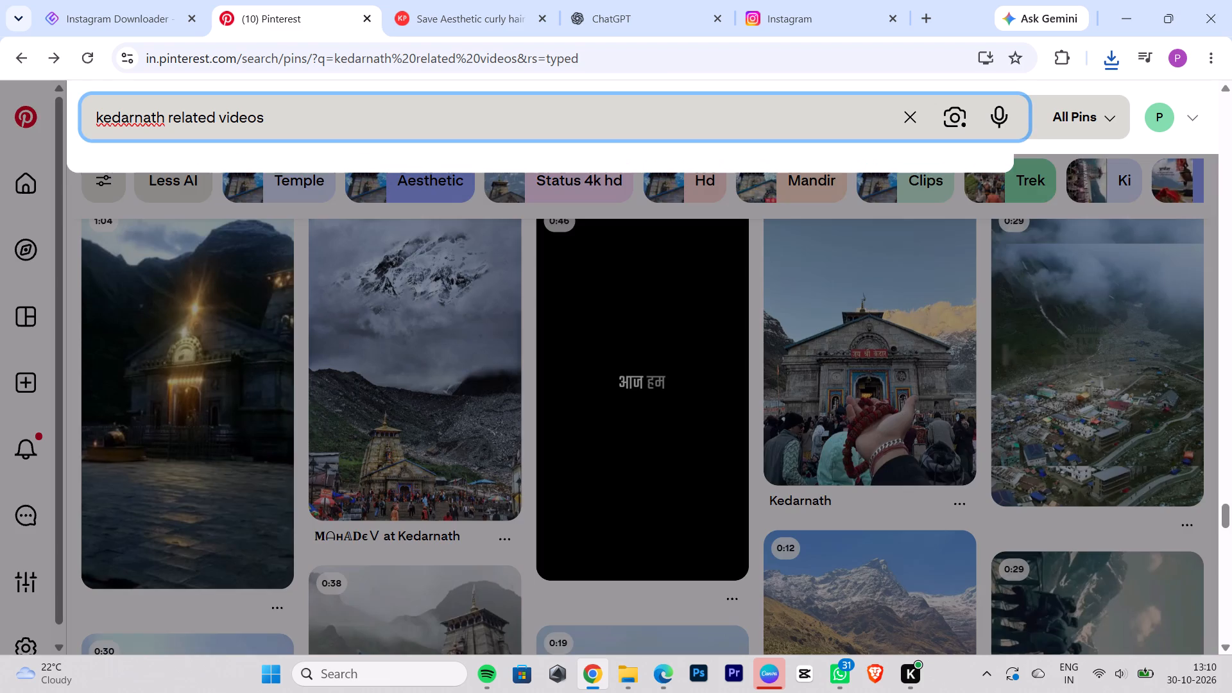
double_click(255, 181)
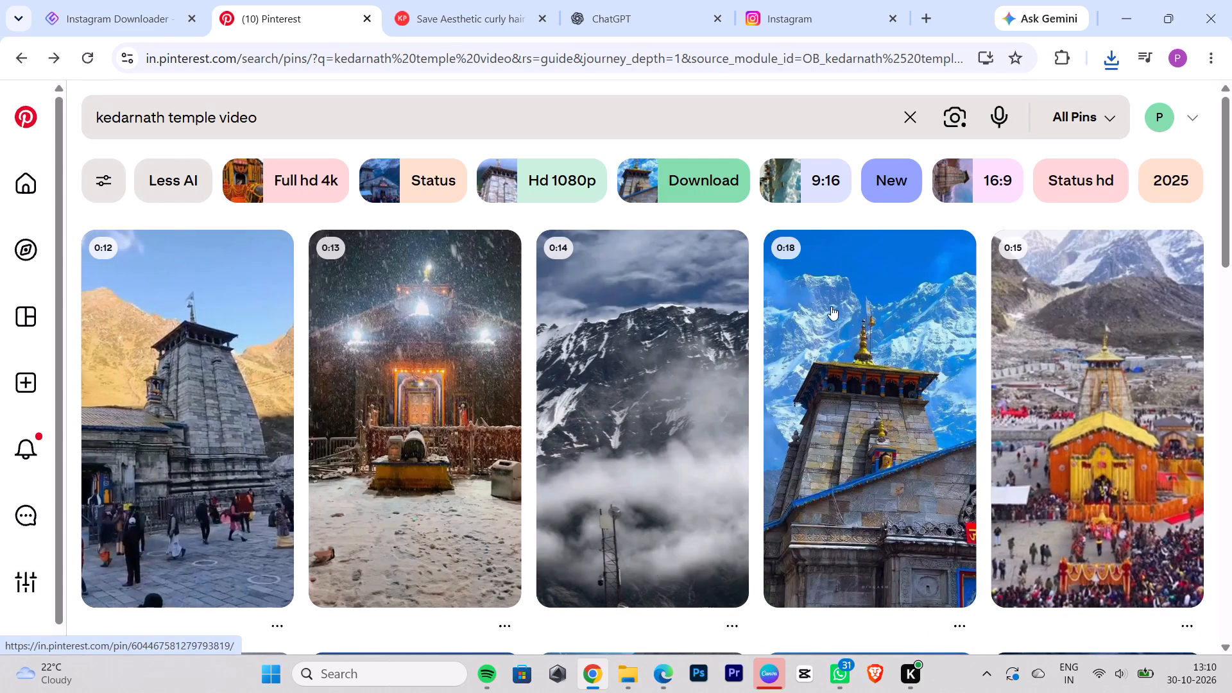
Look through the "kedarnath temple video" results for another suitable temple video.
scroll(866, 403, "down", 4)
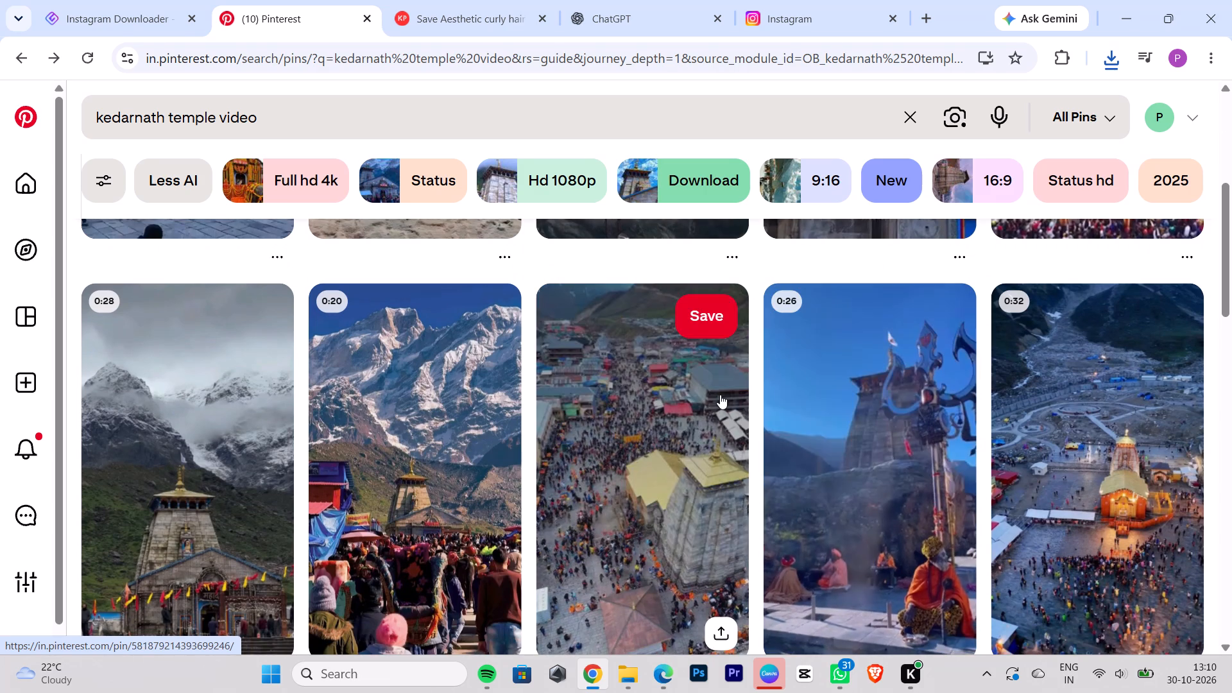
scroll(1061, 424, "down", 2)
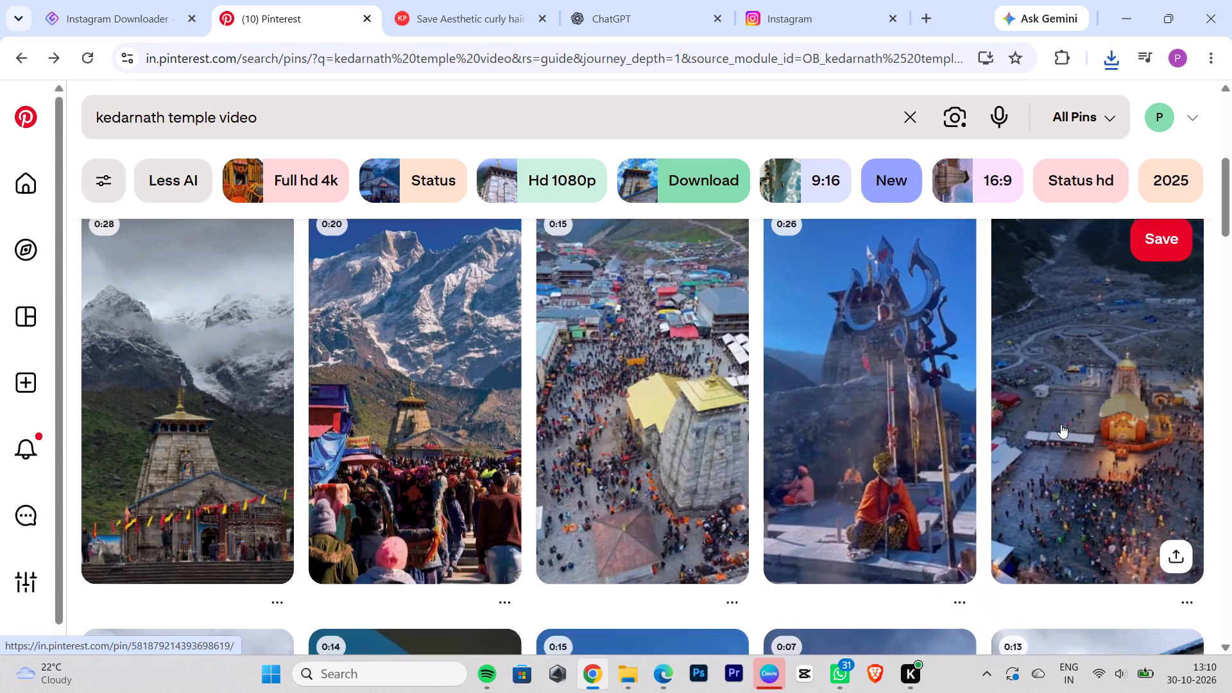
scroll(1061, 424, "down", 3)
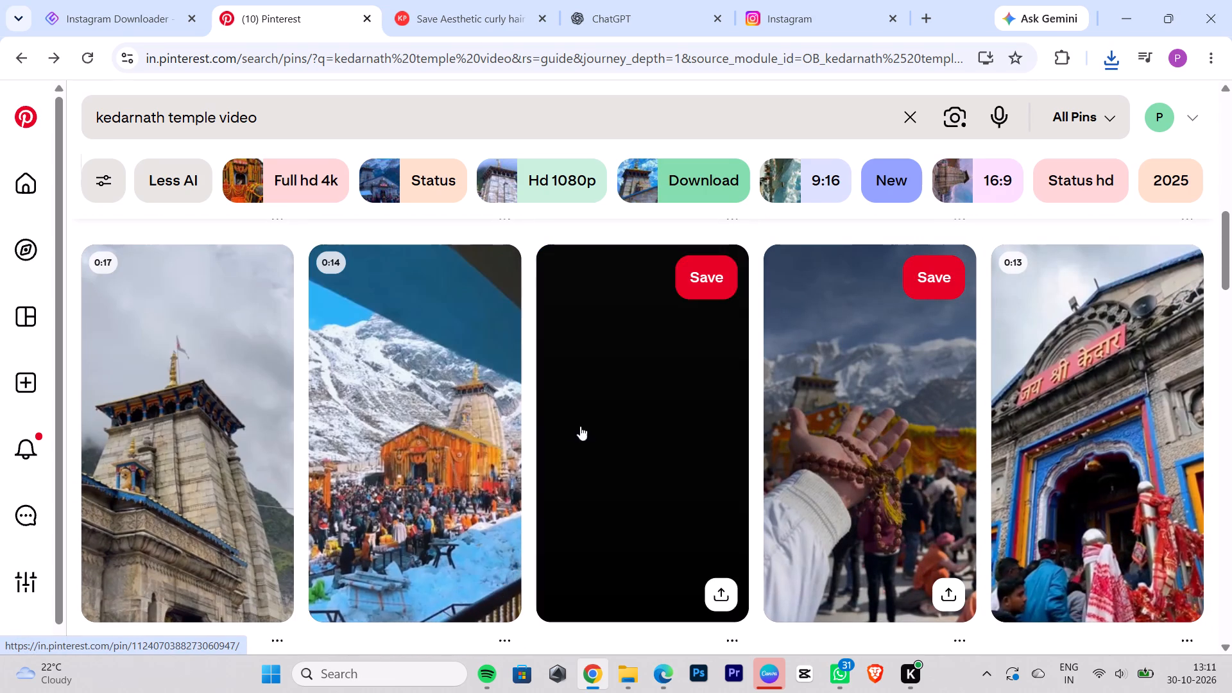
scroll(620, 429, "down", 4)
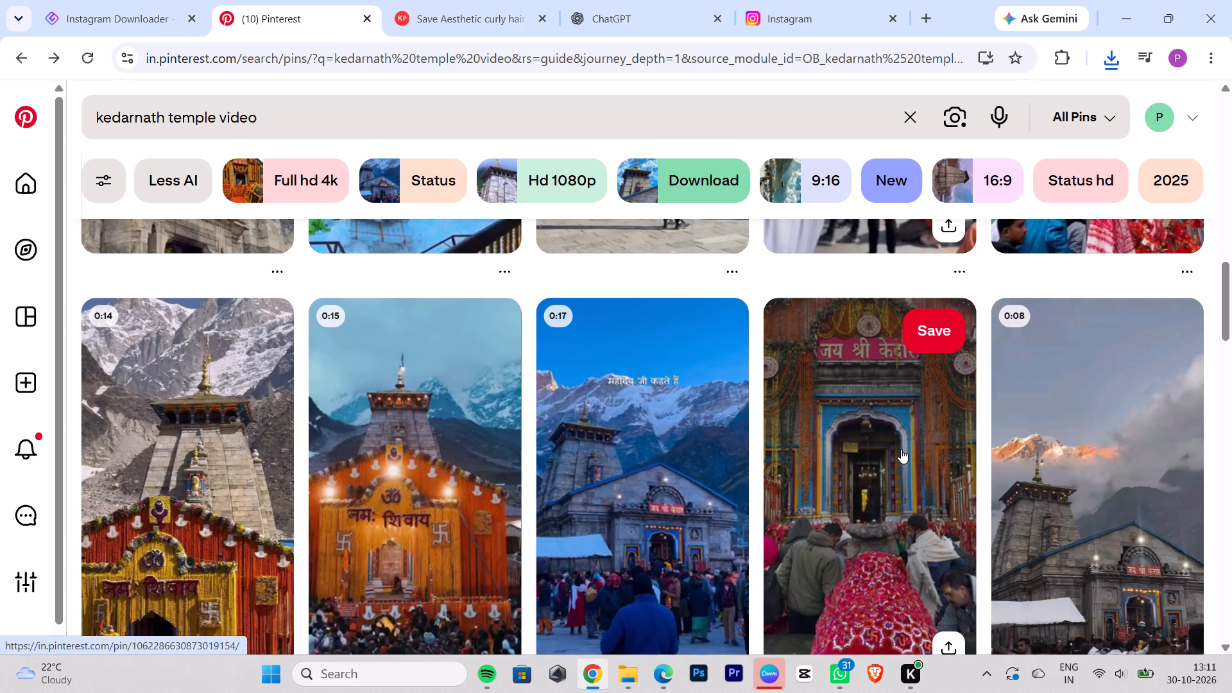
scroll(925, 485, "down", 5)
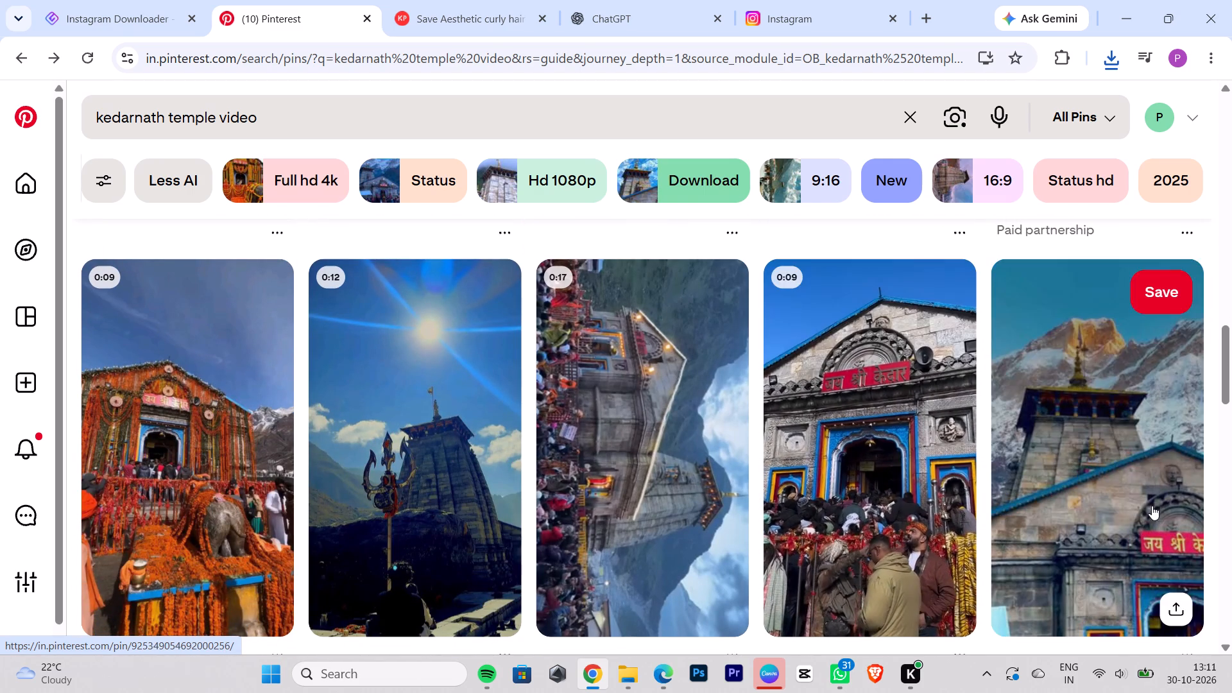
scroll(429, 420, "down", 3)
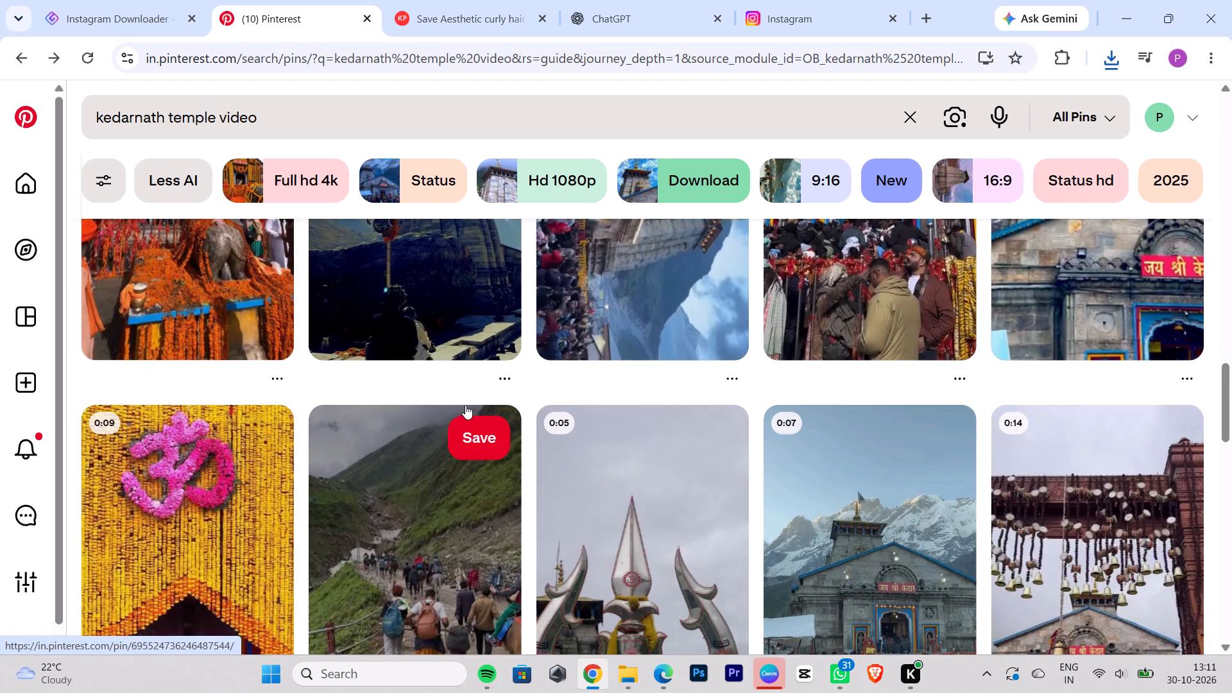
scroll(466, 404, "down", 2)
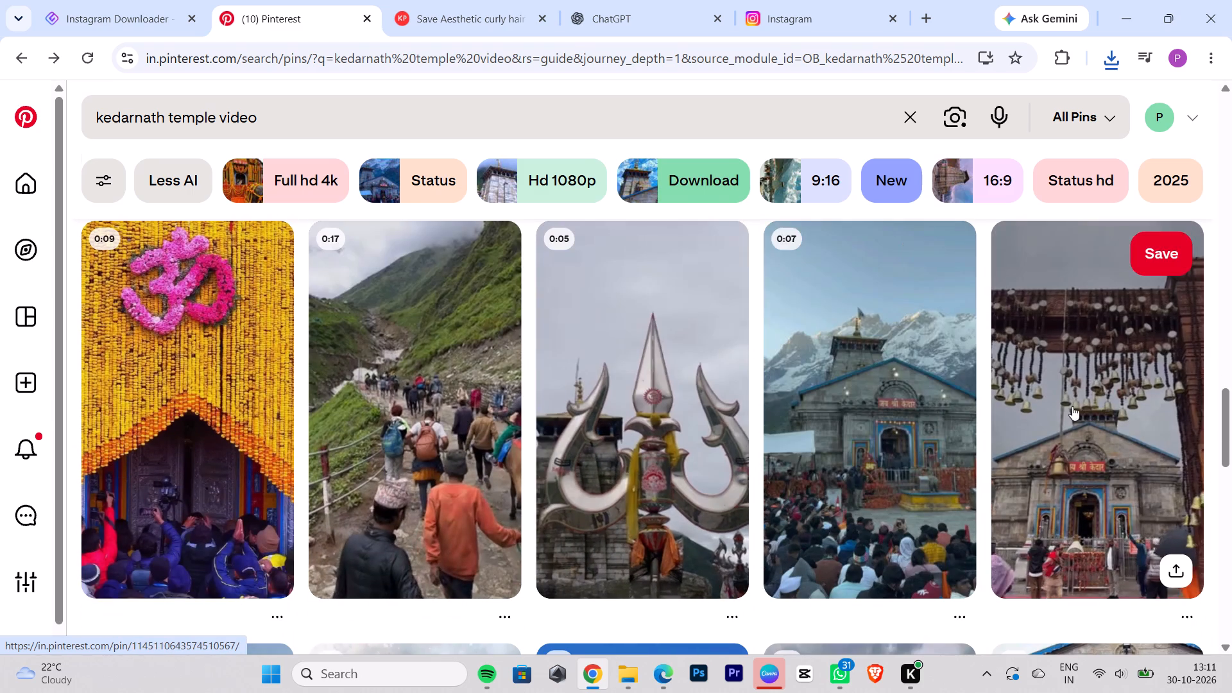
scroll(1072, 409, "down", 4)
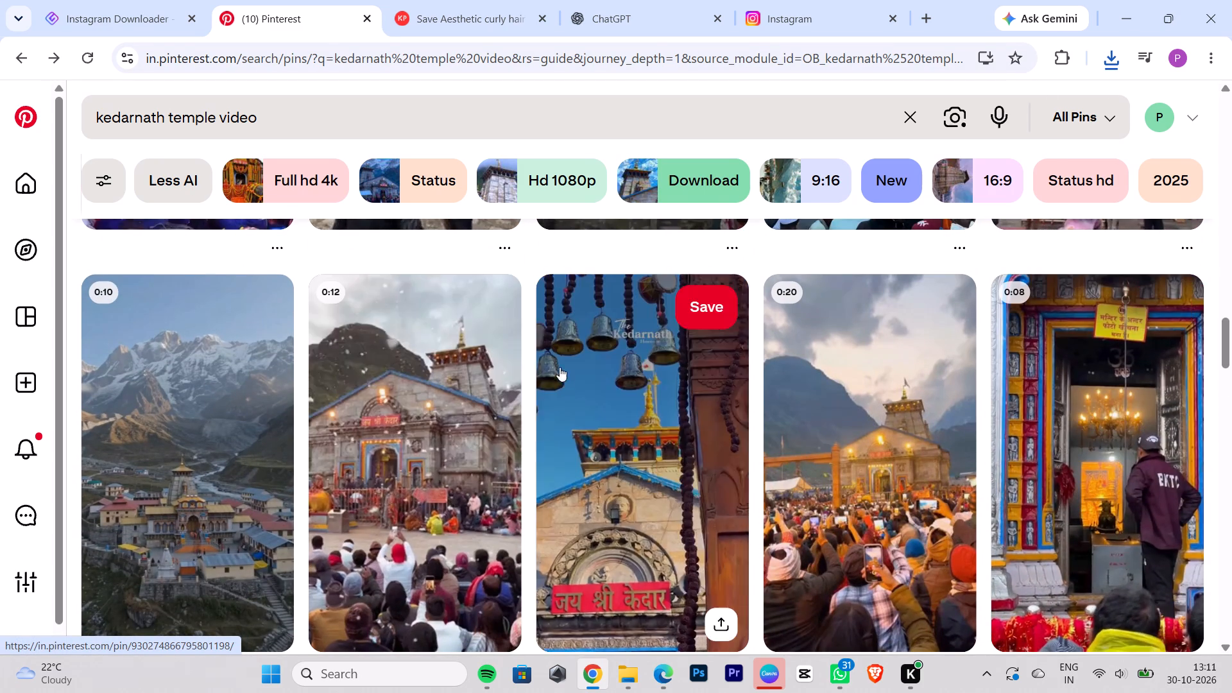
scroll(712, 418, "down", 6)
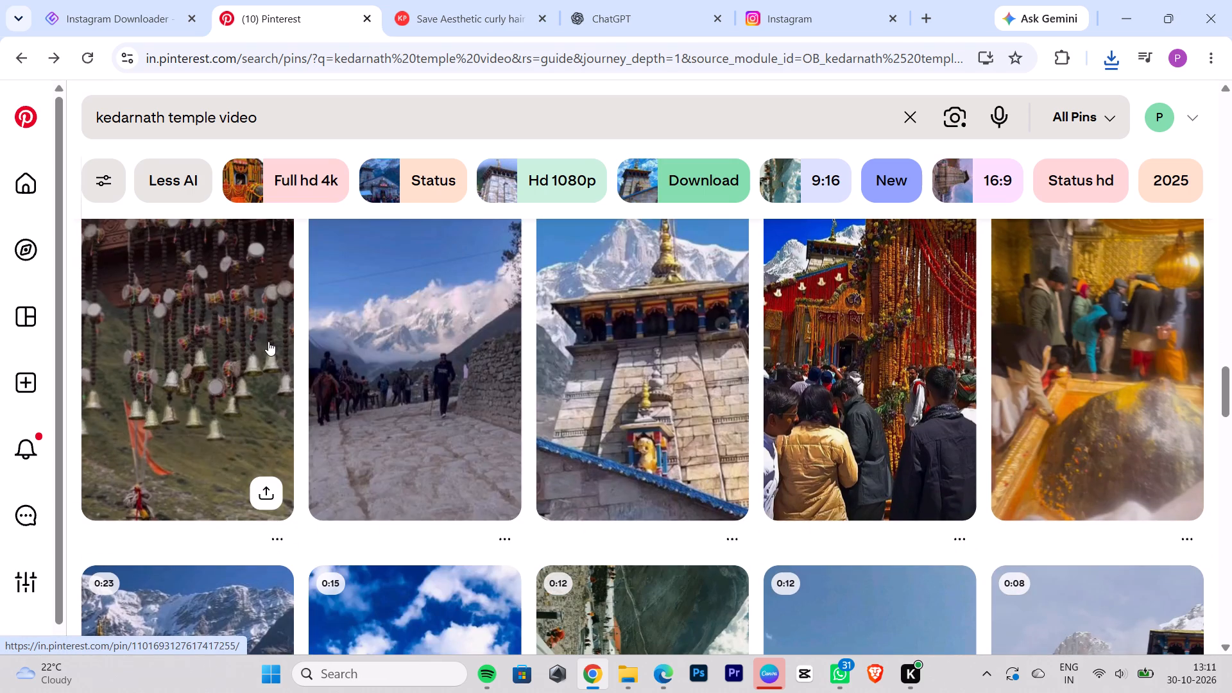
Open the "Kedarnath Temple" pin with the flower-garlanded entrance and copy its link.
left_click(893, 367)
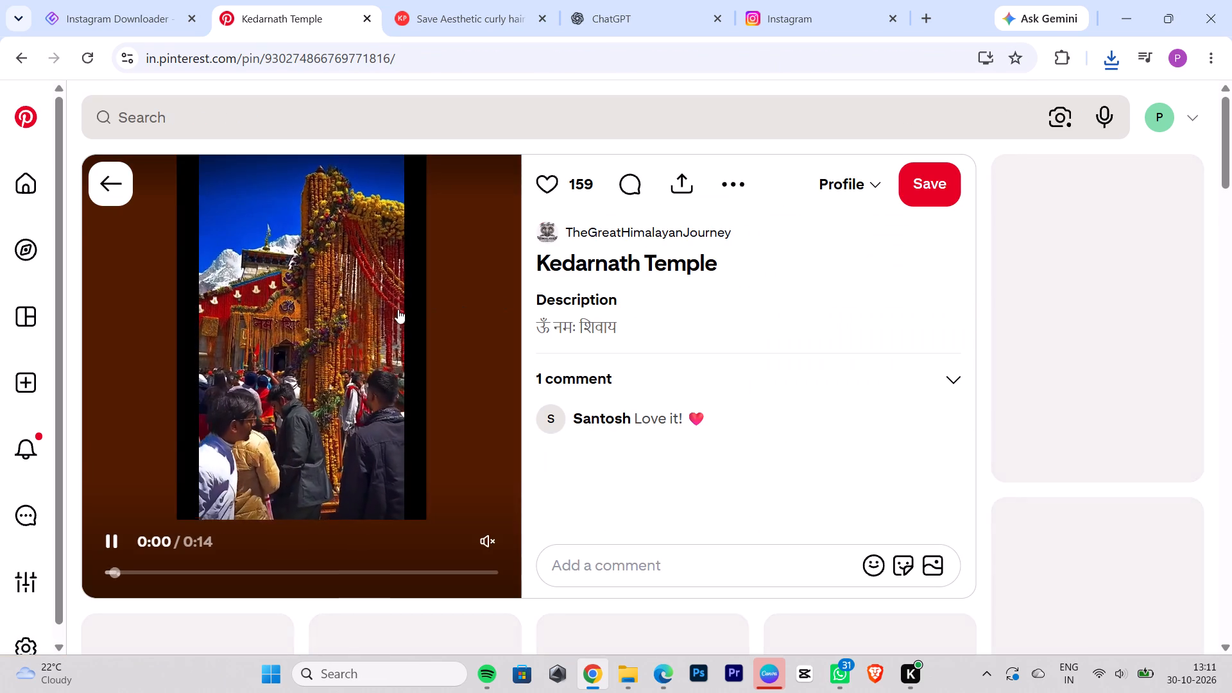
left_click(681, 186)
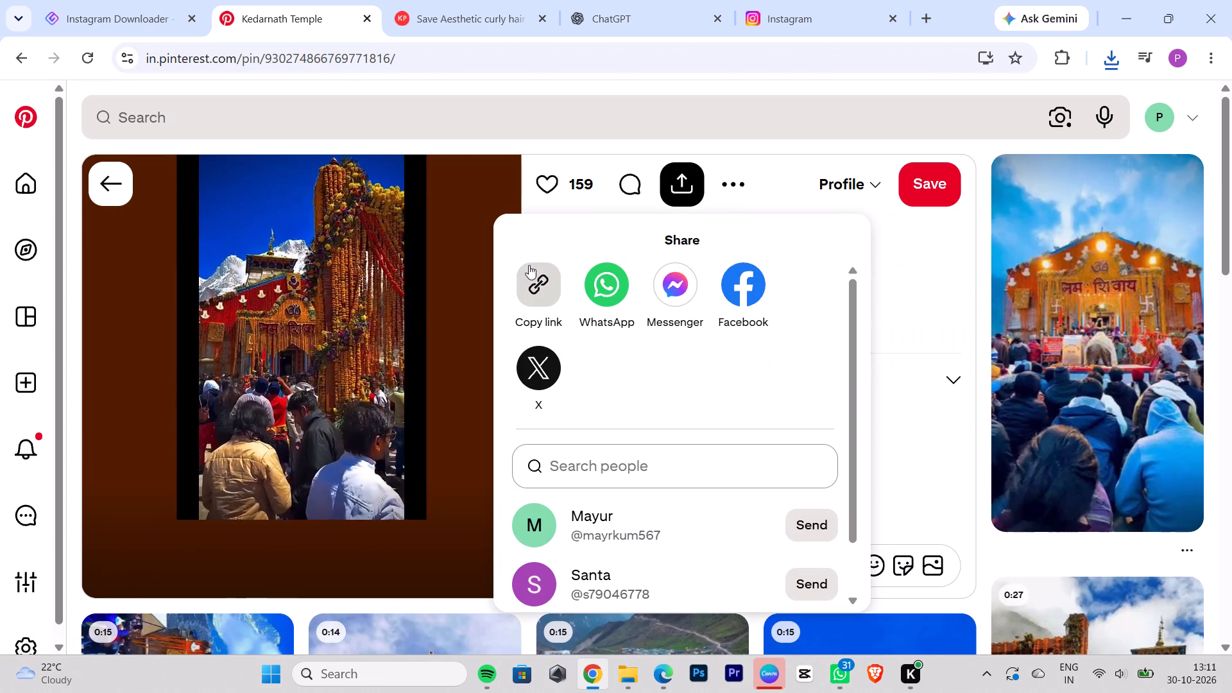
double_click(534, 278)
triple_click(535, 282)
In KlickPin, replace the previous pin link with the copied "Kedarnath Temple" link and submit it for download.
left_click(452, 27)
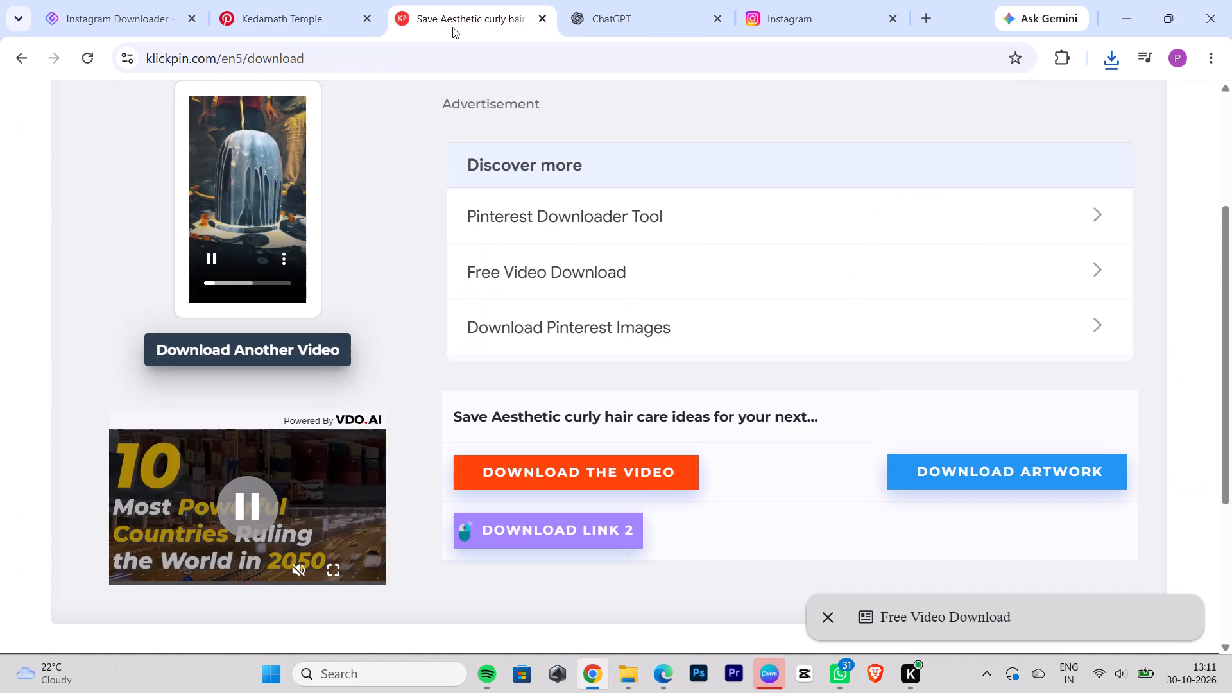
left_click(6, 67)
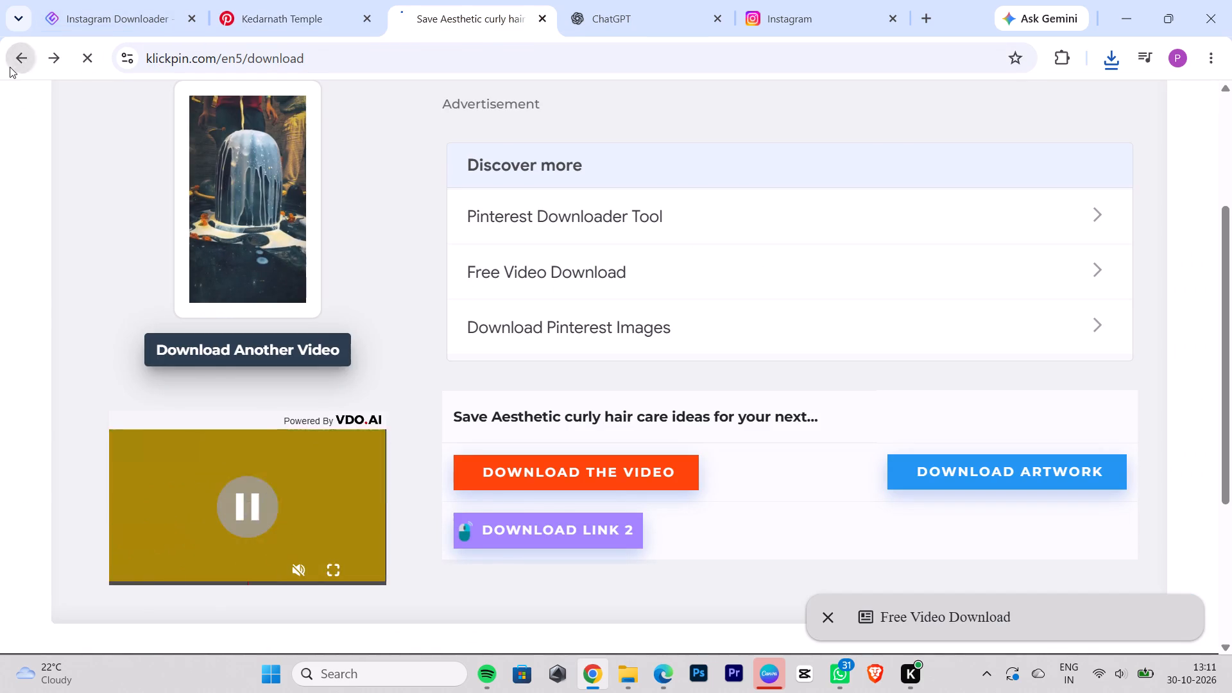
left_click_drag(364, 276, 0, 200)
key("BackSpace")
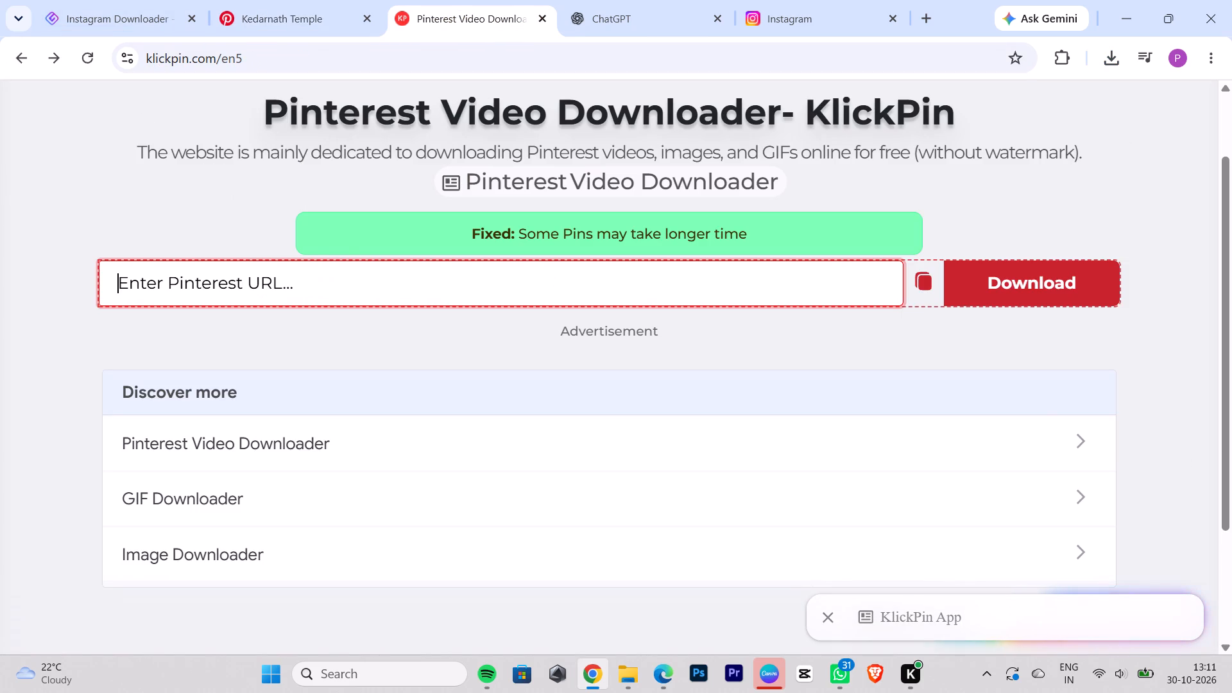
key("ctrl+v")
key("Return")
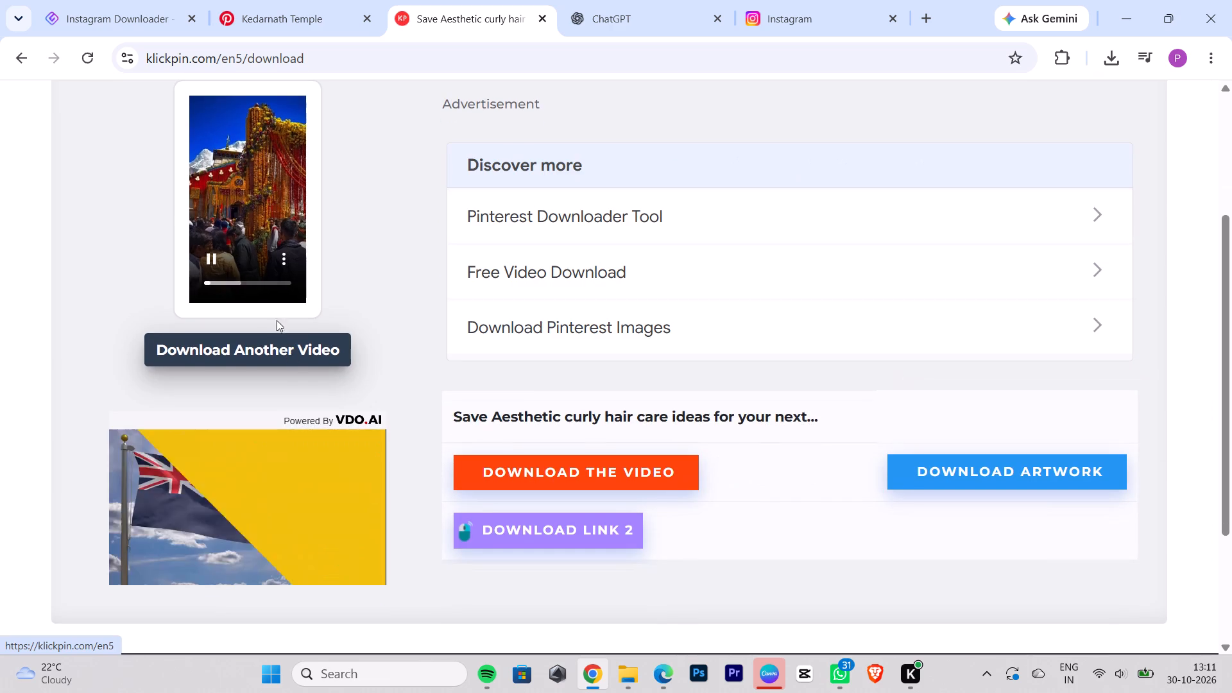
Download the garlanded Kedarnath Temple video from its KlickPin preview and check the browser's downloads.
left_click(280, 261)
left_click(243, 112)
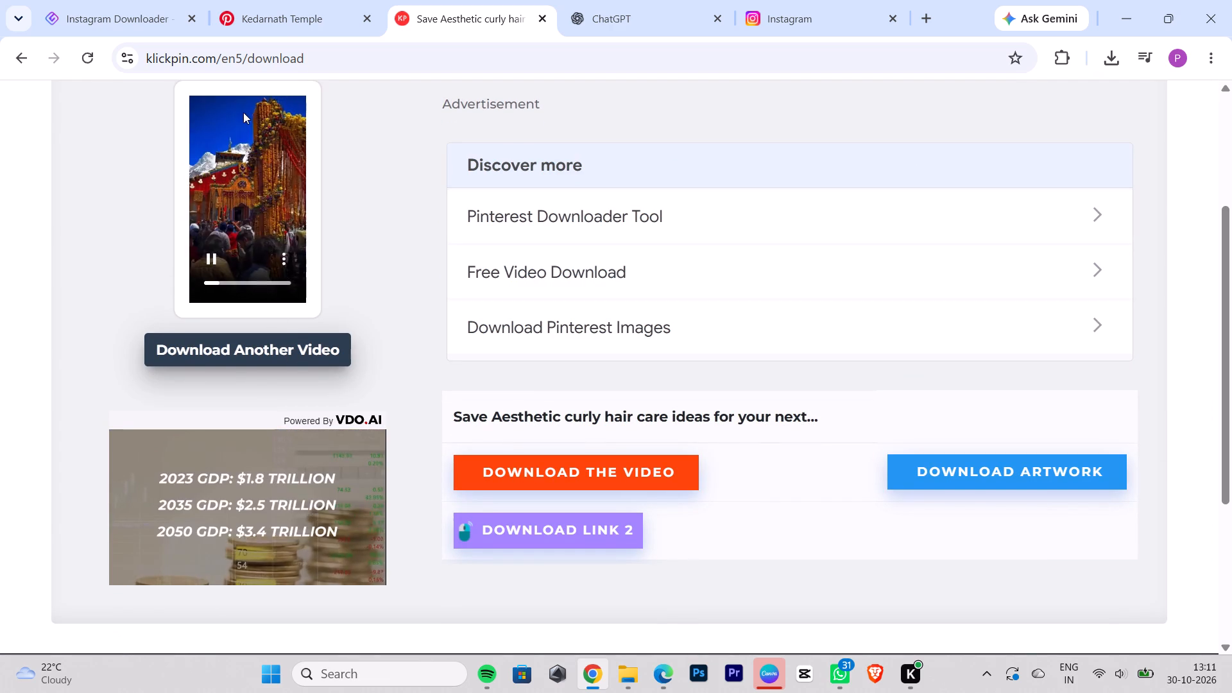
left_click(289, 28)
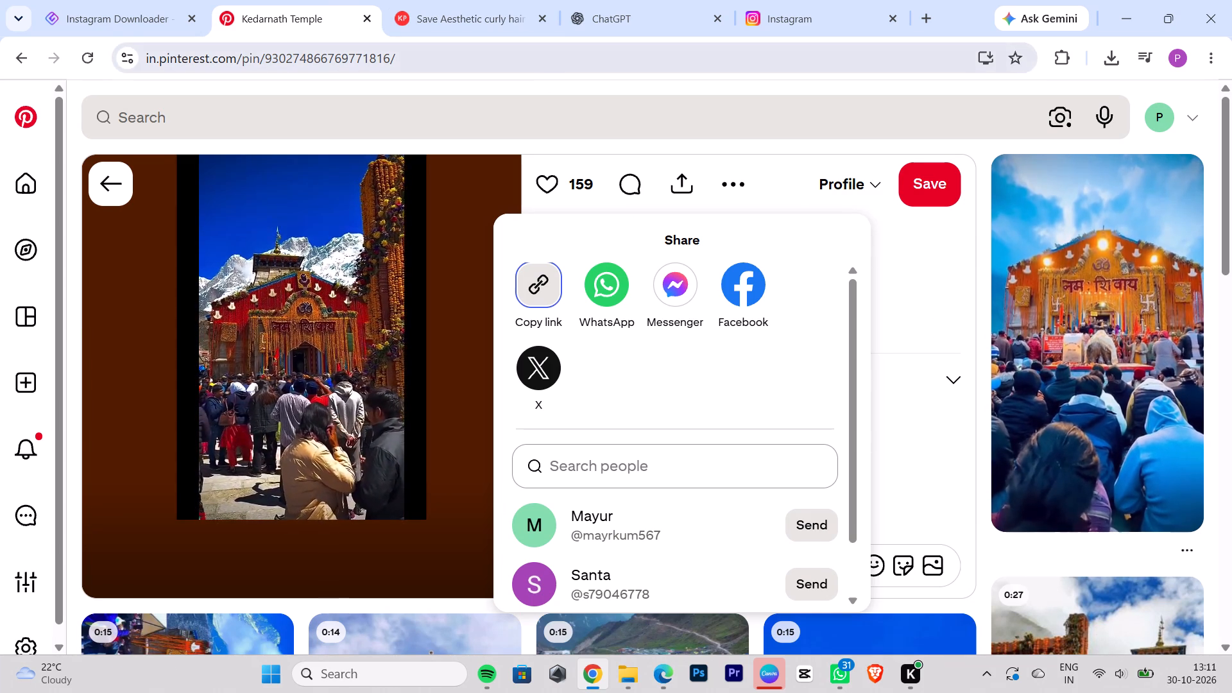
left_click(464, 21)
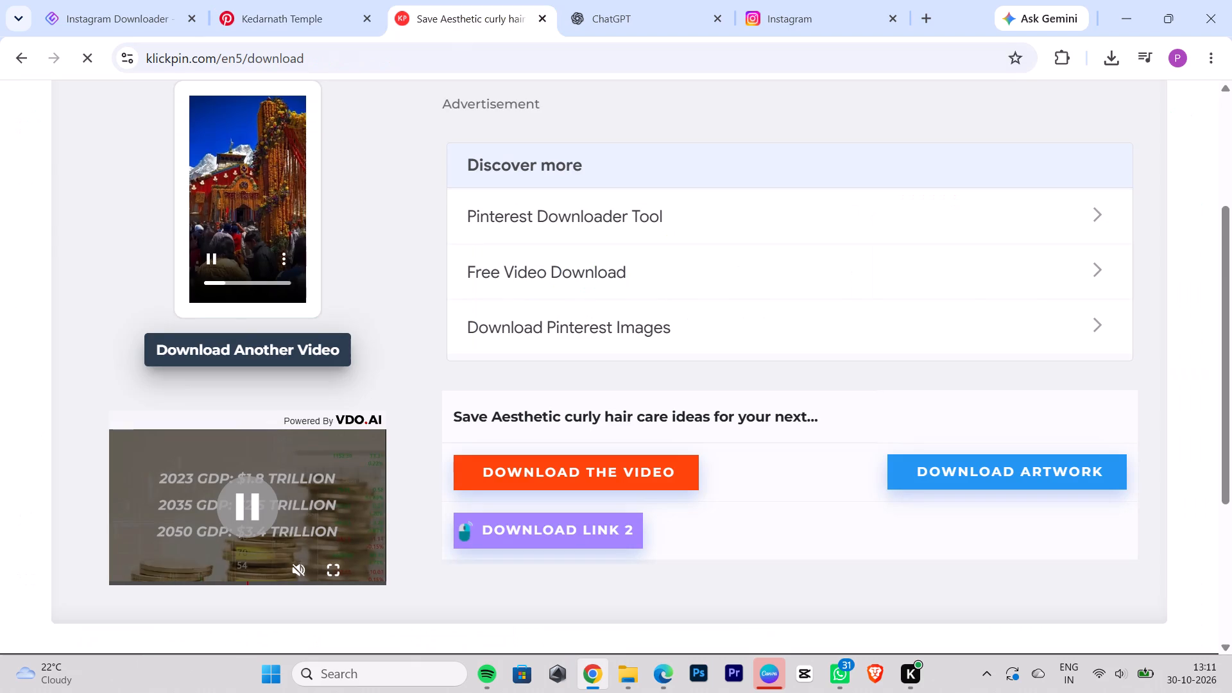
left_click(282, 255)
left_click(245, 127)
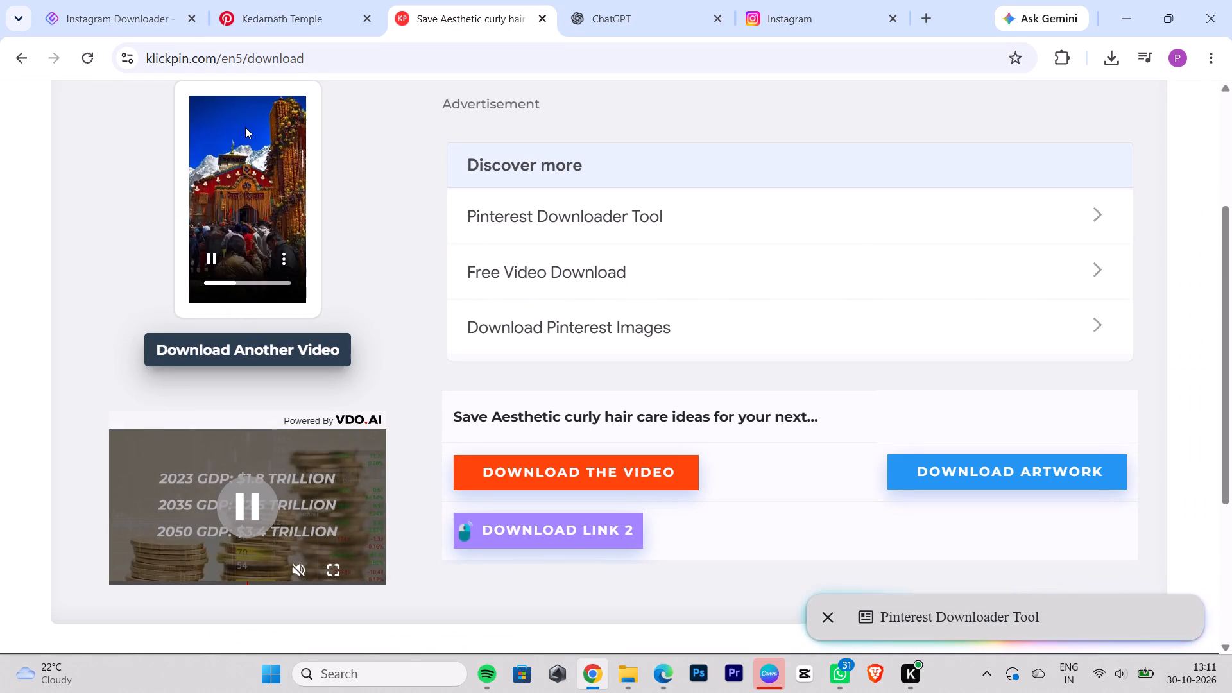
left_click(1115, 67)
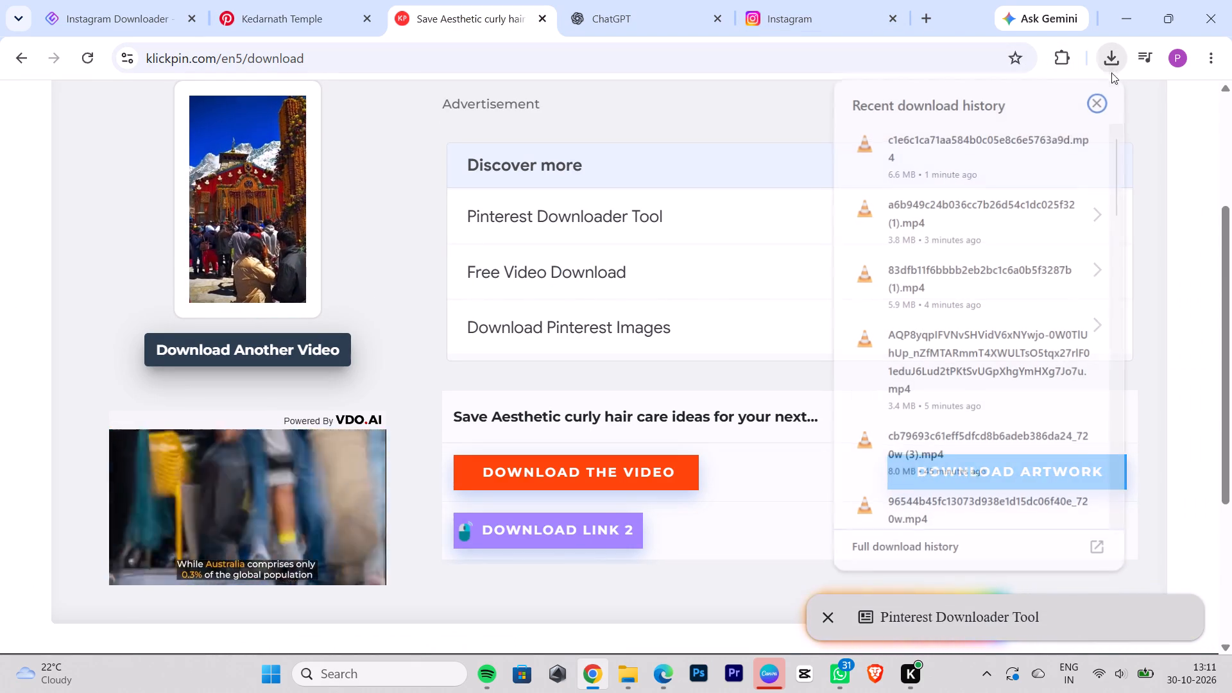
Return to Pinterest's "kedarnath temple video" results and open the "#kedarnath" pin showing worshippers around the inner shrine.
left_click(377, 175)
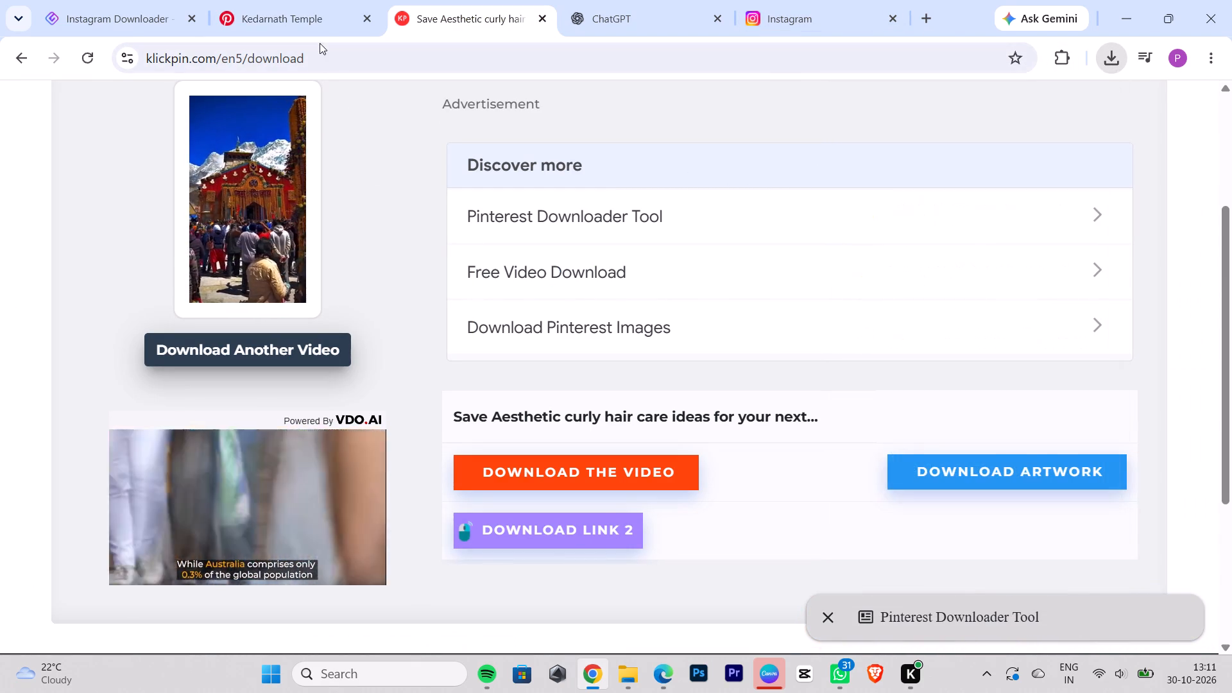
left_click(314, 17)
left_click(937, 468)
scroll(938, 443, "down", 2)
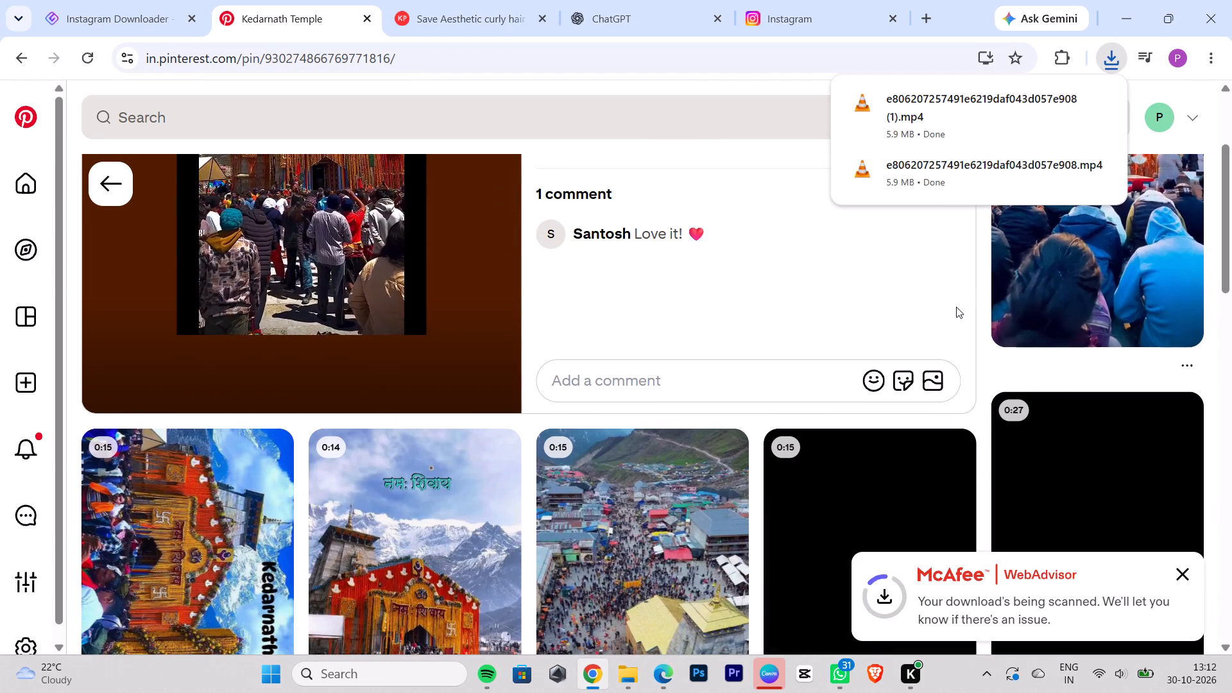
scroll(945, 316, "down", 3)
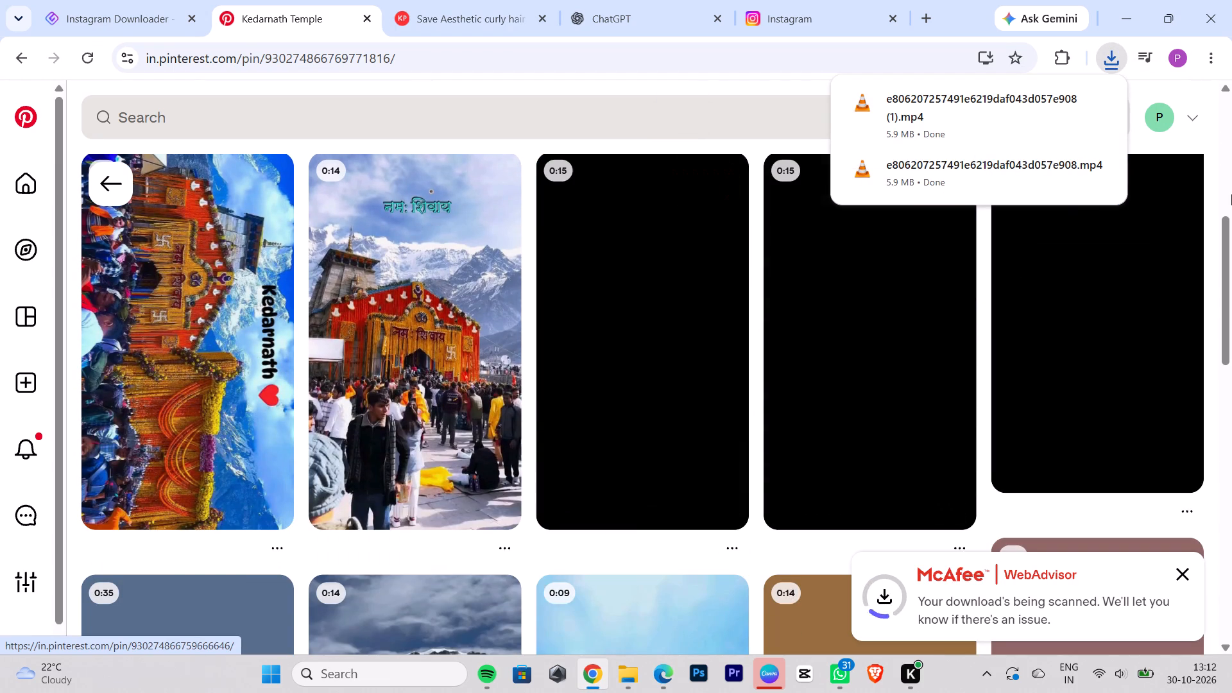
left_click(106, 179)
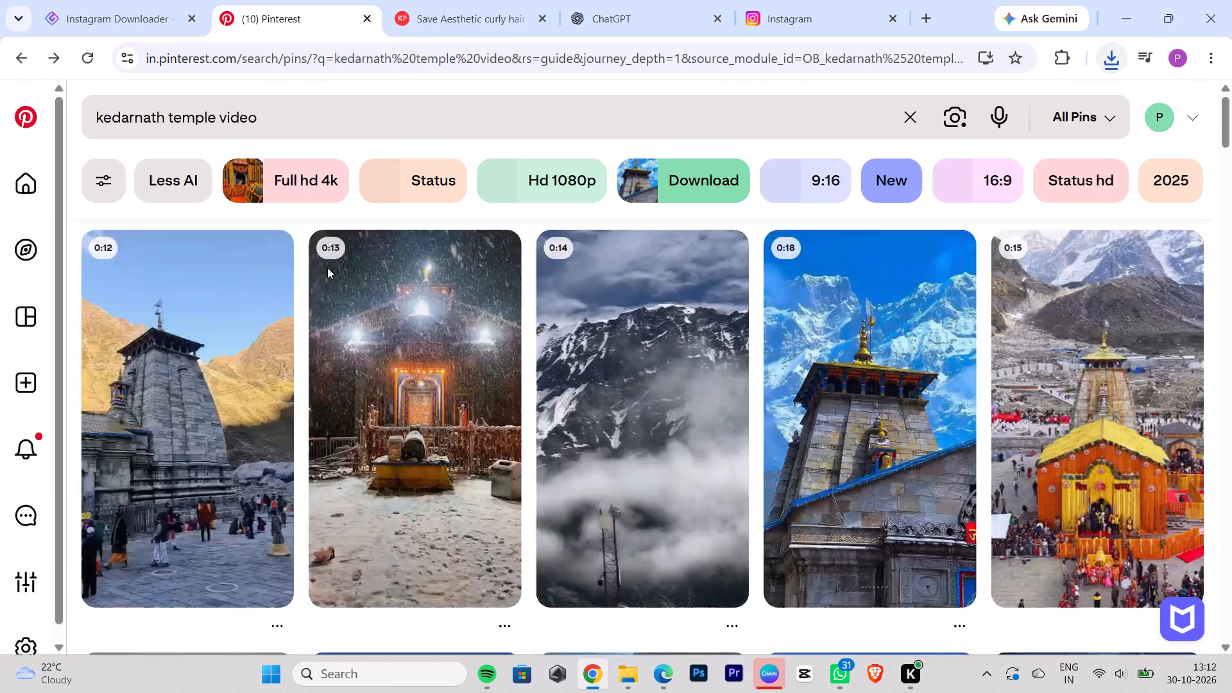
scroll(730, 374, "down", 3)
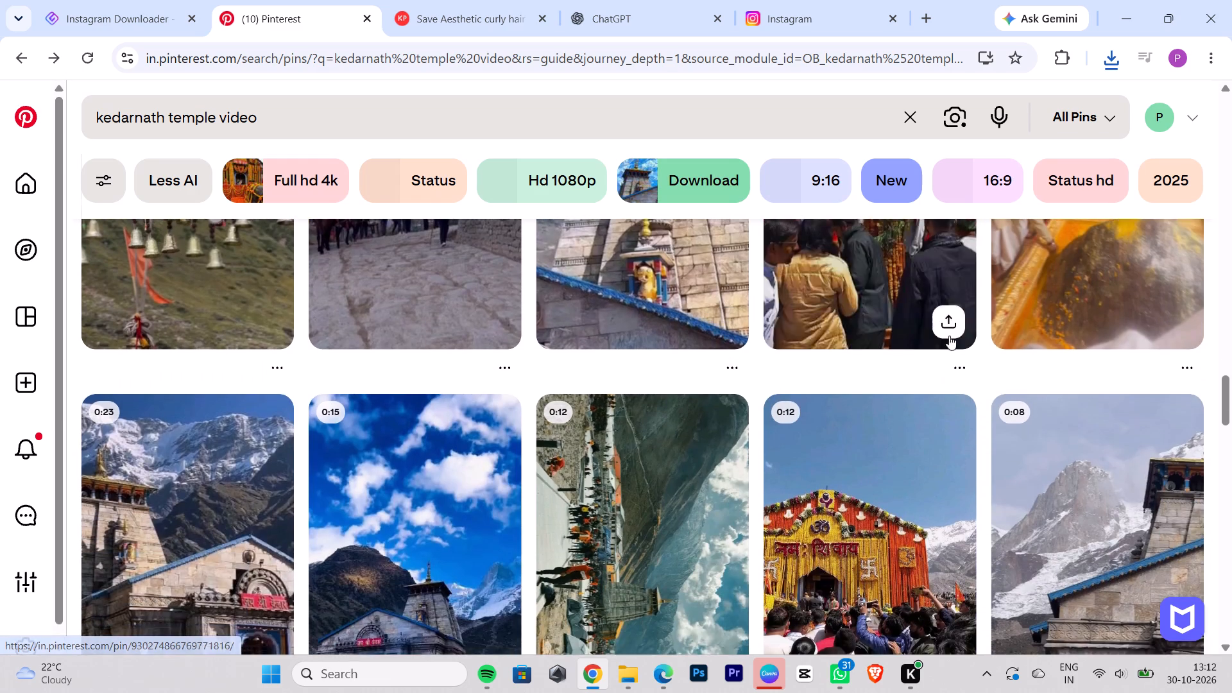
scroll(1076, 350, "up", 2)
left_click(1154, 373)
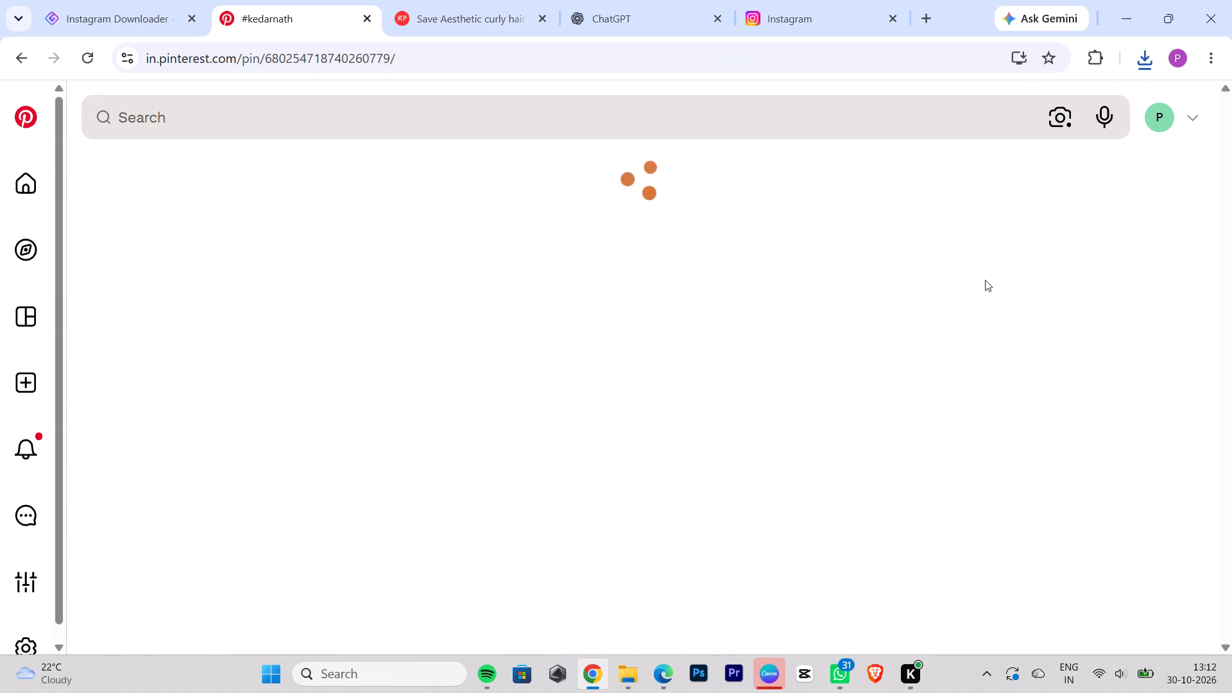
Check the Wi-Fi connection and the available networks while the pin loads.
left_click(1114, 670)
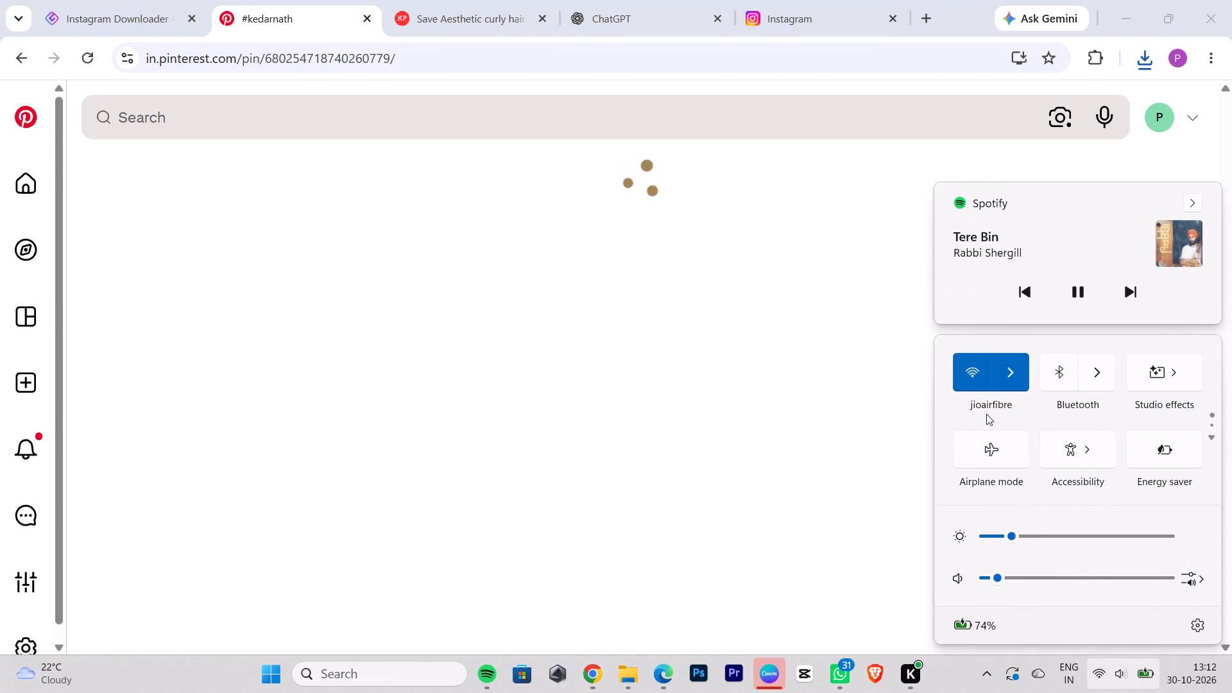
left_click(1001, 382)
right_click(1057, 475)
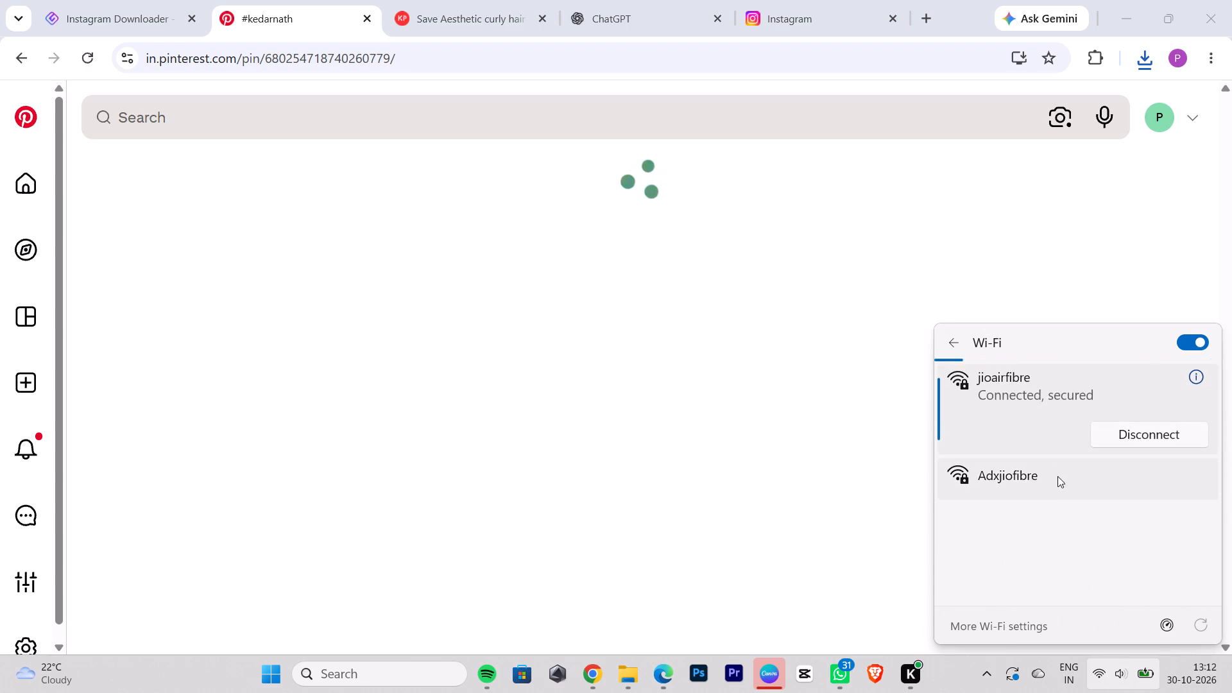
left_click(1016, 229)
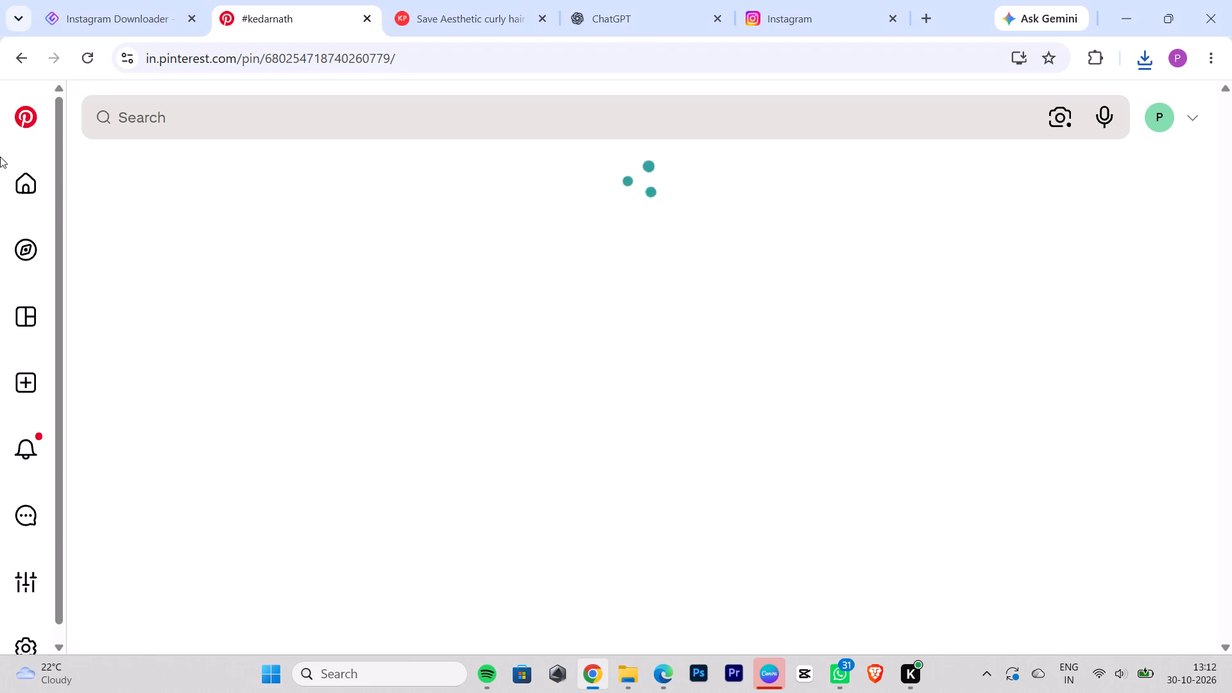
Skip ahead through the songs playing in Spotify to "Tera Naam Doon".
left_click(1121, 691)
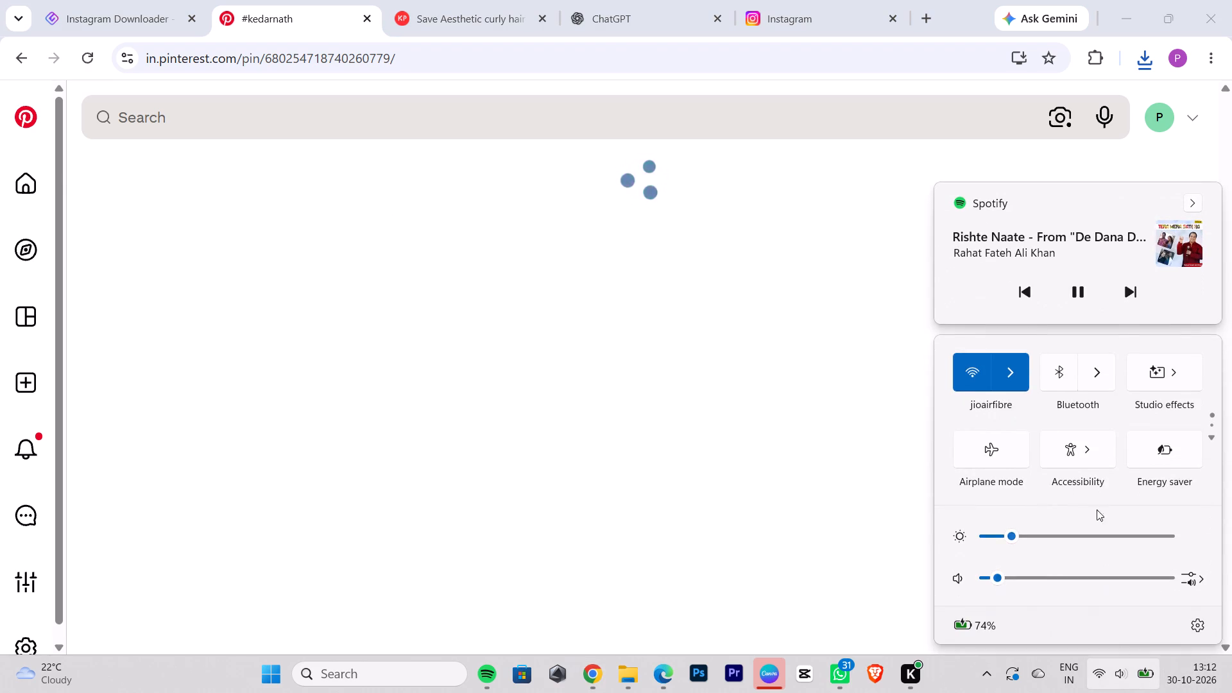
left_click(1125, 307)
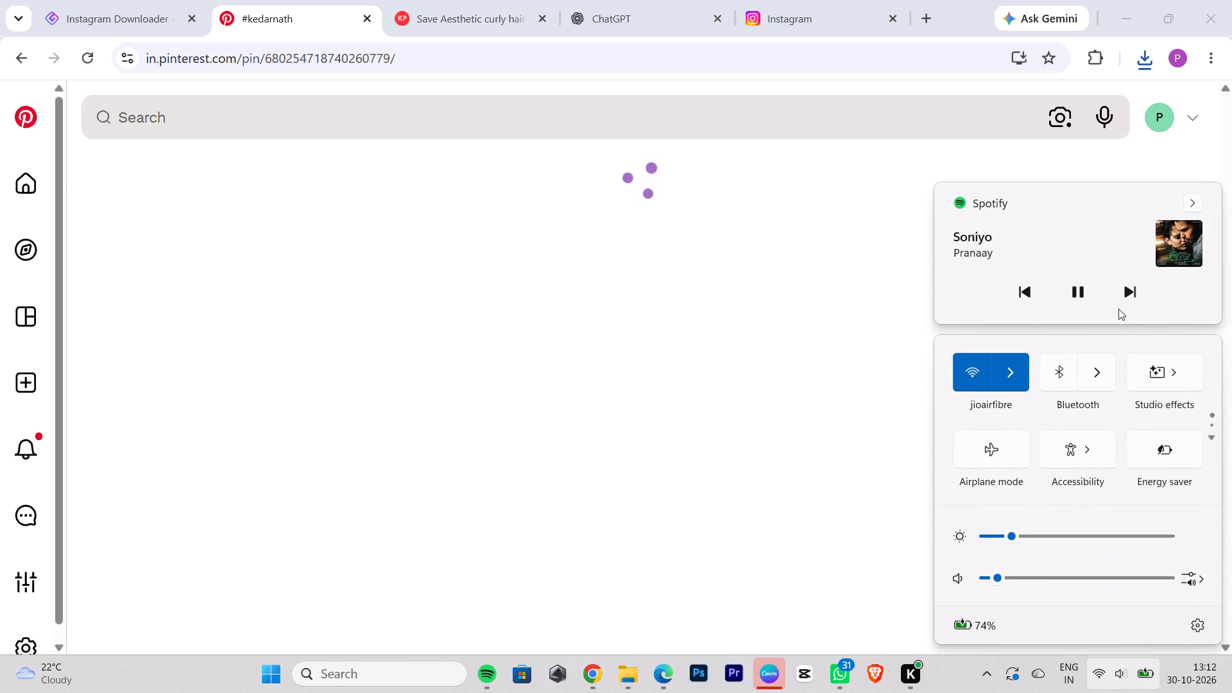
left_click(1125, 298)
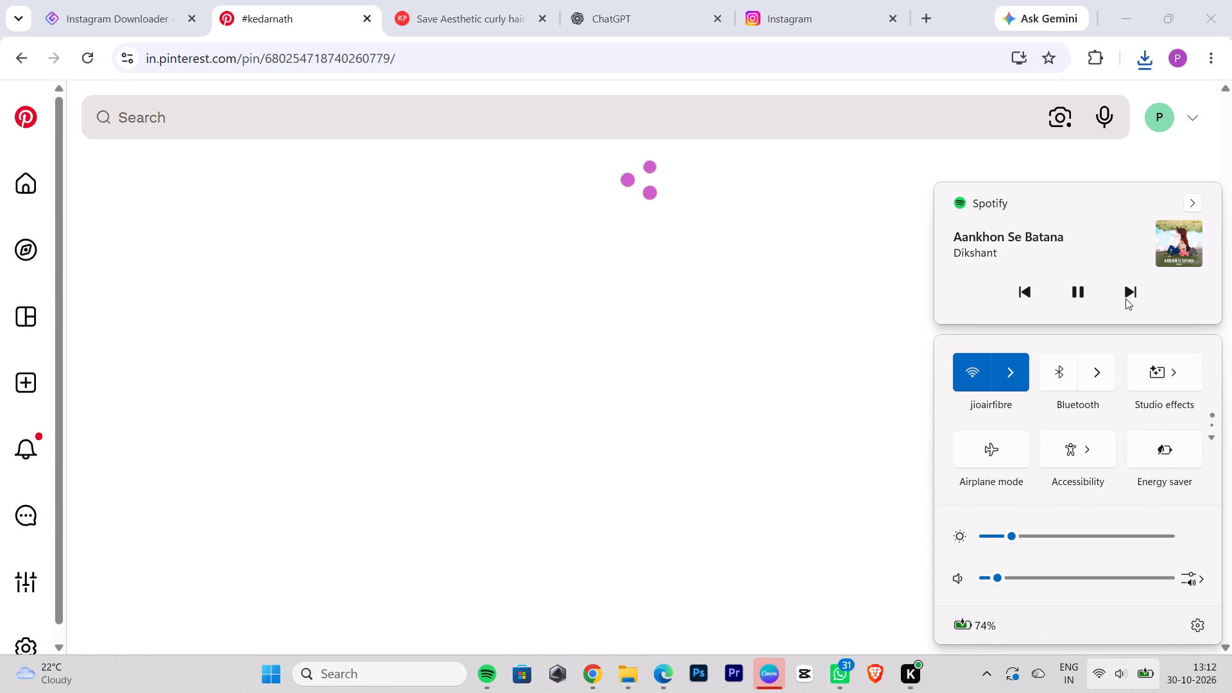
left_click(1125, 298)
left_click(1125, 298)
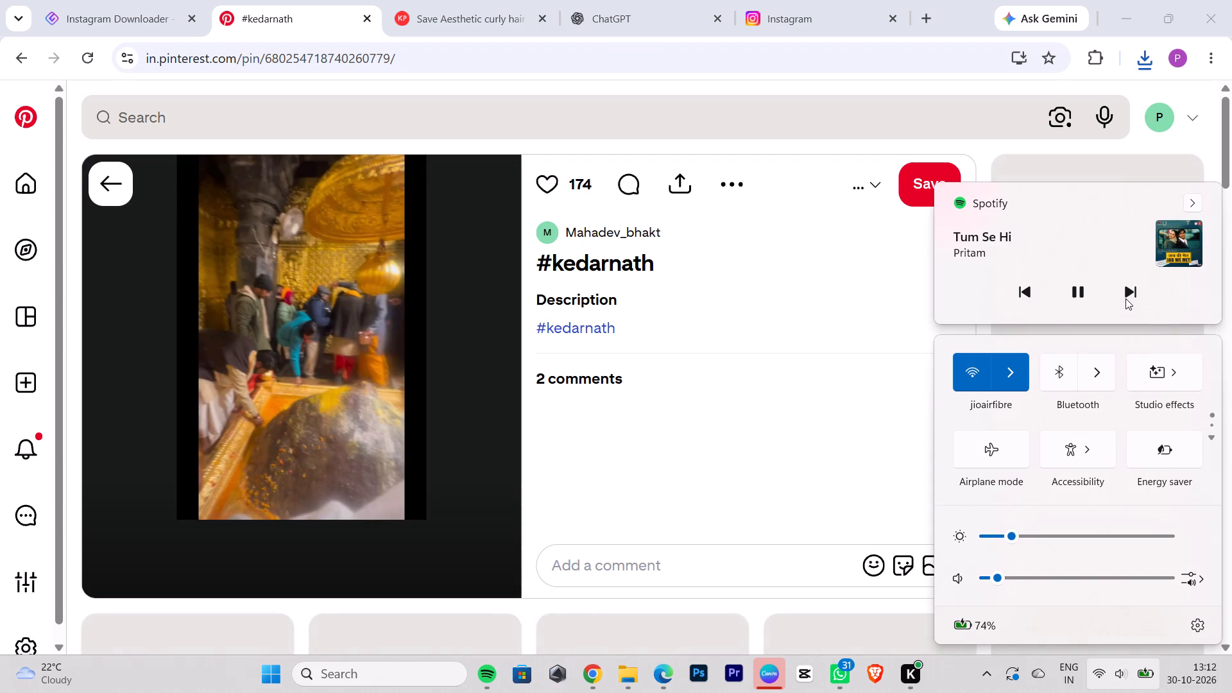
left_click(1125, 298)
left_click(1125, 298)
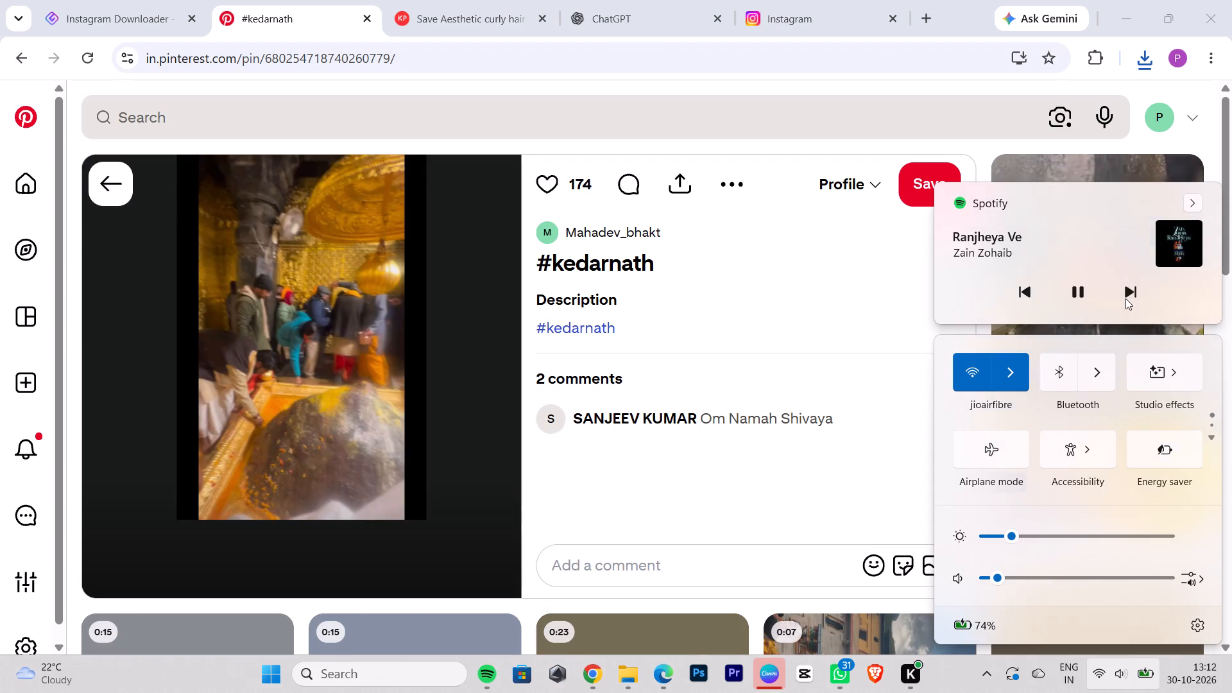
left_click(1125, 298)
left_click(1125, 298)
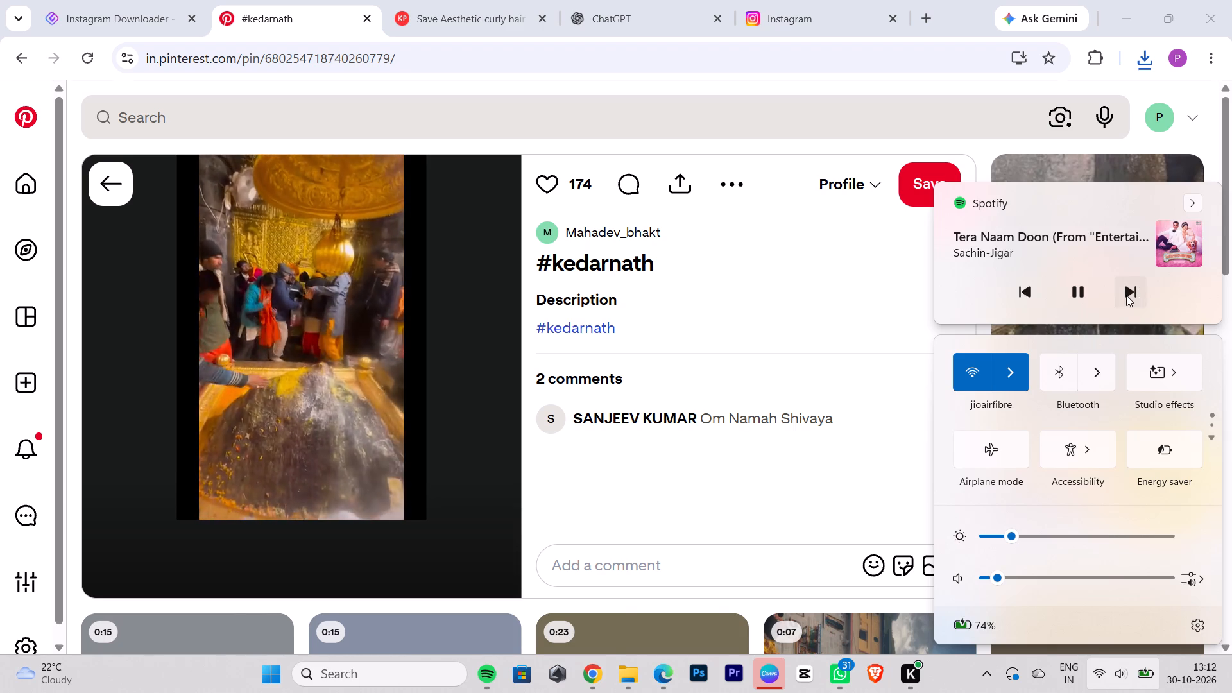
left_click(863, 486)
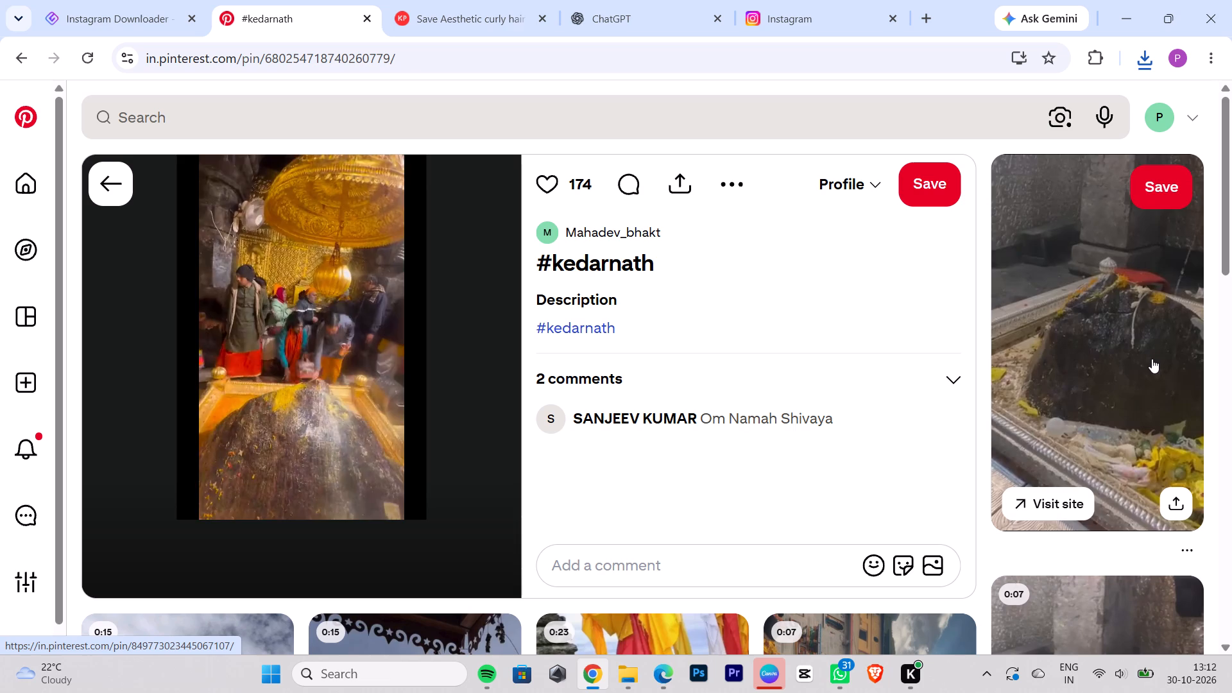
Open the 0:07 "Inside Kedarnath" video pin from the pins related to "#kedarnath".
scroll(697, 424, "down", 4)
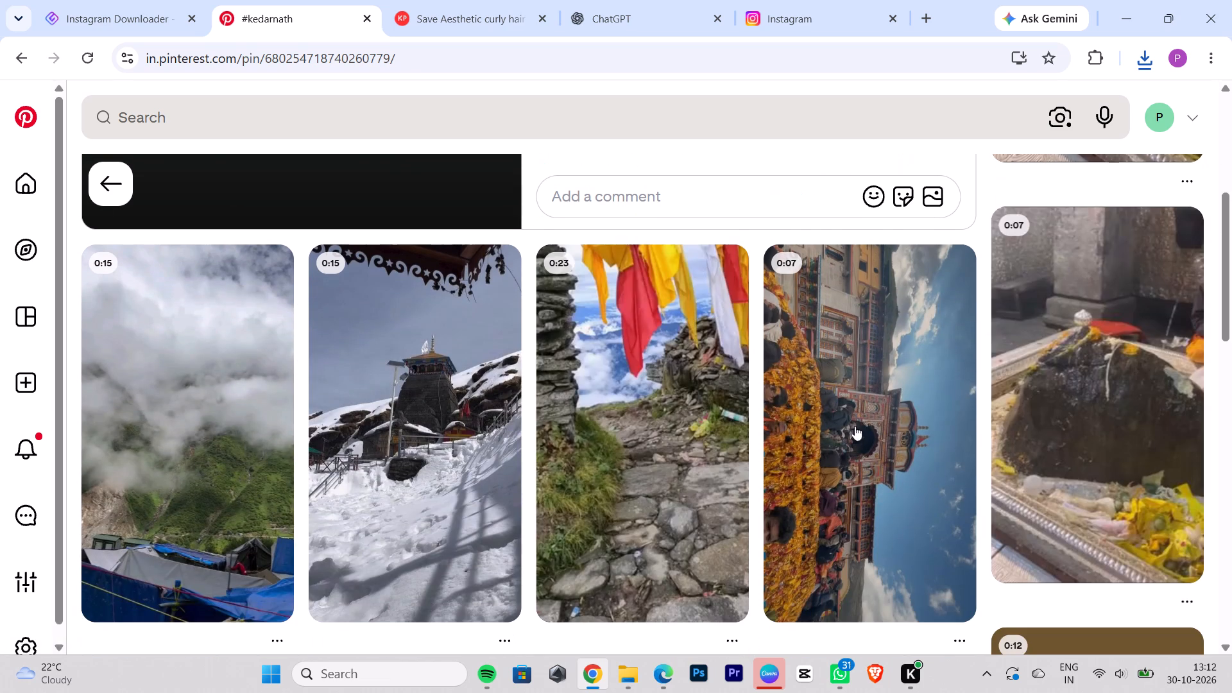
left_click(1101, 419)
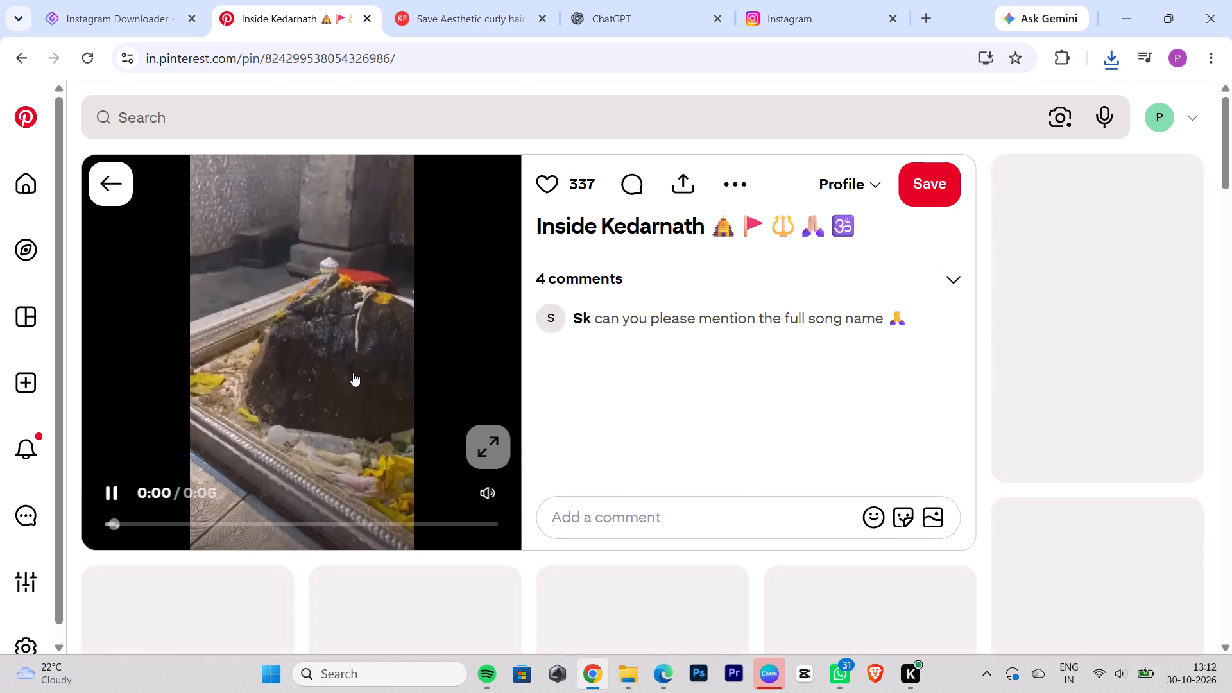
Review the "Inside Kedarnath" video and the related 15-09-21 evening aarti pin with sound muted, and return to "Inside Kedarnath".
left_click(488, 490)
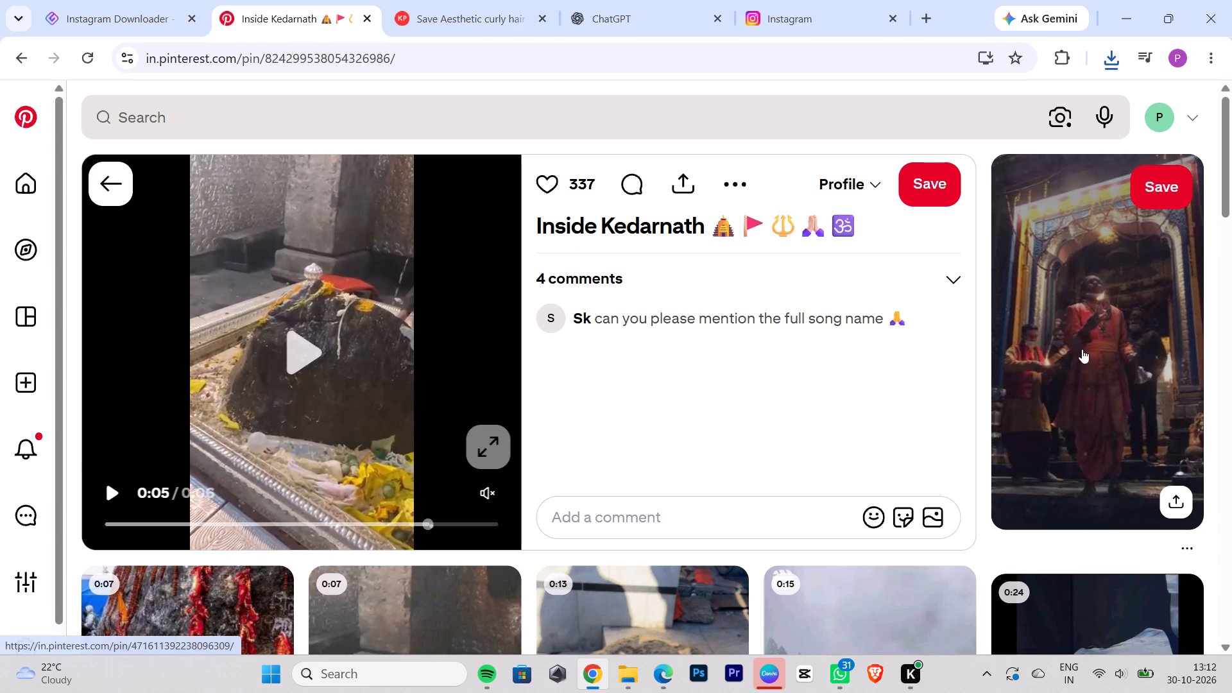
left_click(1100, 341)
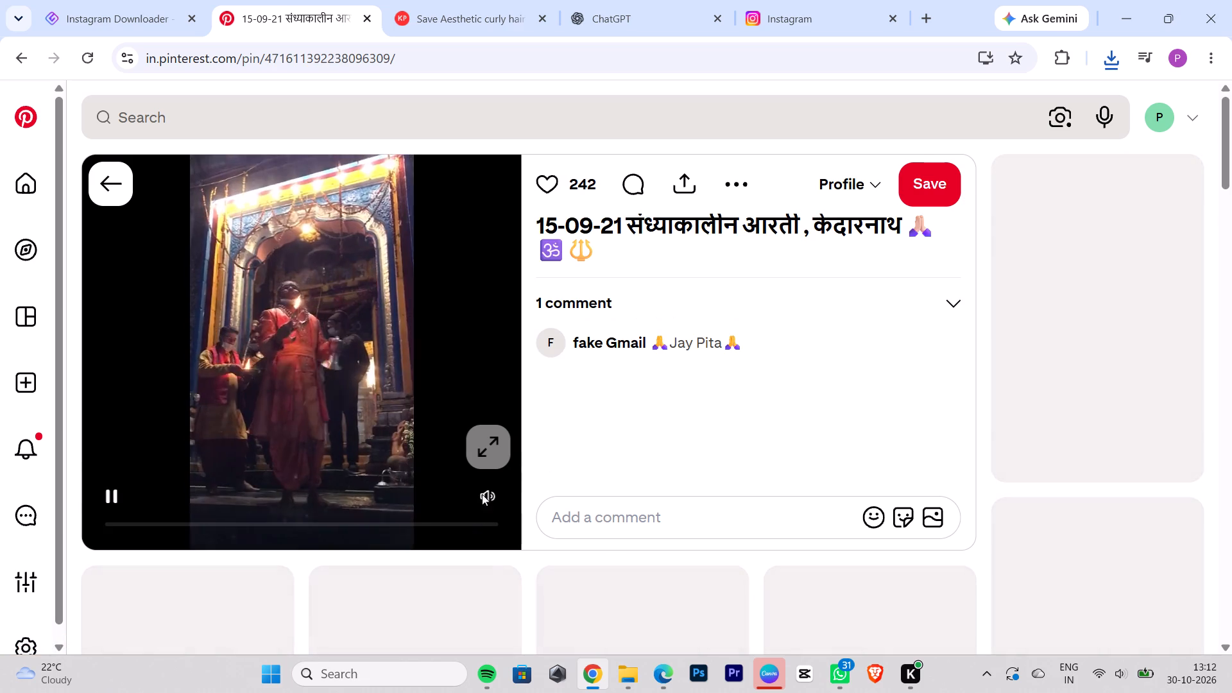
left_click(493, 495)
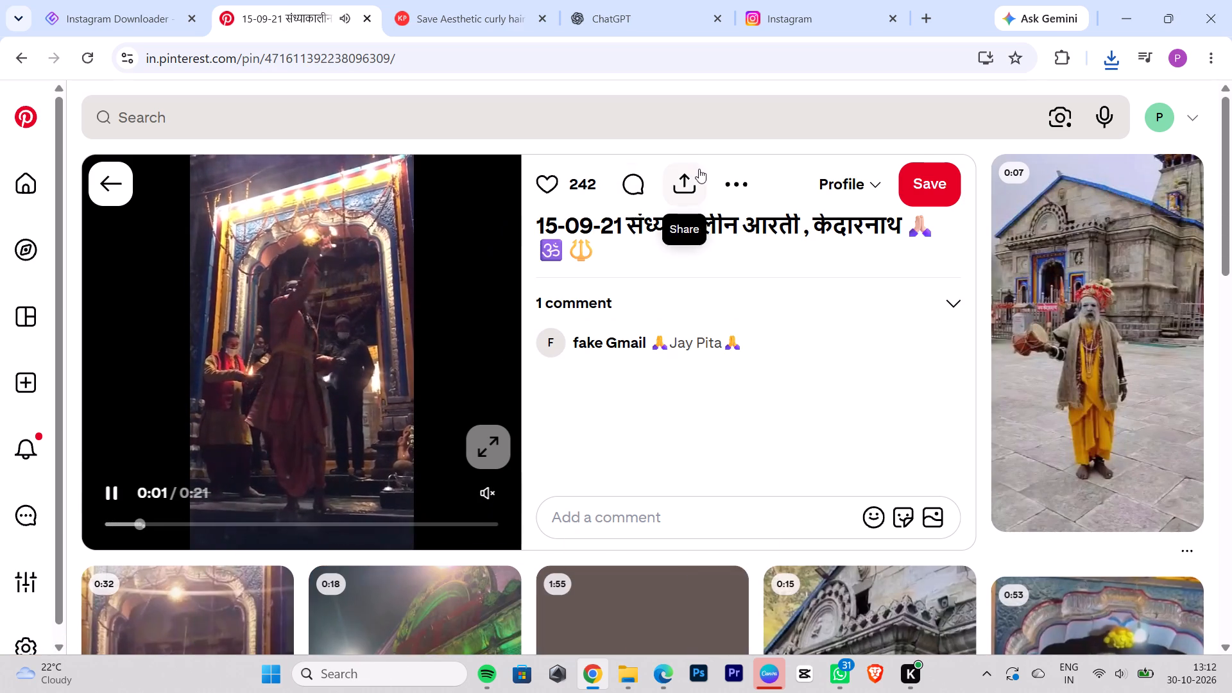
scroll(724, 421, "down", 4)
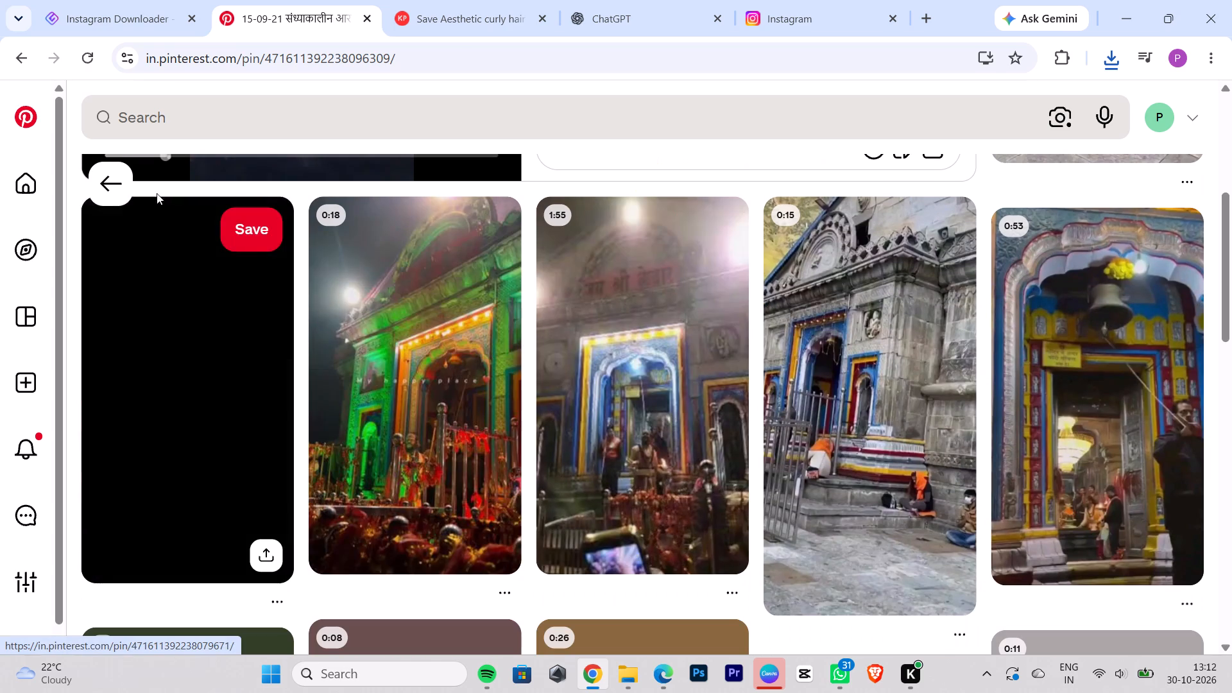
left_click(123, 191)
scroll(551, 348, "down", 5)
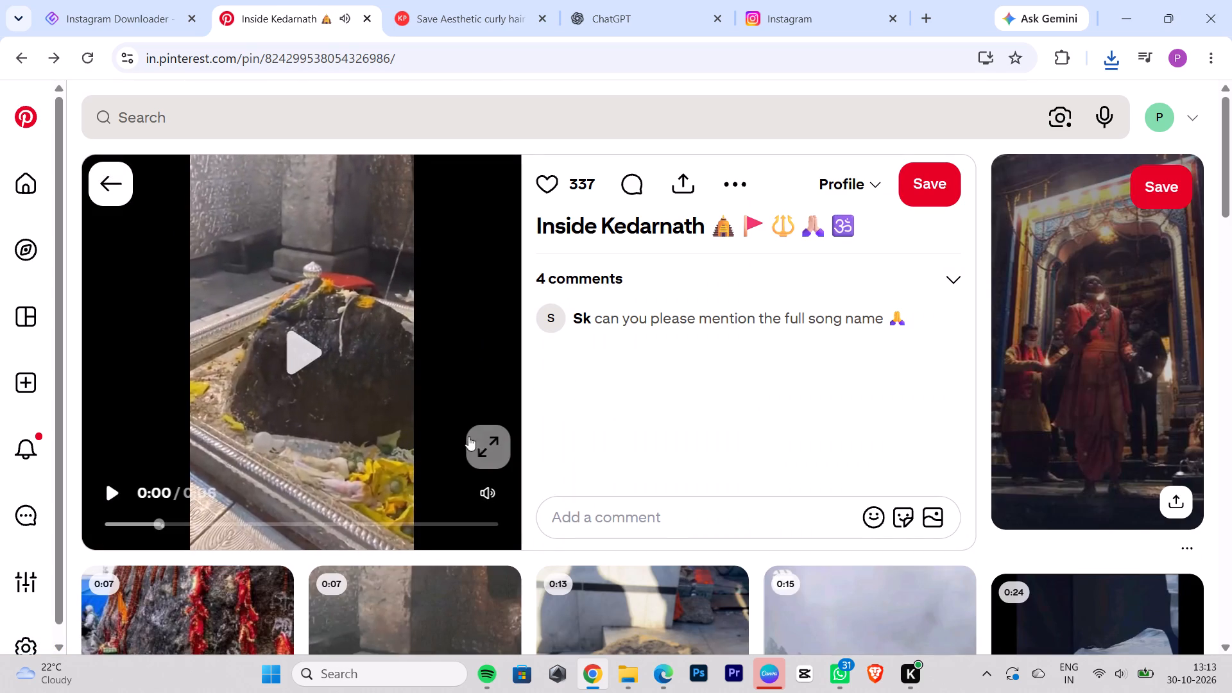
Mute the "Inside Kedarnath" video, examine its related pins, and return to the "kedarnath temple video" search results.
left_click(489, 499)
scroll(618, 422, "down", 3)
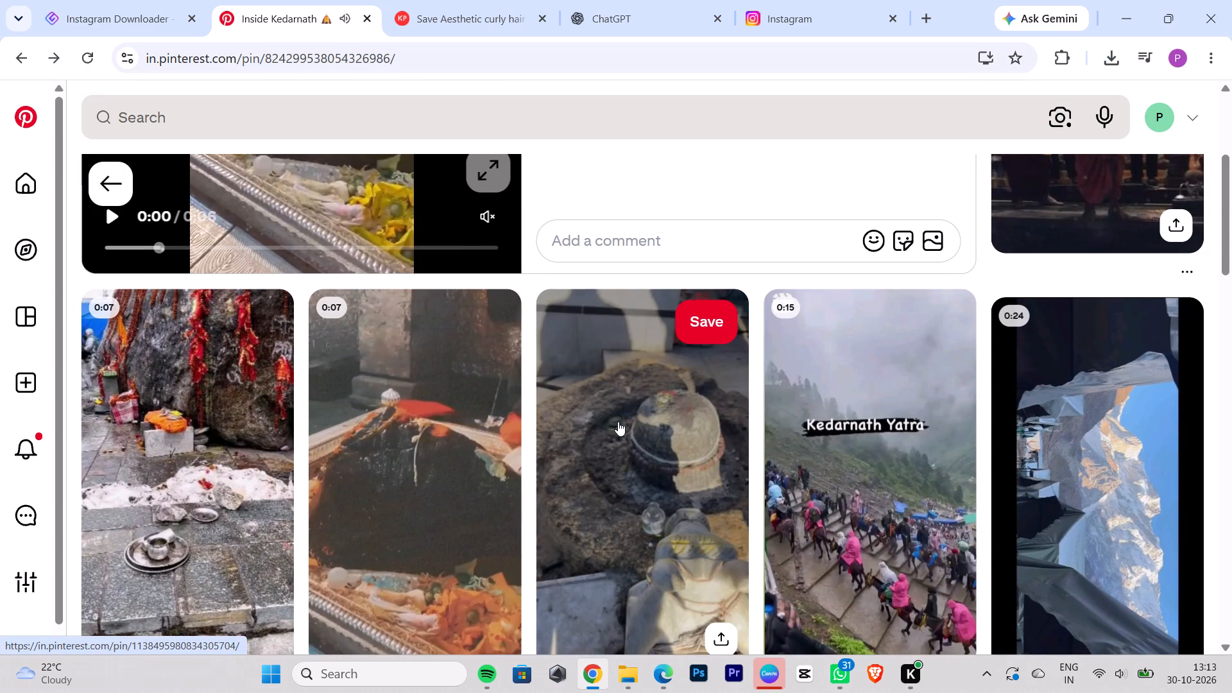
scroll(802, 422, "down", 3)
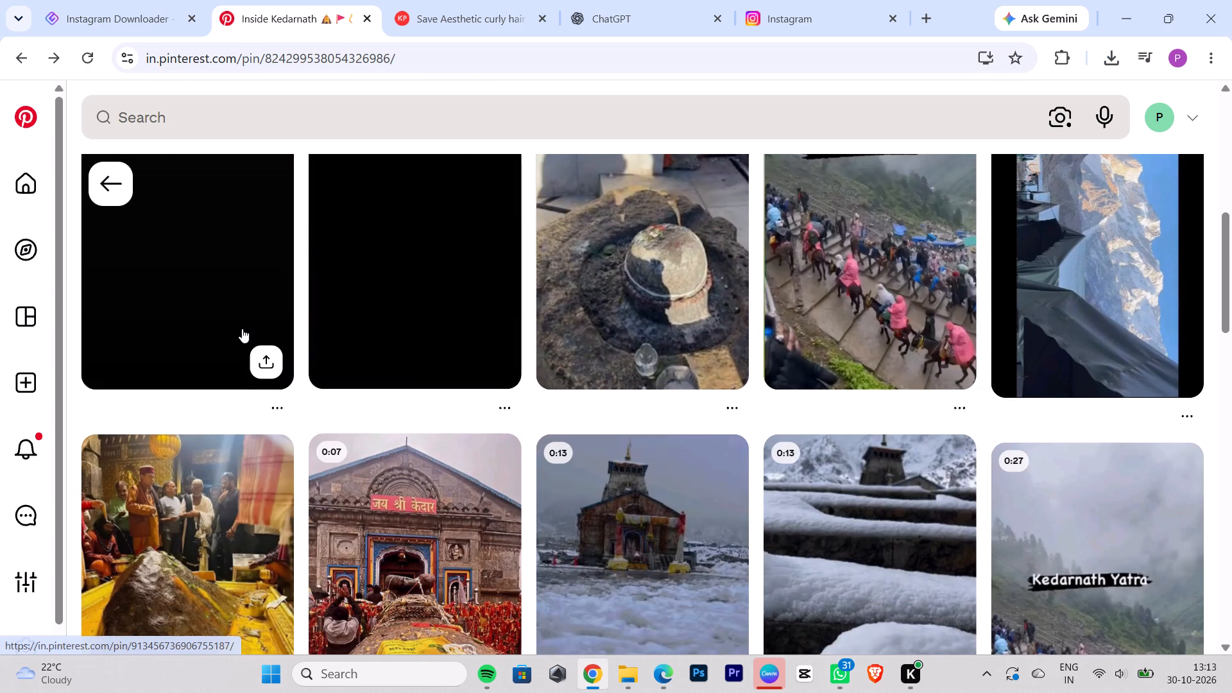
scroll(219, 325, "up", 3)
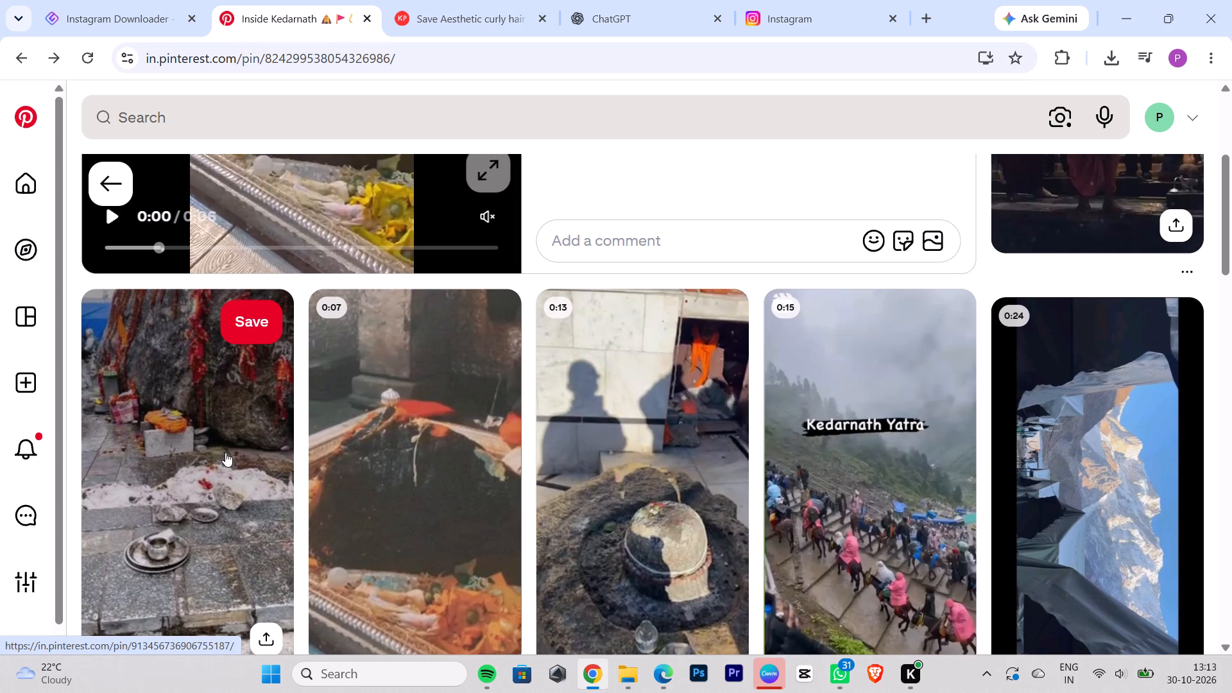
scroll(779, 346, "down", 3)
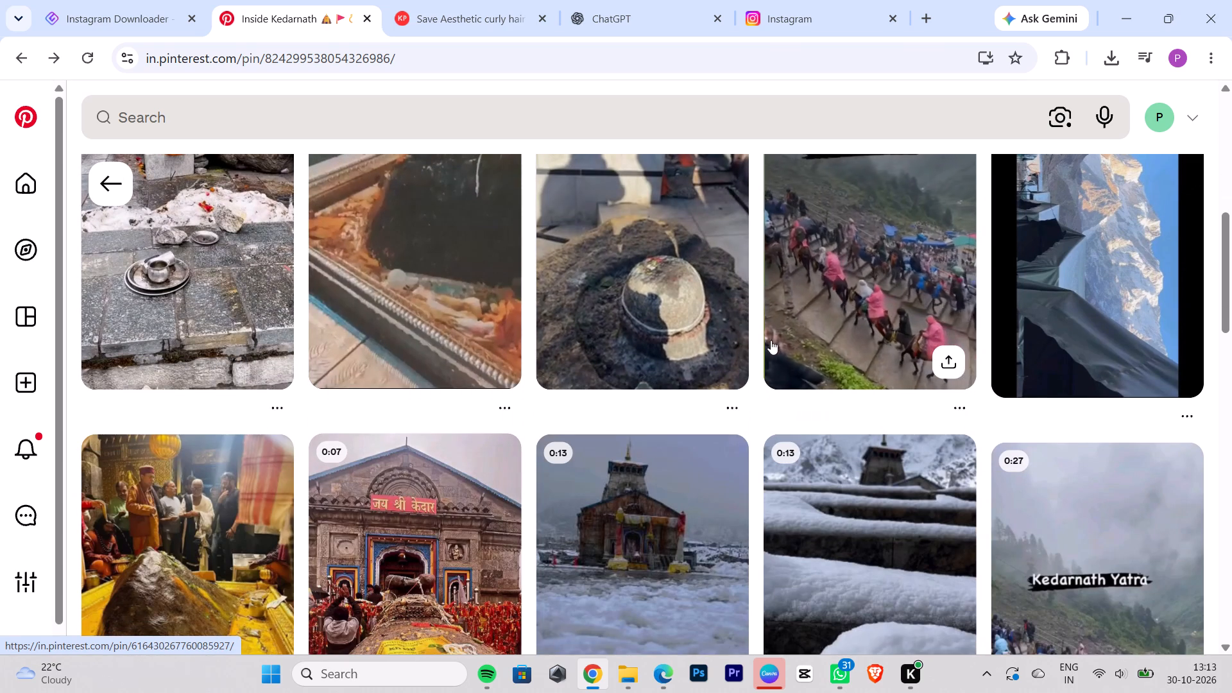
scroll(758, 340, "down", 2)
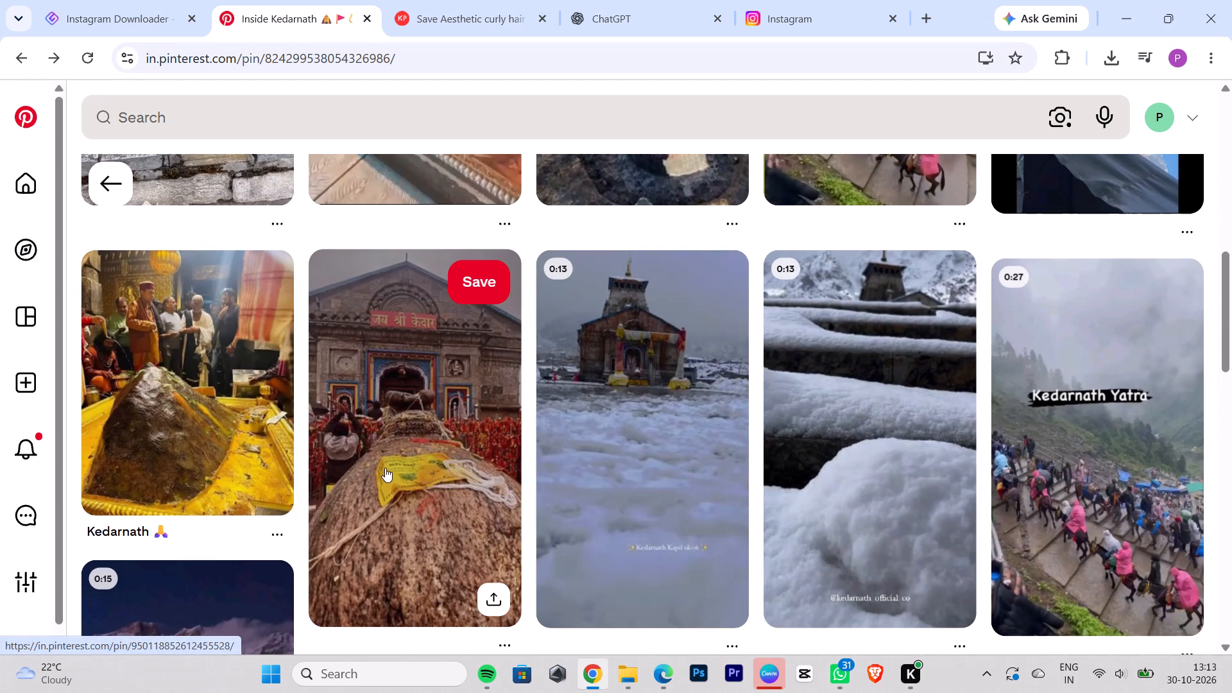
left_click(96, 189)
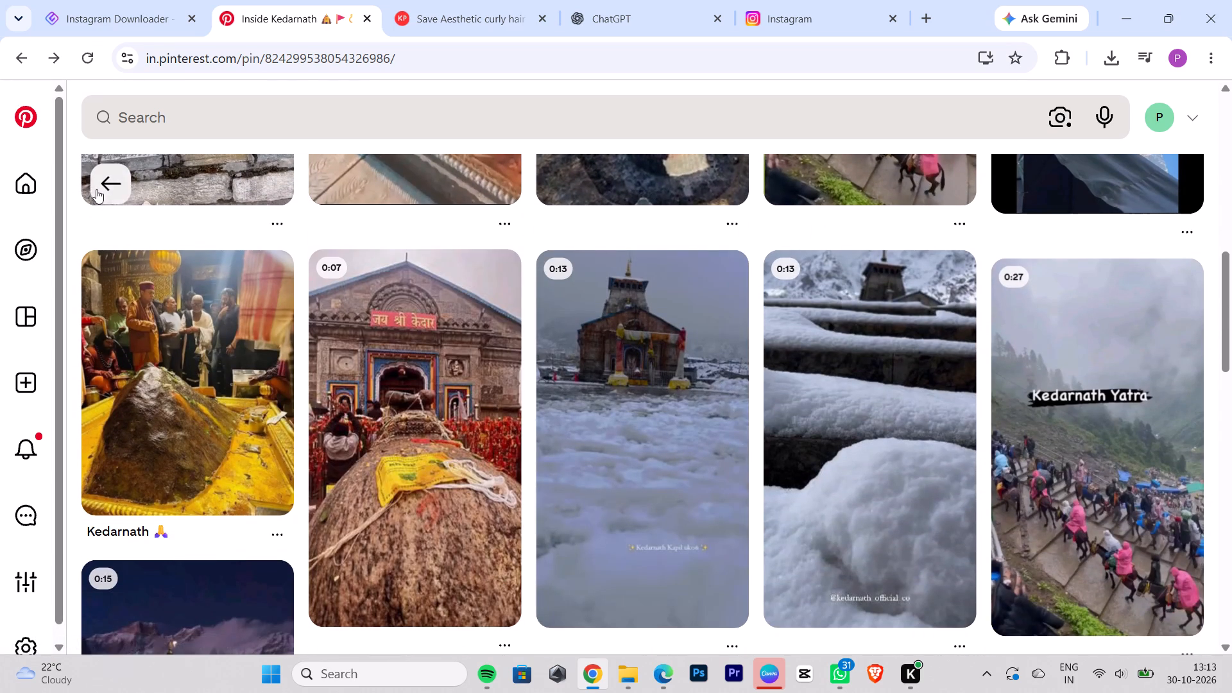
left_click(110, 190)
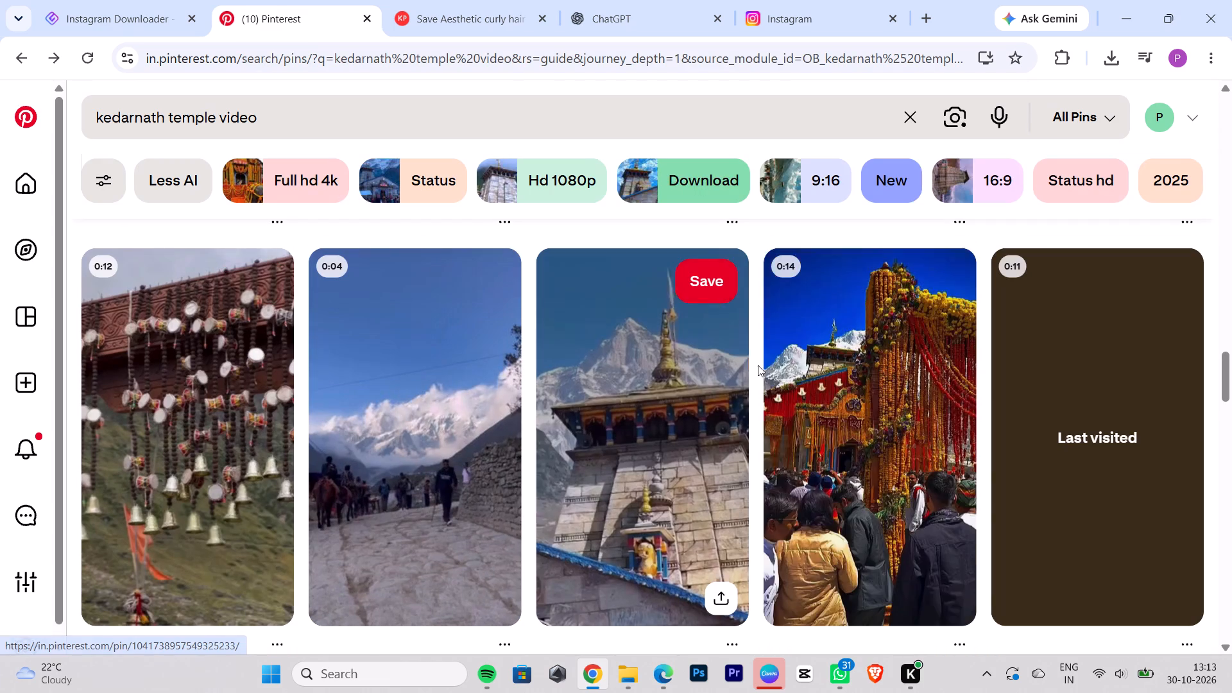
Look further through the "kedarnath temple video" results for another suitable temple or Shiva clip.
scroll(762, 372, "down", 3)
scroll(919, 292, "down", 2)
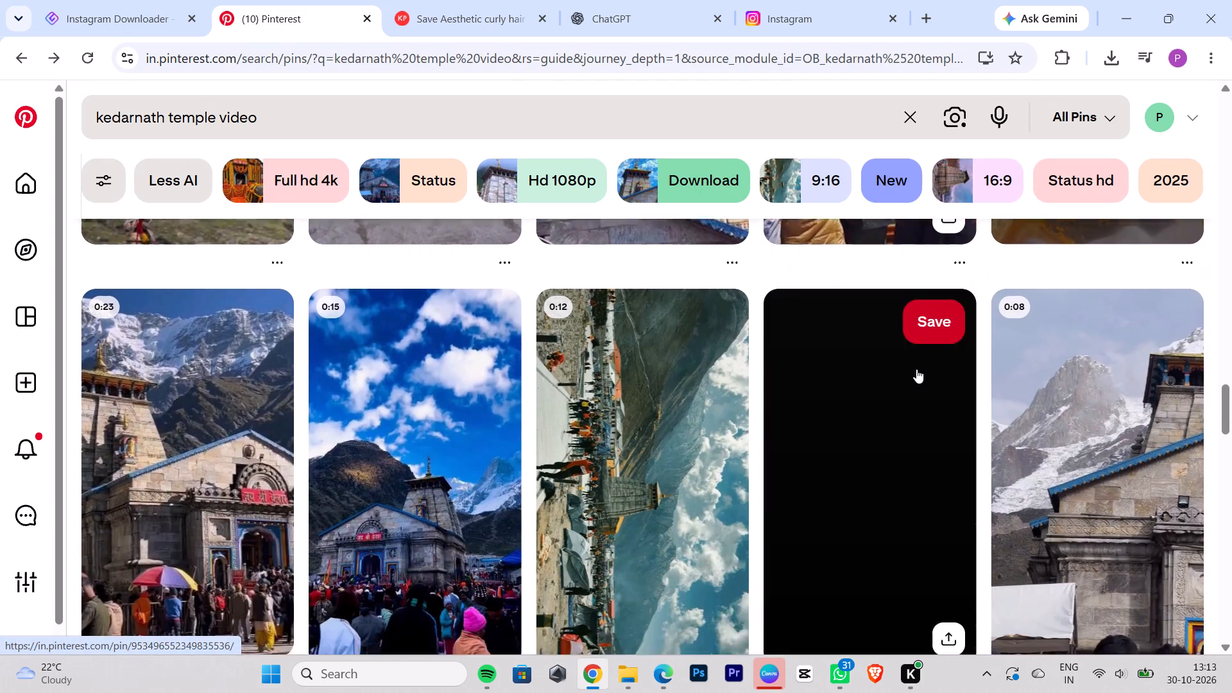
scroll(916, 369, "down", 8)
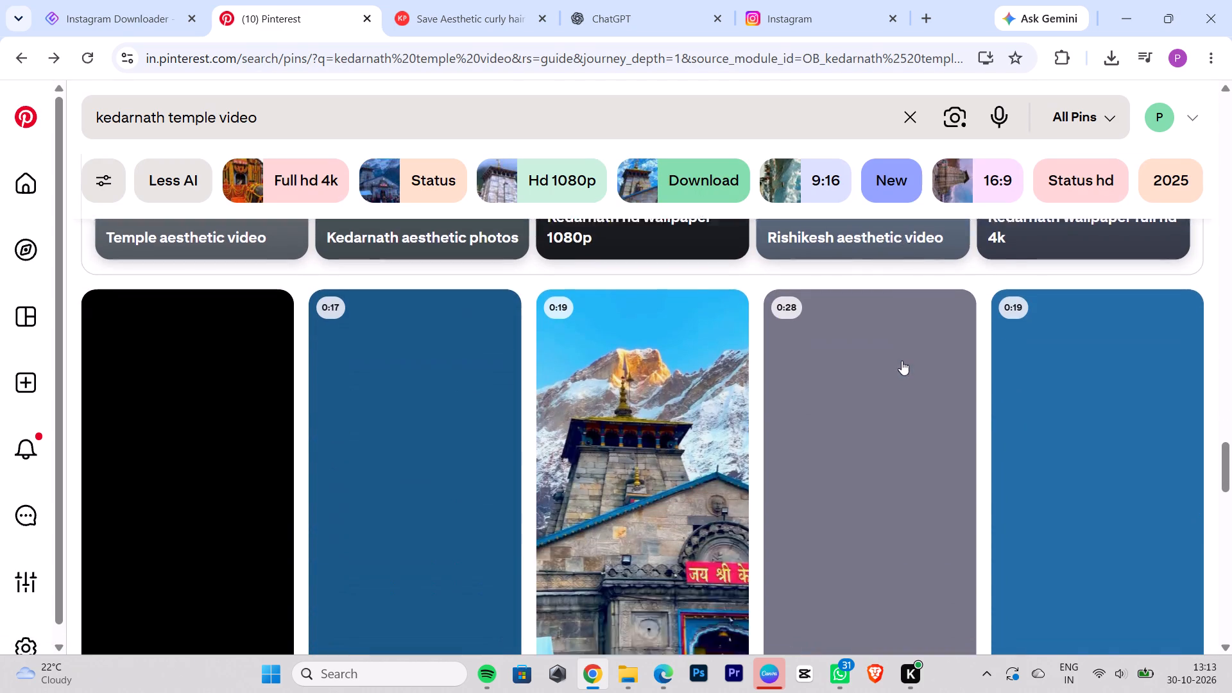
scroll(902, 361, "up", 1)
scroll(902, 361, "down", 3)
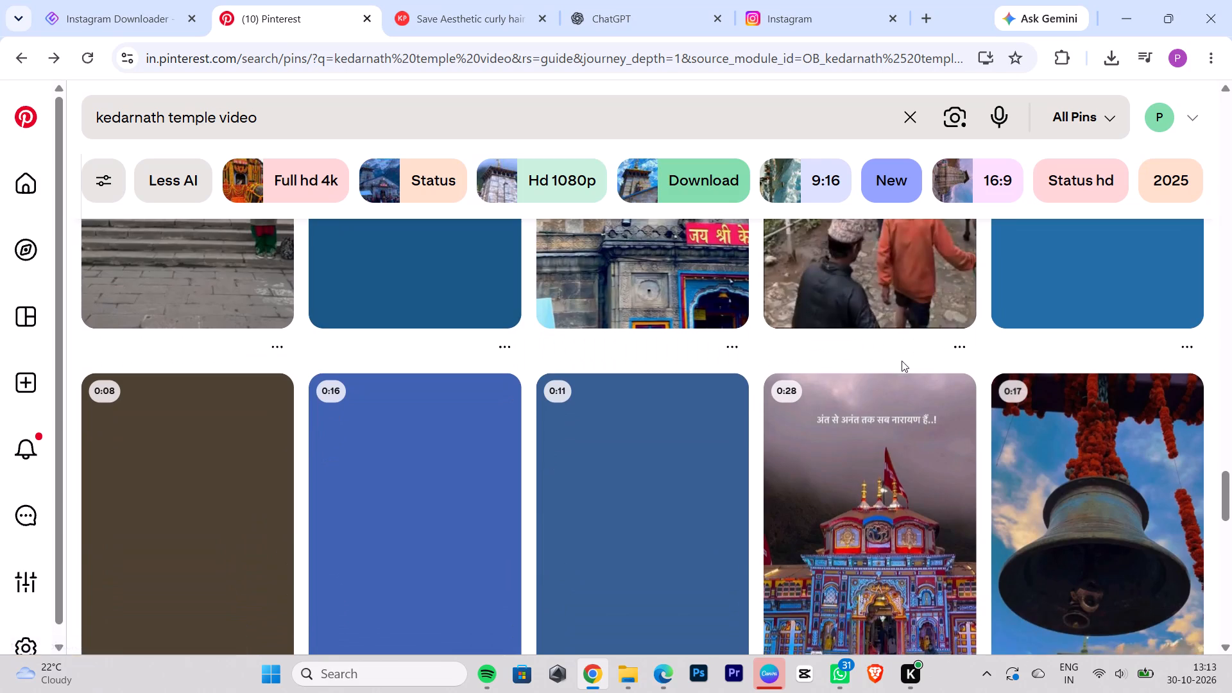
scroll(902, 361, "down", 6)
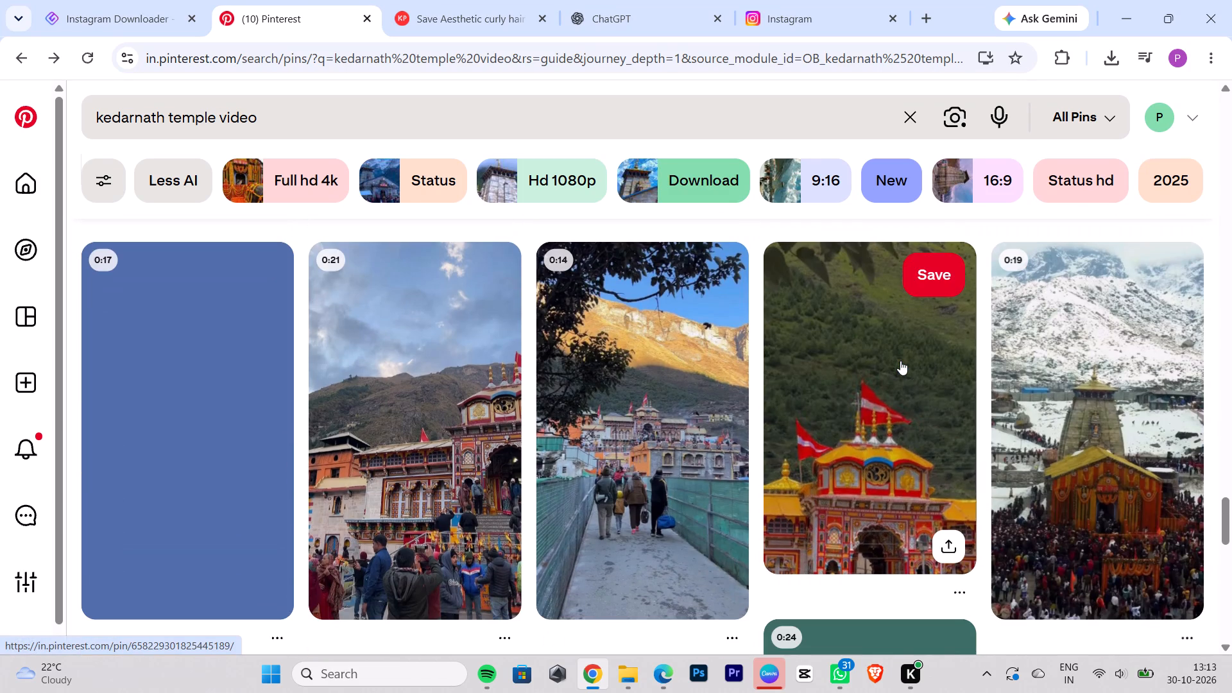
scroll(900, 361, "down", 6)
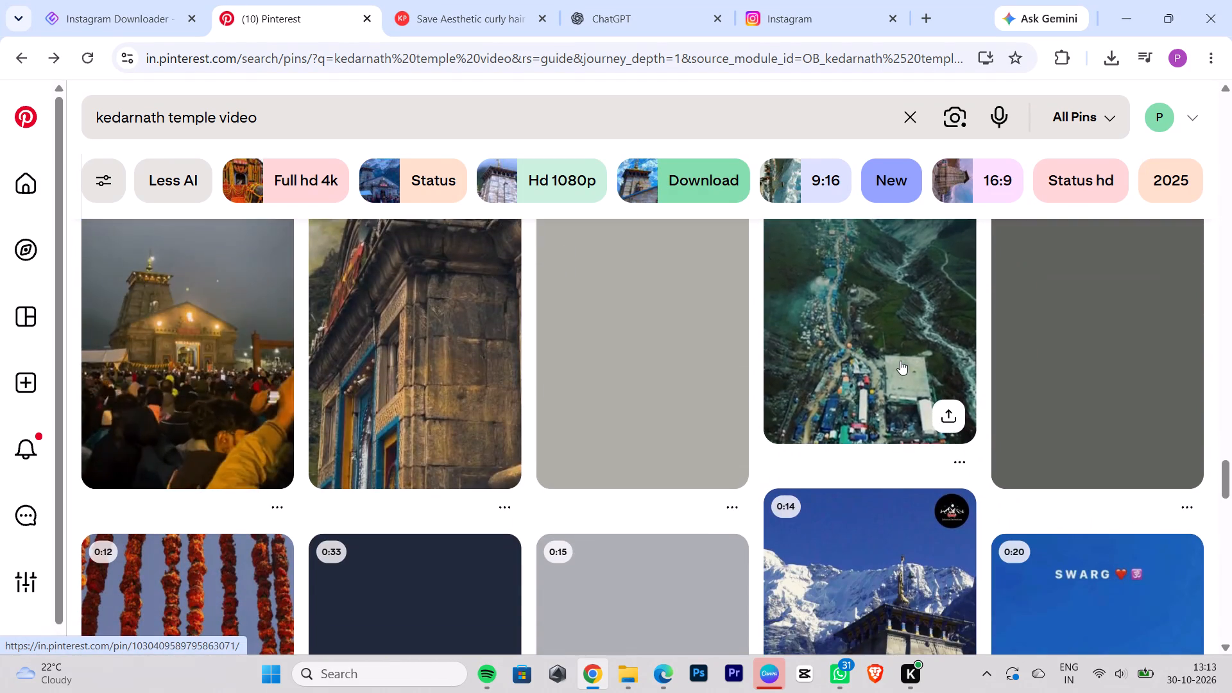
scroll(900, 361, "down", 6)
scroll(900, 361, "up", 1)
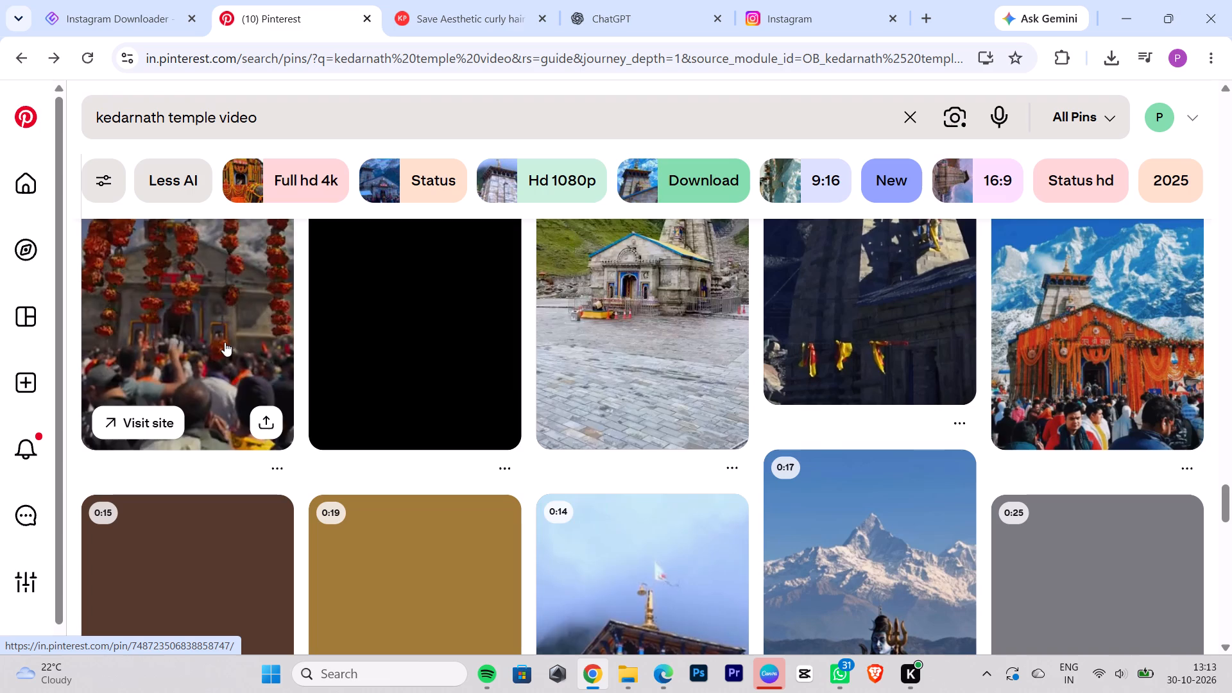
scroll(871, 334, "up", 2)
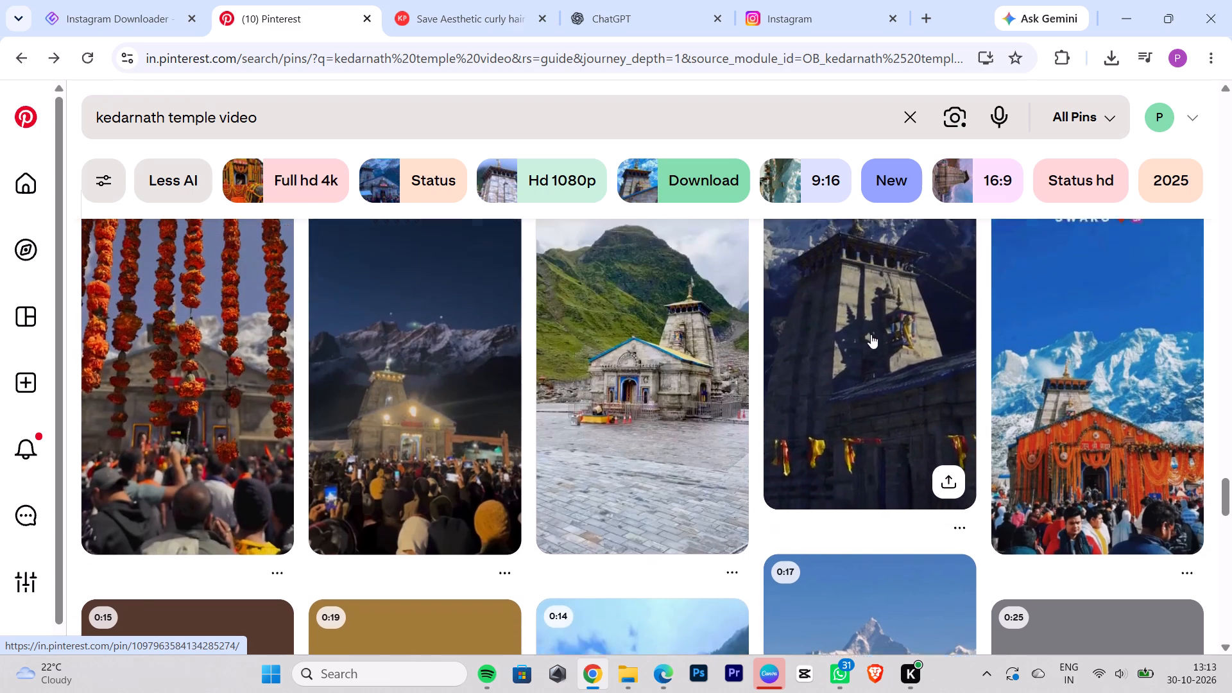
scroll(893, 381, "down", 5)
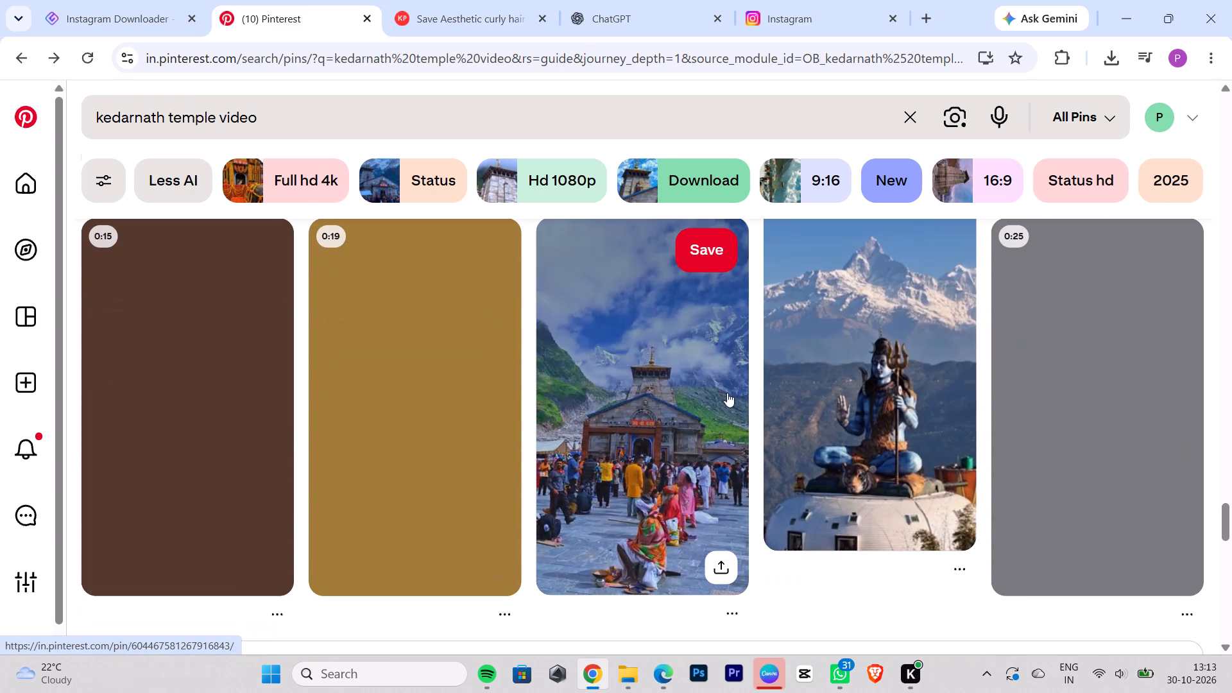
scroll(642, 379, "down", 8)
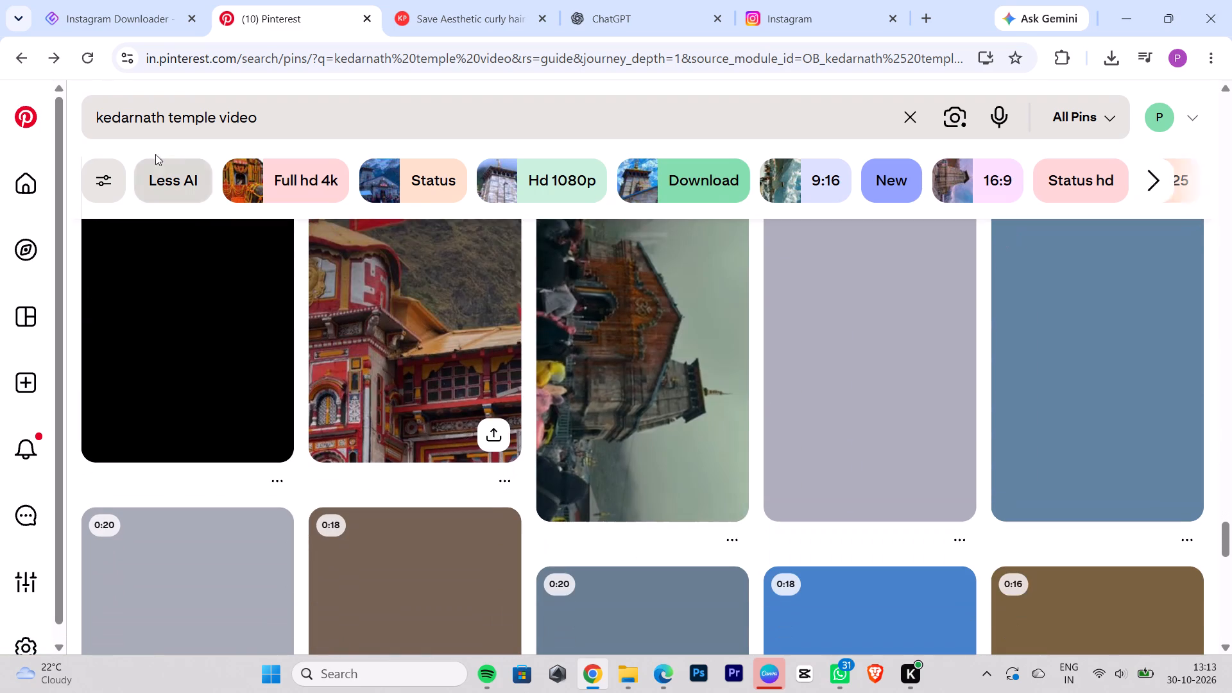
Reload the "kedarnath temple video" results and look through them from the start for a suitable clip.
left_click(86, 67)
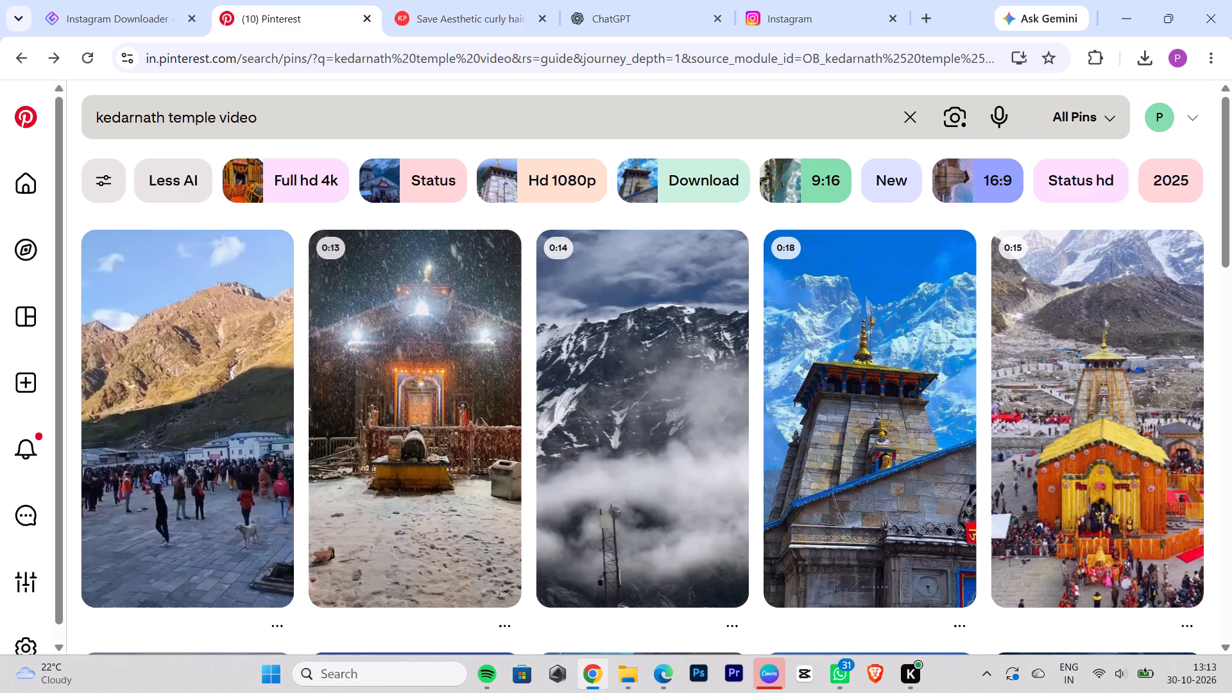
scroll(413, 145, "down", 3)
scroll(718, 380, "down", 1)
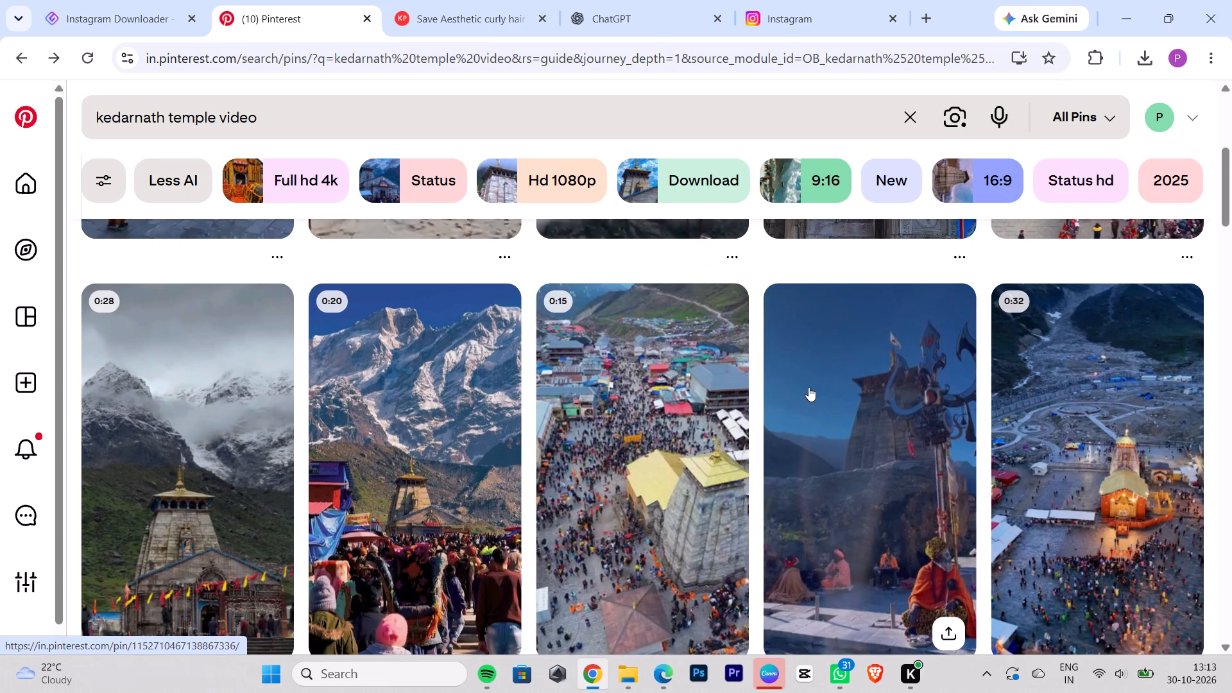
scroll(959, 428, "down", 1)
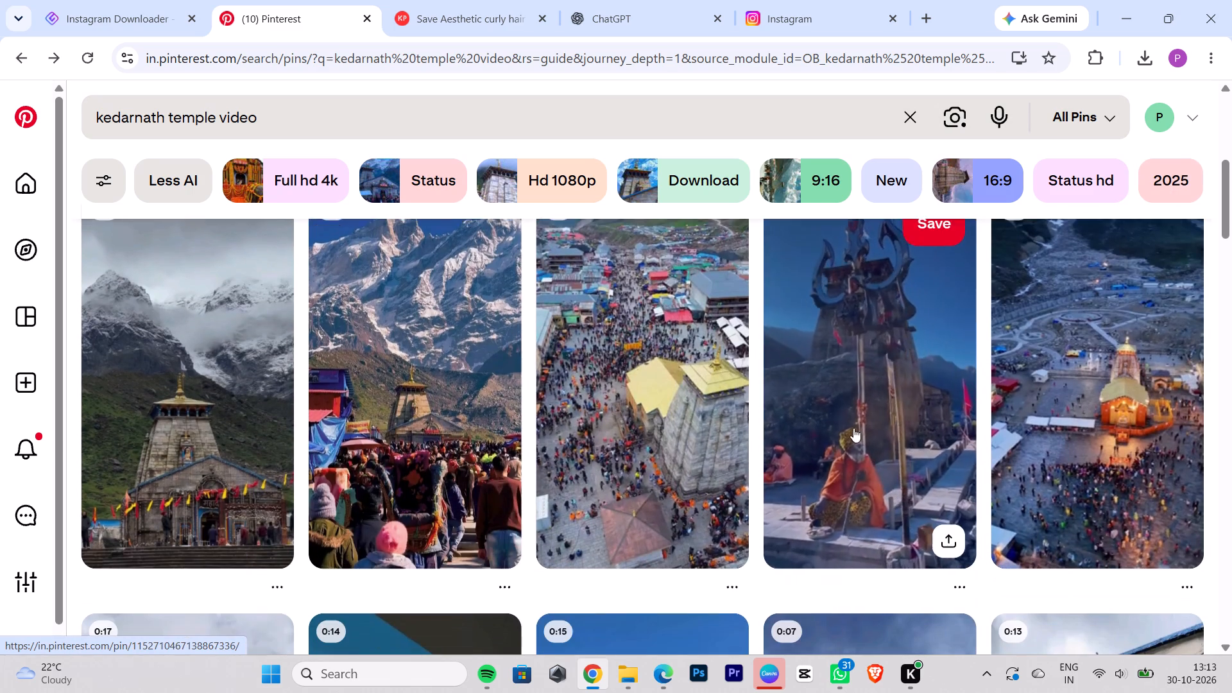
scroll(706, 445, "down", 5)
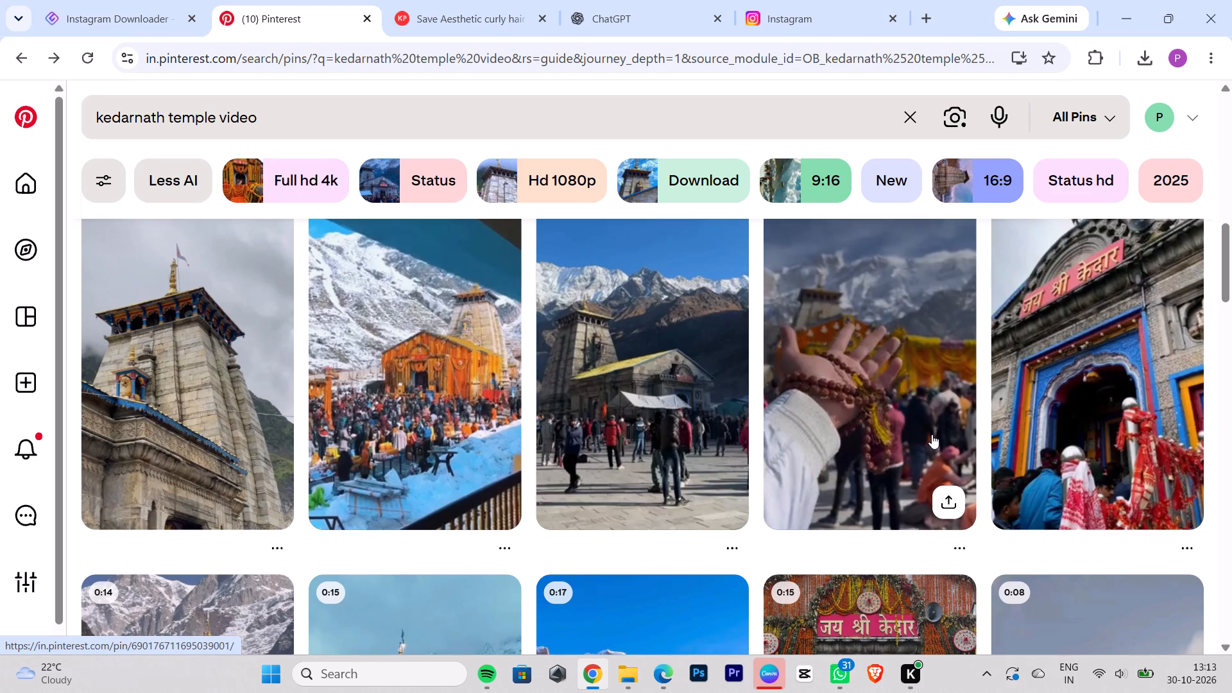
scroll(905, 436, "down", 4)
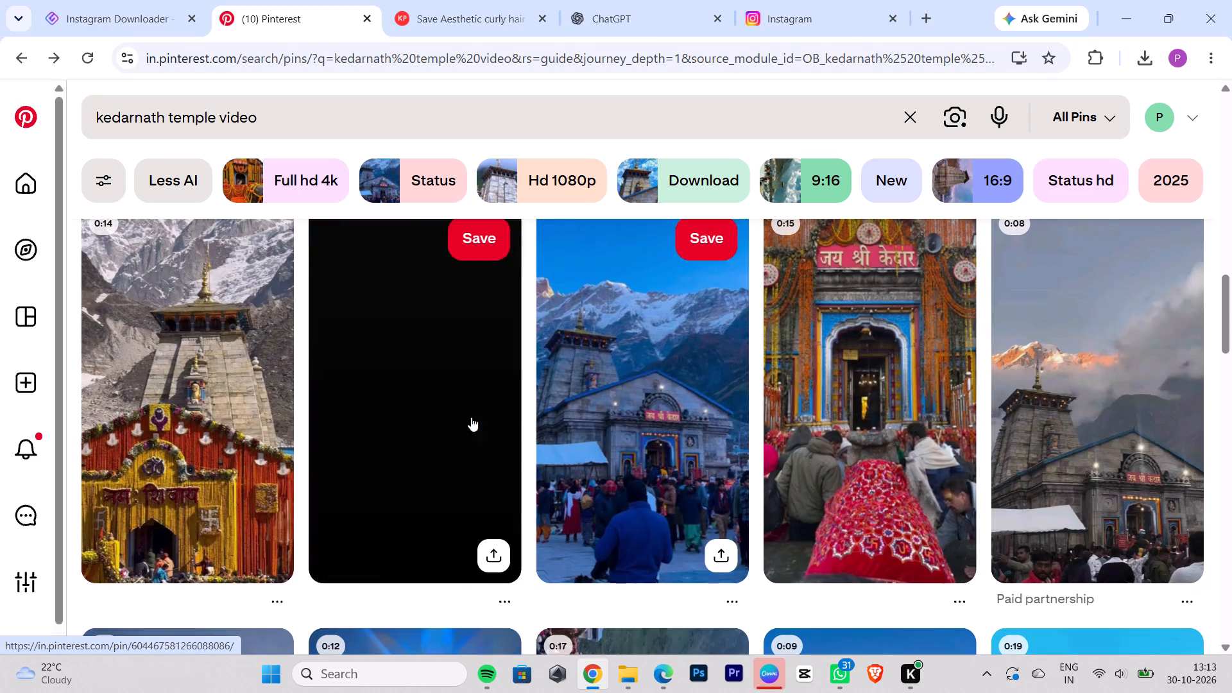
scroll(855, 389, "down", 3)
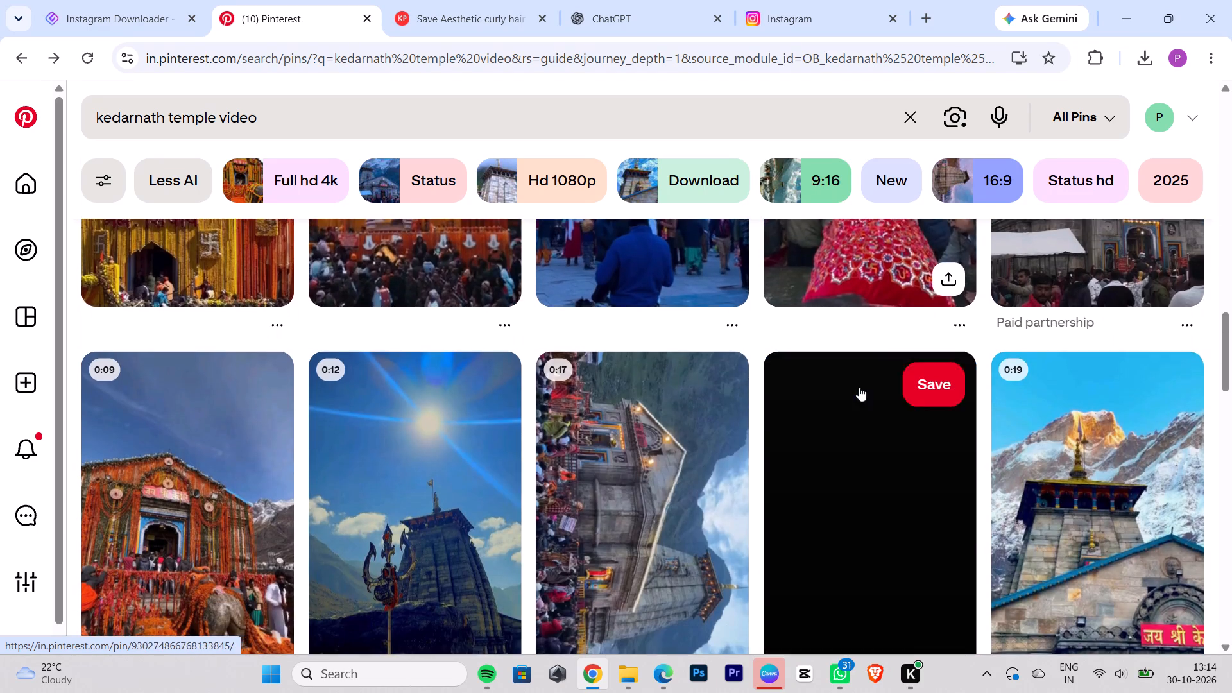
scroll(859, 387, "down", 1)
scroll(1066, 363, "down", 1)
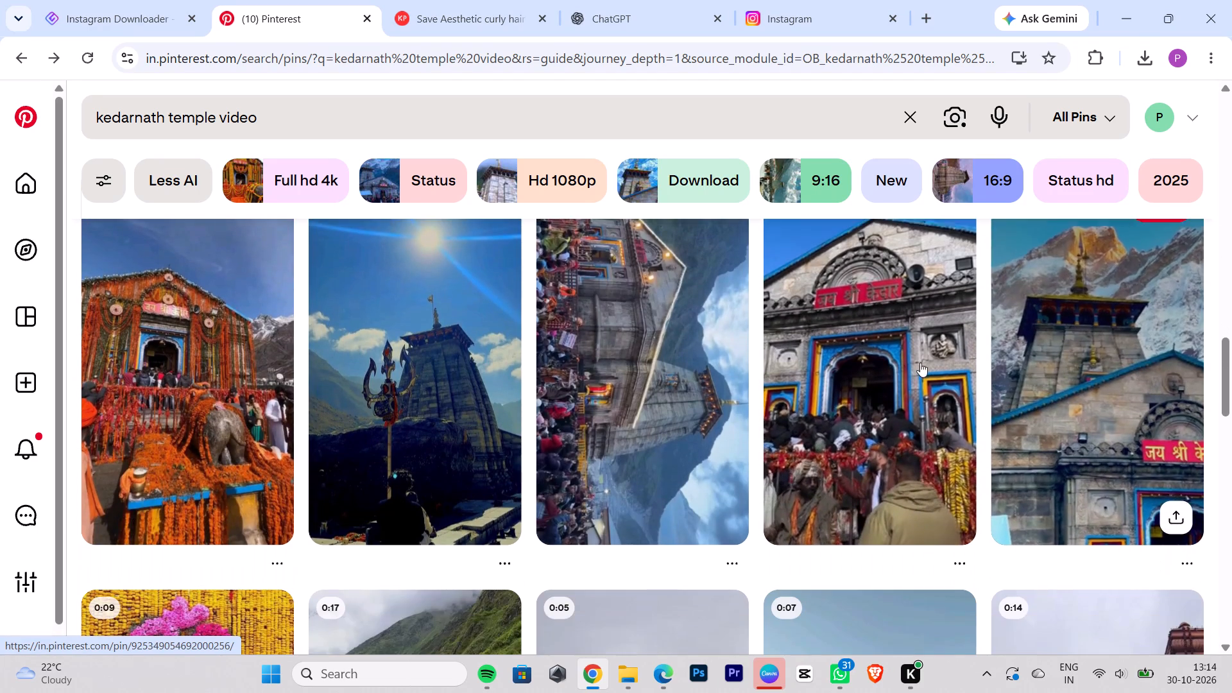
scroll(598, 377, "down", 5)
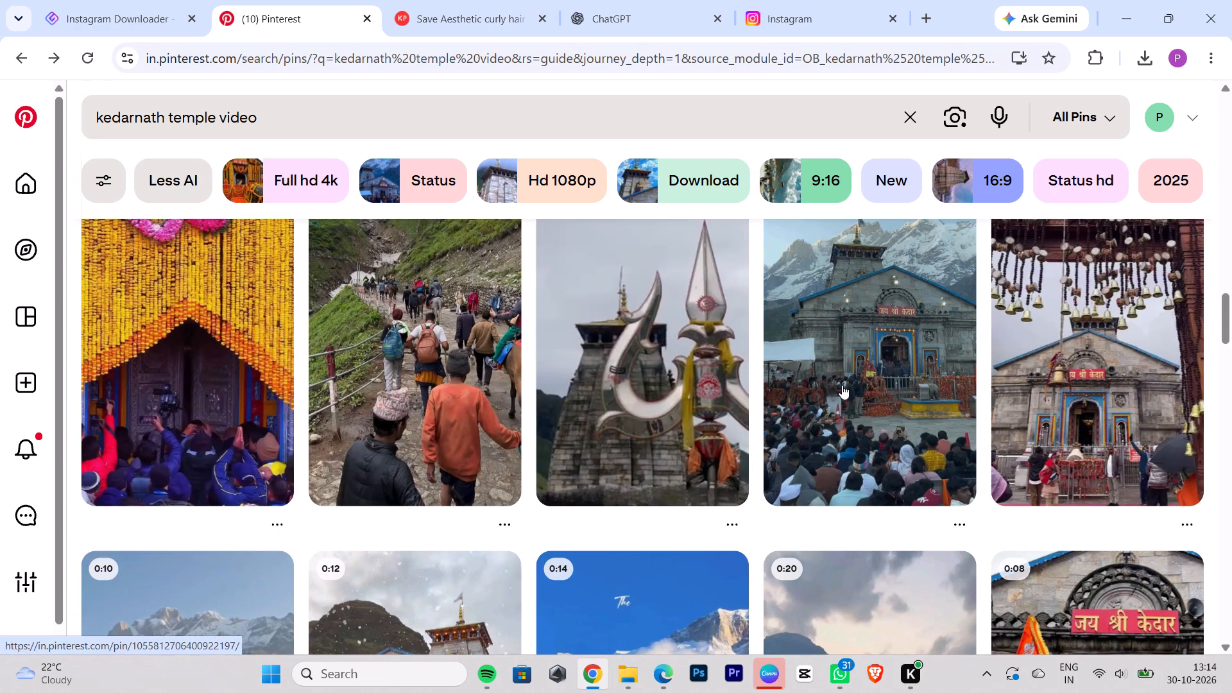
scroll(1145, 366, "down", 4)
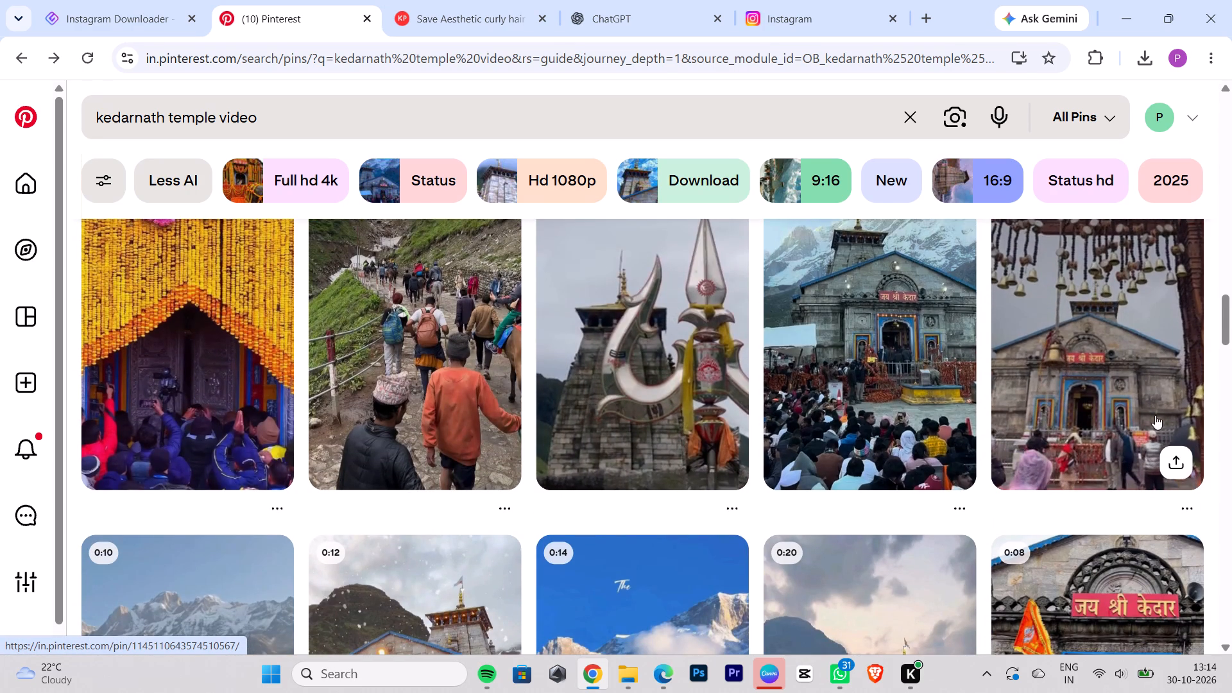
scroll(1155, 415, "down", 1)
scroll(632, 382, "down", 6)
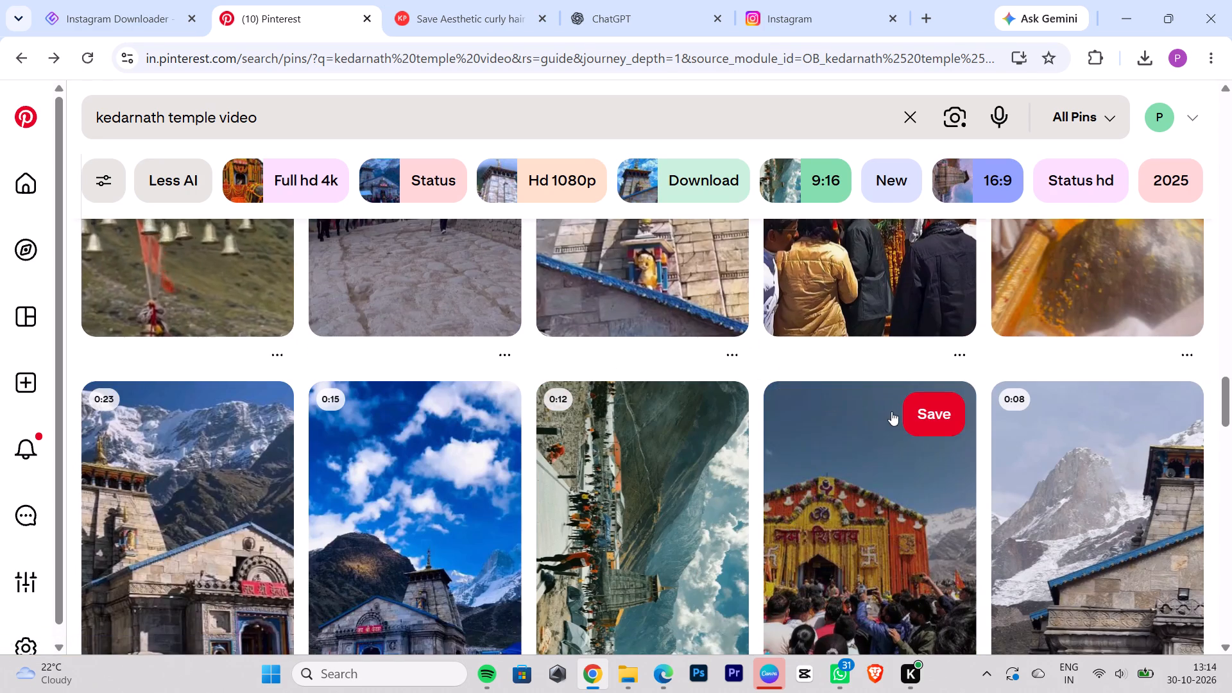
scroll(891, 411, "down", 7)
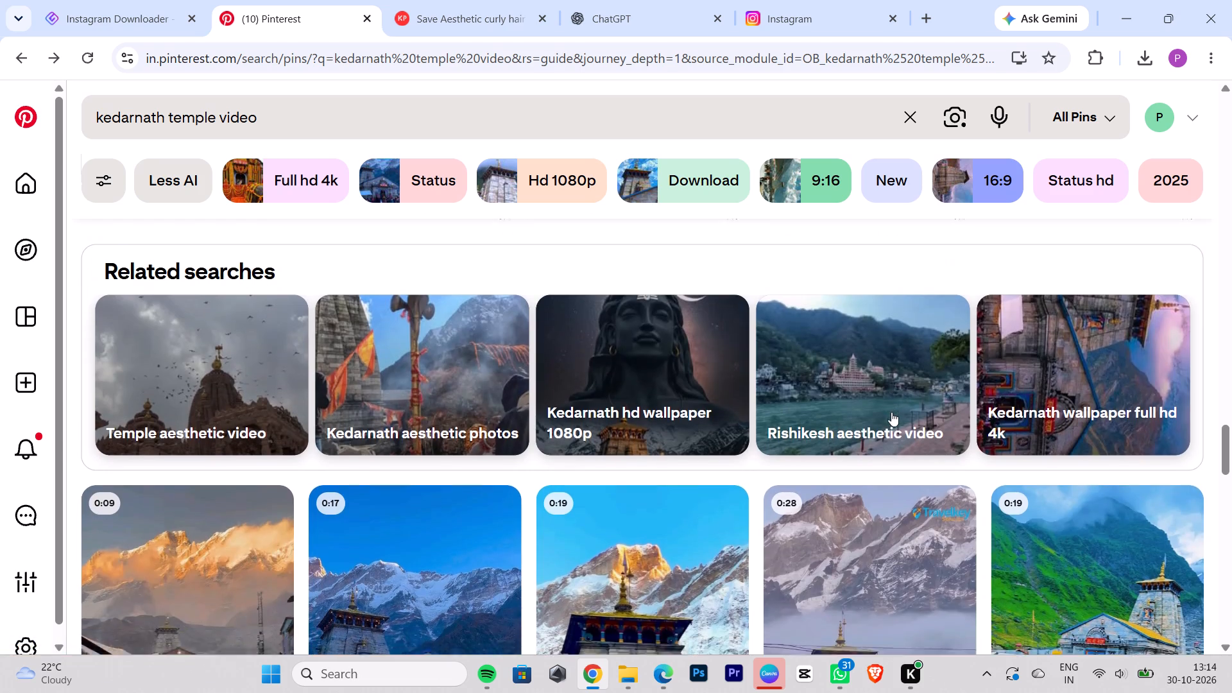
scroll(891, 412, "down", 3)
scroll(955, 407, "down", 2)
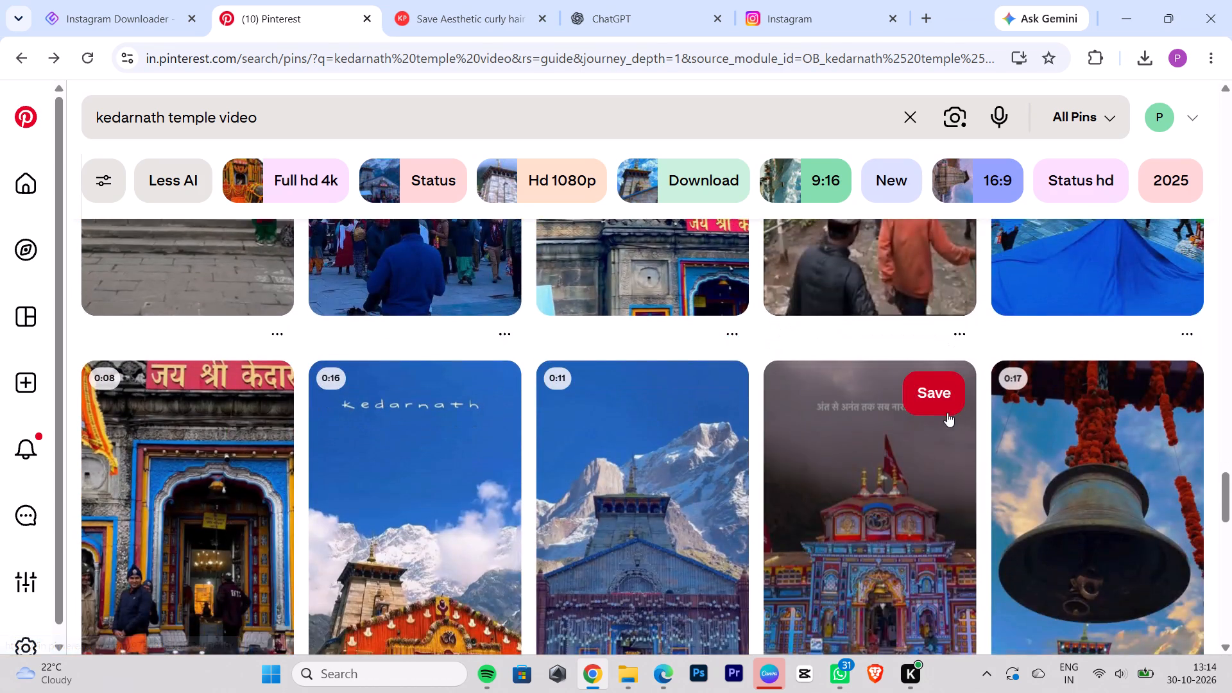
scroll(946, 413, "down", 6)
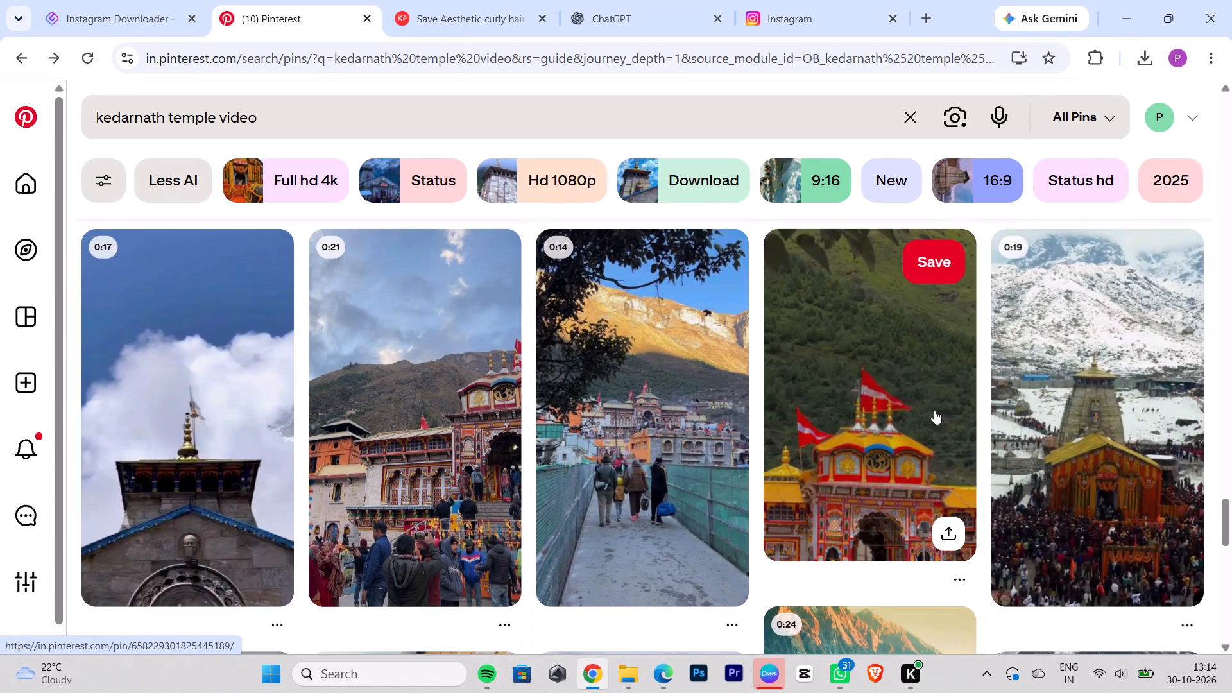
scroll(934, 410, "down", 3)
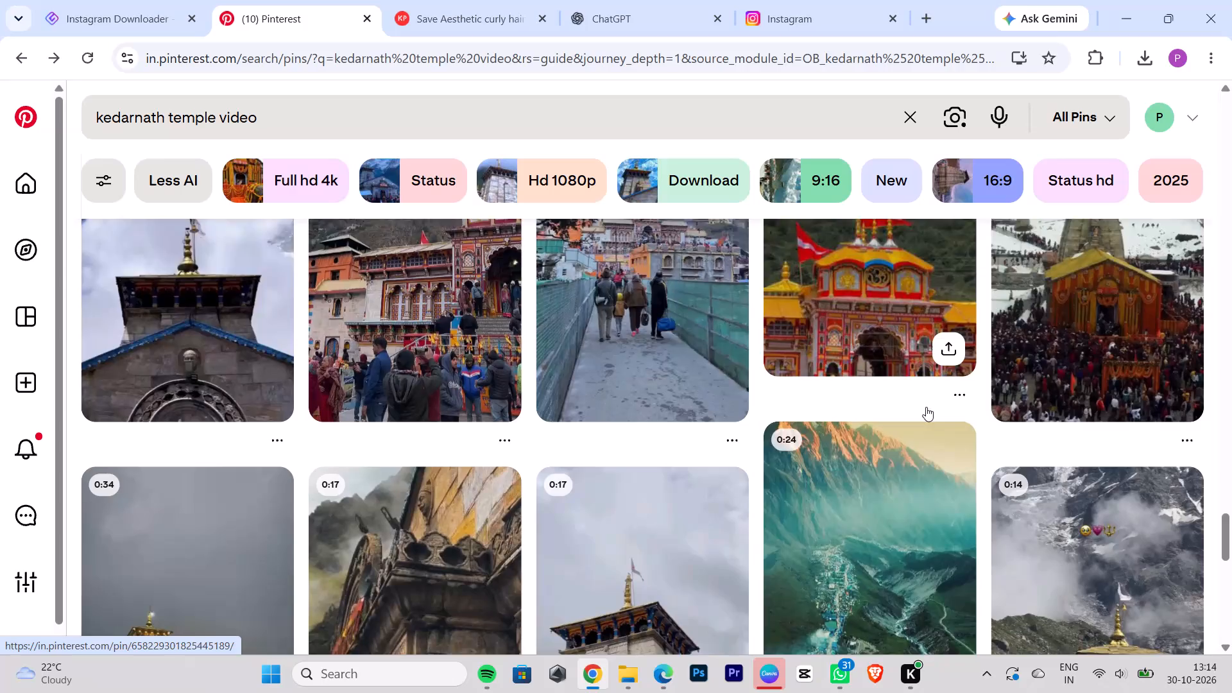
scroll(926, 407, "down", 5)
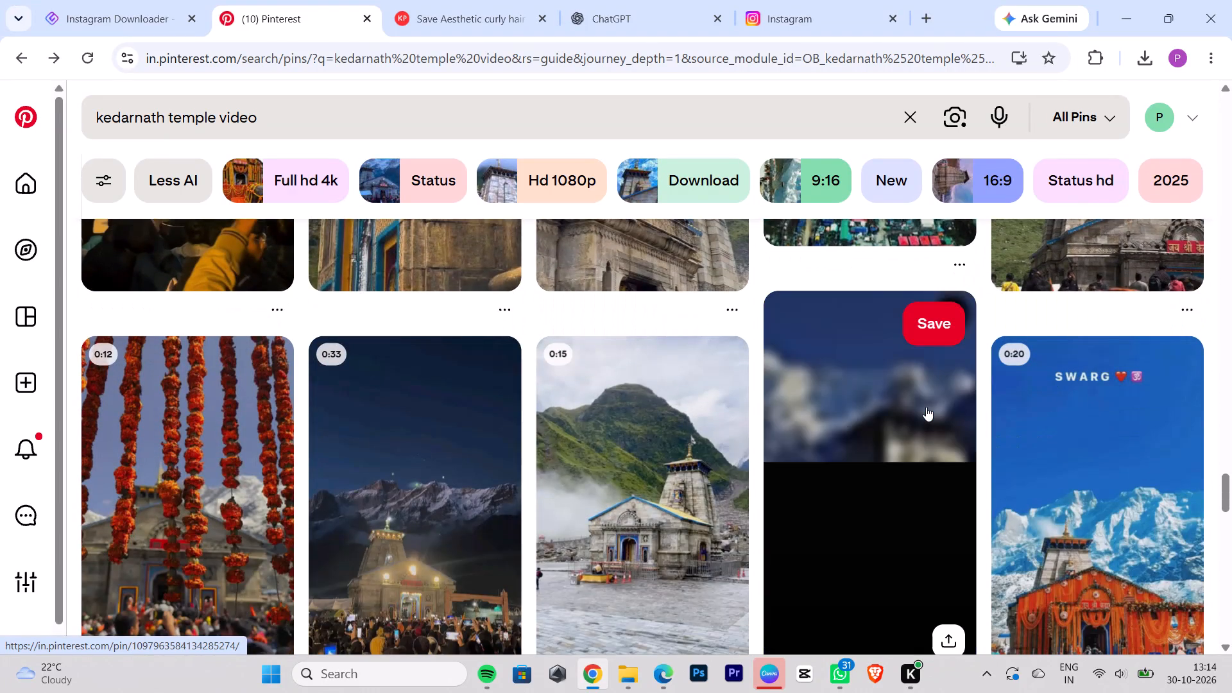
scroll(926, 407, "down", 2)
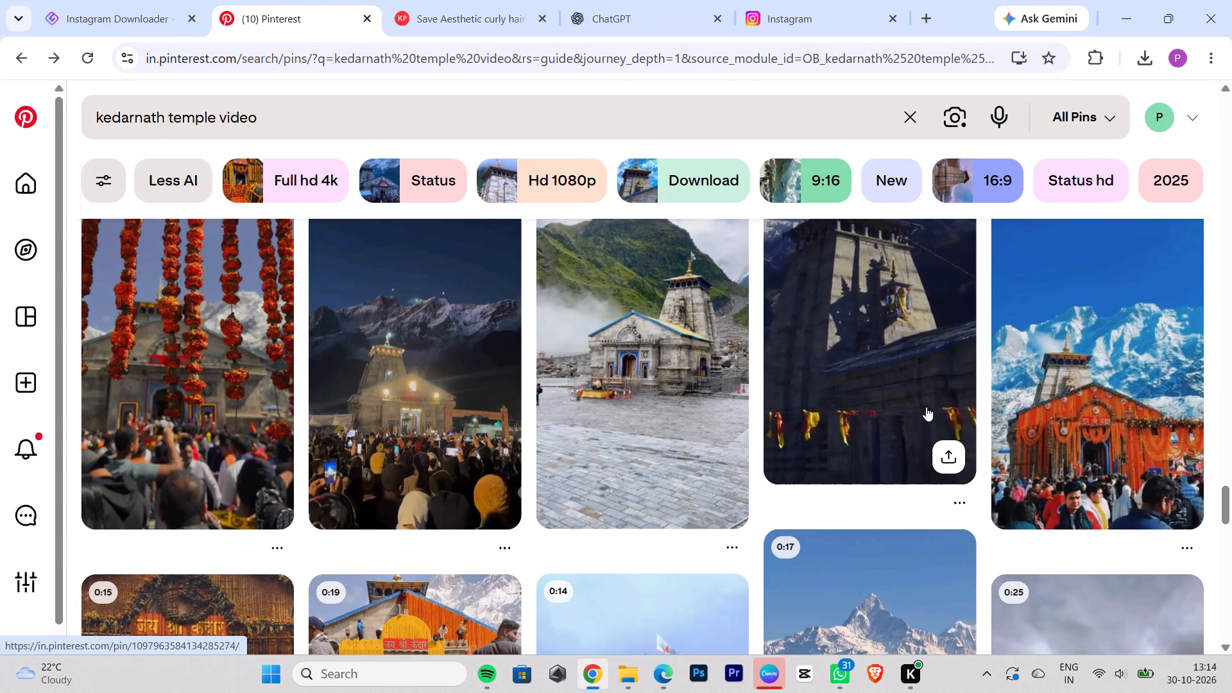
scroll(906, 402, "down", 3)
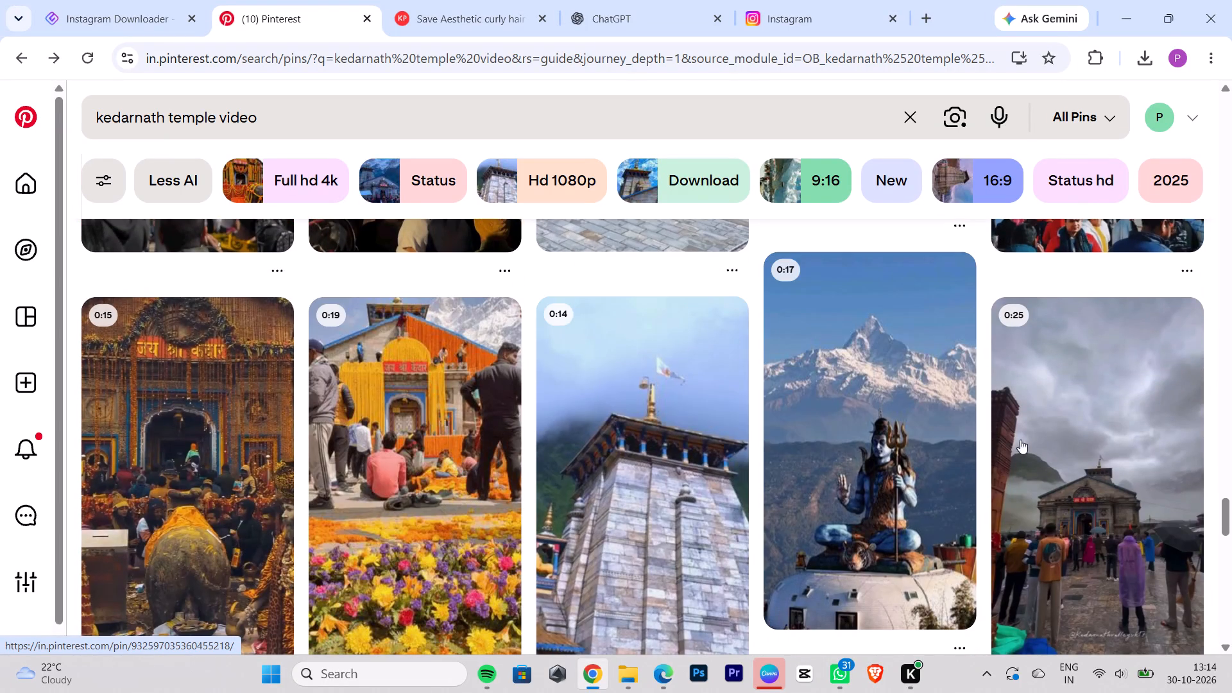
scroll(1048, 445, "down", 5)
scroll(764, 429, "down", 3)
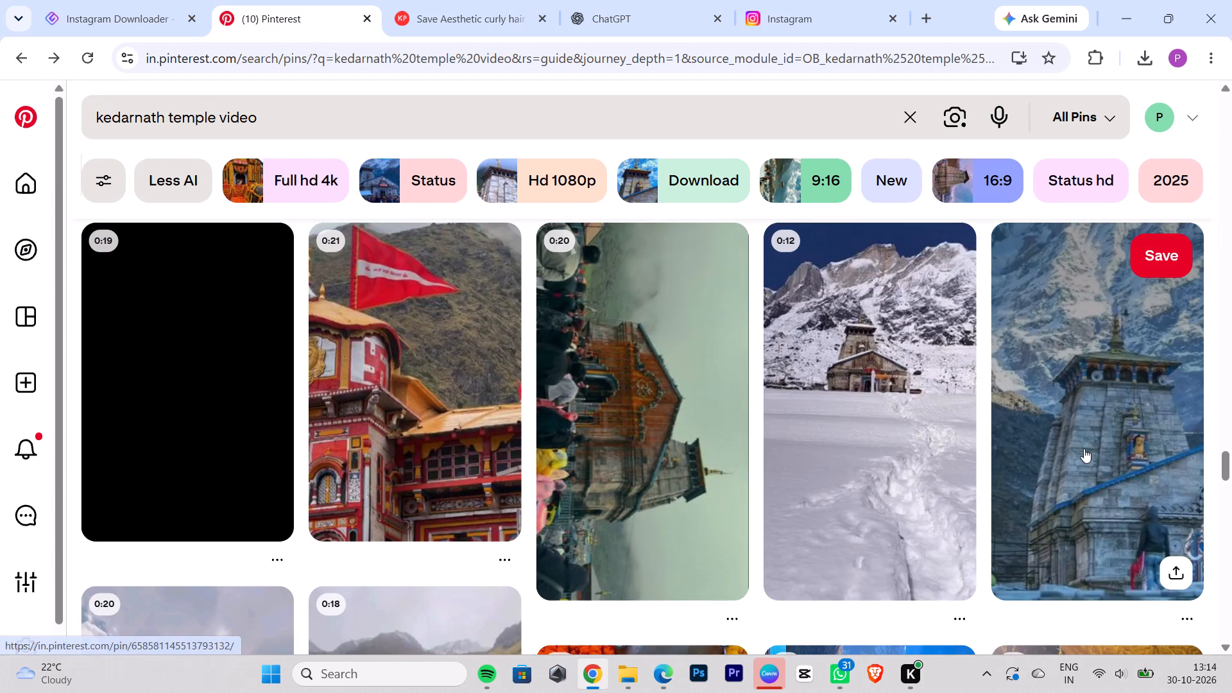
Open the "महादेव" pin of the stone temple against snowy mountains and examine its video and related pins.
left_click(1144, 438)
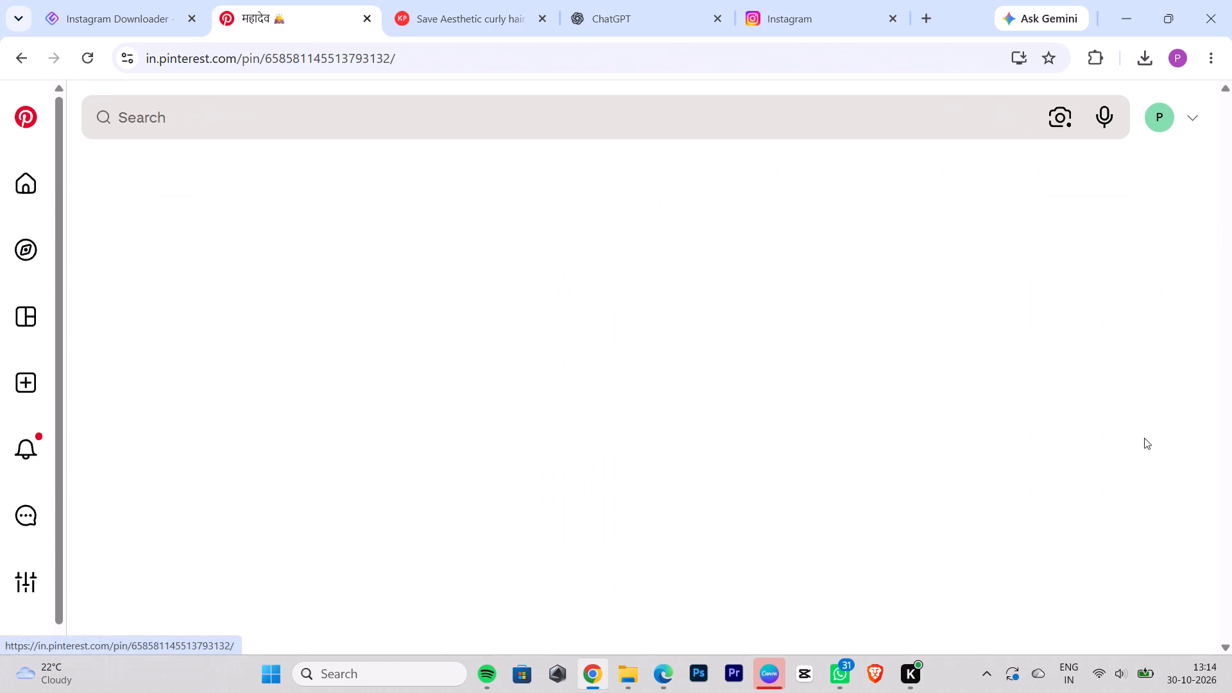
left_click_drag(333, 543, 459, 200)
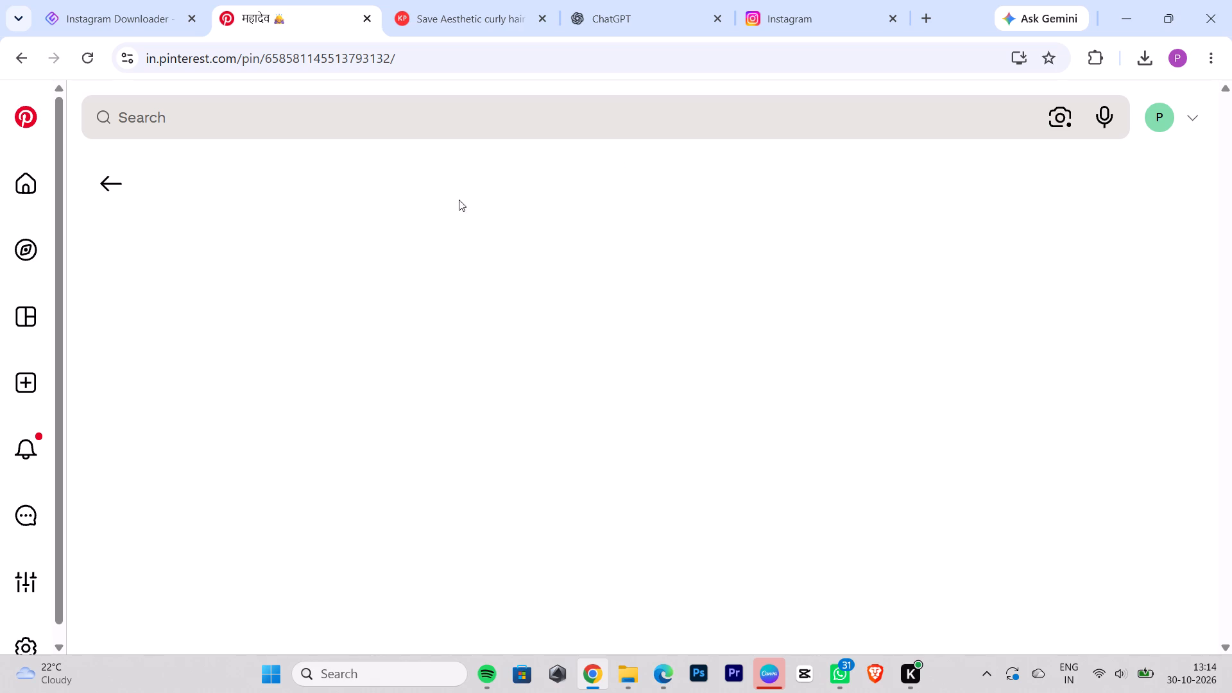
left_click_drag(459, 200, 320, 375)
left_click(597, 409)
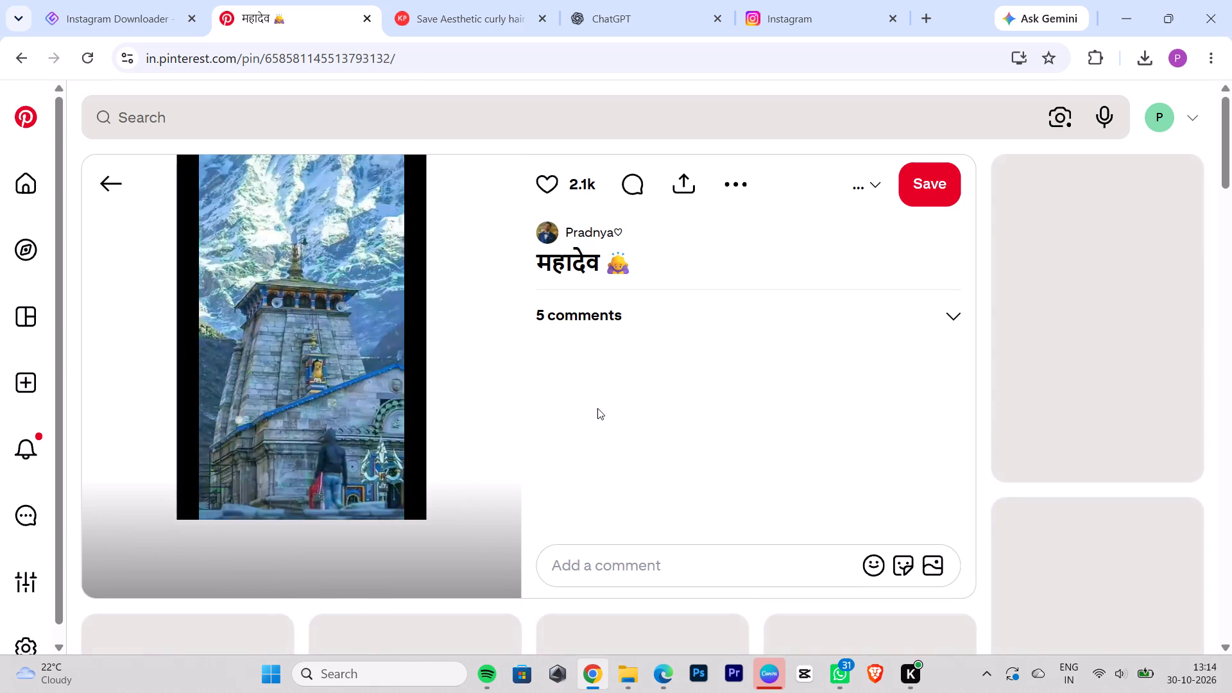
scroll(1094, 312, "down", 6)
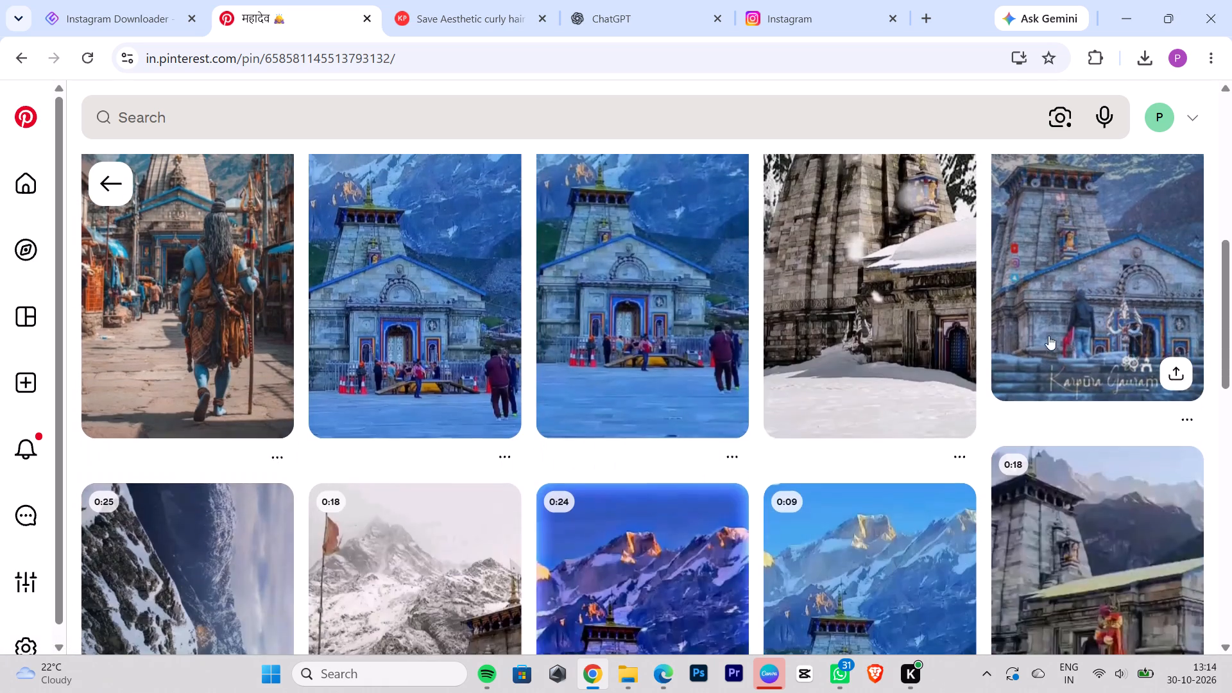
Switch to Premiere Pro.
left_click(744, 672)
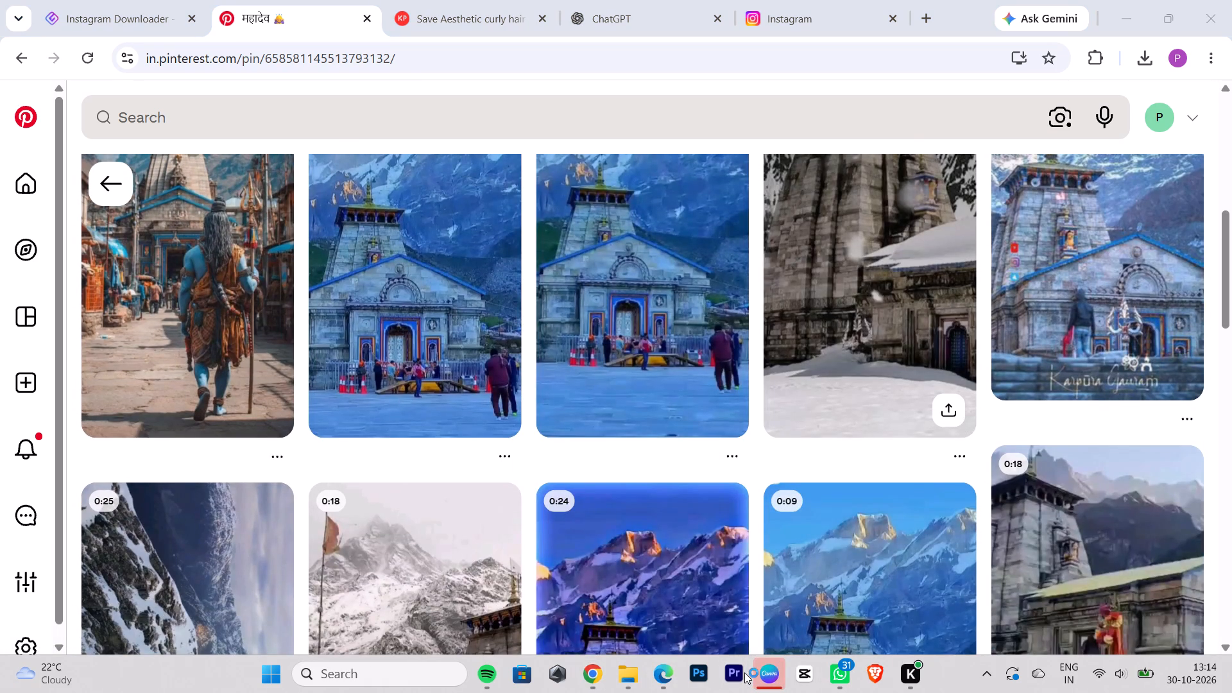
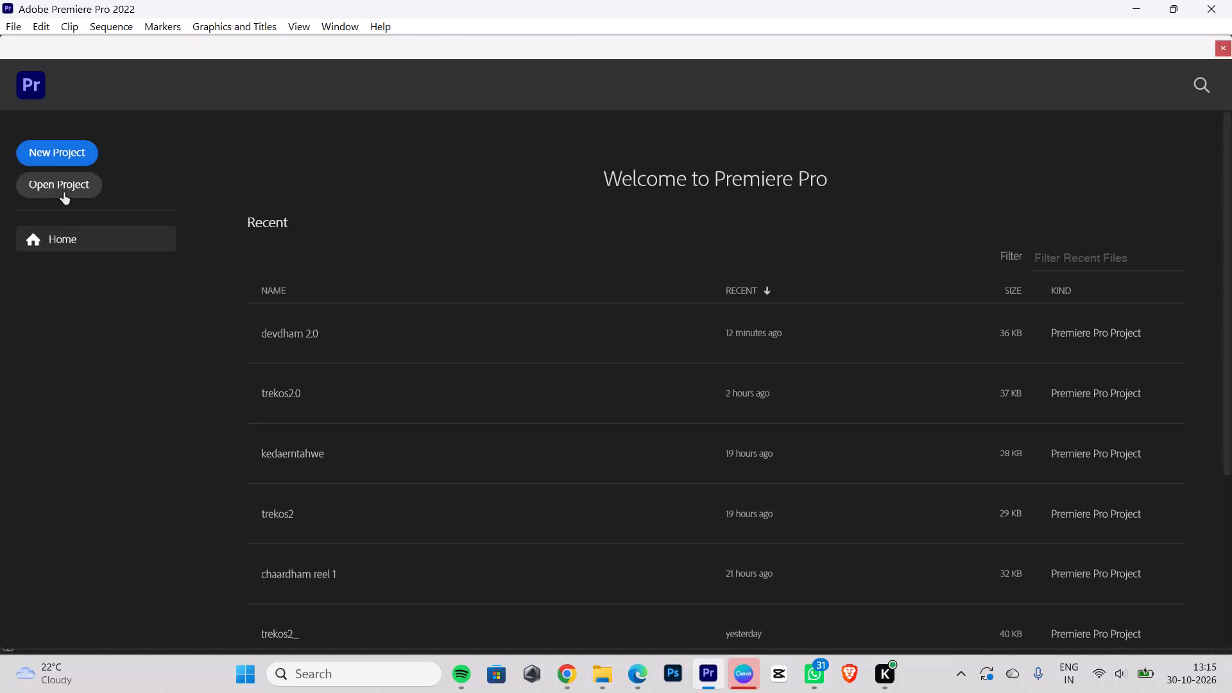
Create a new project named "devdham 3.0" in D:\adx without selecting any media.
left_click(38, 147)
left_click_drag(155, 80, 21, 89)
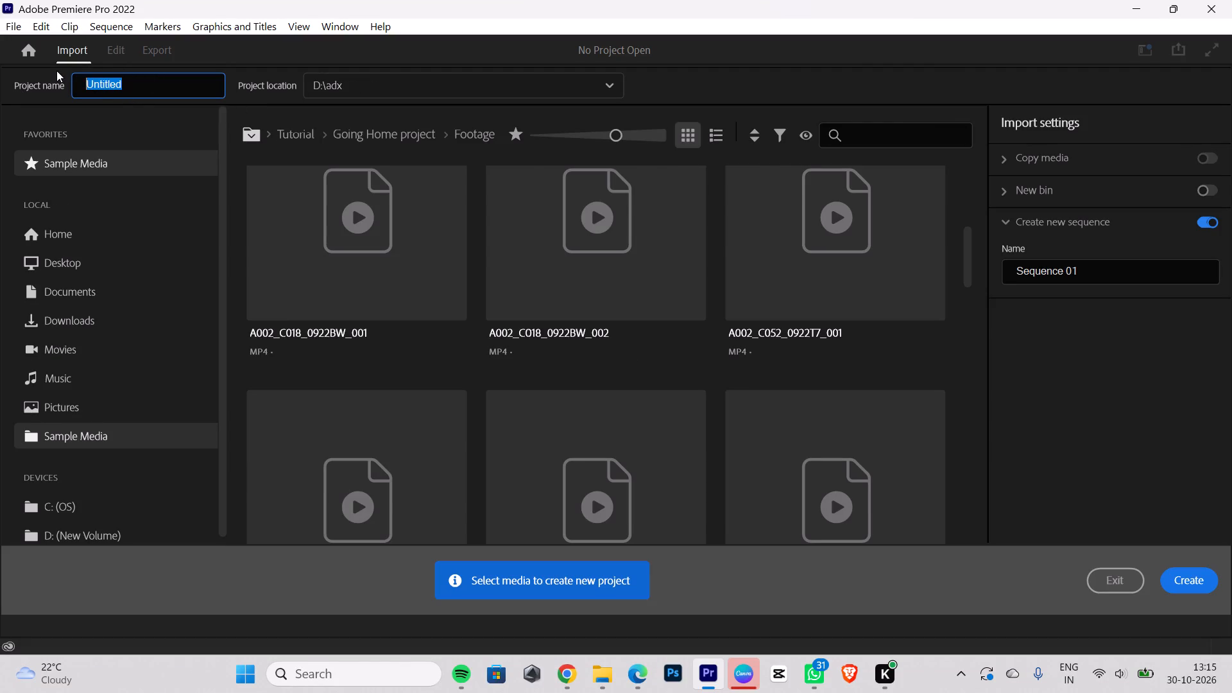
key("BackSpace")
type("devdham")
key("space")
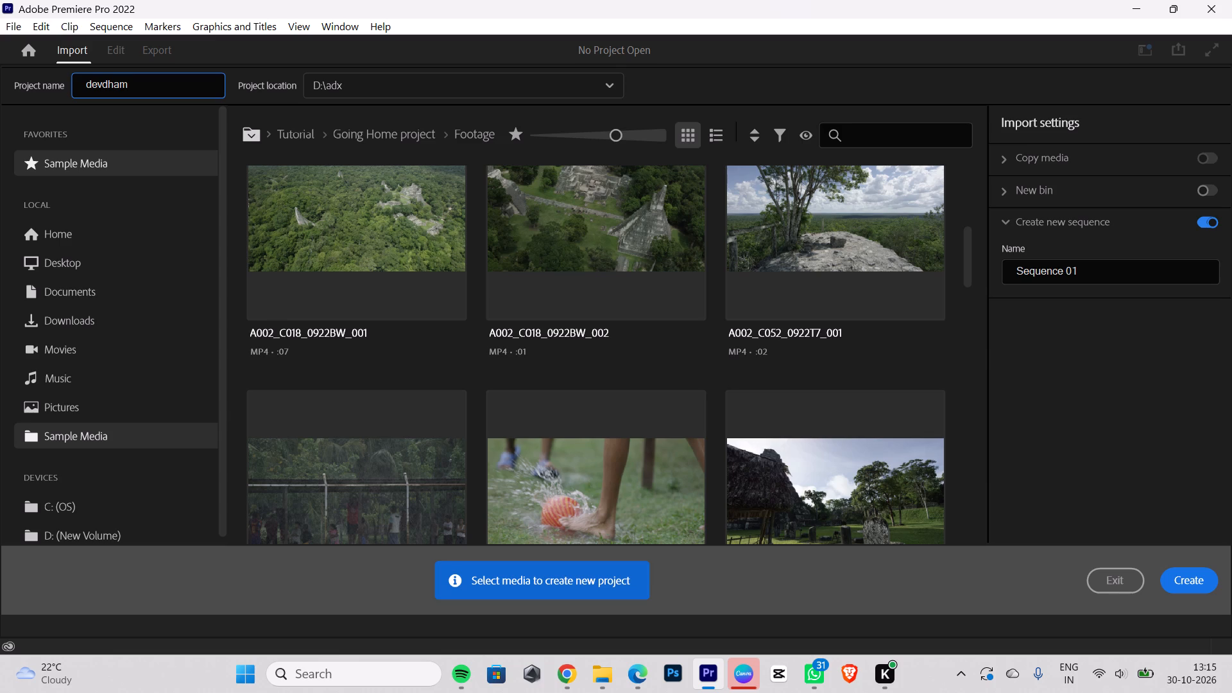
type("3.0")
left_click(1198, 589)
left_click(1188, 570)
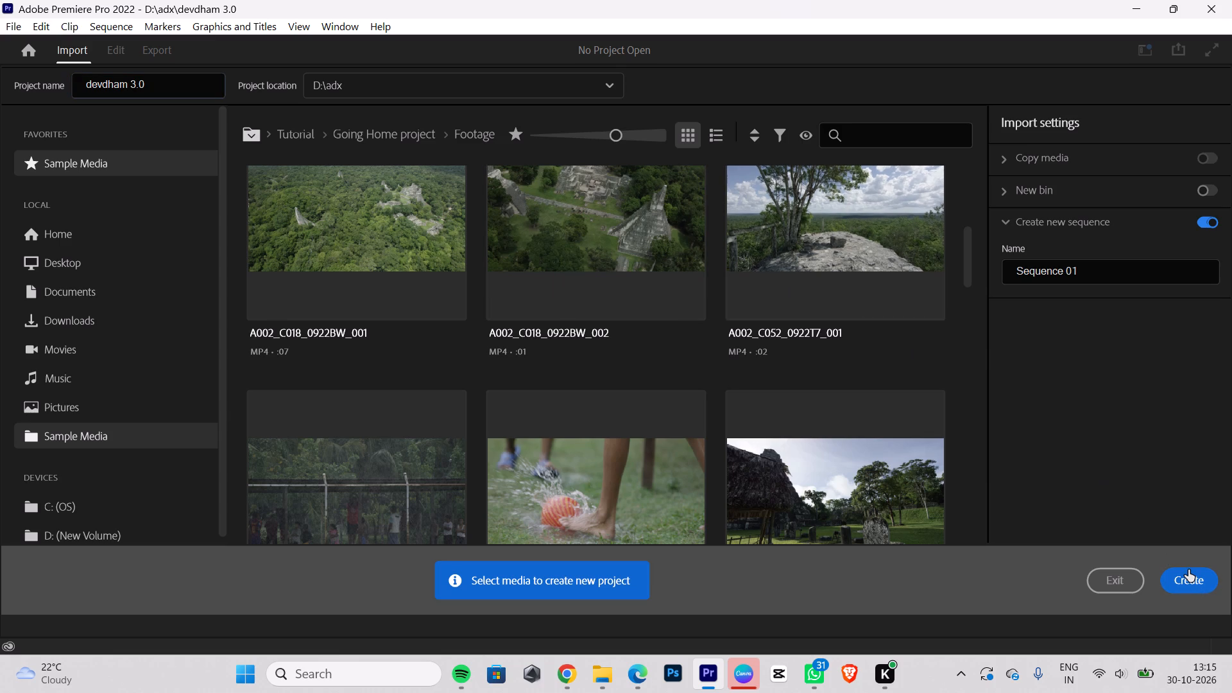
key("Return")
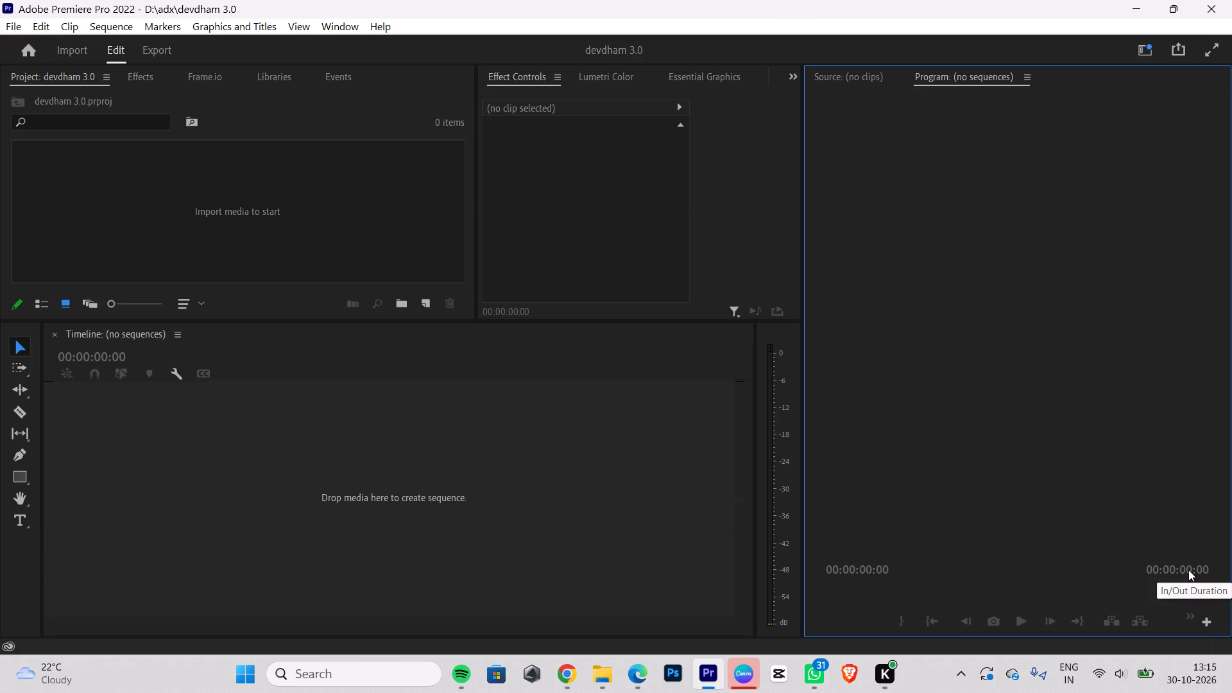
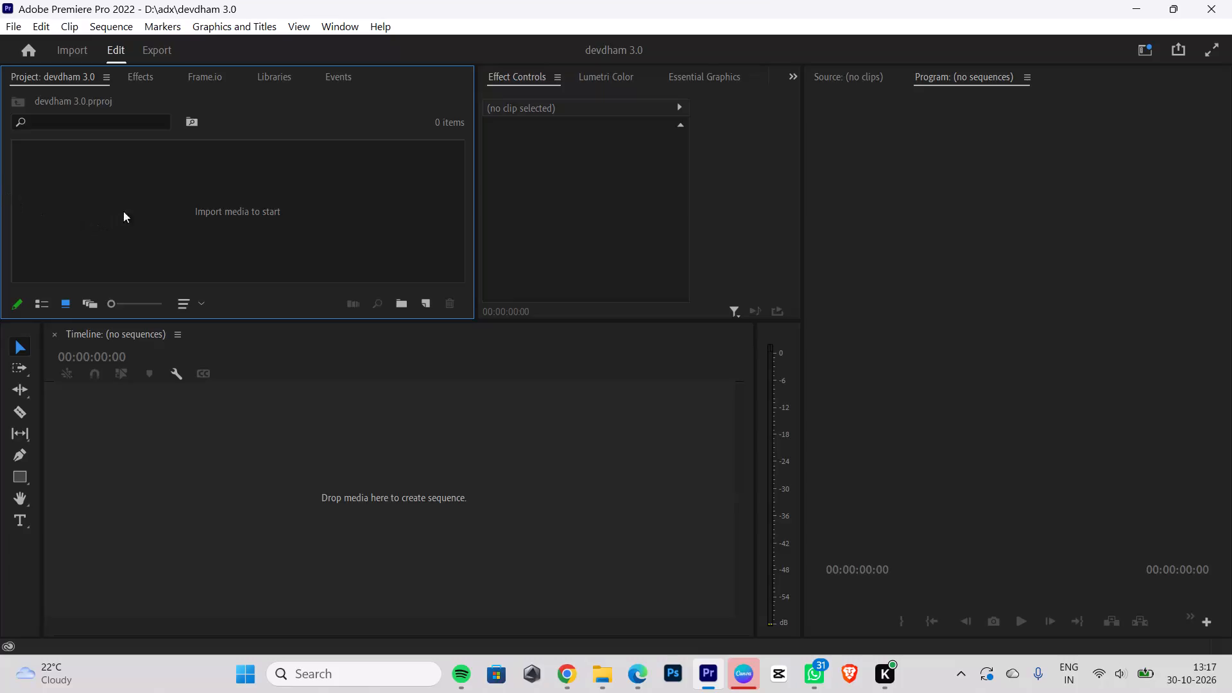
Start a new sequence in the project and set its timebase to 30.00 frames/second.
right_click(133, 201)
left_click(222, 274)
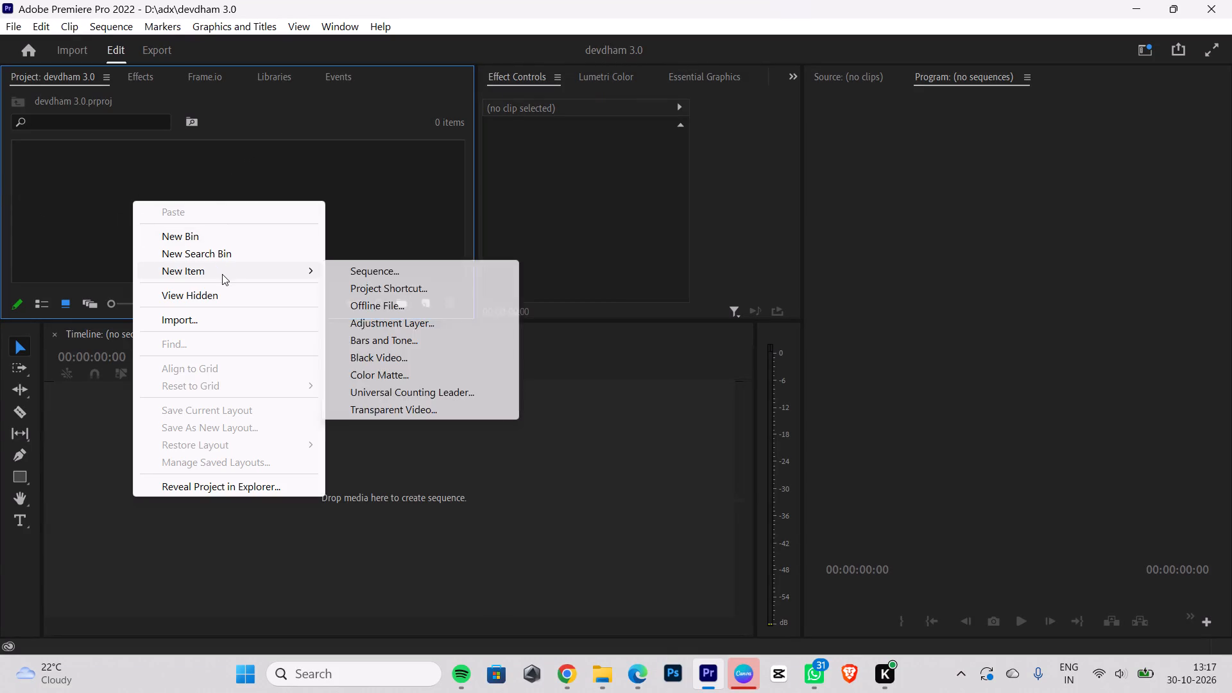
left_click(386, 264)
left_click(456, 73)
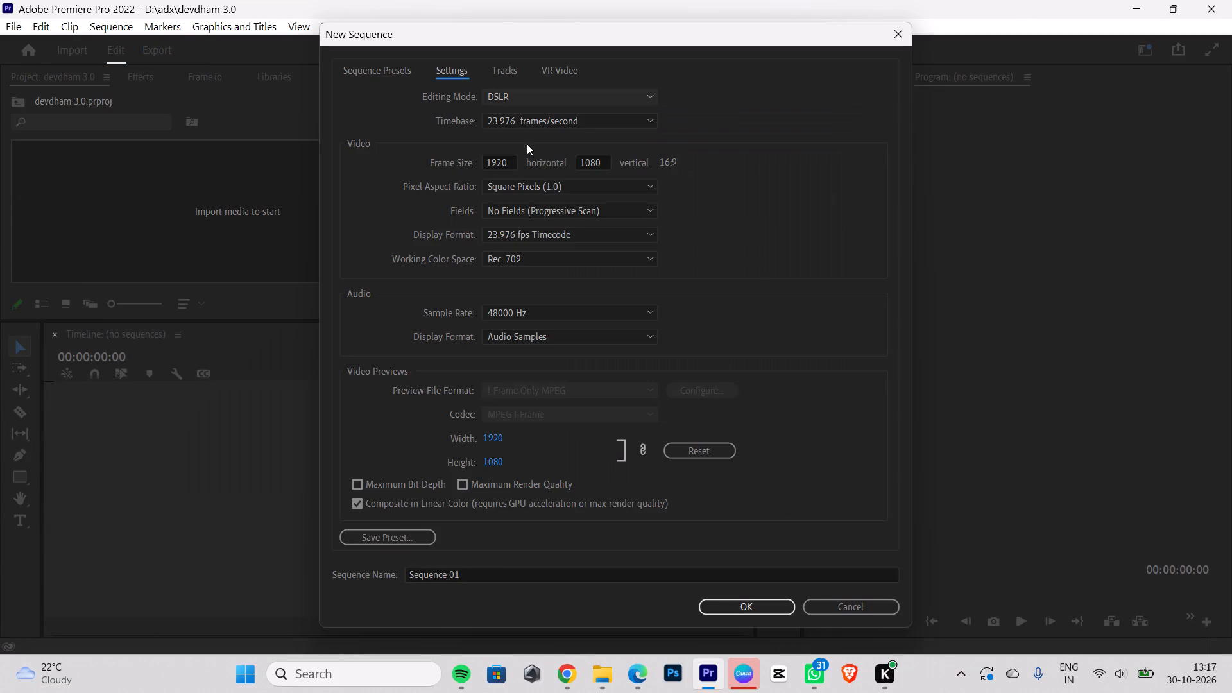
left_click_drag(544, 126, 537, 126)
left_click(553, 273)
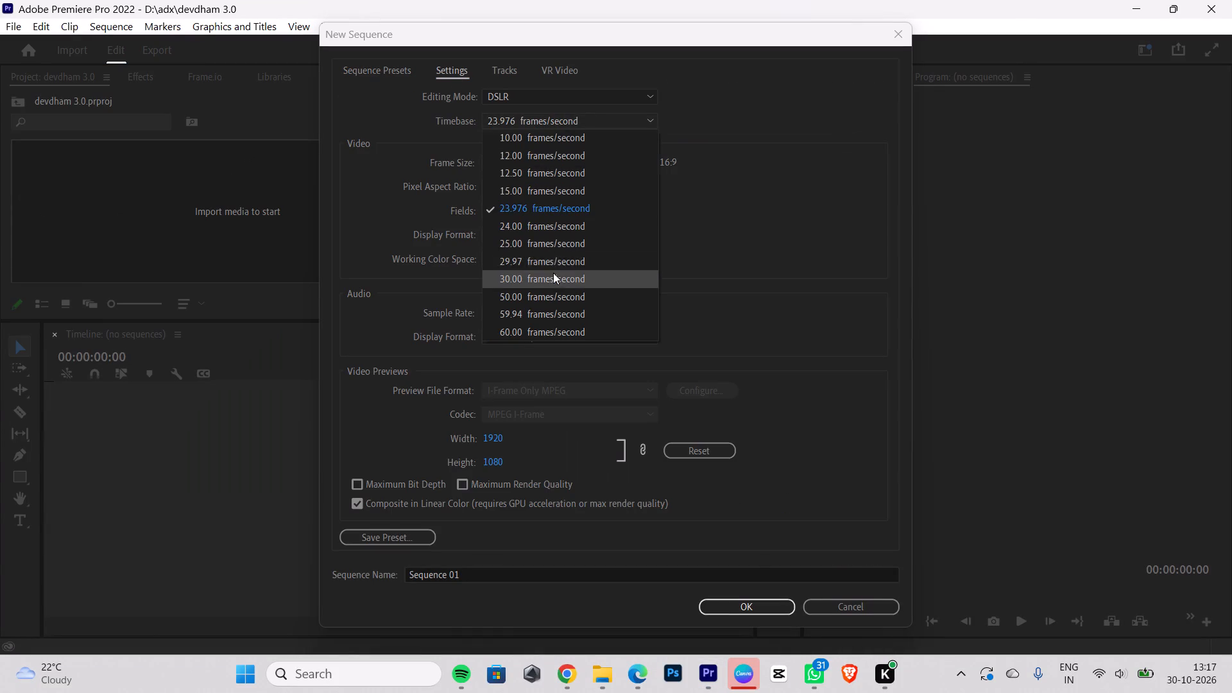
Set the sequence frame size to 1080 horizontal by 1920 vertical and create the sequence.
left_click_drag(509, 155, 457, 153)
left_click(505, 171)
left_click(509, 162)
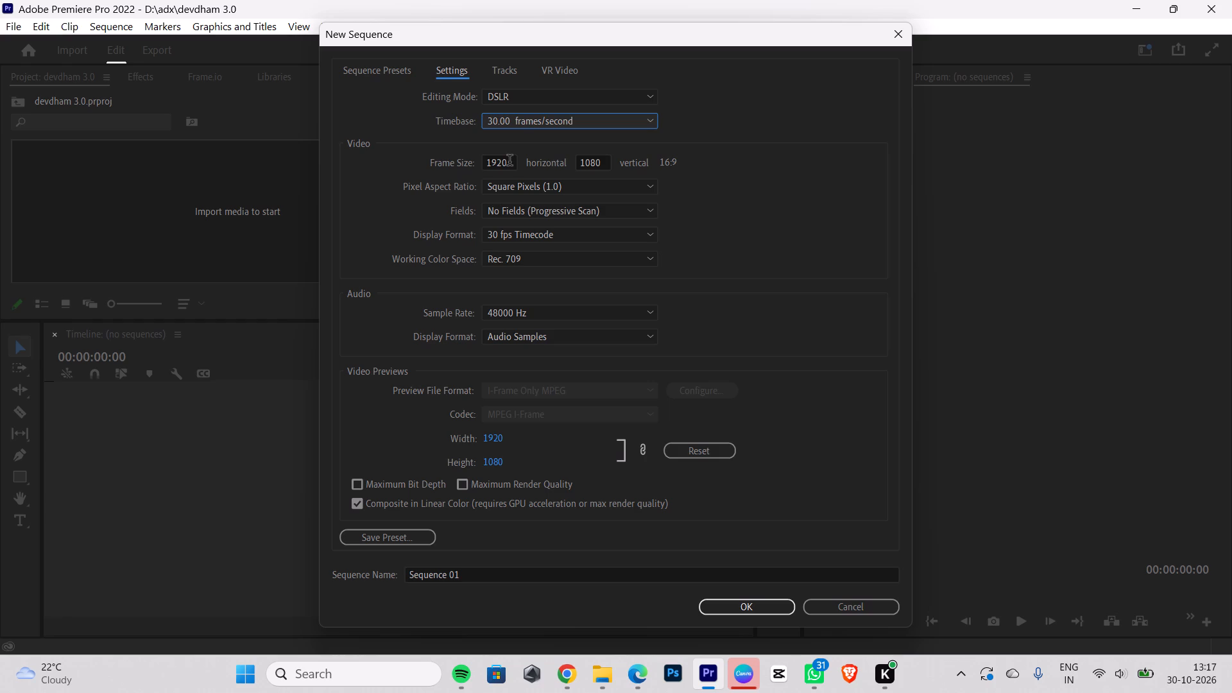
left_click(509, 162)
key("BackSpace")
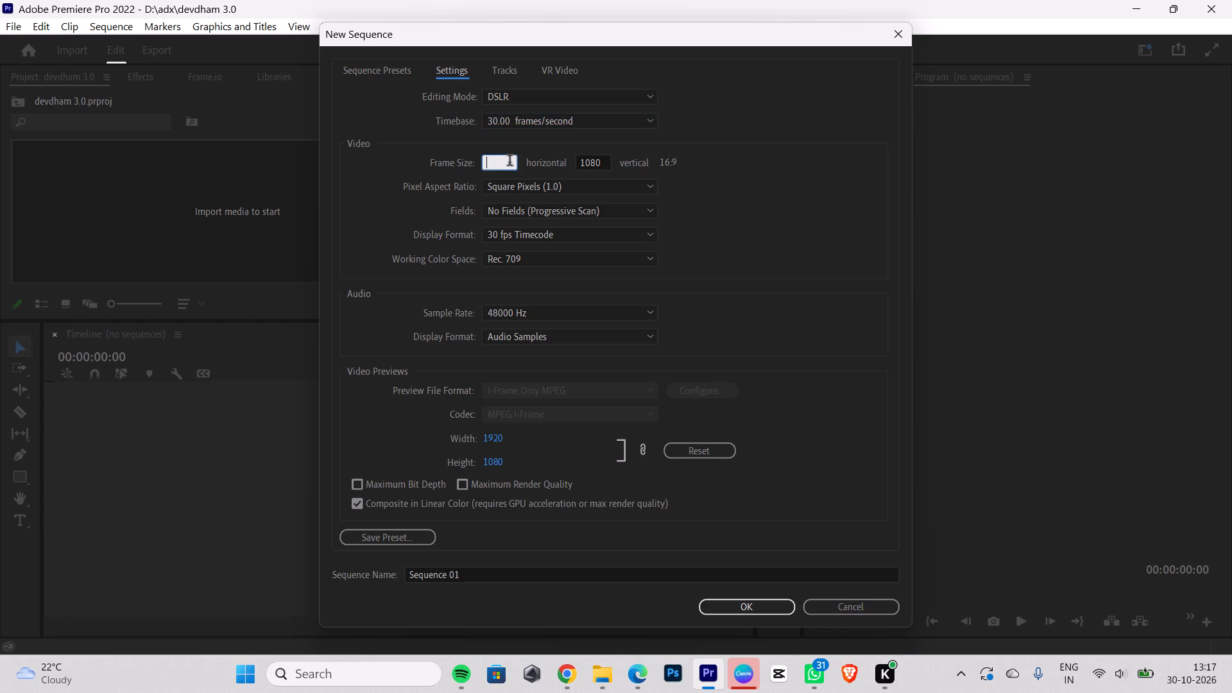
type("1080")
left_click_drag(606, 160, 584, 171)
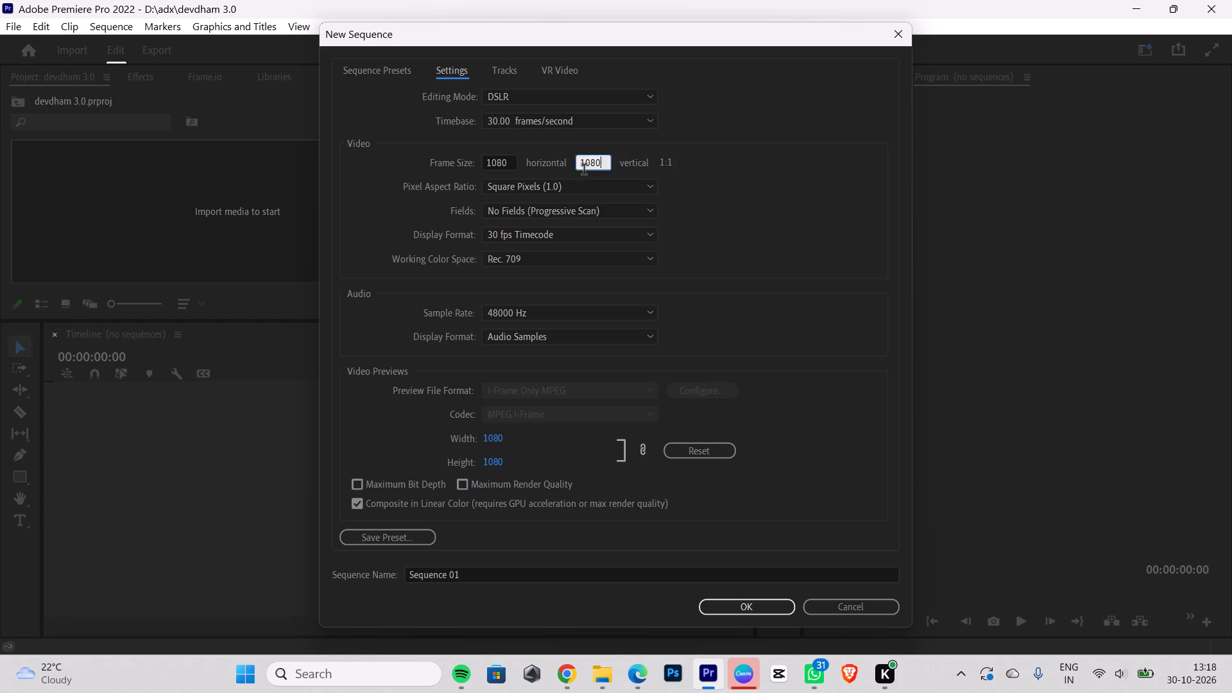
left_click_drag(584, 171, 563, 176)
key("BackSpace")
type("1920")
left_click(705, 458)
left_click(726, 604)
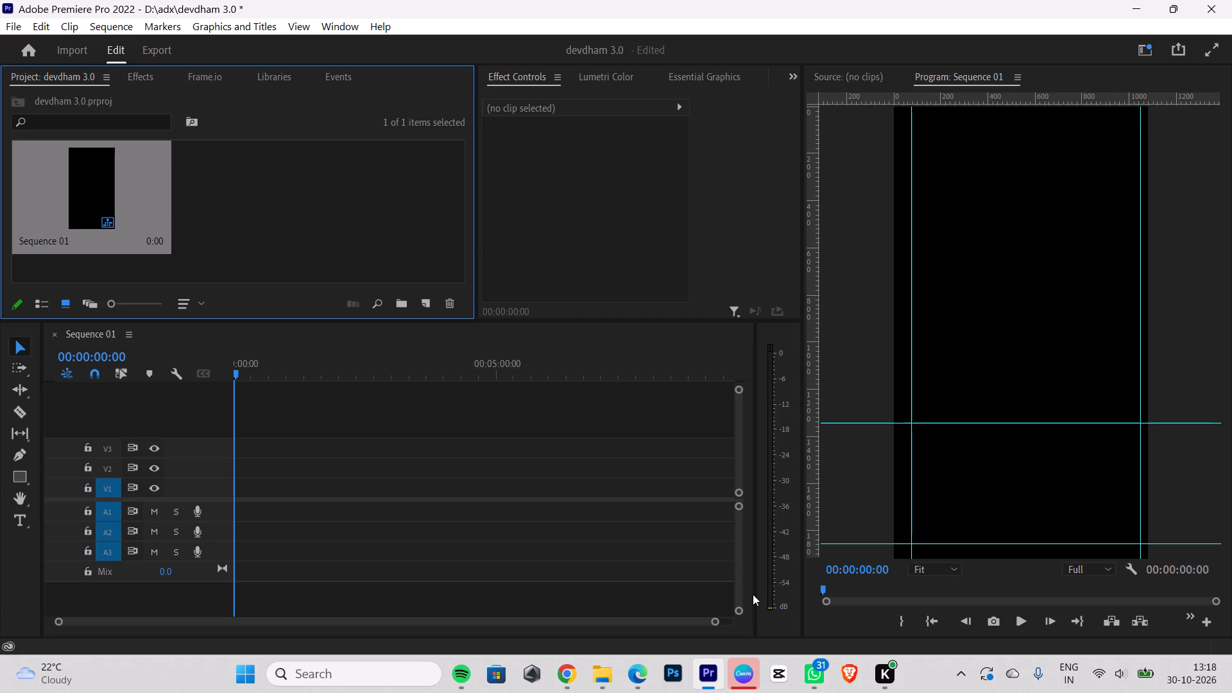
Raise the display brightness slightly in the system quick settings.
left_click(1099, 672)
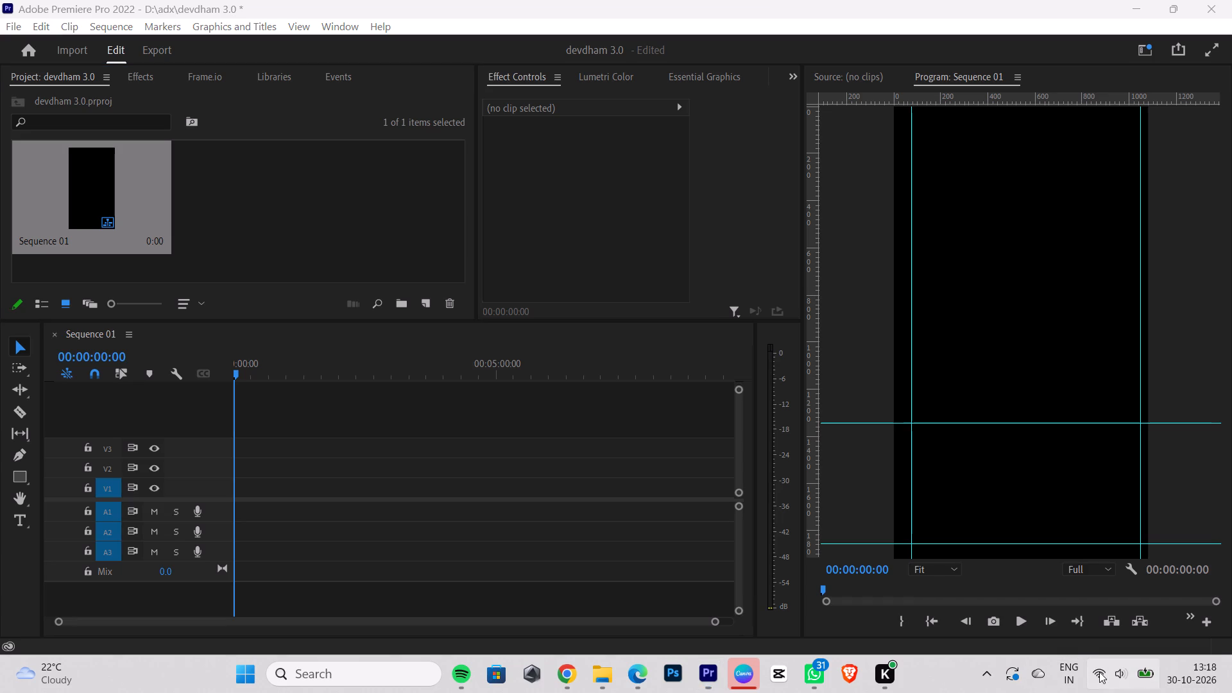
left_click_drag(1009, 525, 1019, 528)
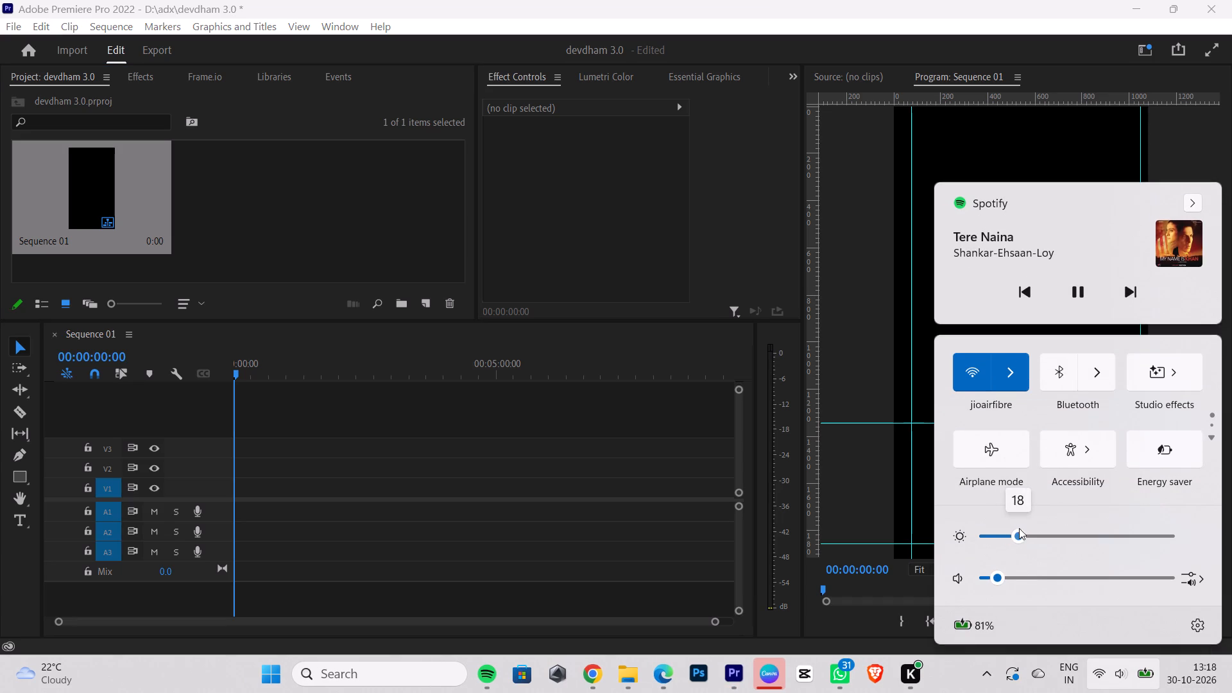
left_click_drag(1019, 528, 1028, 528)
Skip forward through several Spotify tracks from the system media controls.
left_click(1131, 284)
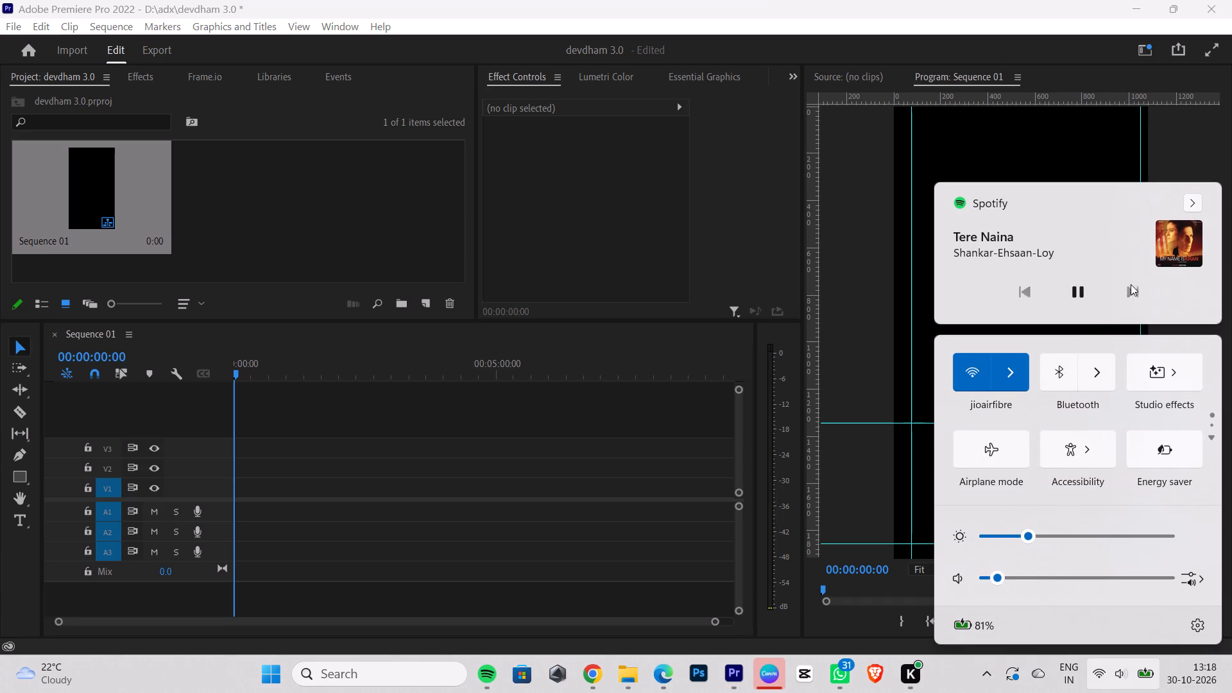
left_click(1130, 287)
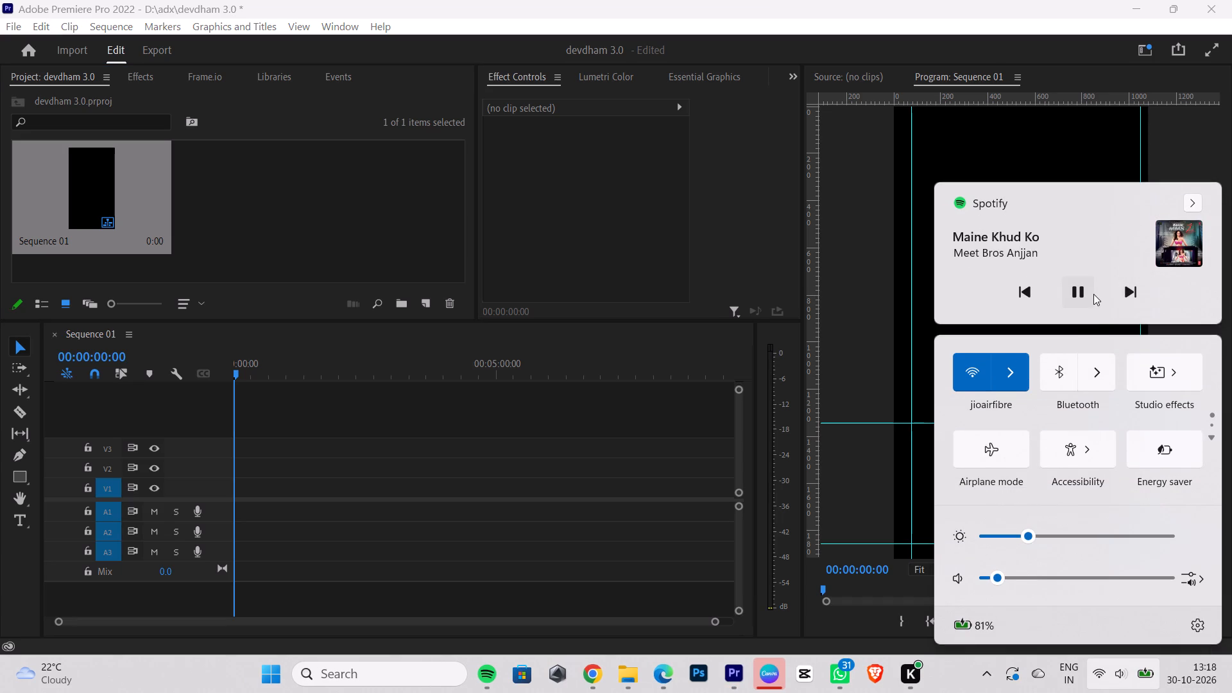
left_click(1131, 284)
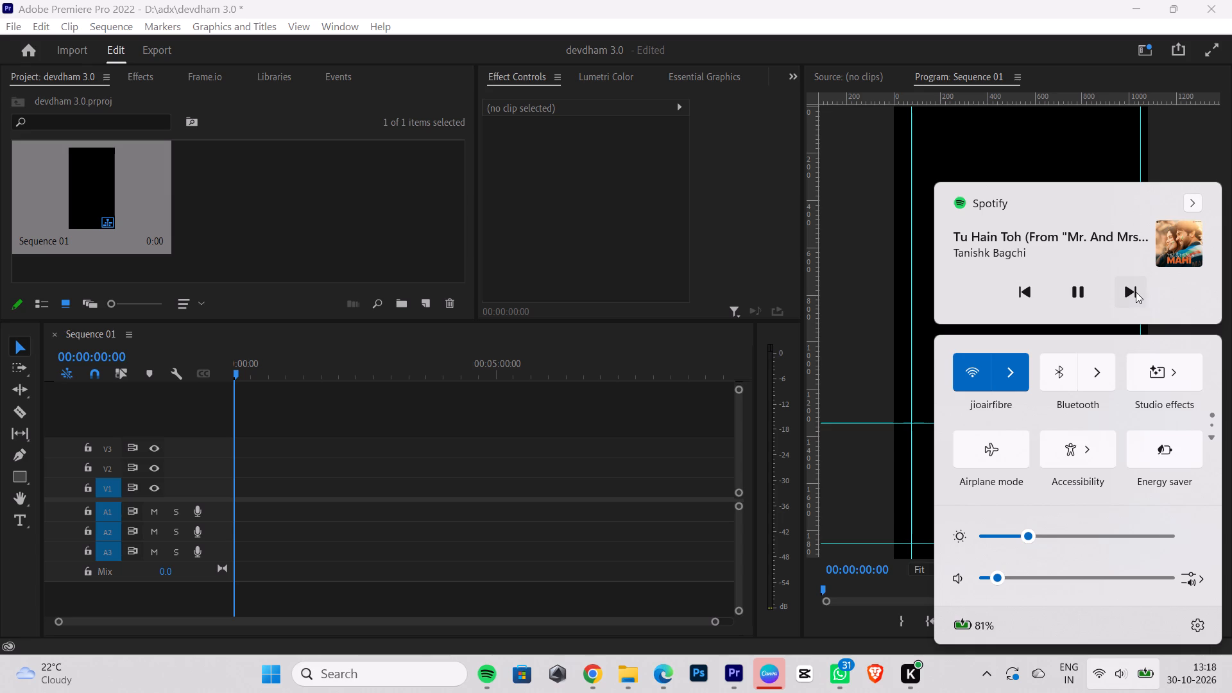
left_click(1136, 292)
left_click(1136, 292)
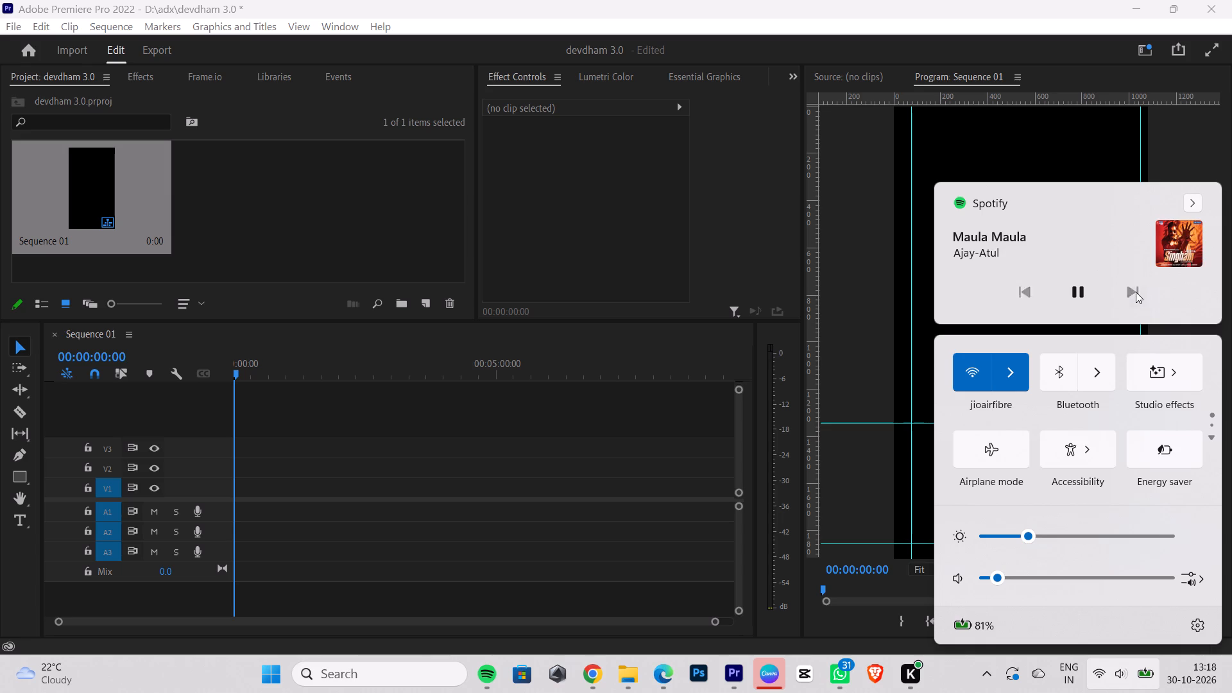
Switch to Spotify, clear the old search text and start playing the Liked Songs collection.
left_click(486, 676)
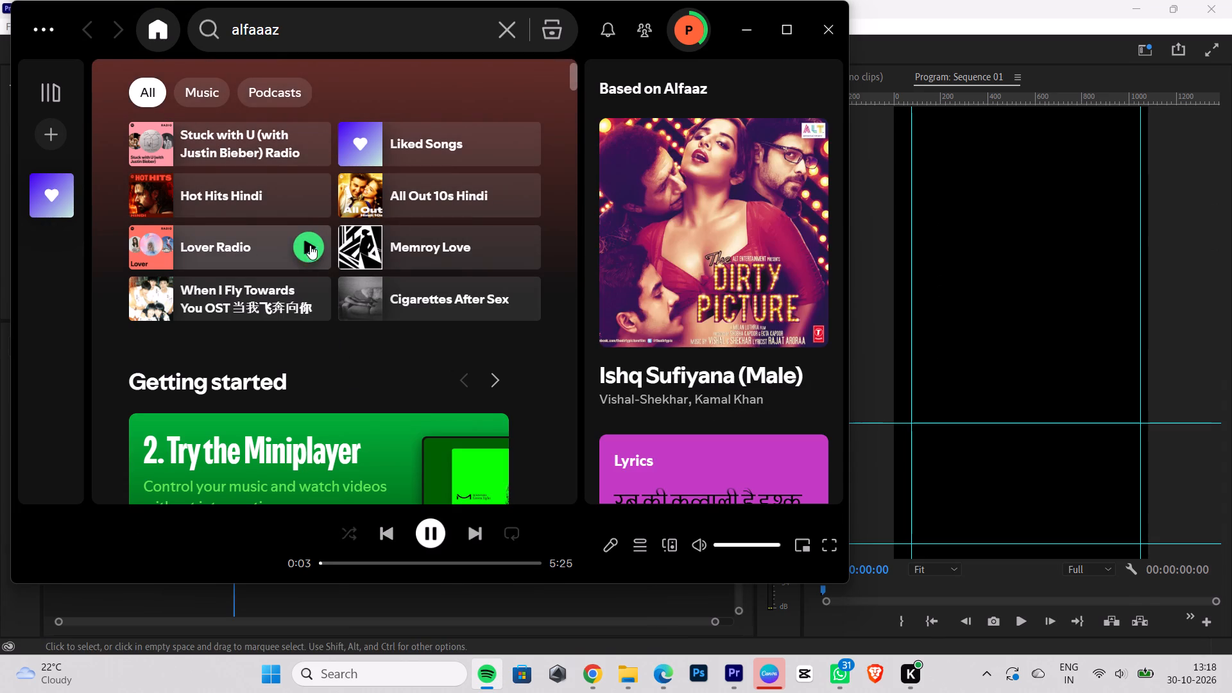
left_click(373, 141)
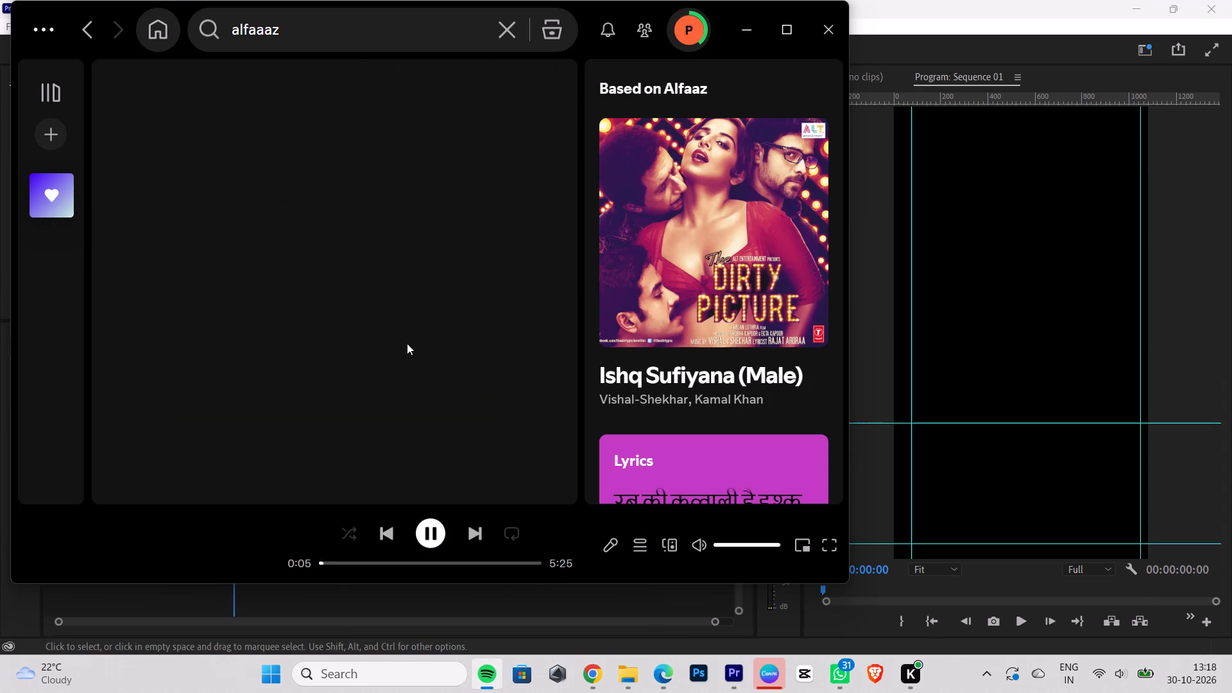
scroll(708, 338, "down", 4)
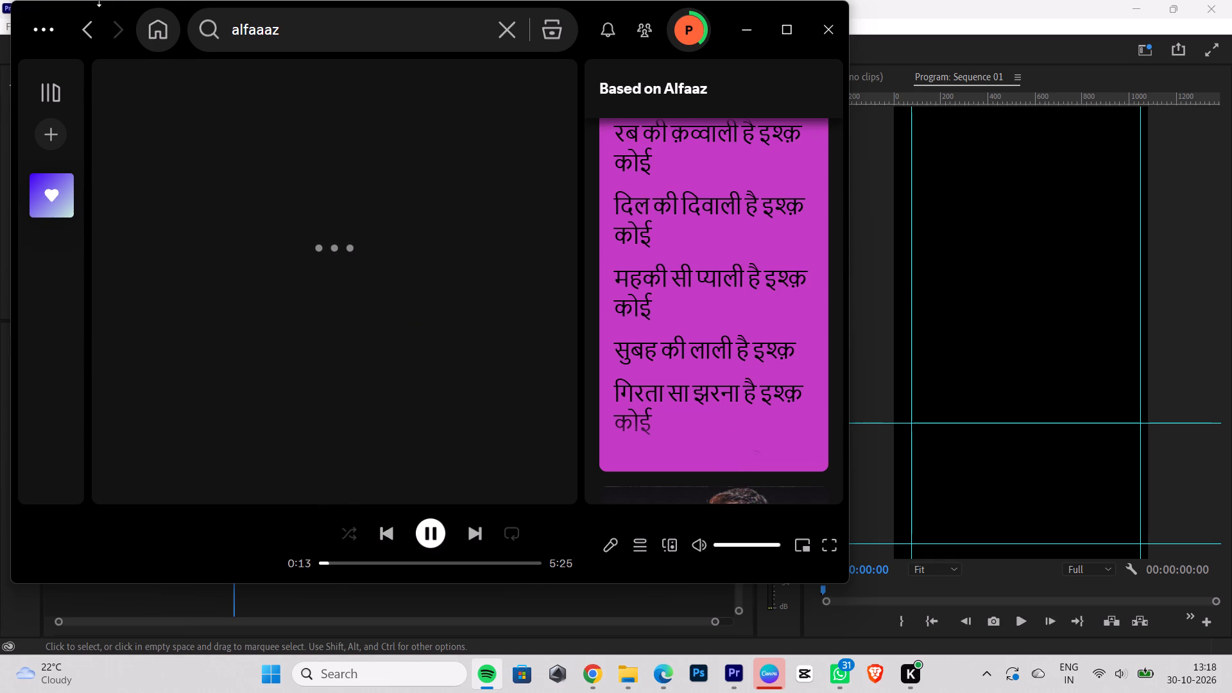
left_click(49, 35)
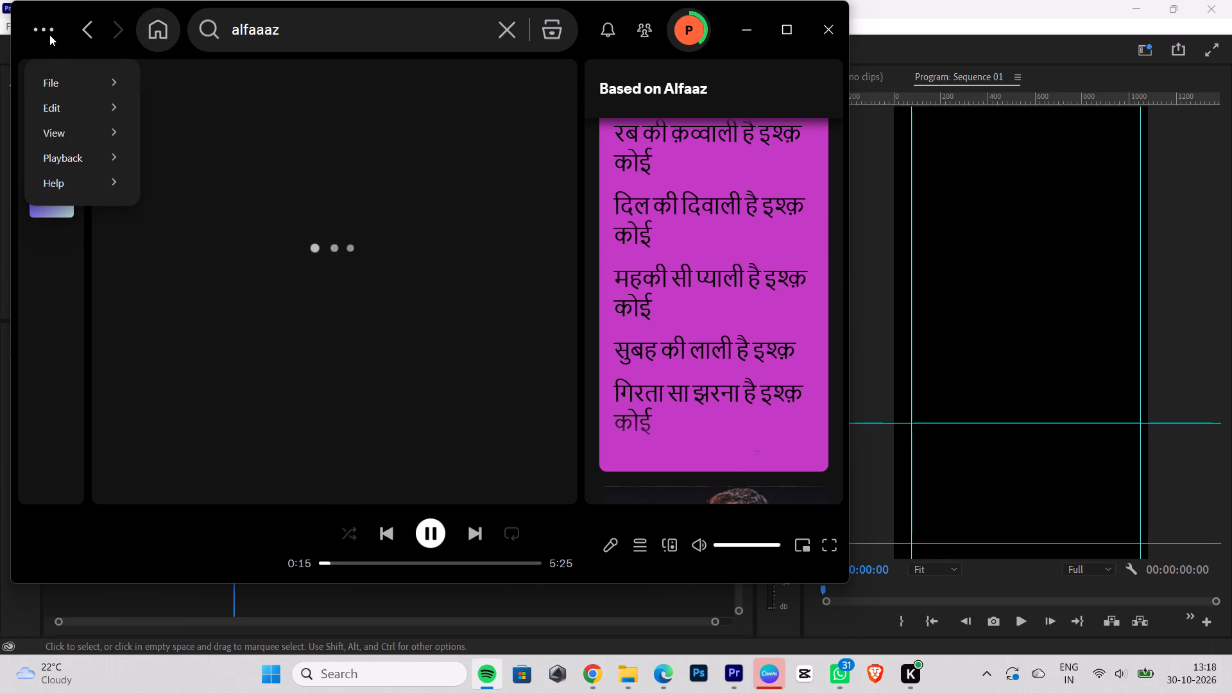
left_click(255, 128)
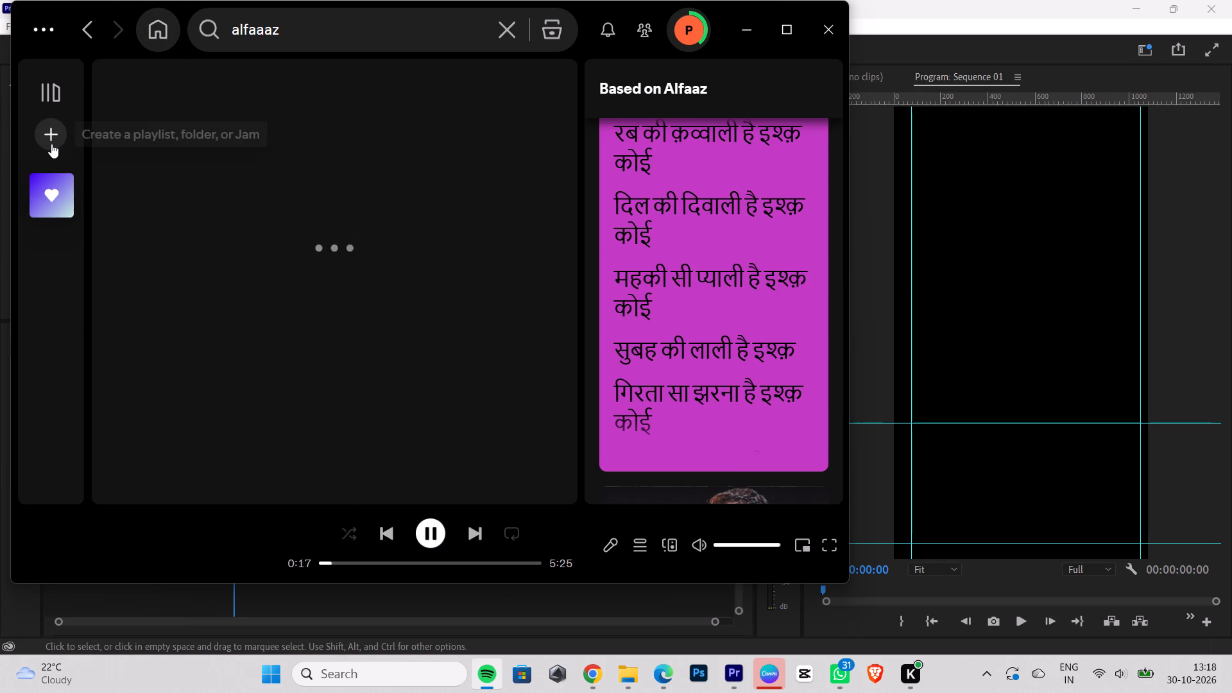
left_click_drag(51, 144, 541, 116)
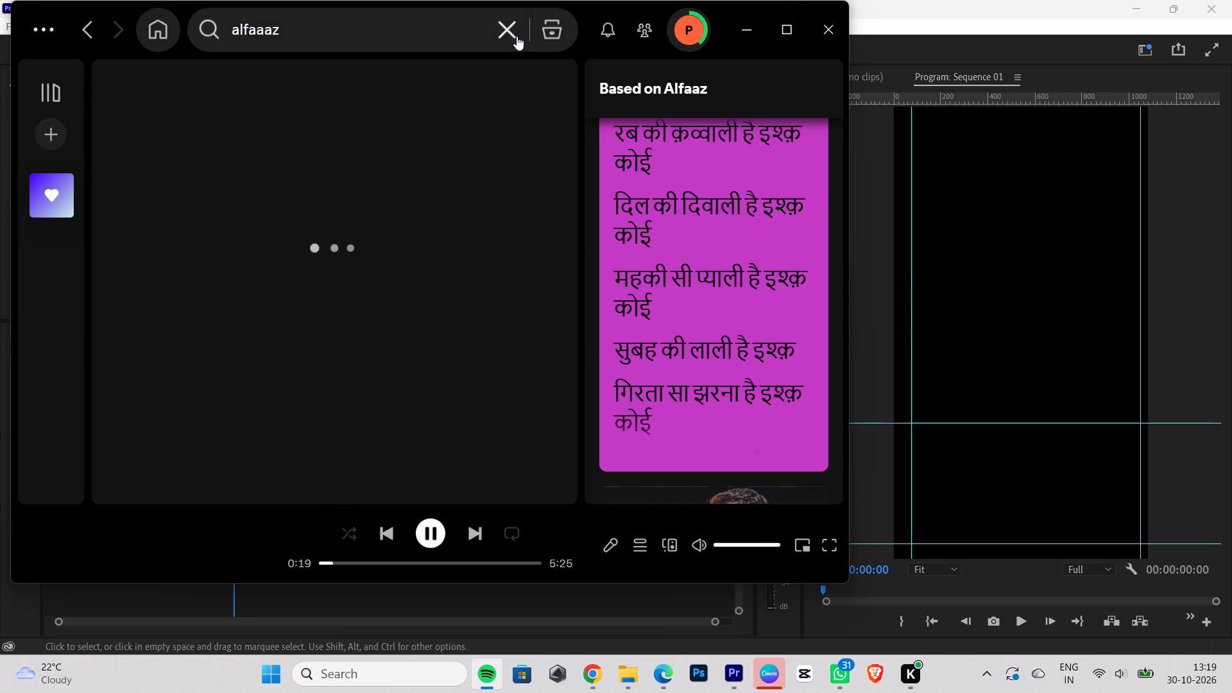
left_click(517, 36)
left_click(130, 107)
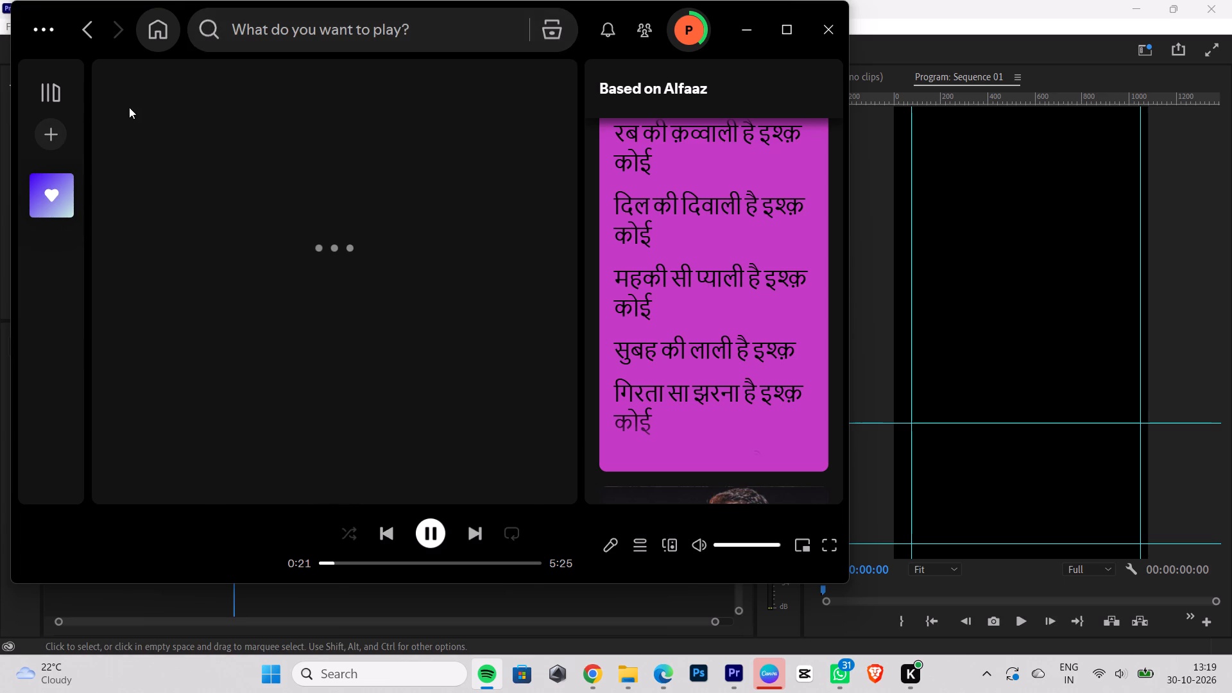
double_click(56, 203)
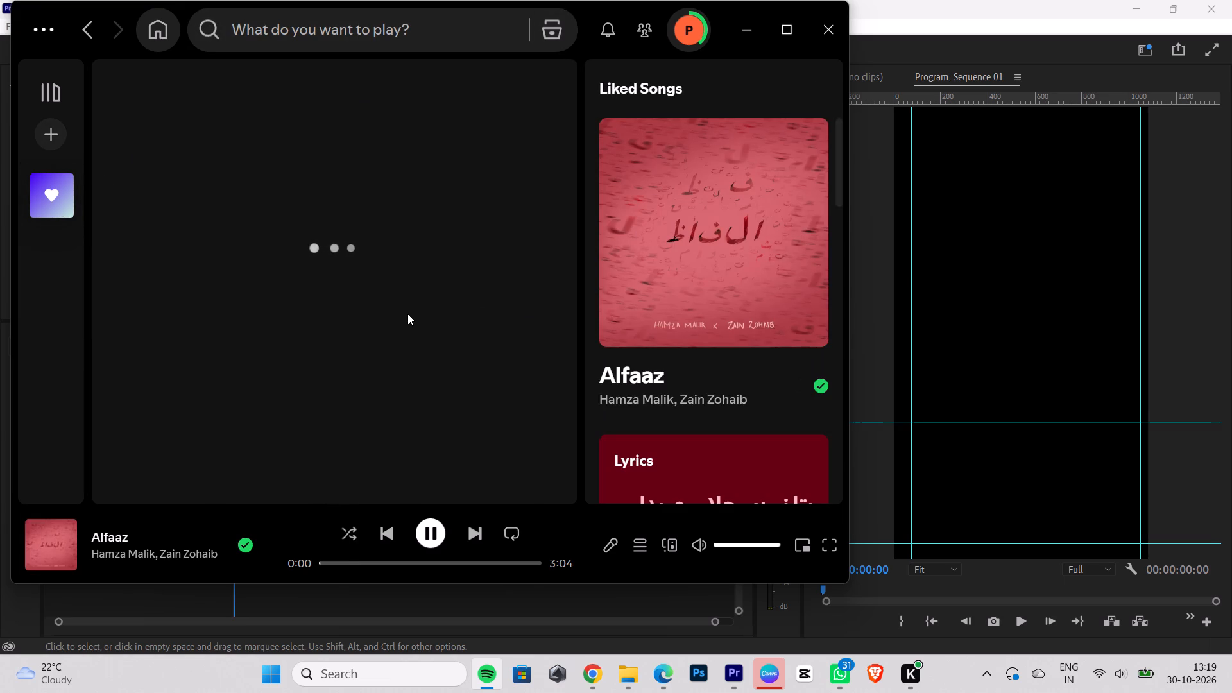
double_click(71, 209)
double_click(60, 184)
Leave the Liked Songs page and close the Spotify window, closing it again after it is reopened.
scroll(299, 223, "down", 6)
scroll(400, 249, "down", 4)
left_click(83, 34)
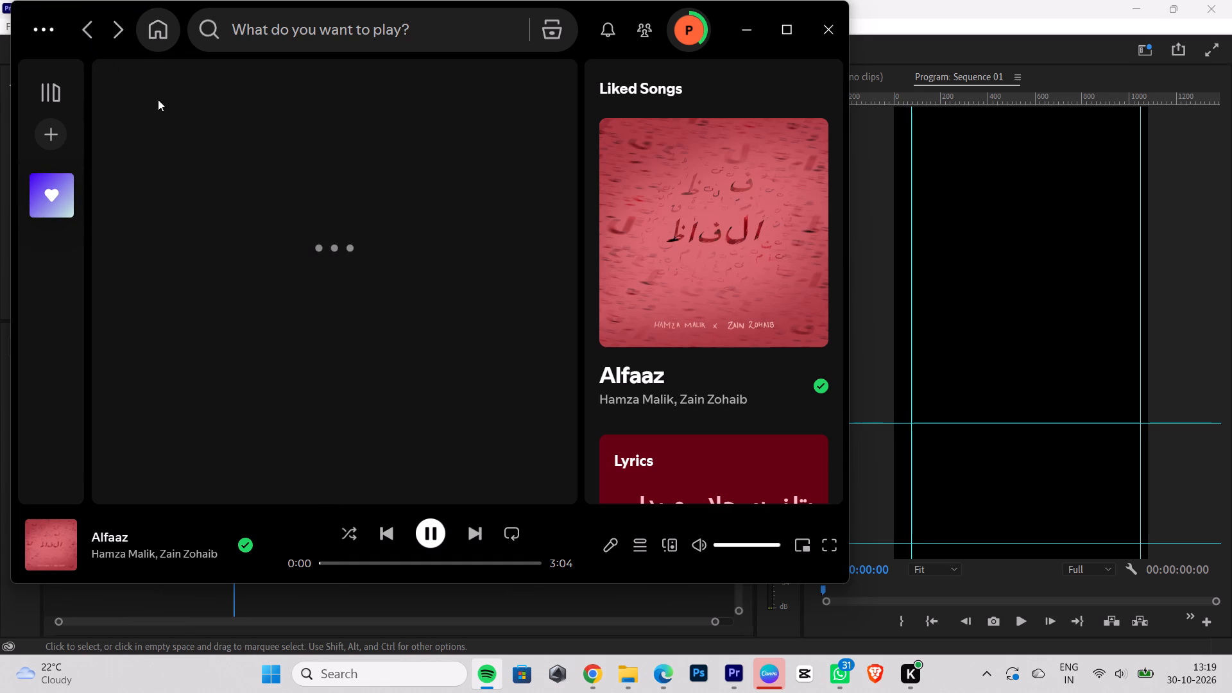
left_click(841, 28)
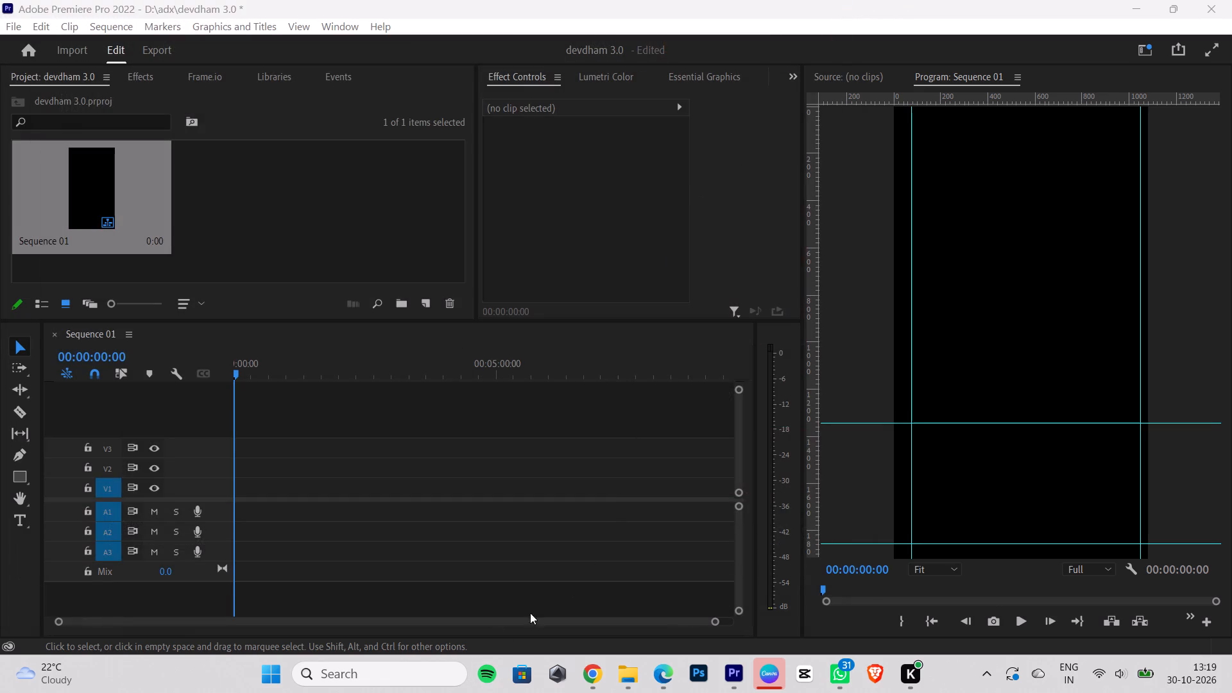
left_click(488, 662)
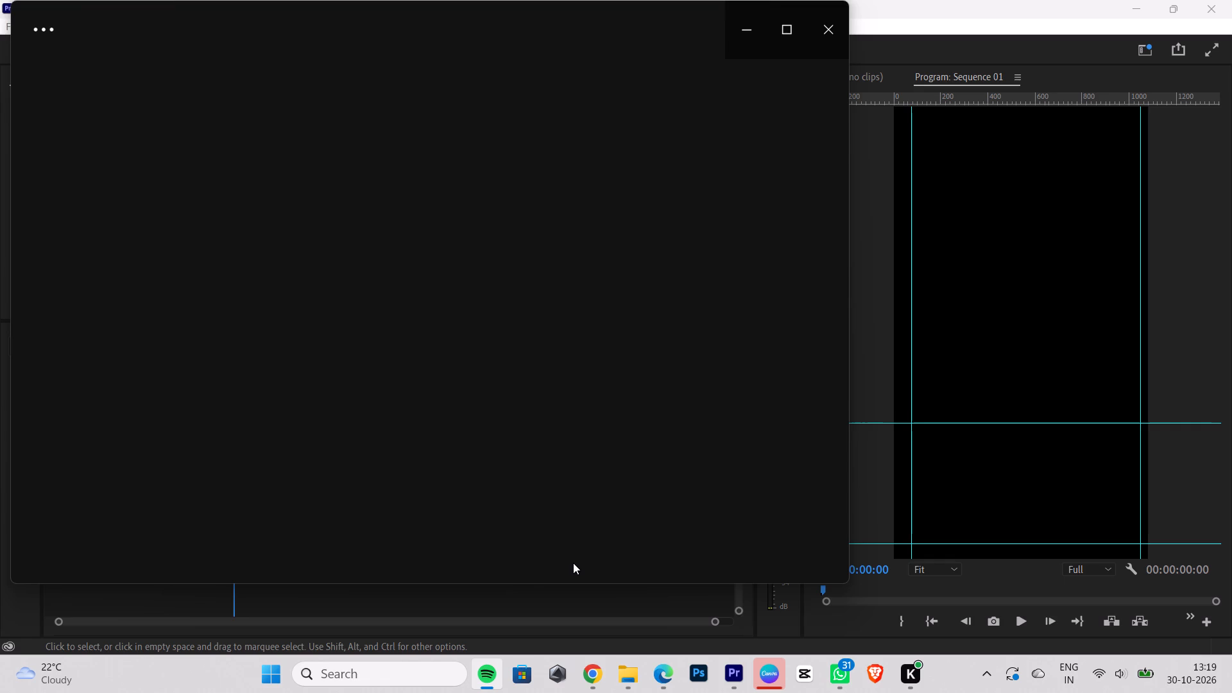
left_click(834, 22)
Switch to Chrome and reload the open Pinterest pin page.
left_click(594, 668)
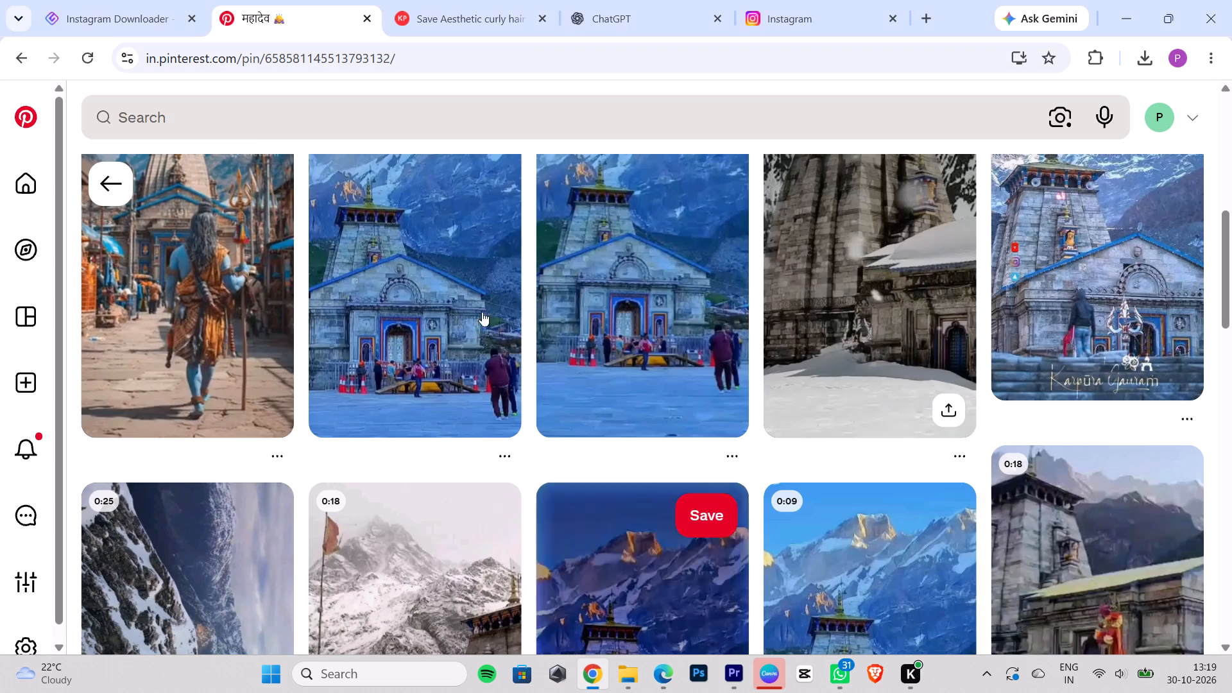
left_click(87, 53)
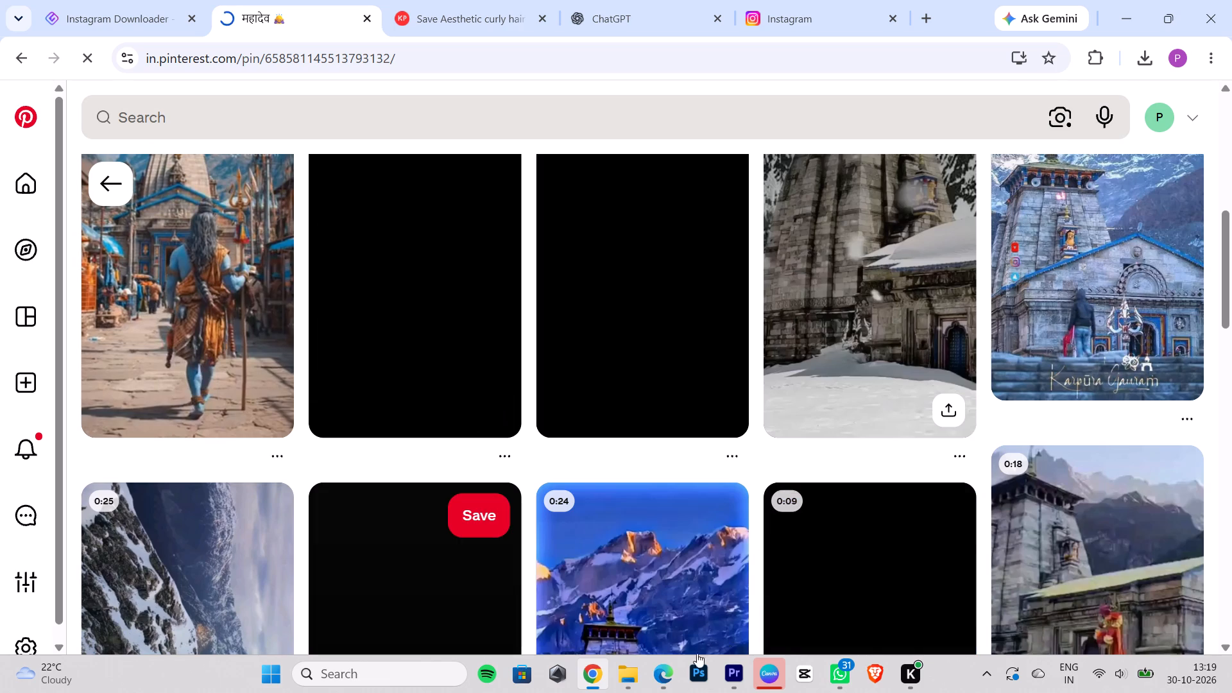
Switch back to Premiere Pro and import the first six of today's videos from the Downloads folder.
left_click(733, 674)
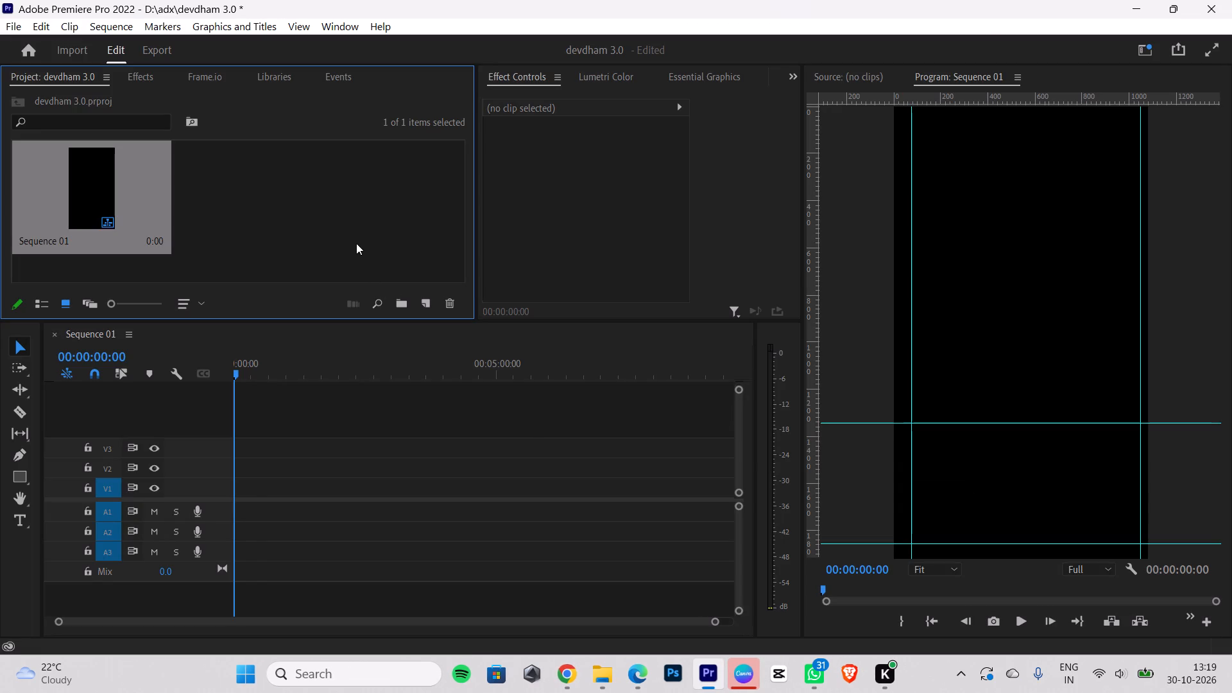
key("ctrl+i")
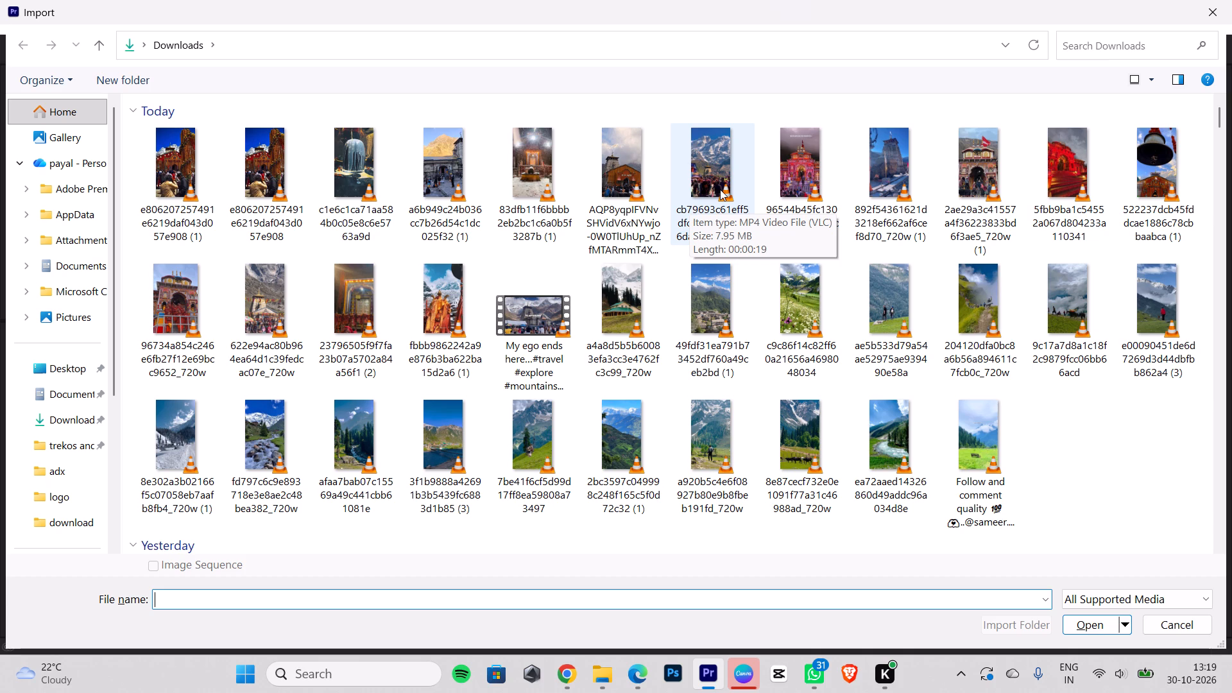
left_click(606, 183, "shift")
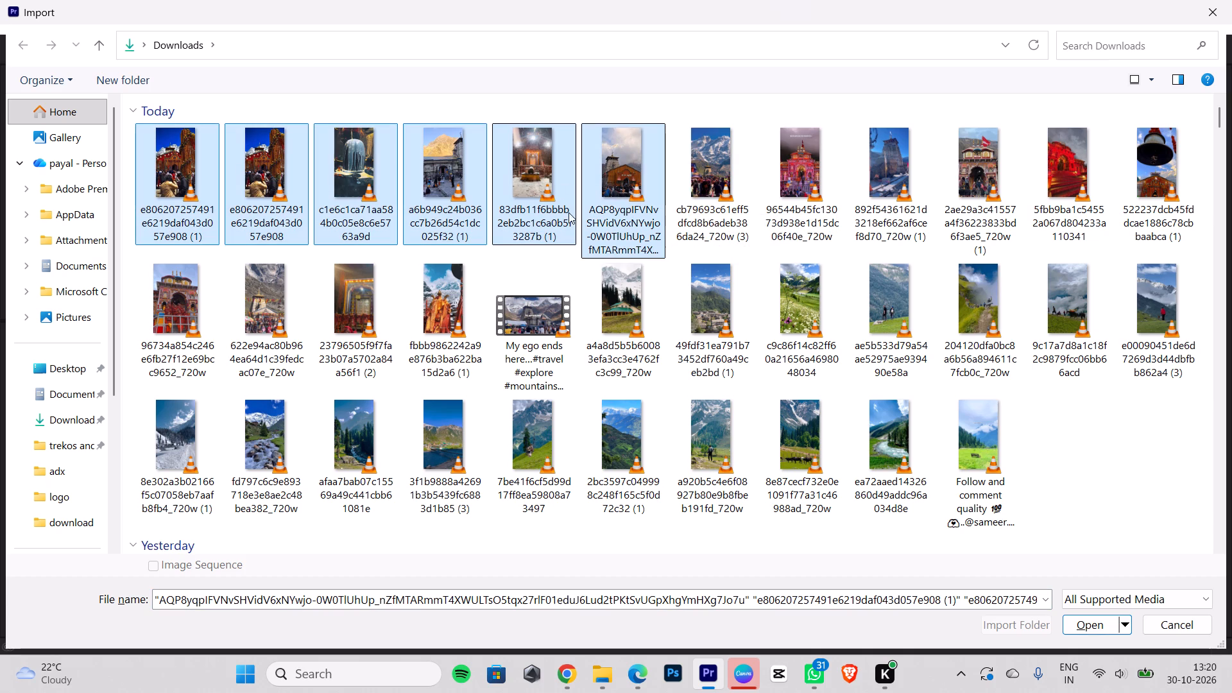
left_click(1110, 637)
left_click(1105, 631)
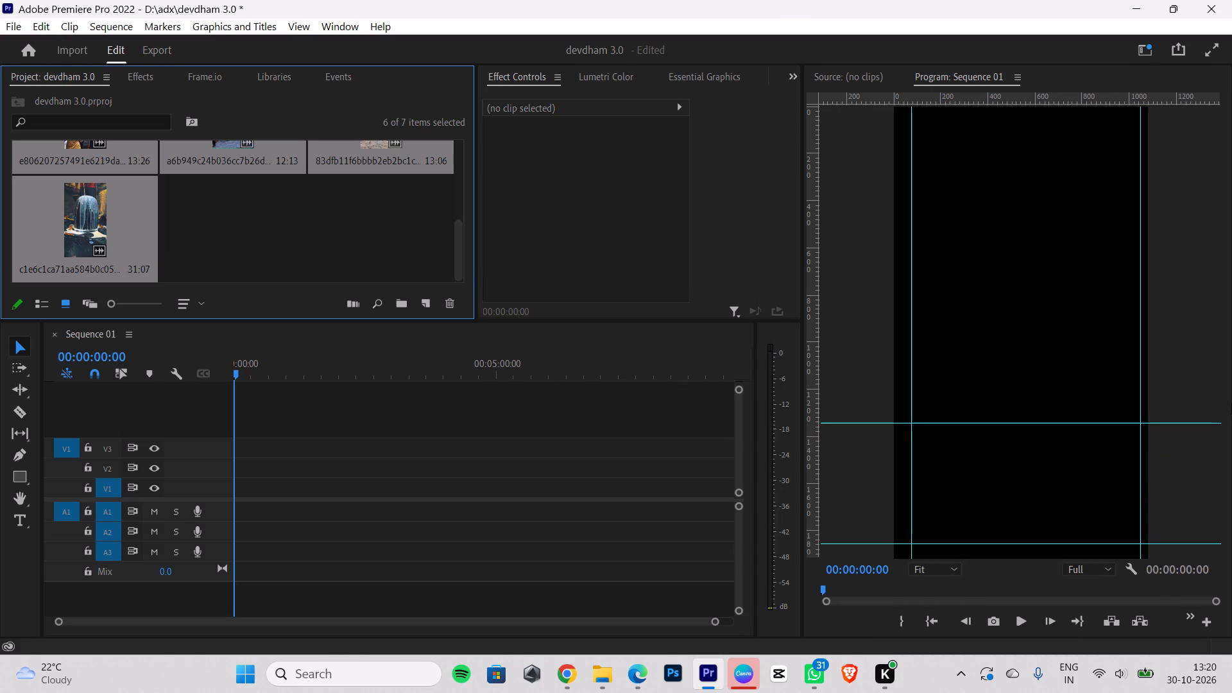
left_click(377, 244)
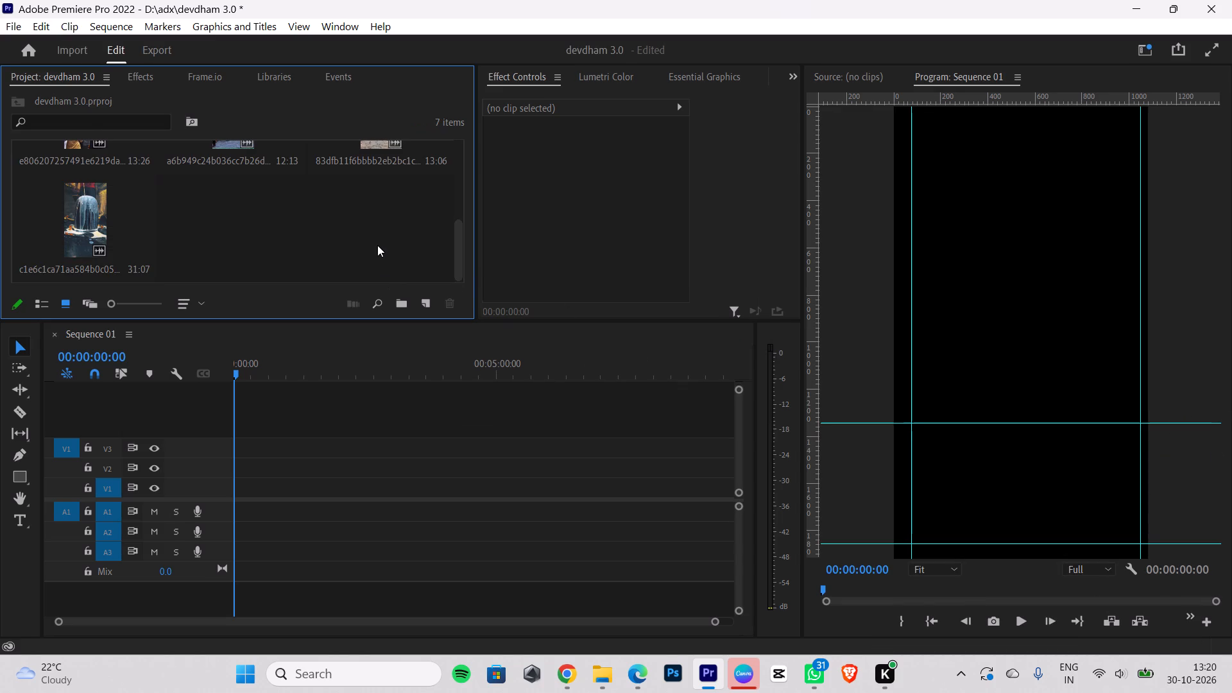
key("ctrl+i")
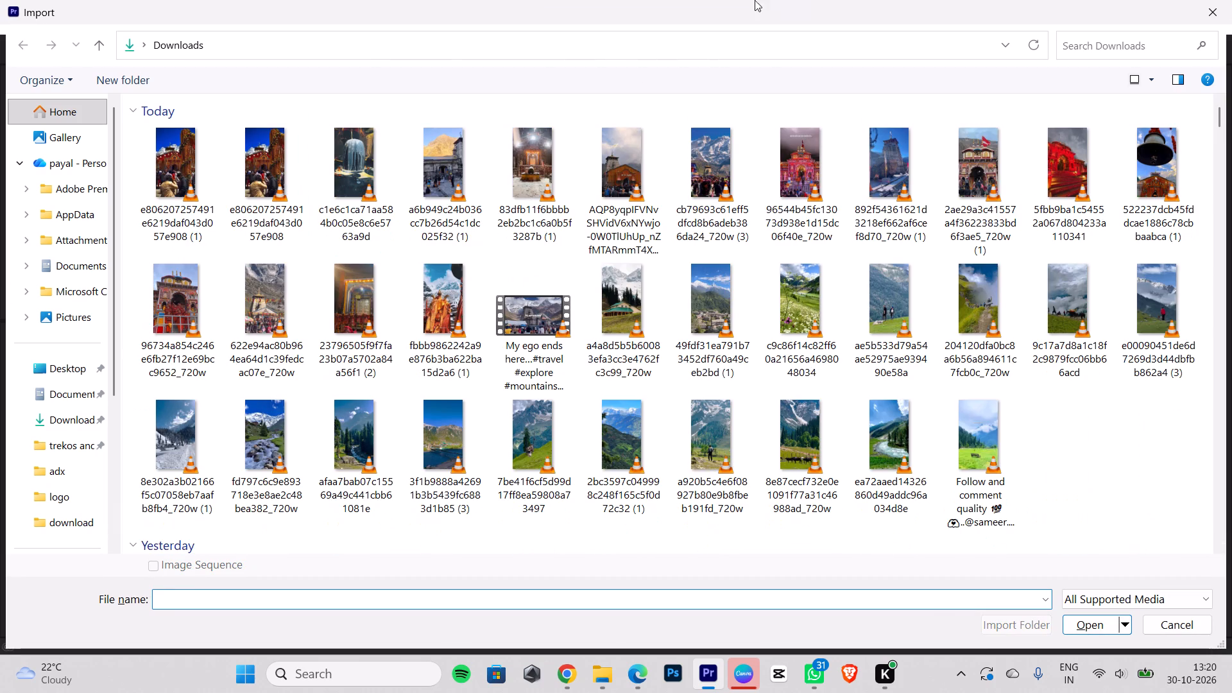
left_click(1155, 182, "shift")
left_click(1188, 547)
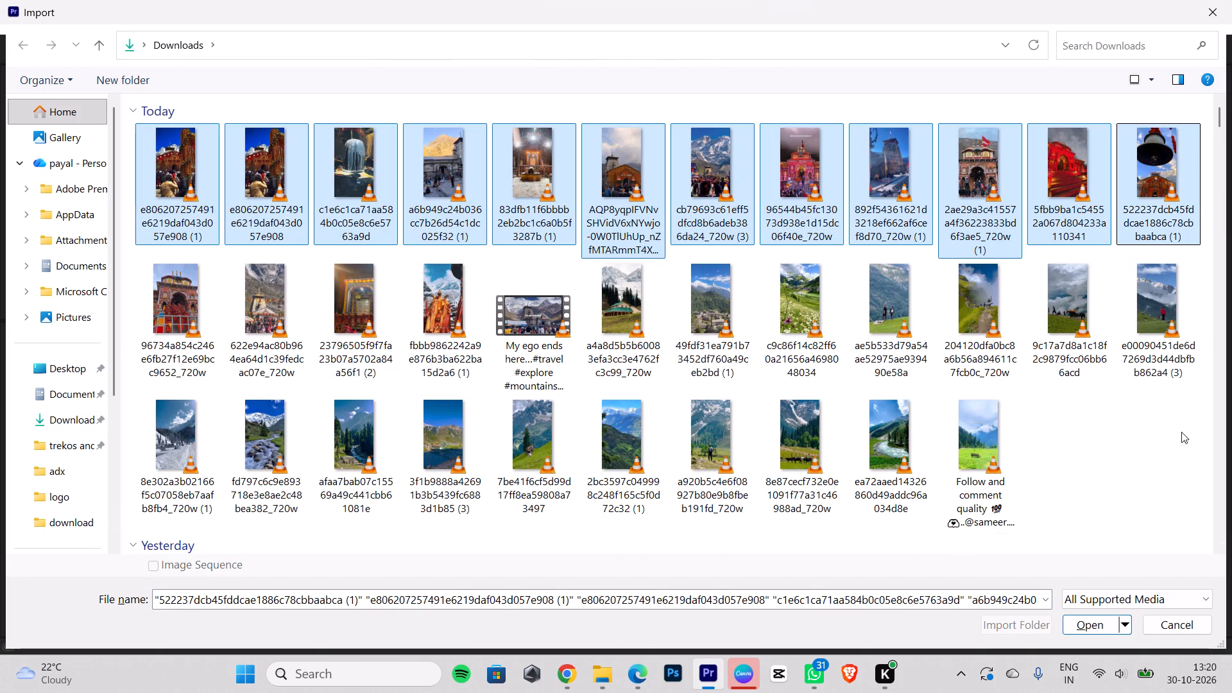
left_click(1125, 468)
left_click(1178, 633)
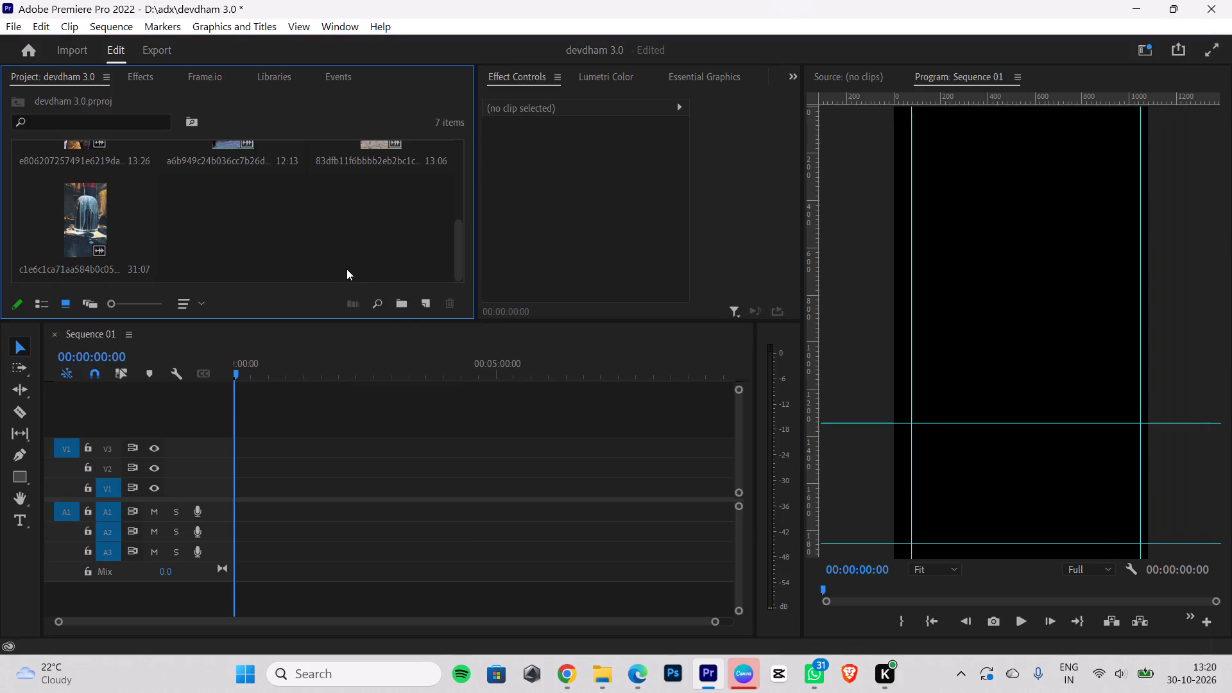
Import today's temple bell video 522237dcb45fddcae1886c78cbbaabca (1) from the Downloads folder.
key("ctrl+i")
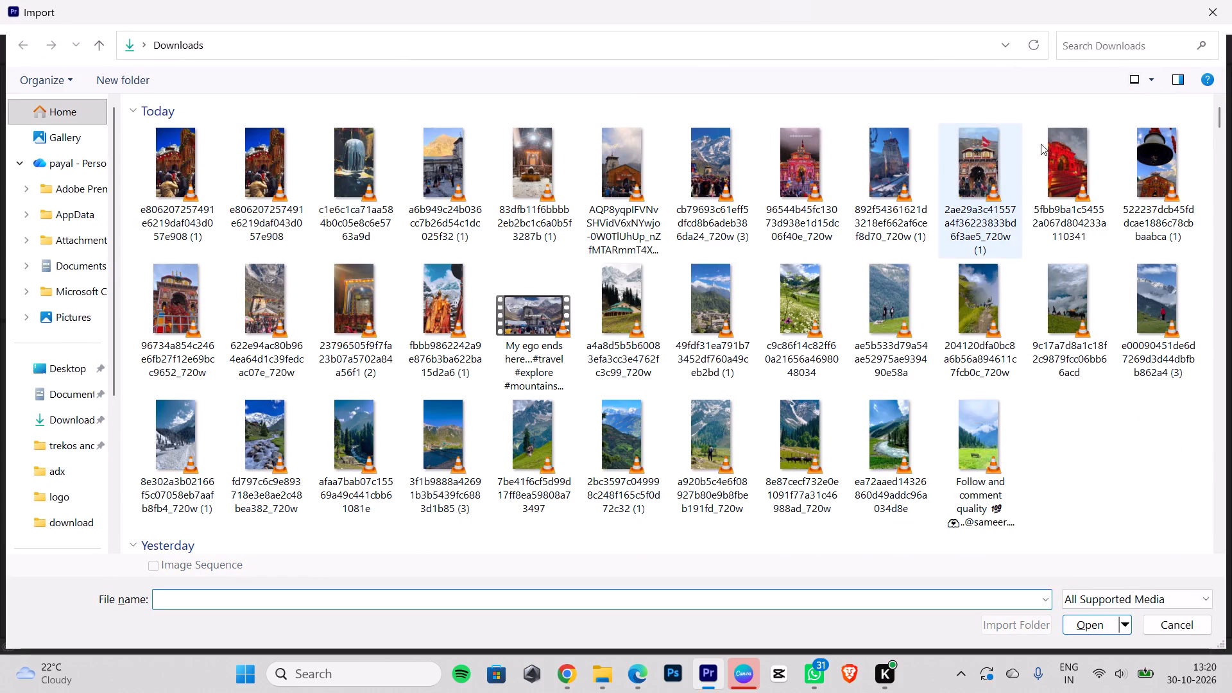
left_click(1148, 174)
left_click(1097, 651)
left_click(1097, 633)
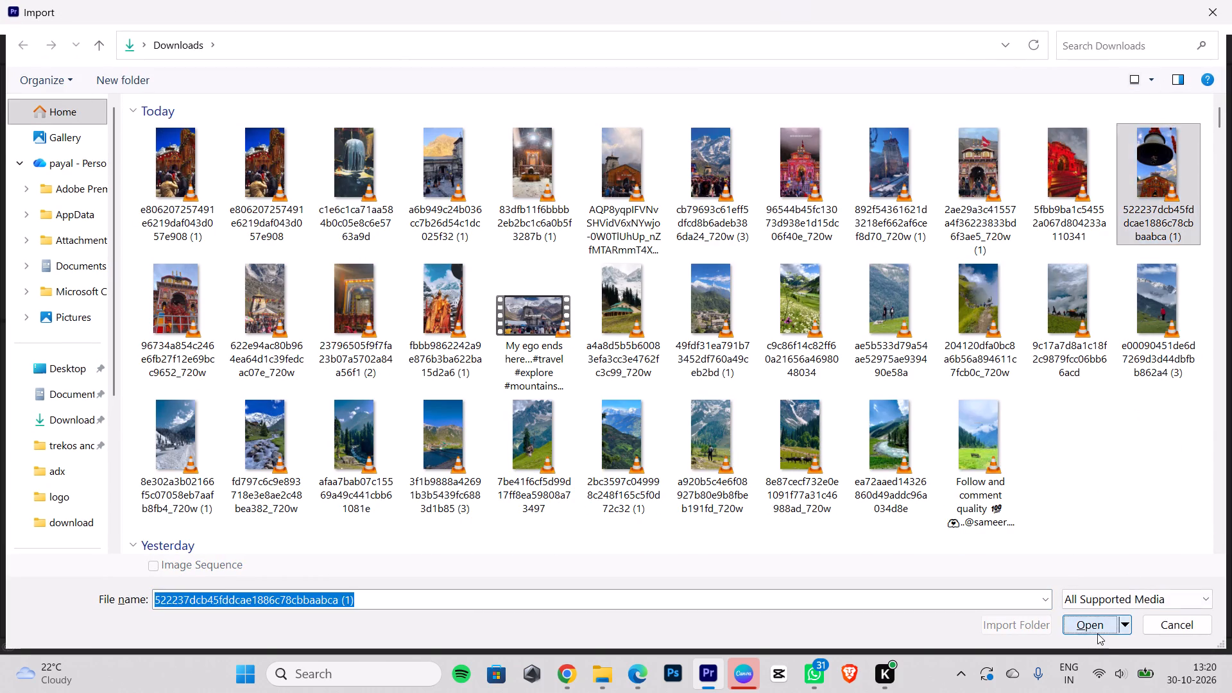
Import today's two temple videos 622e94ac80b964ea64d1c39fedcac07e_720w and 23796505f9f7fa23b07a5702a84a56f1 (2) from Downloads.
key("ctrl+i")
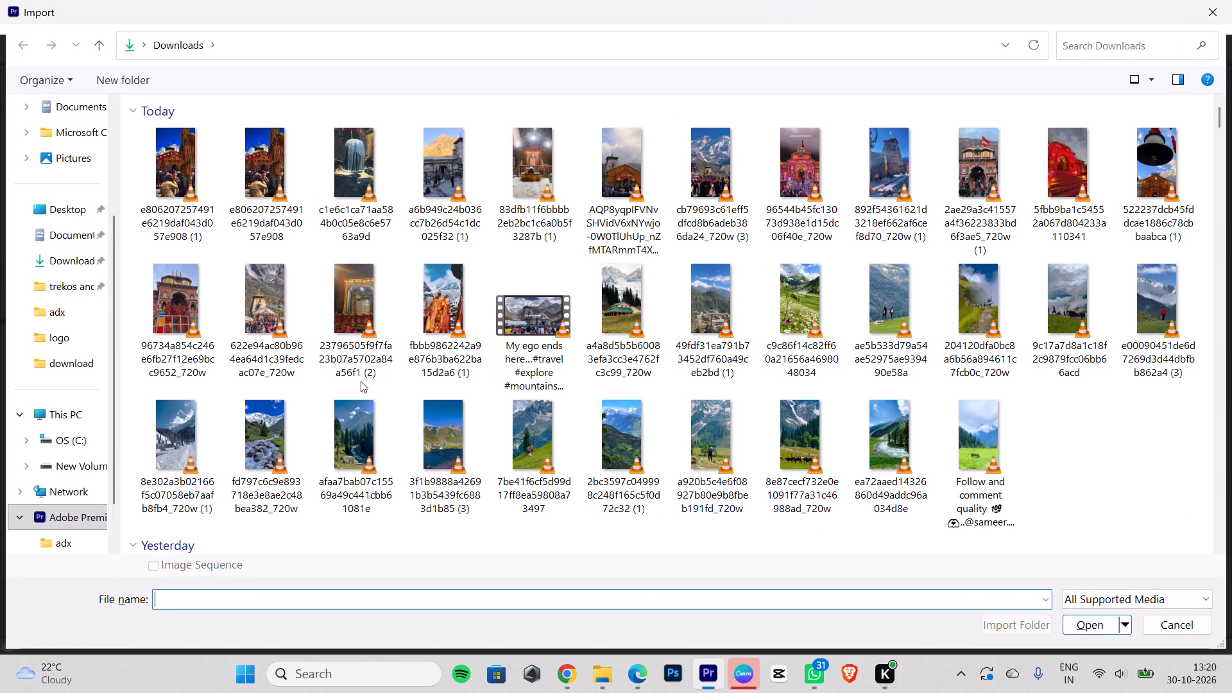
left_click(350, 305, "shift")
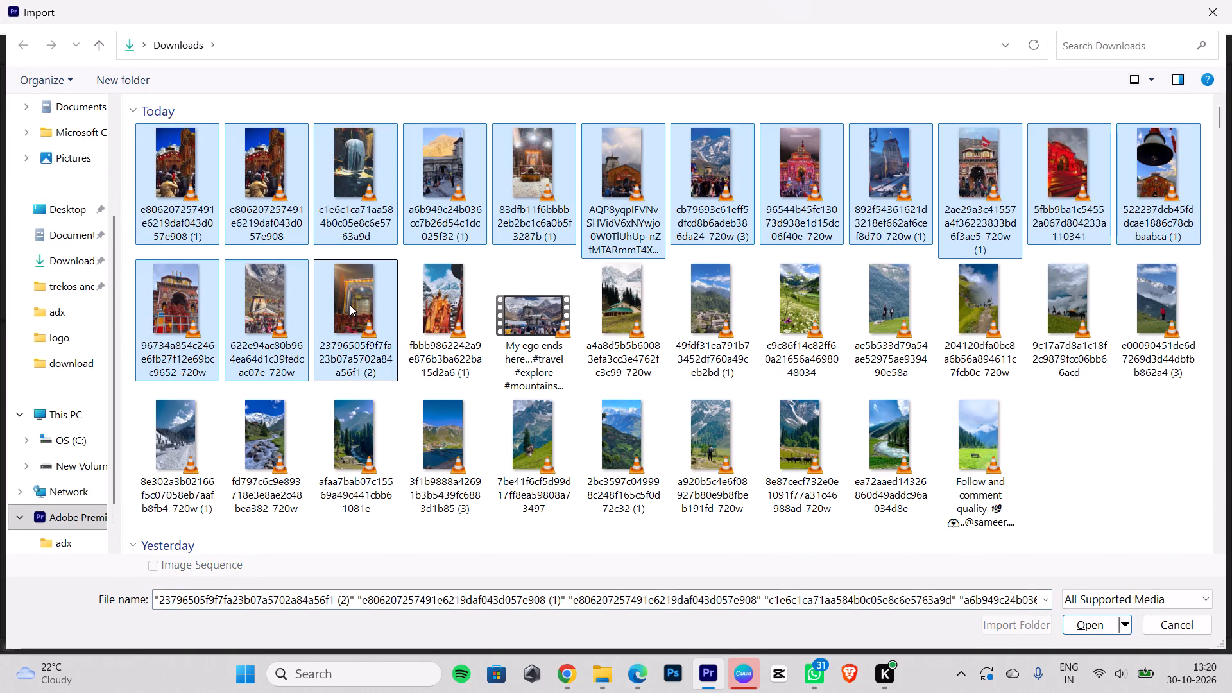
left_click(1203, 501)
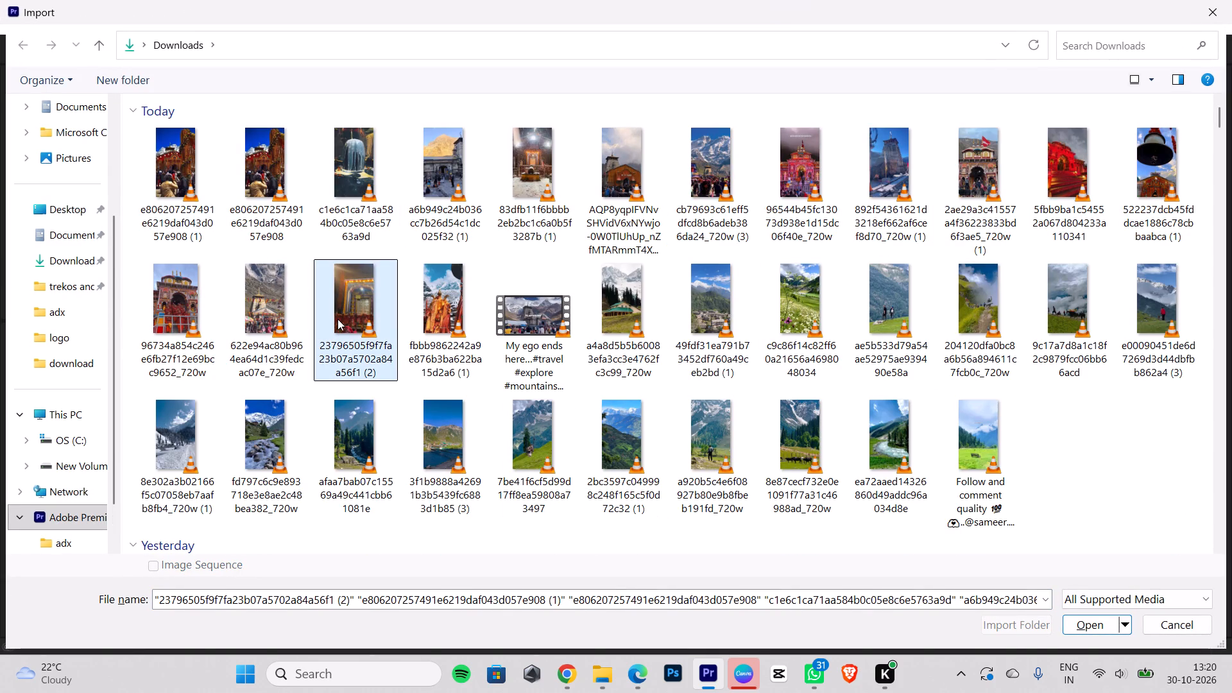
left_click(338, 319, "shift")
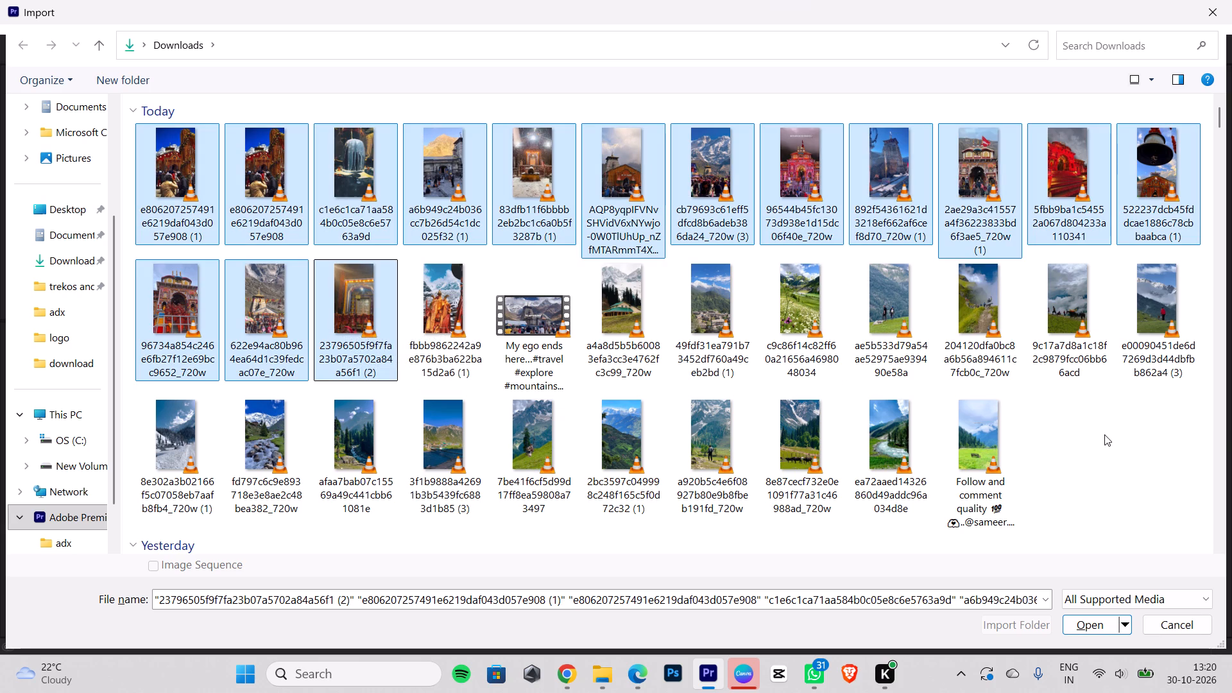
left_click(1104, 434)
left_click(364, 334)
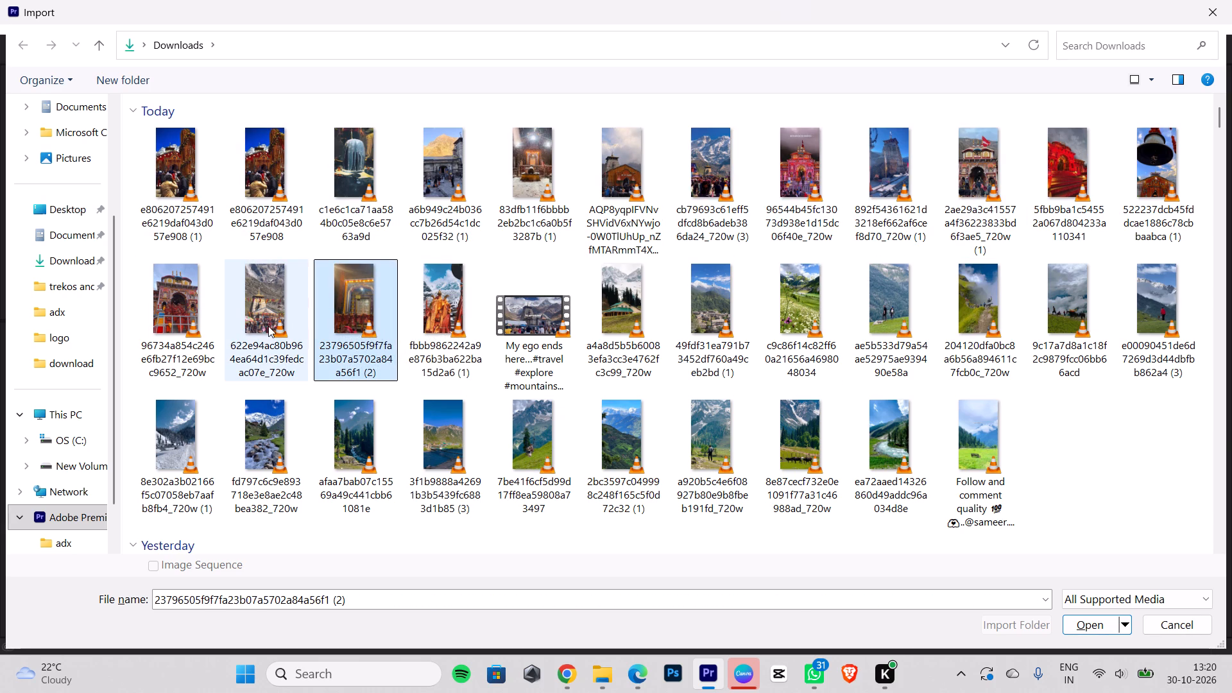
left_click(262, 323, "shift")
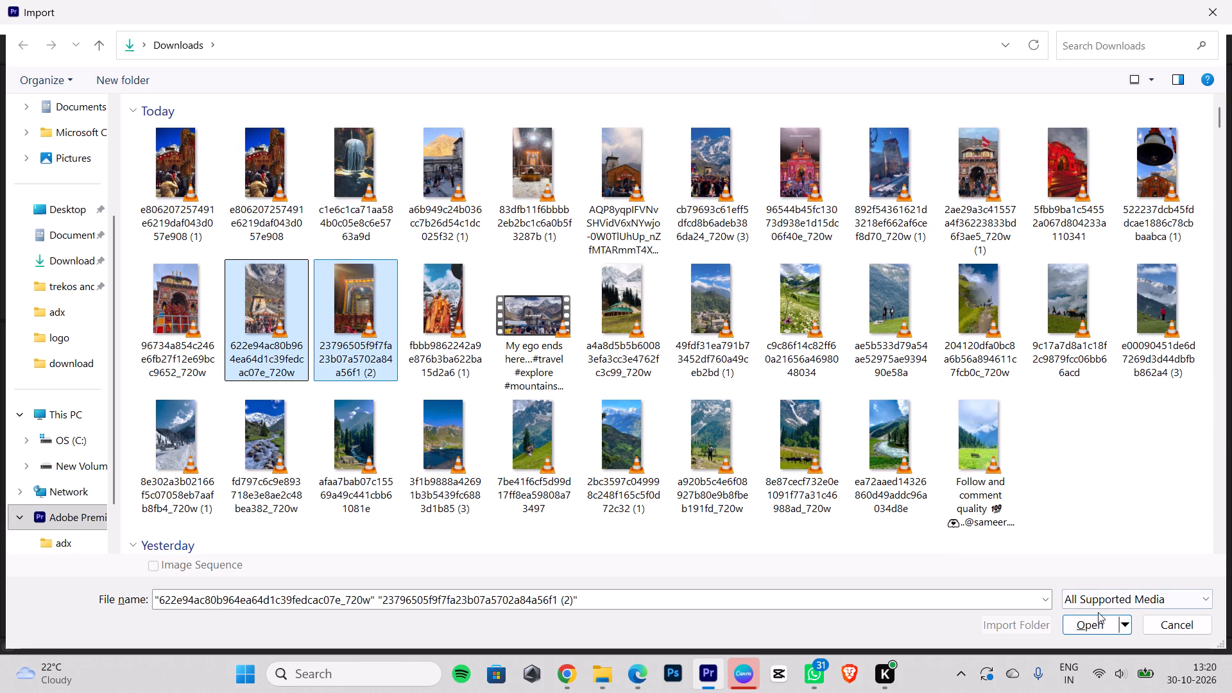
left_click(1094, 633)
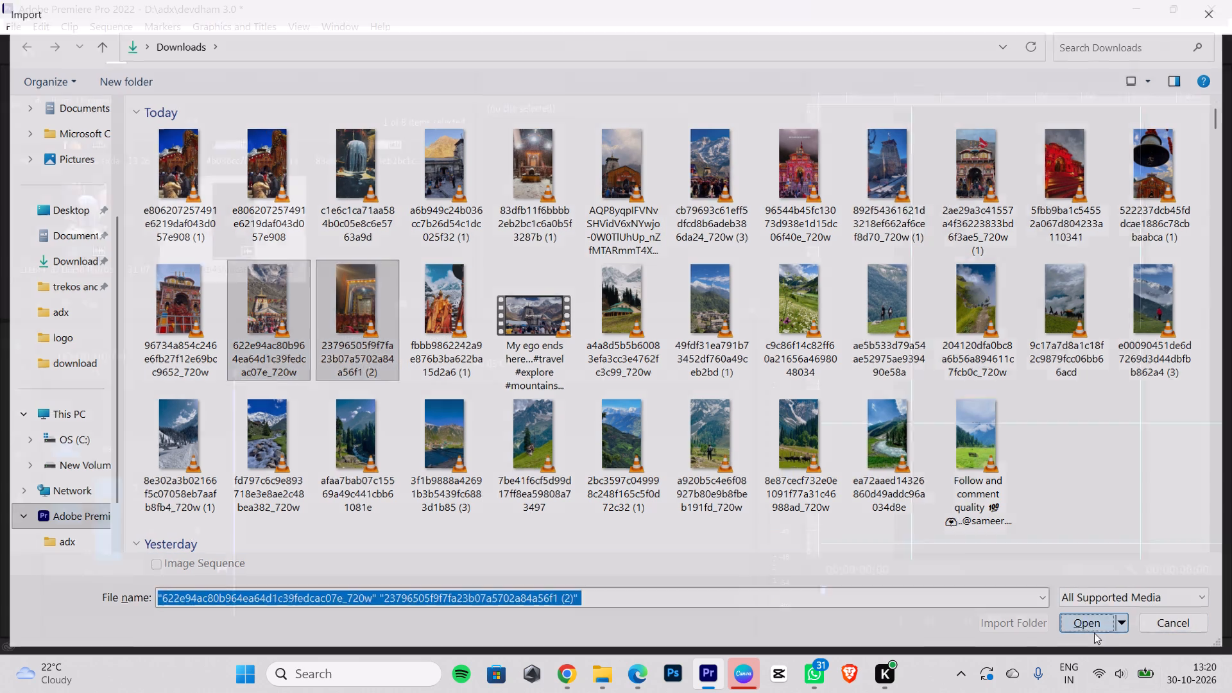
Import the trident video e686d5707e48345b4d48fe71bd357763_720w (3) from the Downloads files dated earlier this week.
left_click(331, 239)
key("ctrl+i")
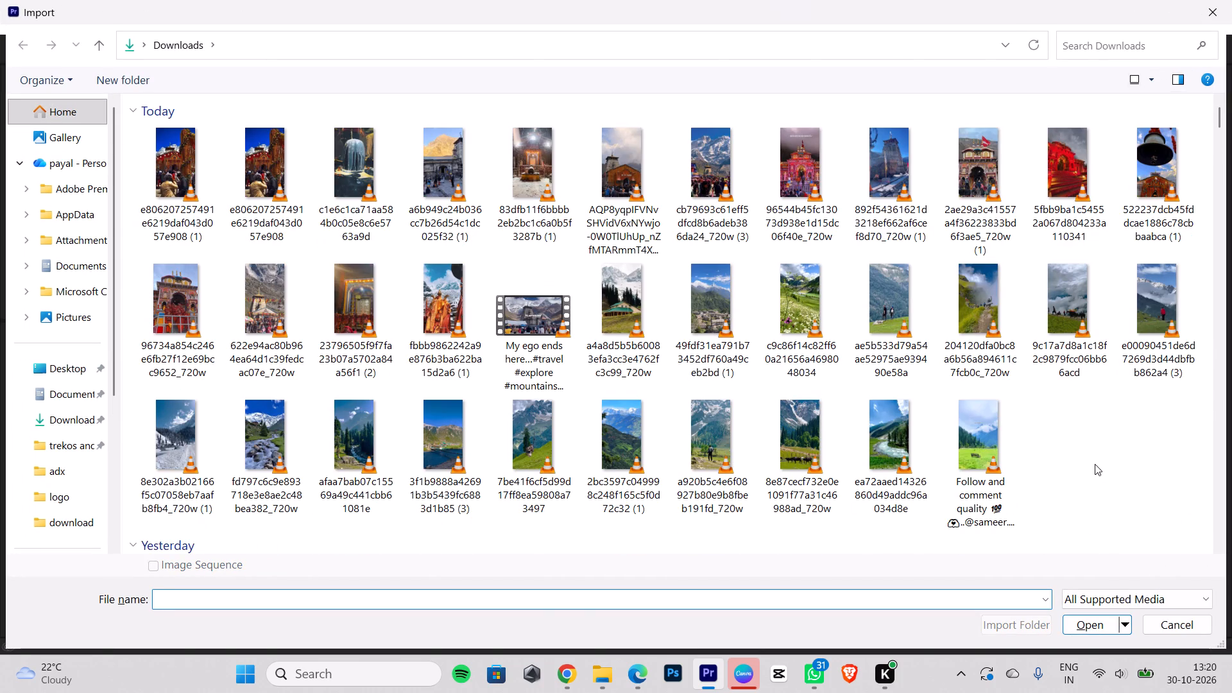
scroll(1094, 463, "up", 1)
scroll(1093, 449, "down", 3)
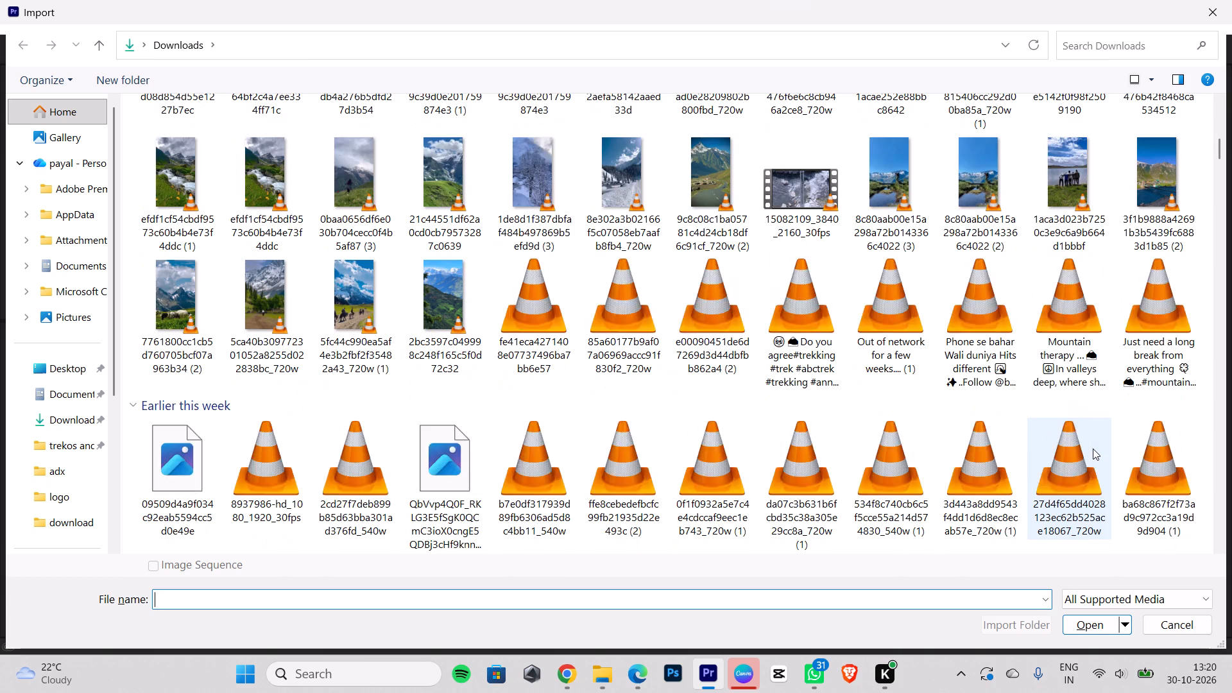
scroll(978, 435, "up", 2)
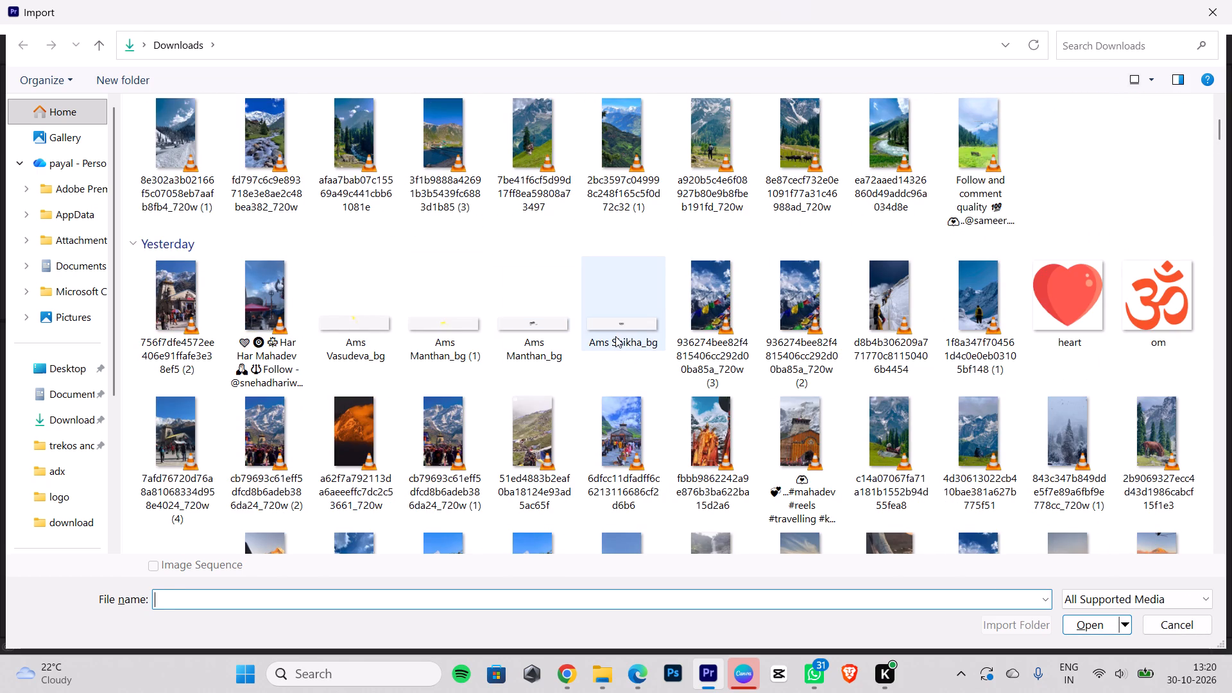
scroll(615, 338, "up", 1)
scroll(1047, 447, "down", 4)
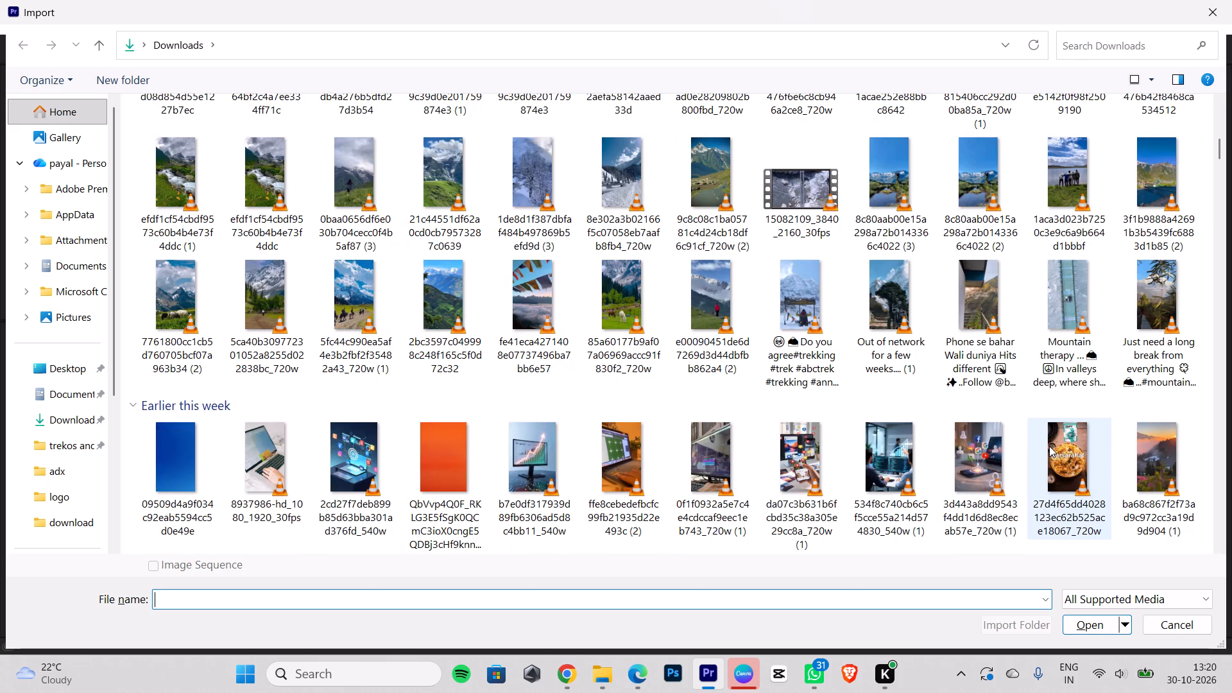
scroll(1046, 430, "down", 2)
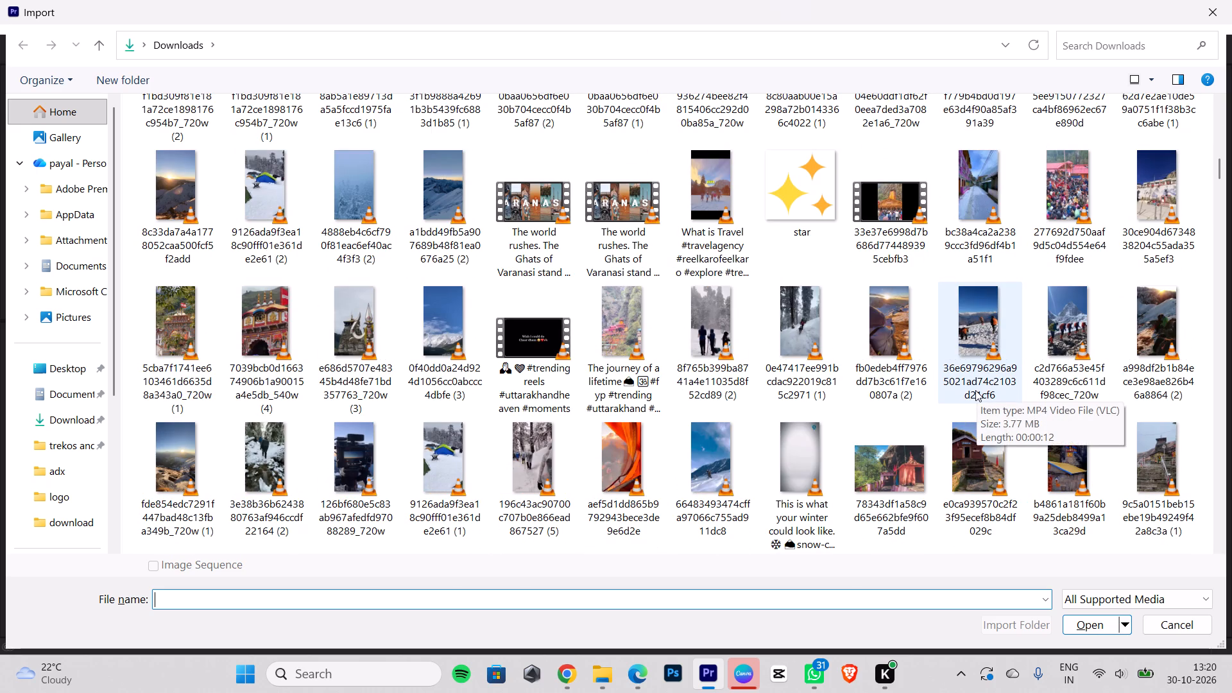
left_click(344, 329)
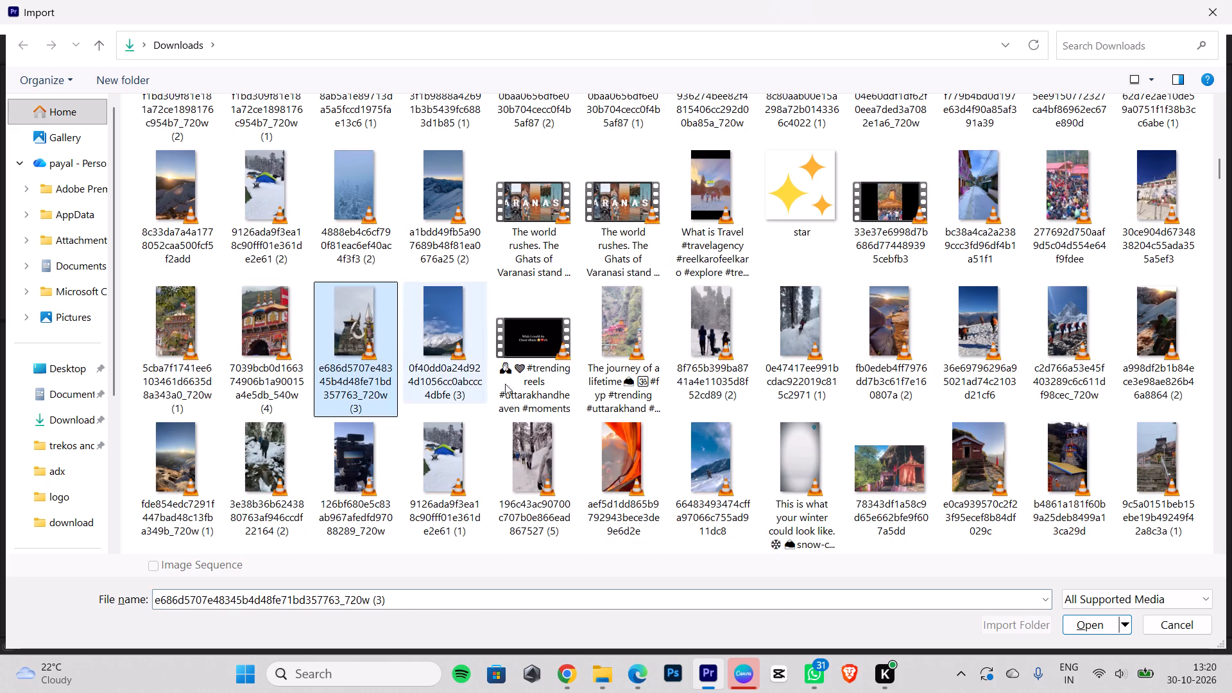
left_click(1085, 629)
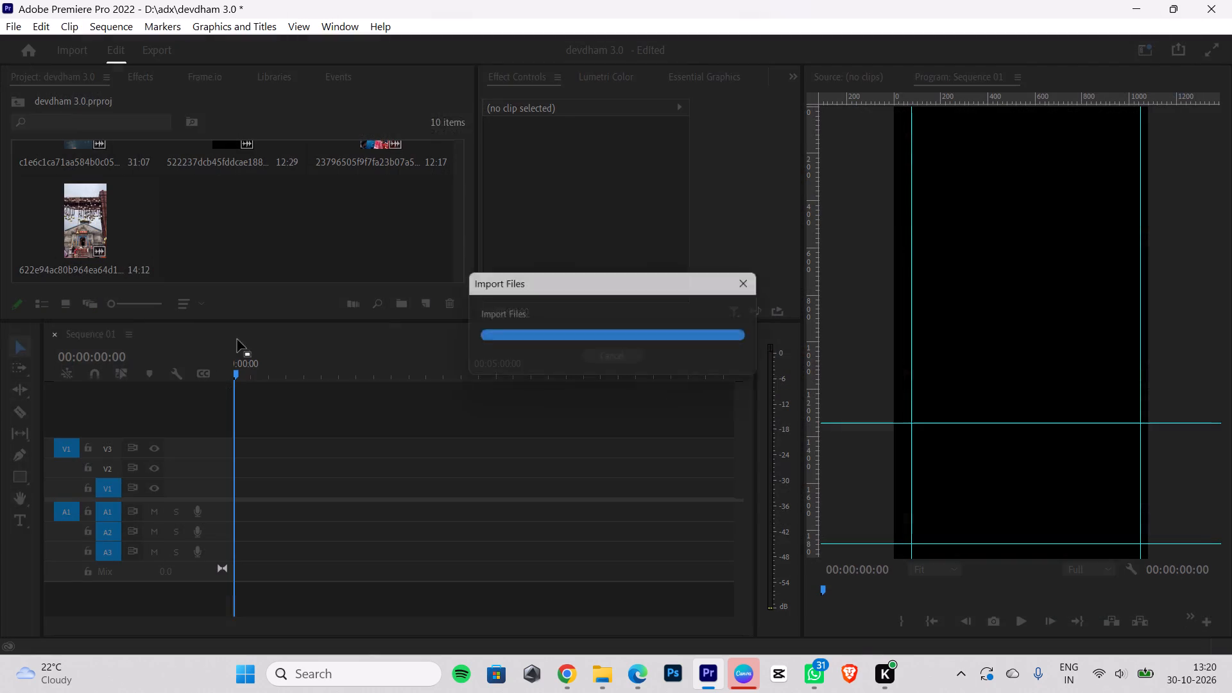
Find and import the older temple videos 13697fdb3fc30c4af0f7fd22c157bb69 and 08330a4ead287180fe1951f80bccf0a3 from Downloads.
key("ctrl+i")
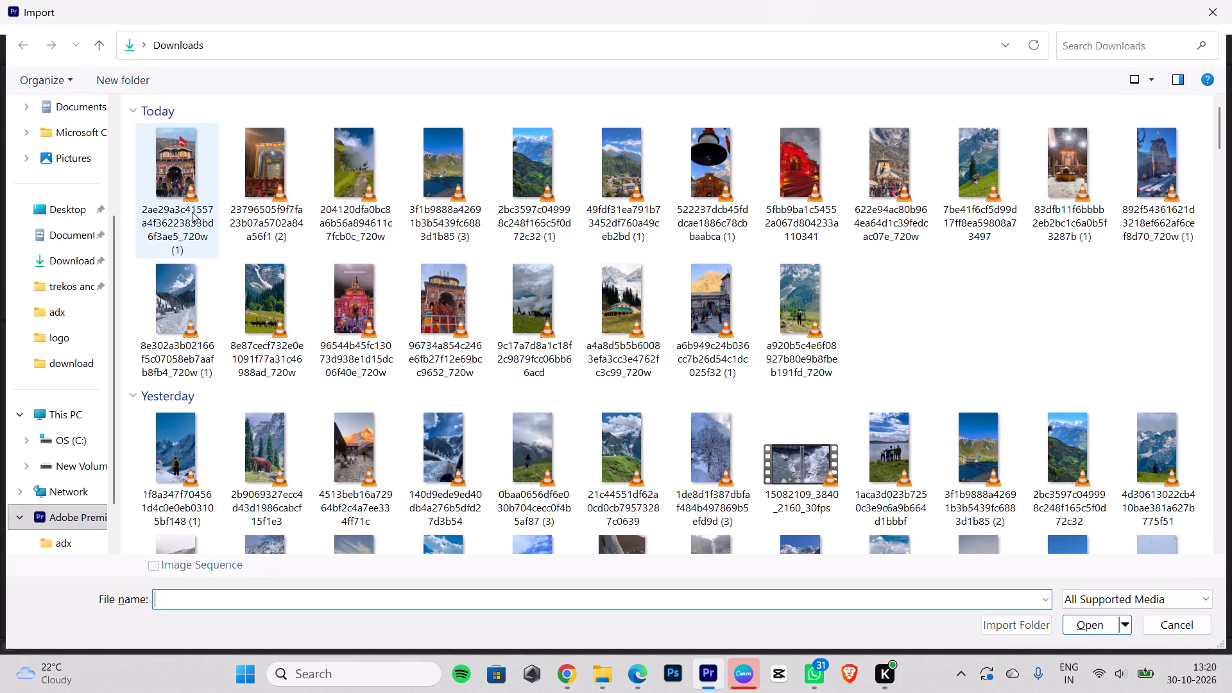
scroll(1061, 381, "down", 5)
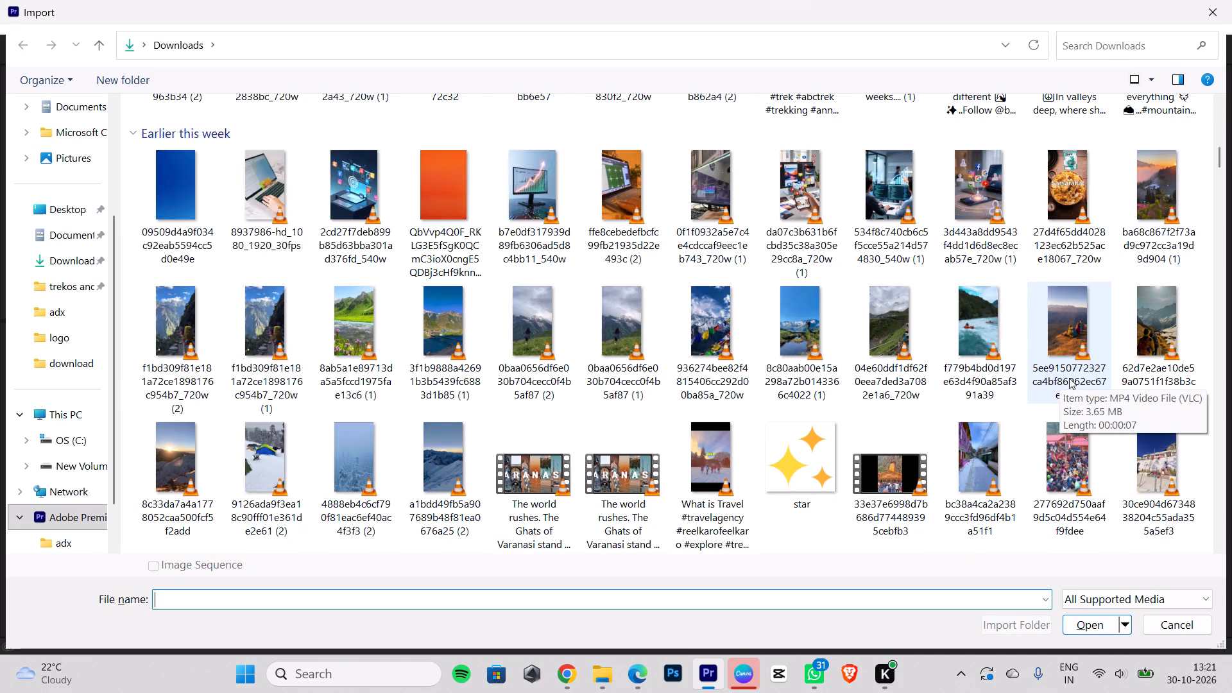
scroll(1070, 389, "down", 1)
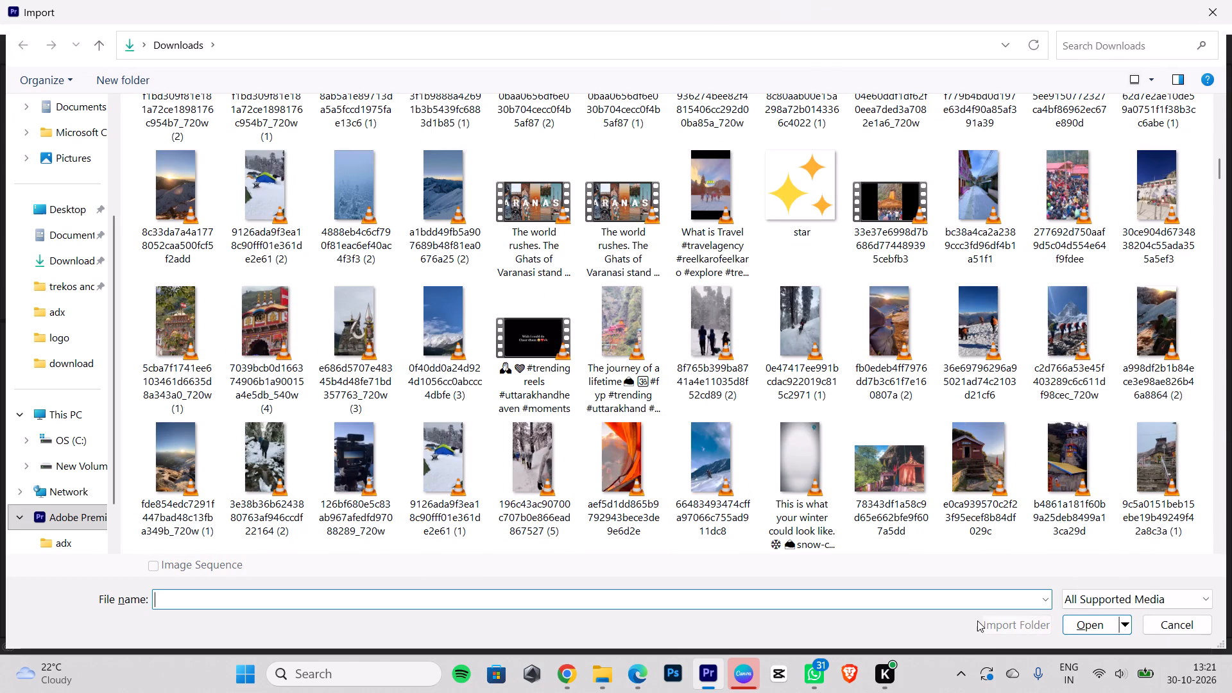
scroll(1022, 309, "down", 2)
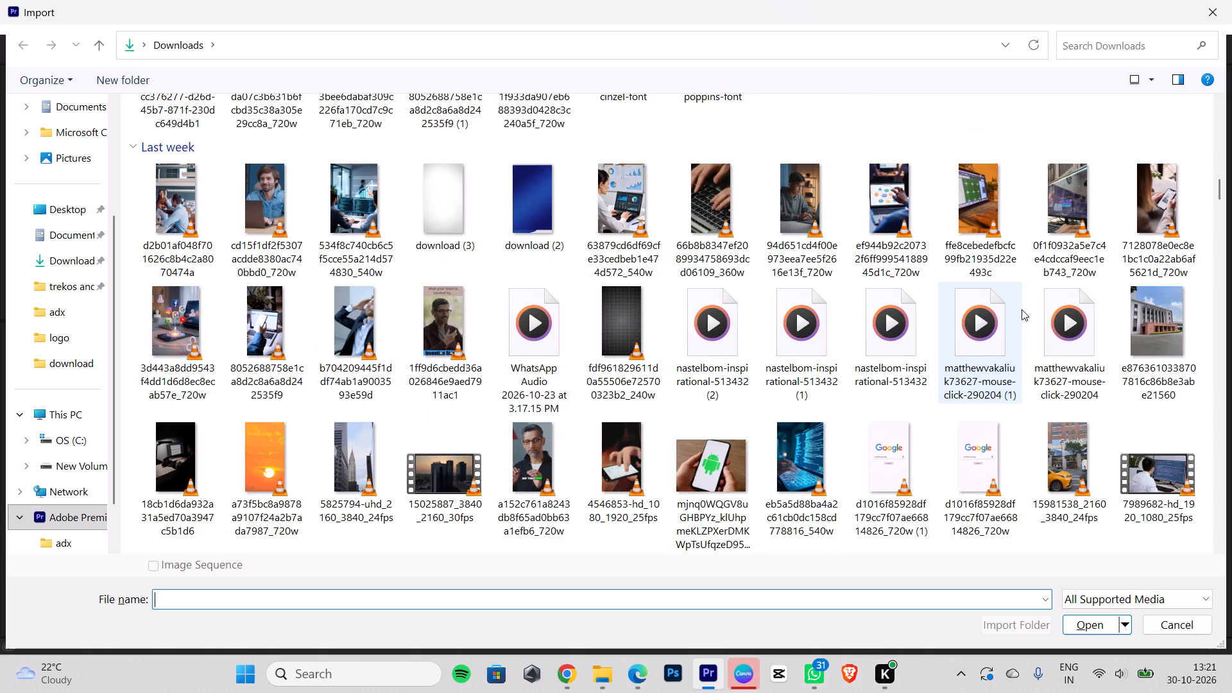
scroll(1022, 309, "down", 2)
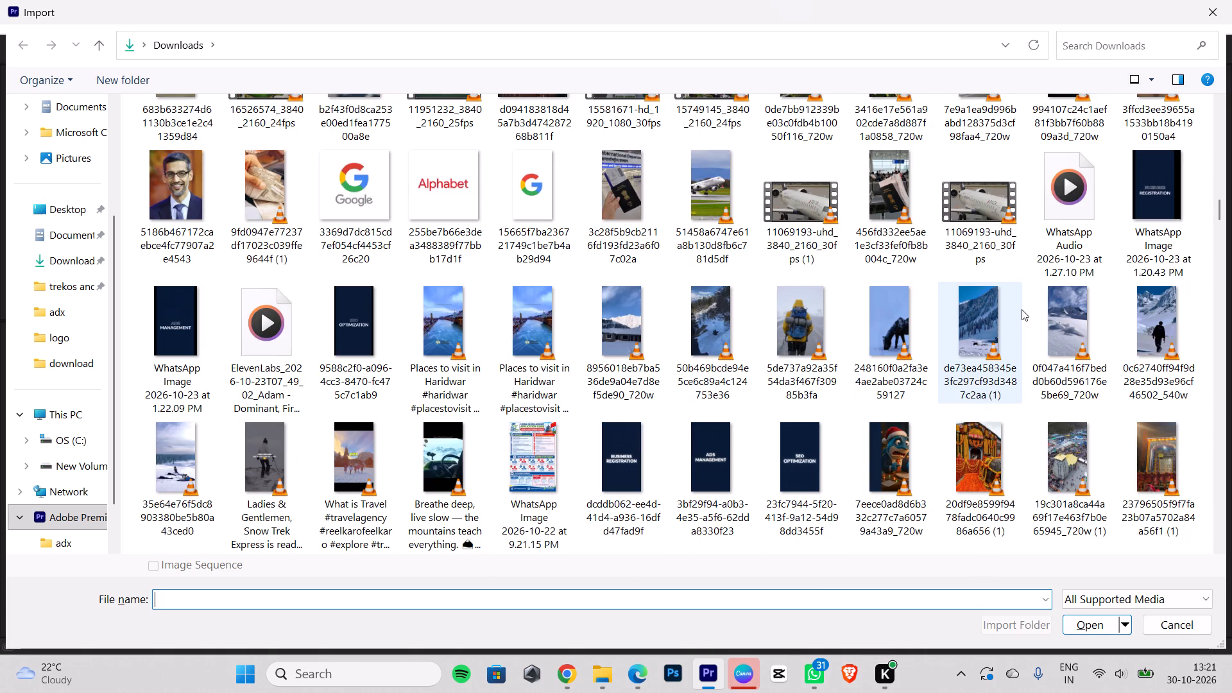
scroll(1022, 309, "down", 1)
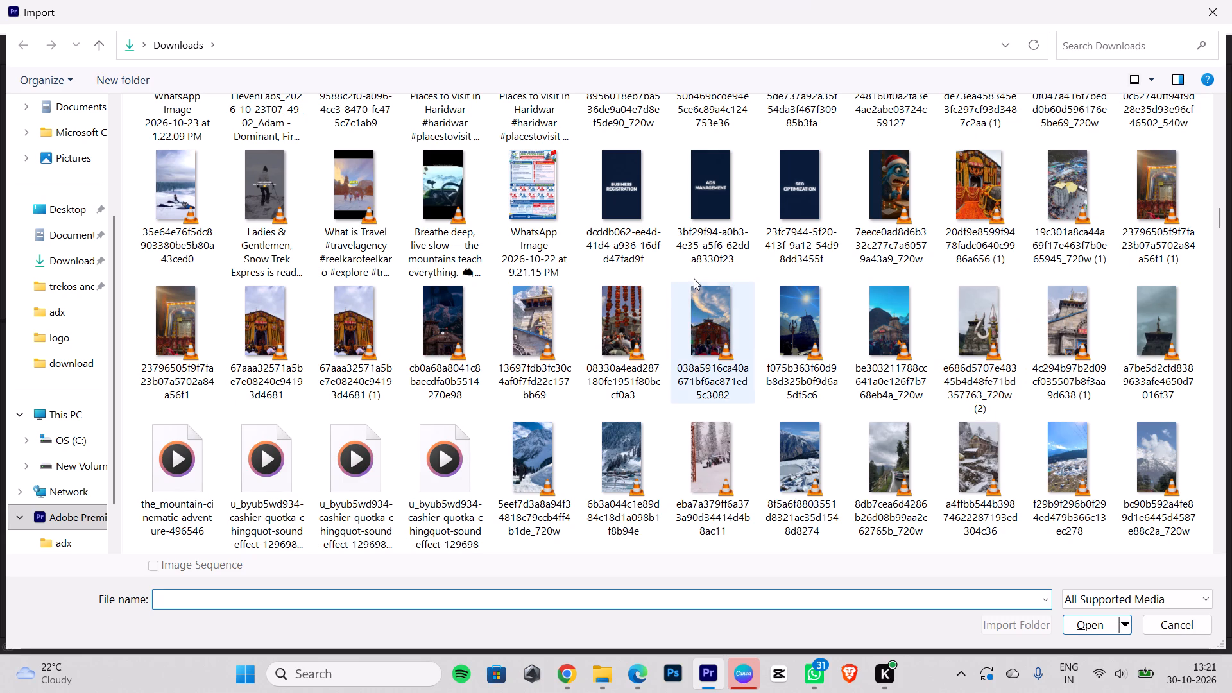
left_click(624, 323)
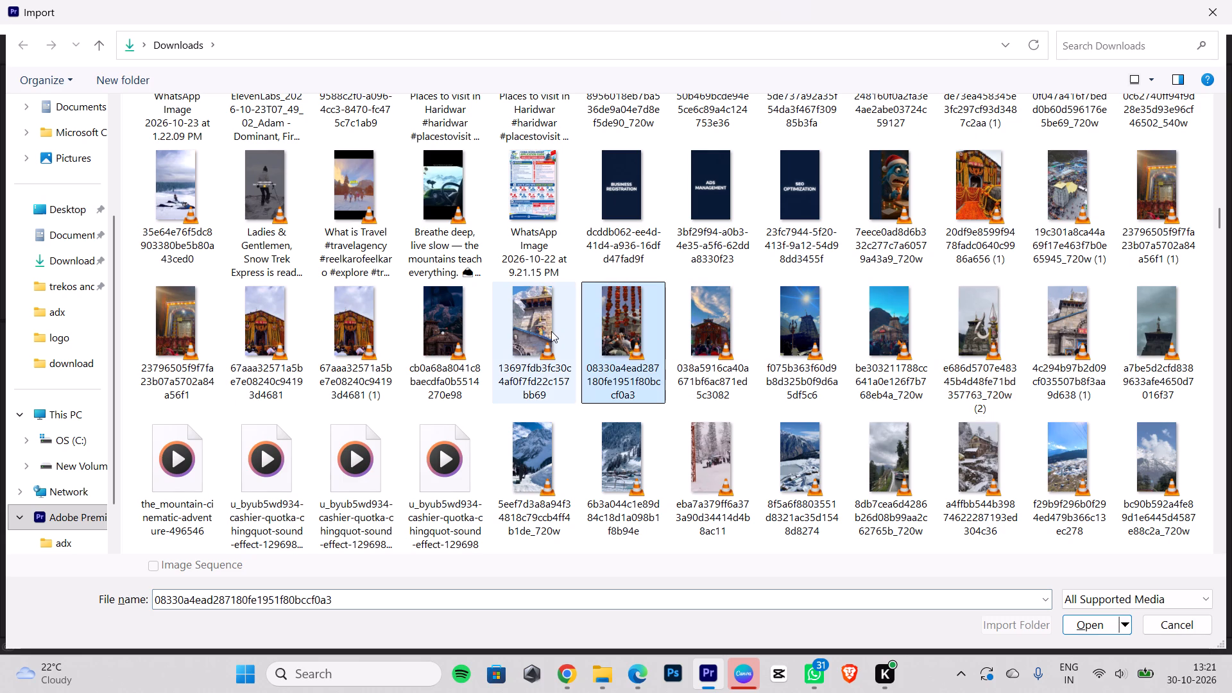
left_click(551, 331, "shift")
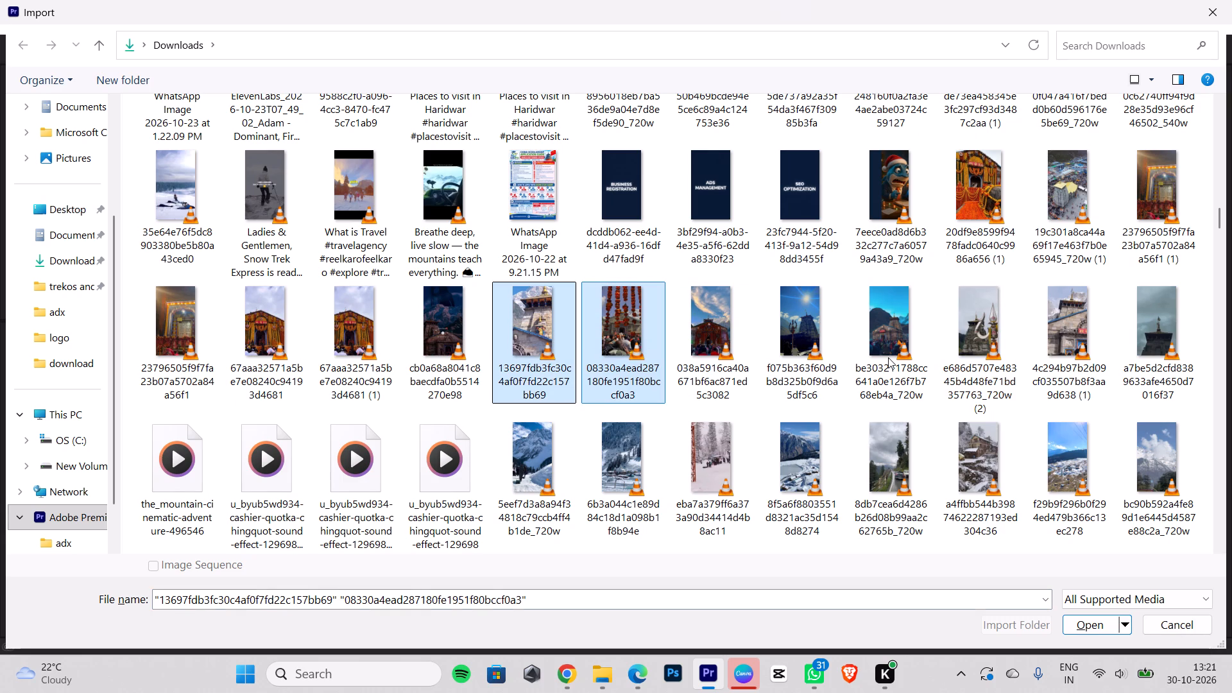
left_click(825, 353, "shift")
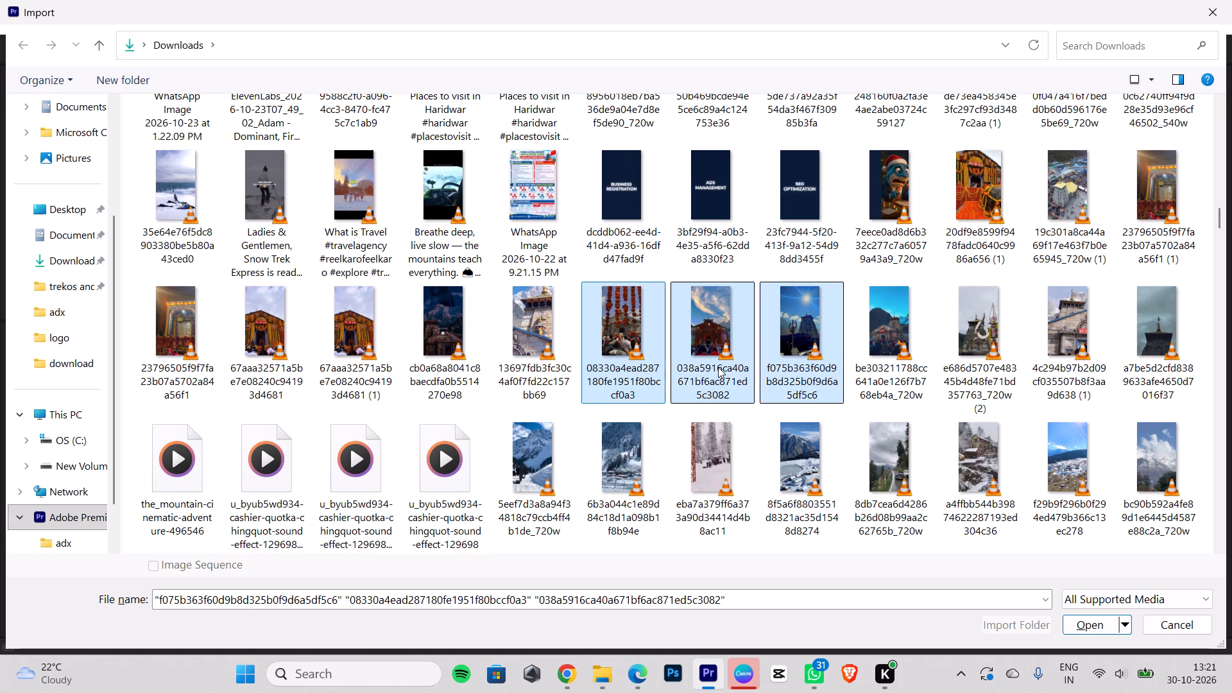
left_click(526, 344, "shift")
left_click(701, 335, "shift")
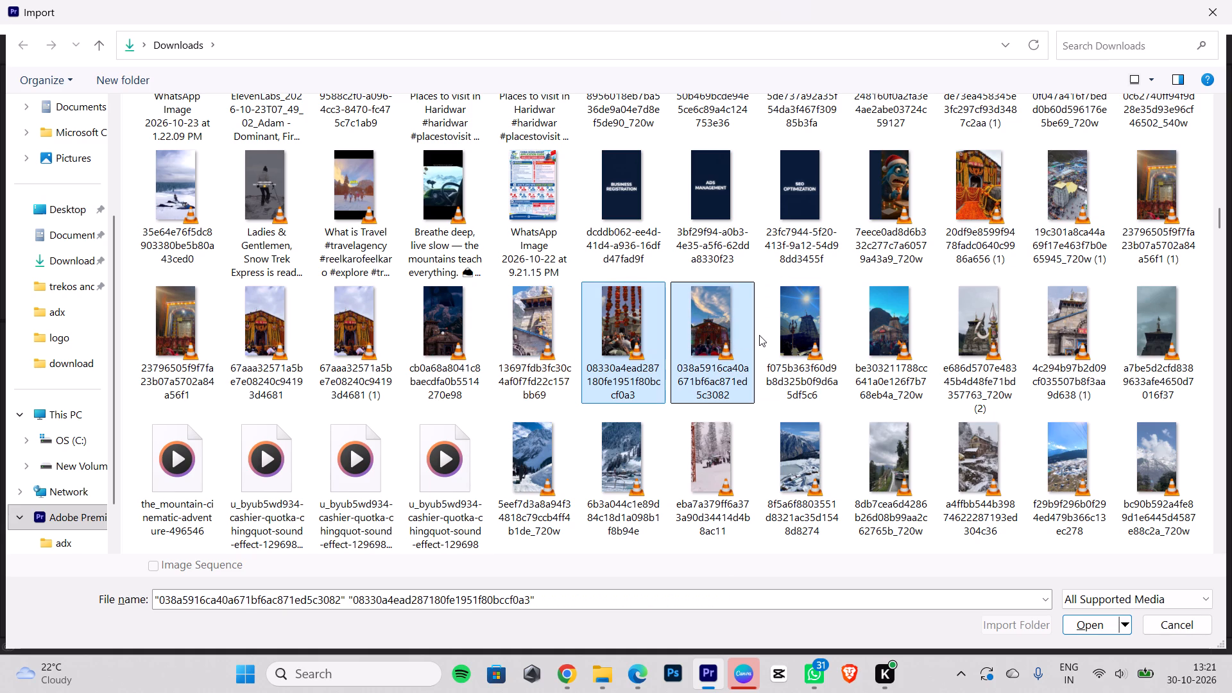
left_click(812, 330, "shift")
left_click(556, 337, "shift")
left_click(712, 337, "shift")
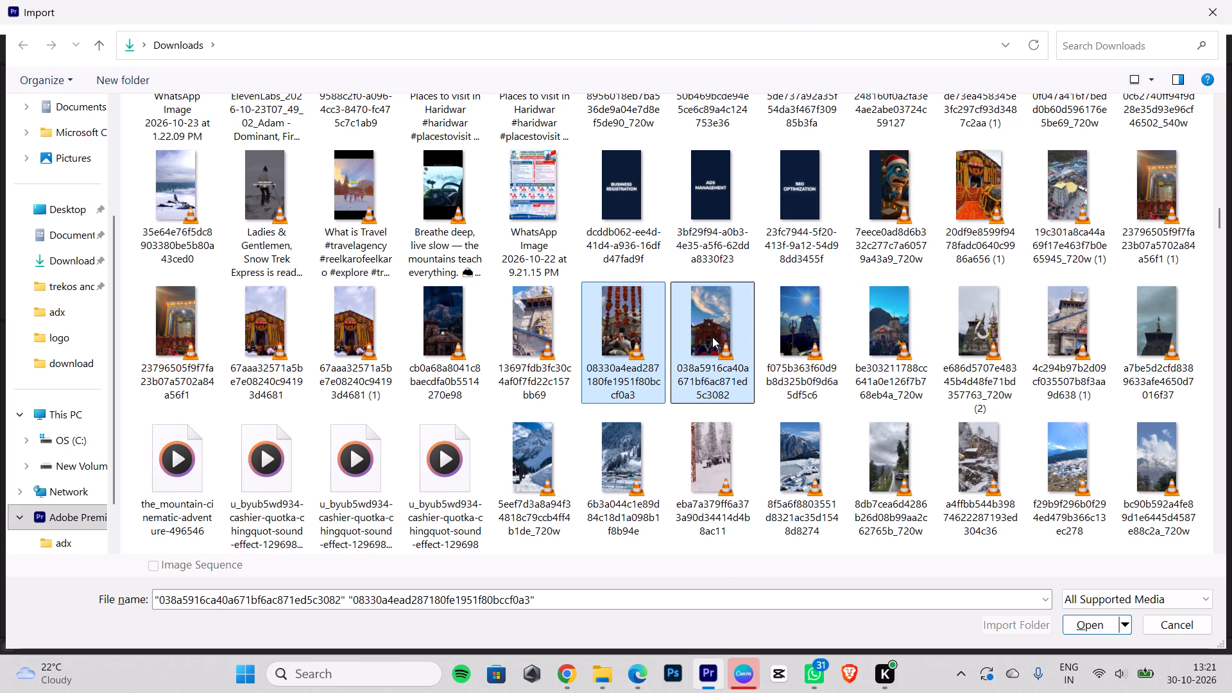
left_click(790, 336, "shift")
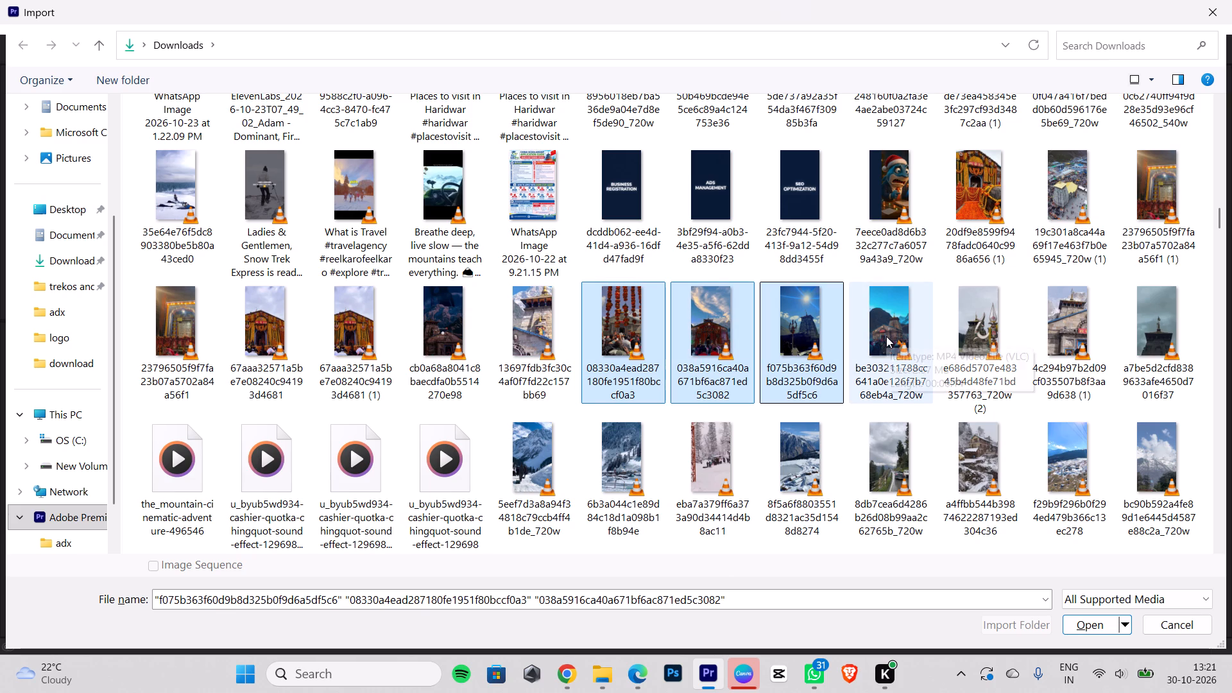
left_click(986, 345, "shift")
left_click(516, 354, "shift")
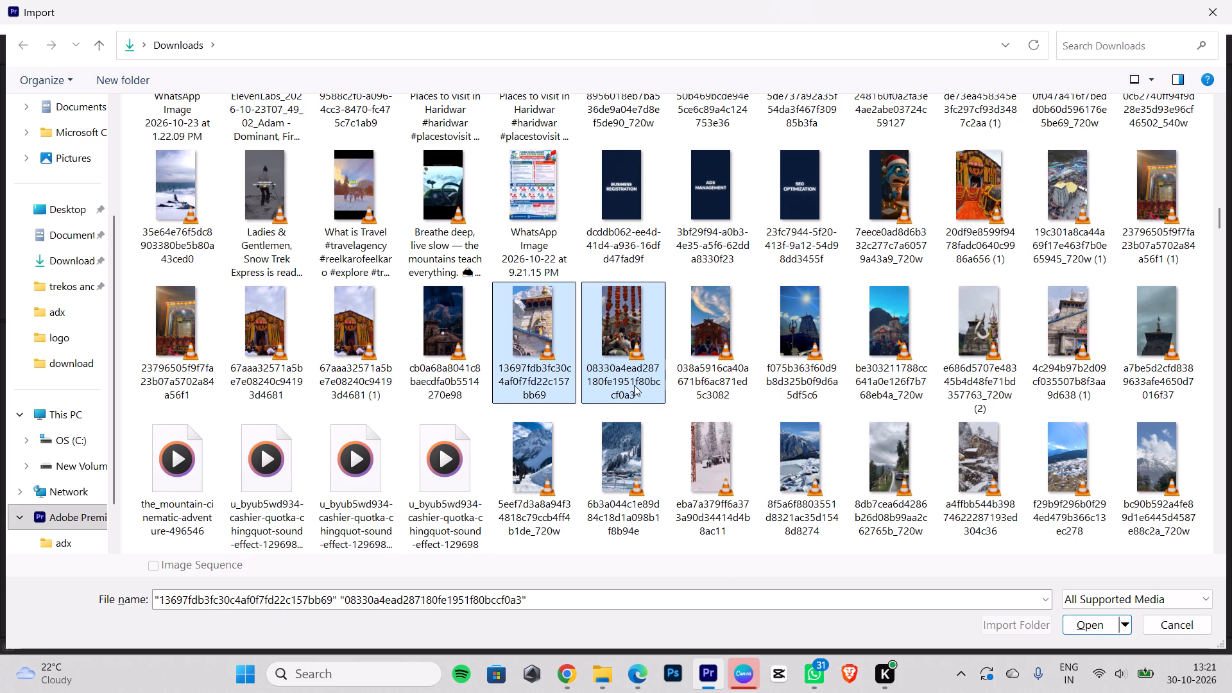
left_click(1096, 624)
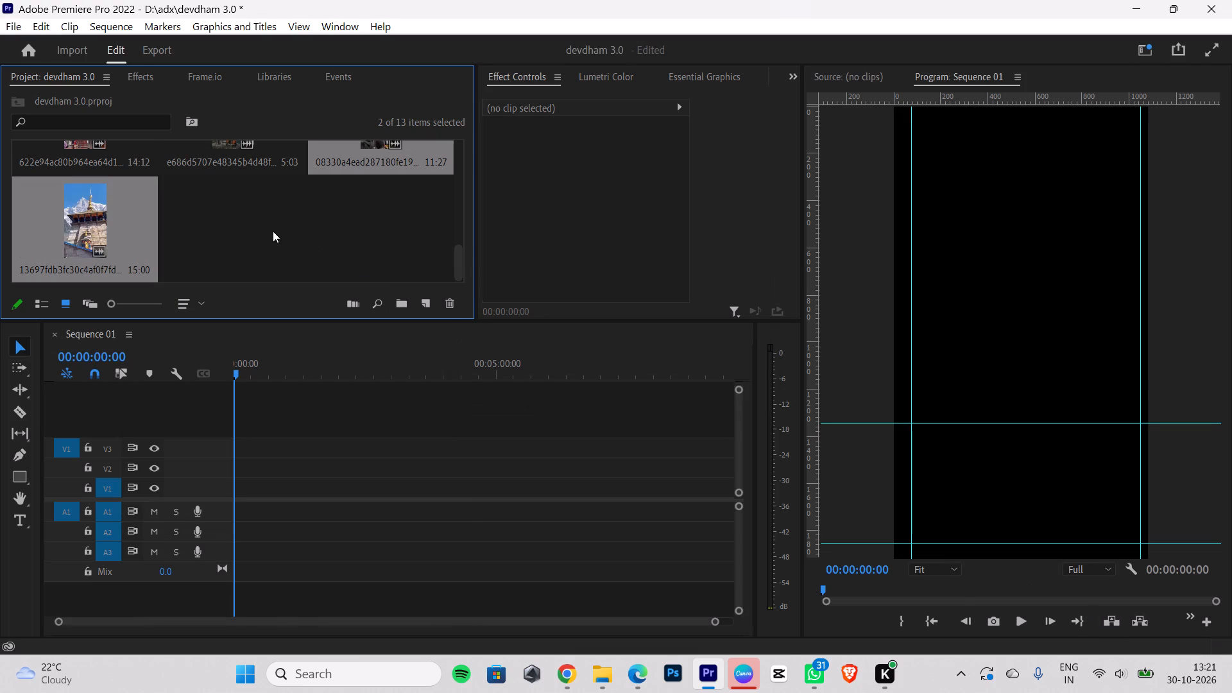
Look through the Downloads files available for import, from today back to earlier this year, for more temple videos, and close without importing.
key("ctrl+i")
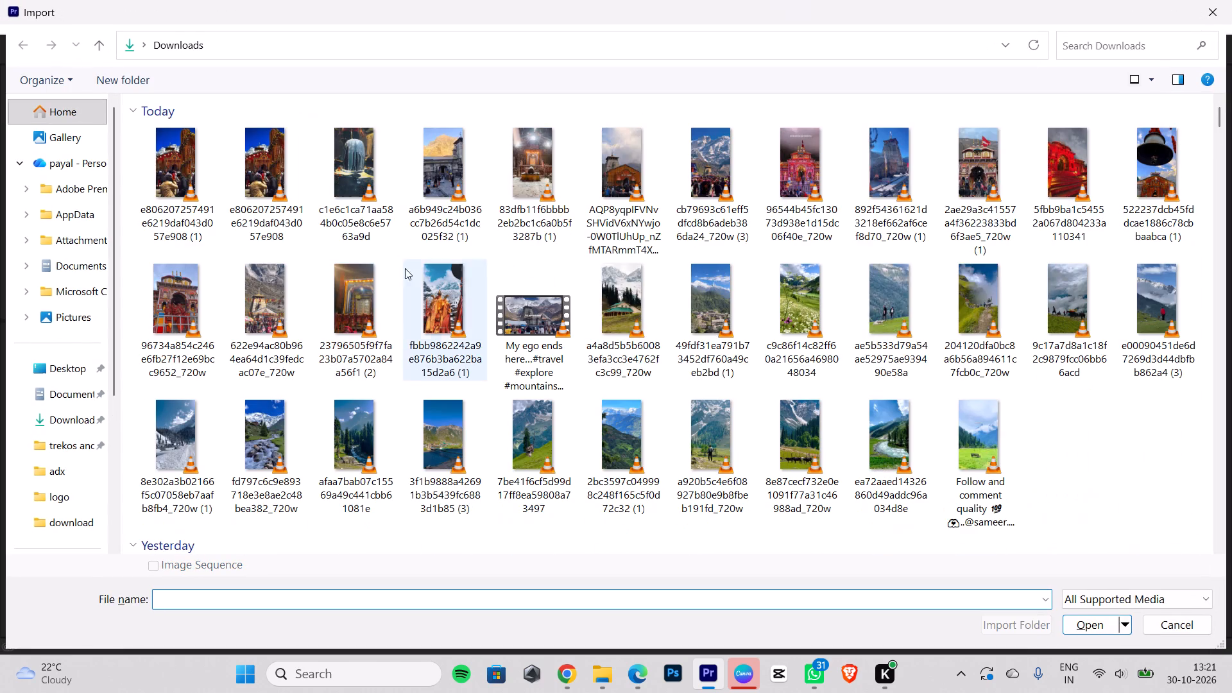
scroll(850, 386, "down", 7)
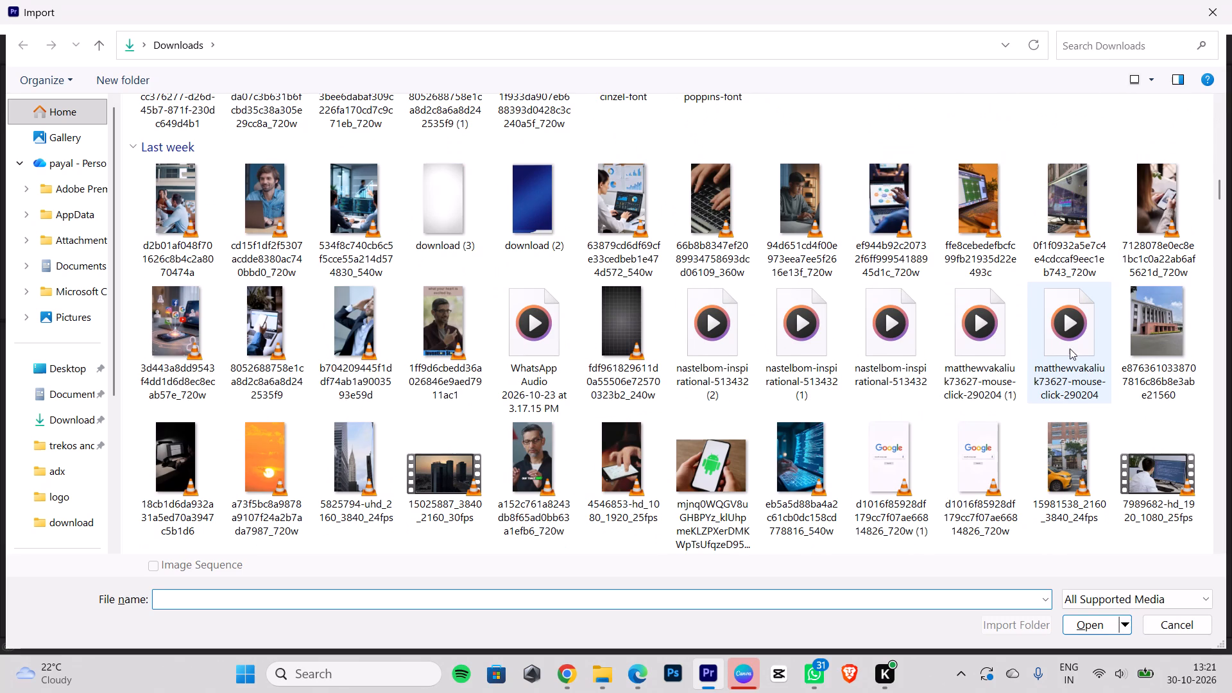
scroll(1070, 348, "down", 4)
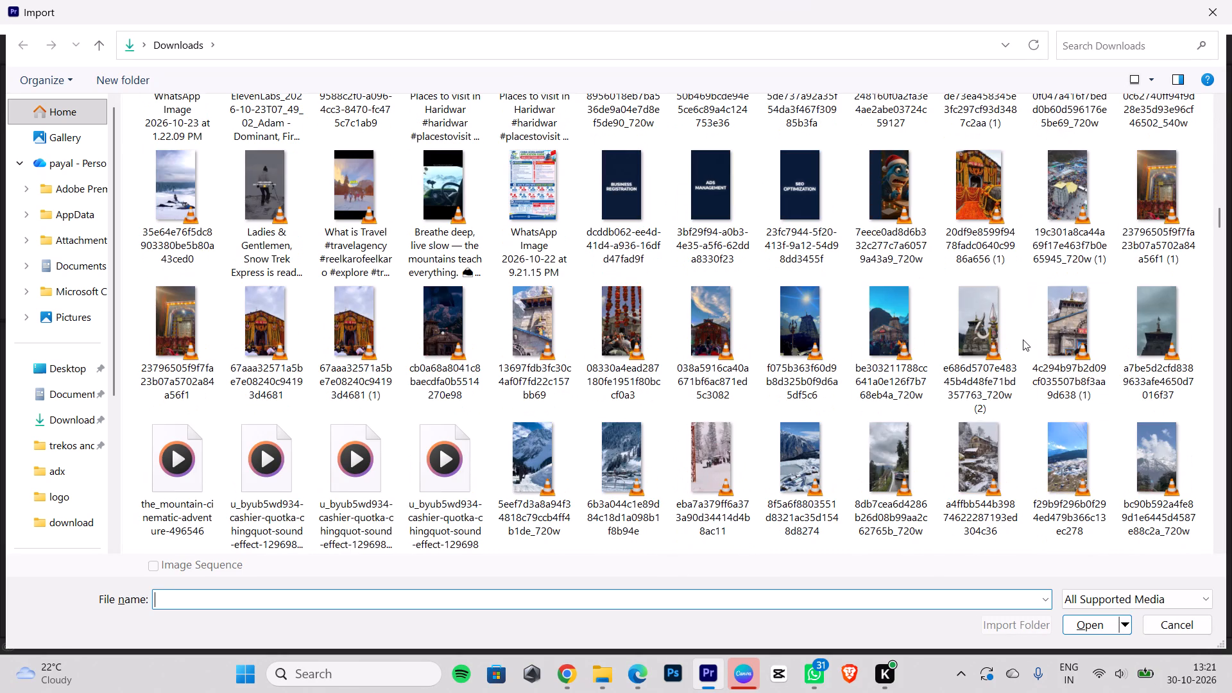
scroll(1023, 339, "down", 2)
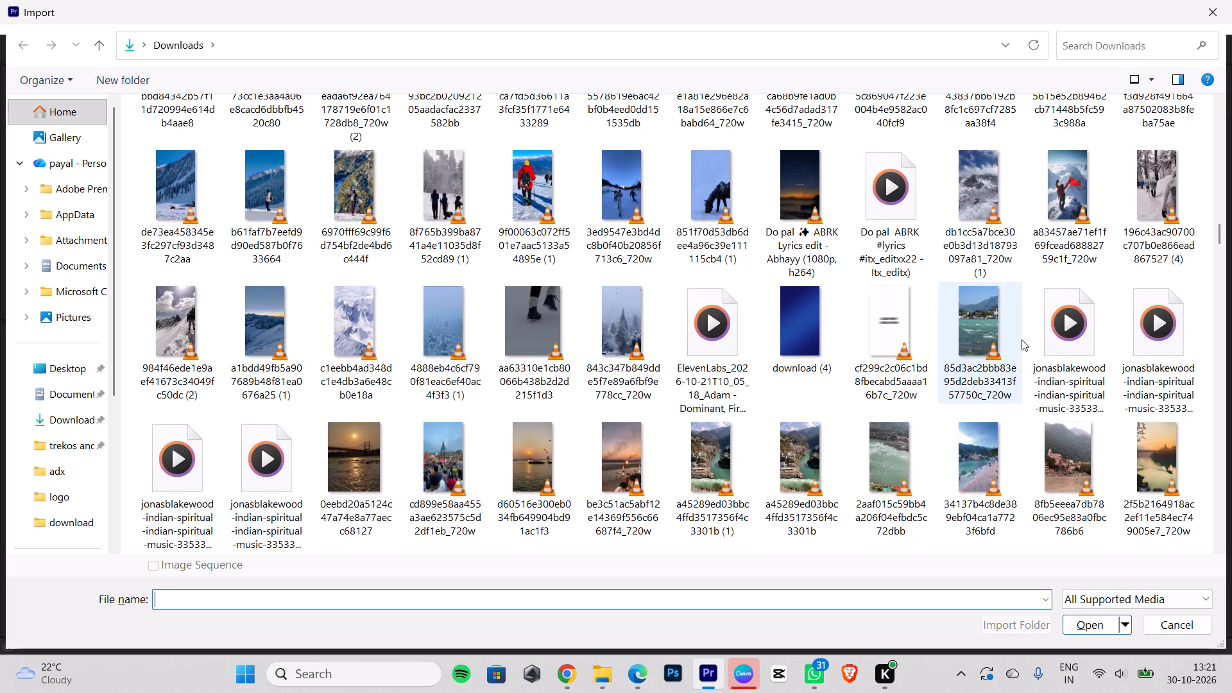
scroll(1022, 339, "down", 1)
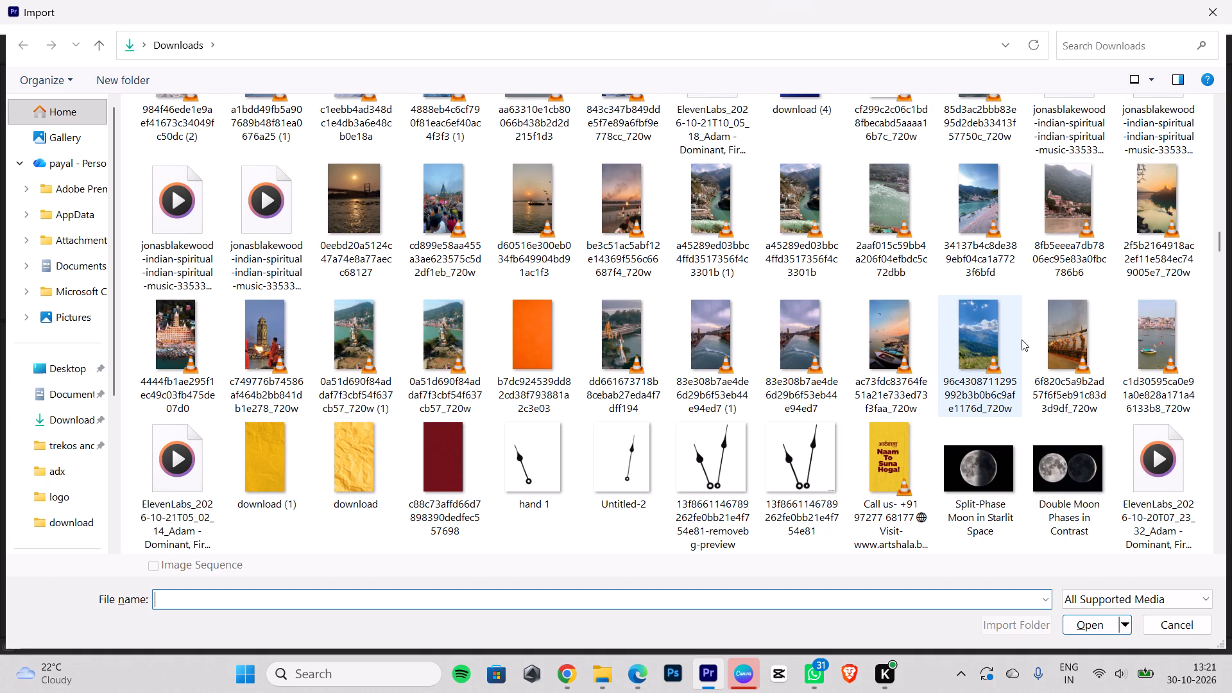
scroll(1022, 339, "down", 1)
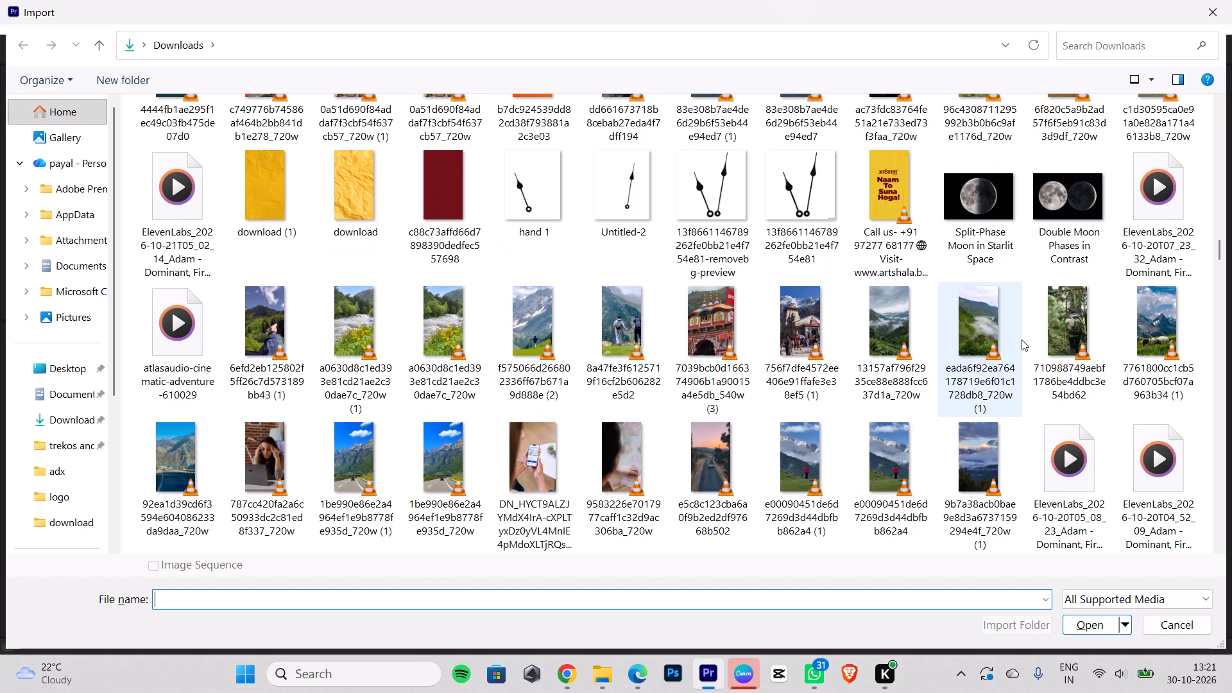
scroll(1022, 339, "down", 4)
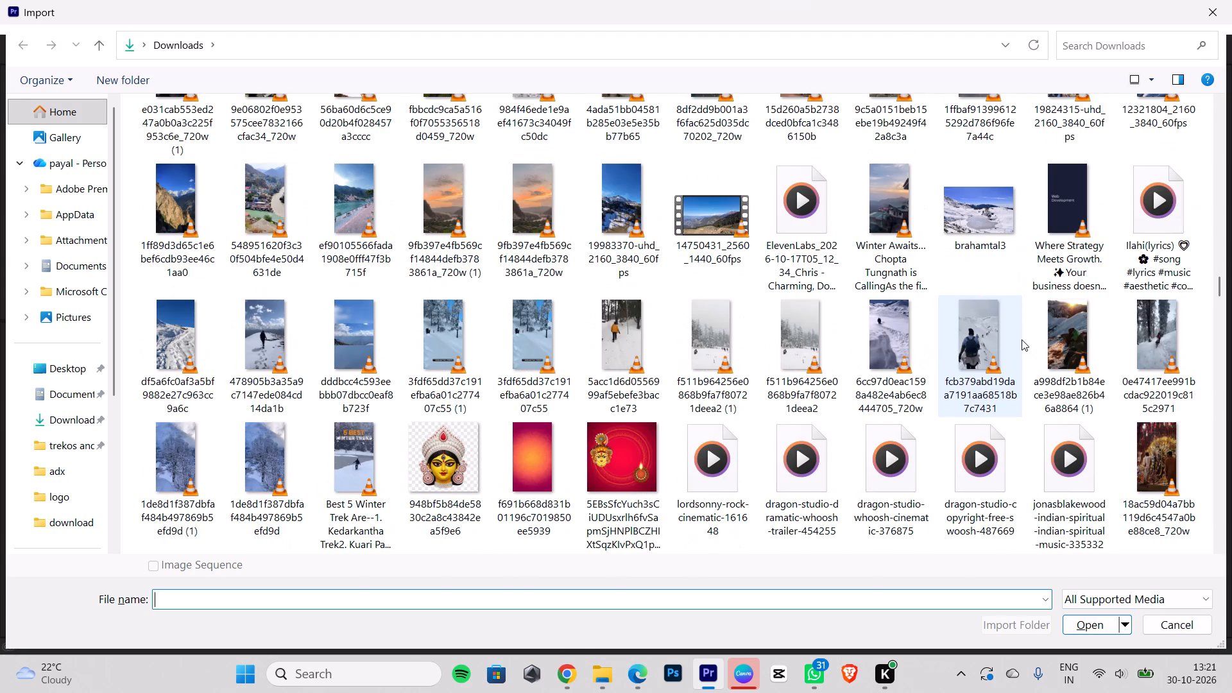
scroll(1022, 339, "down", 4)
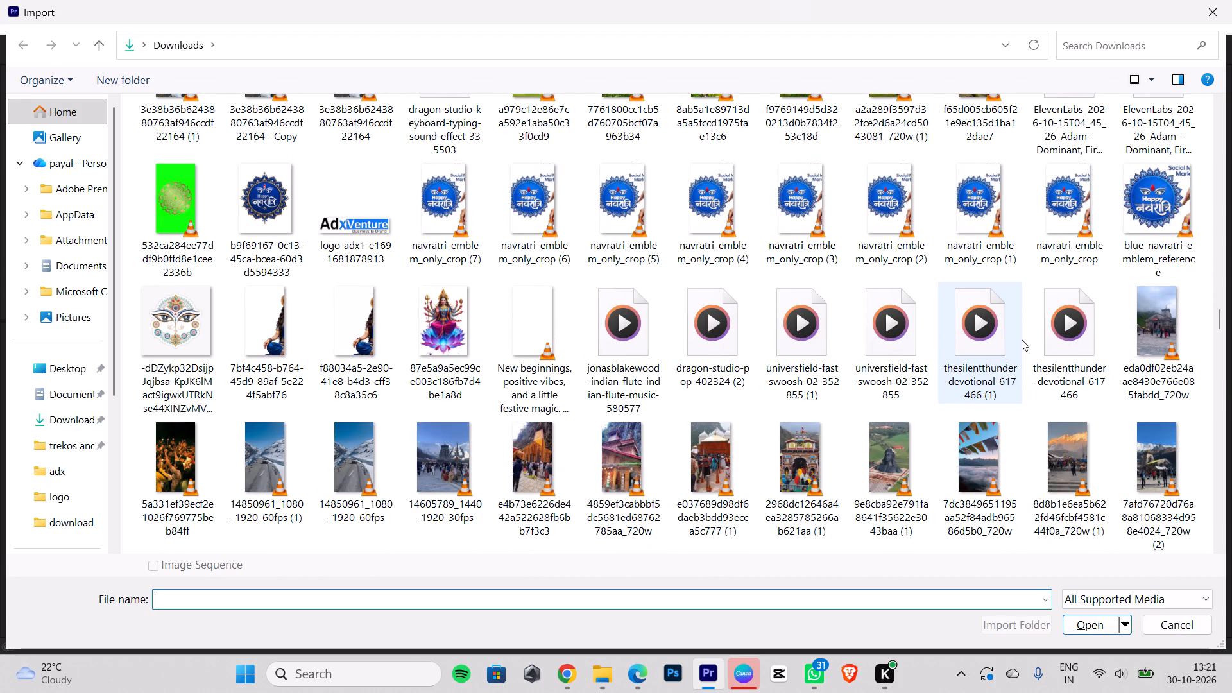
scroll(1022, 339, "down", 1)
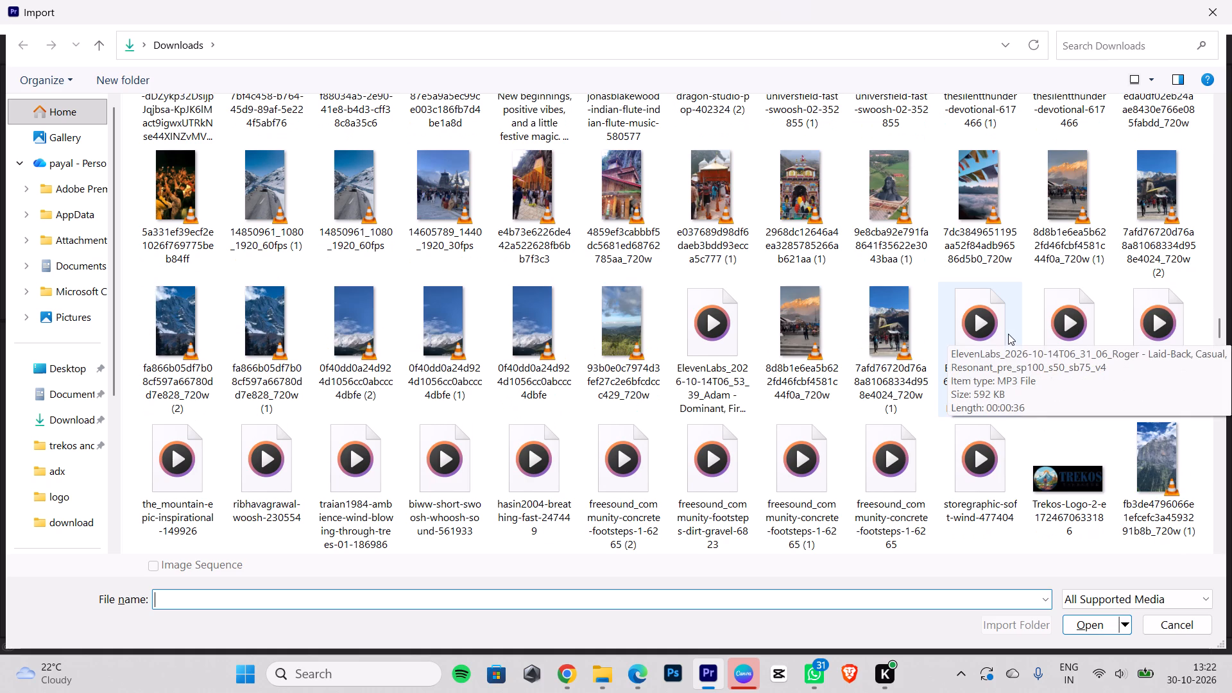
scroll(1008, 334, "down", 1)
scroll(1027, 255, "down", 1)
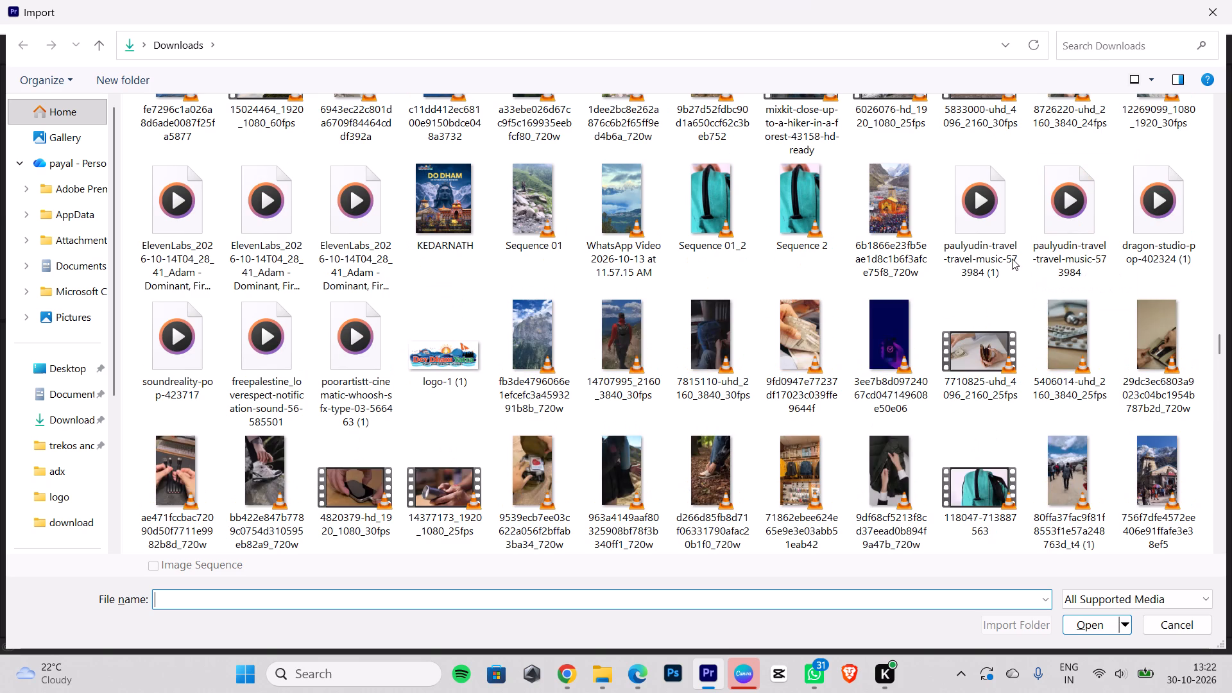
scroll(1012, 259, "down", 1)
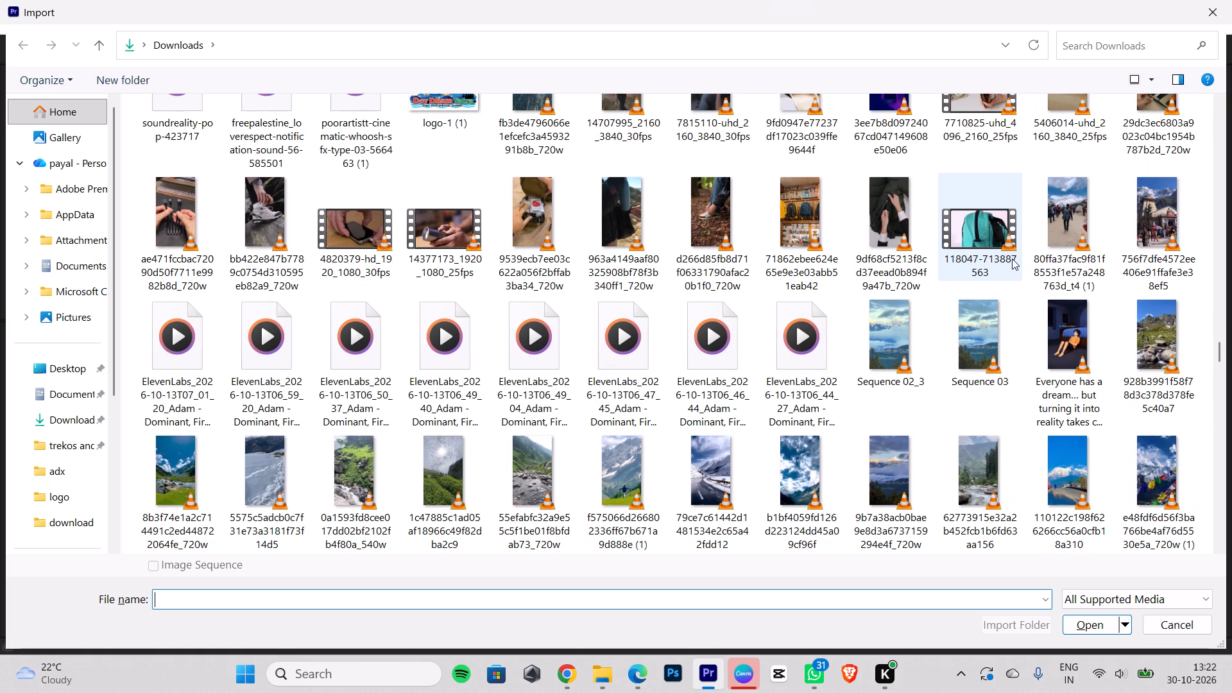
scroll(1012, 259, "down", 4)
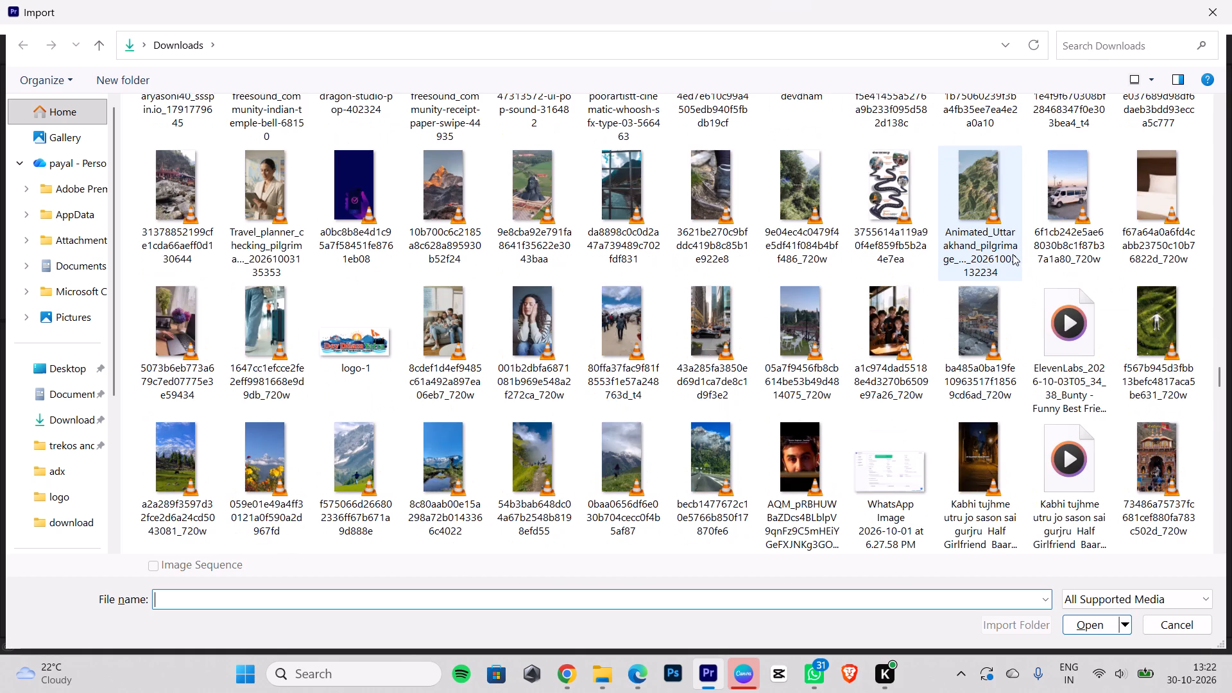
scroll(1013, 254, "down", 2)
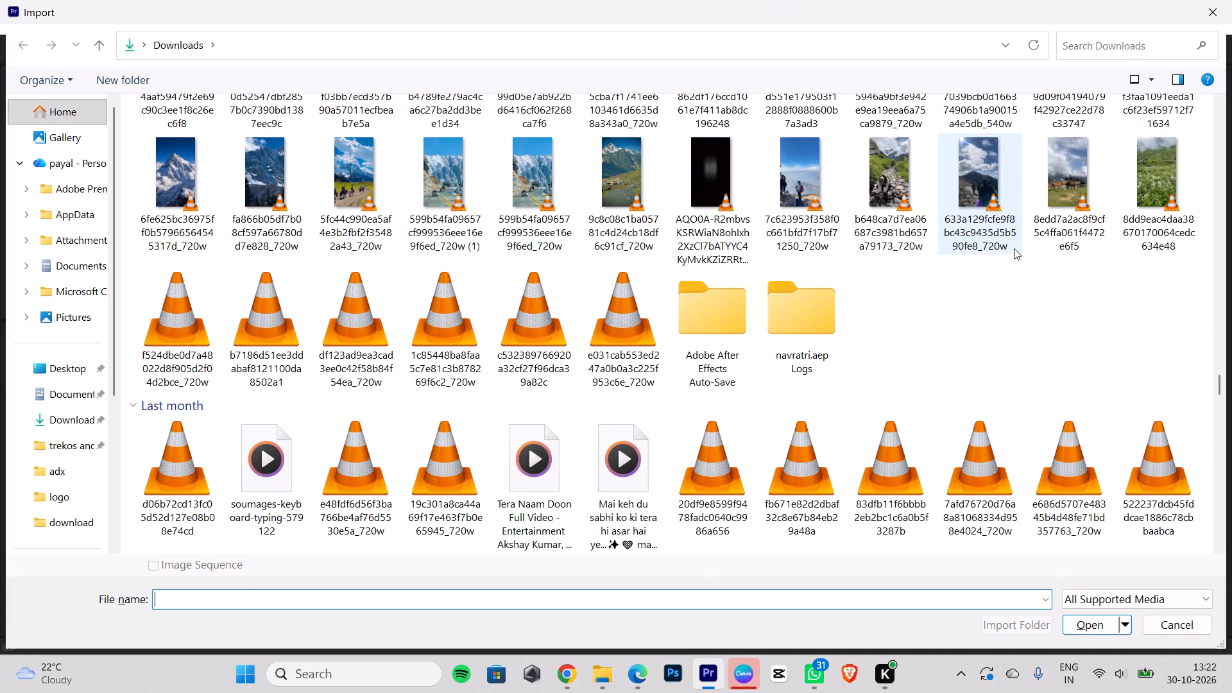
scroll(1021, 307, "down", 1)
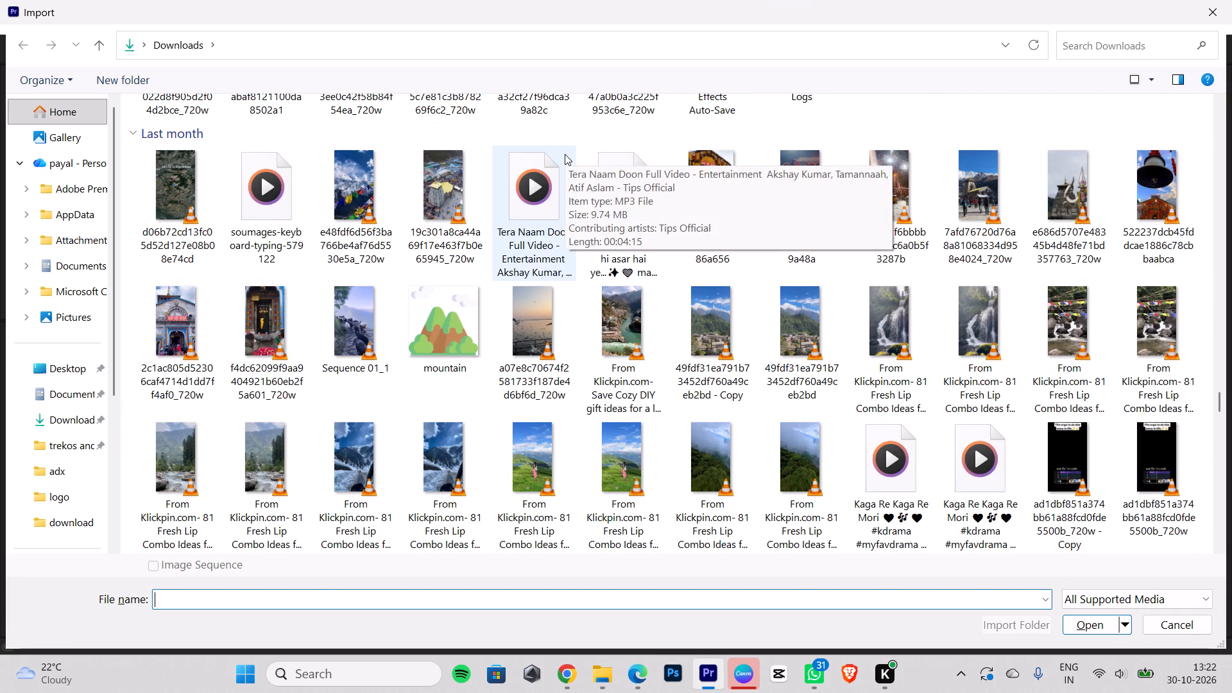
scroll(943, 248, "down", 4)
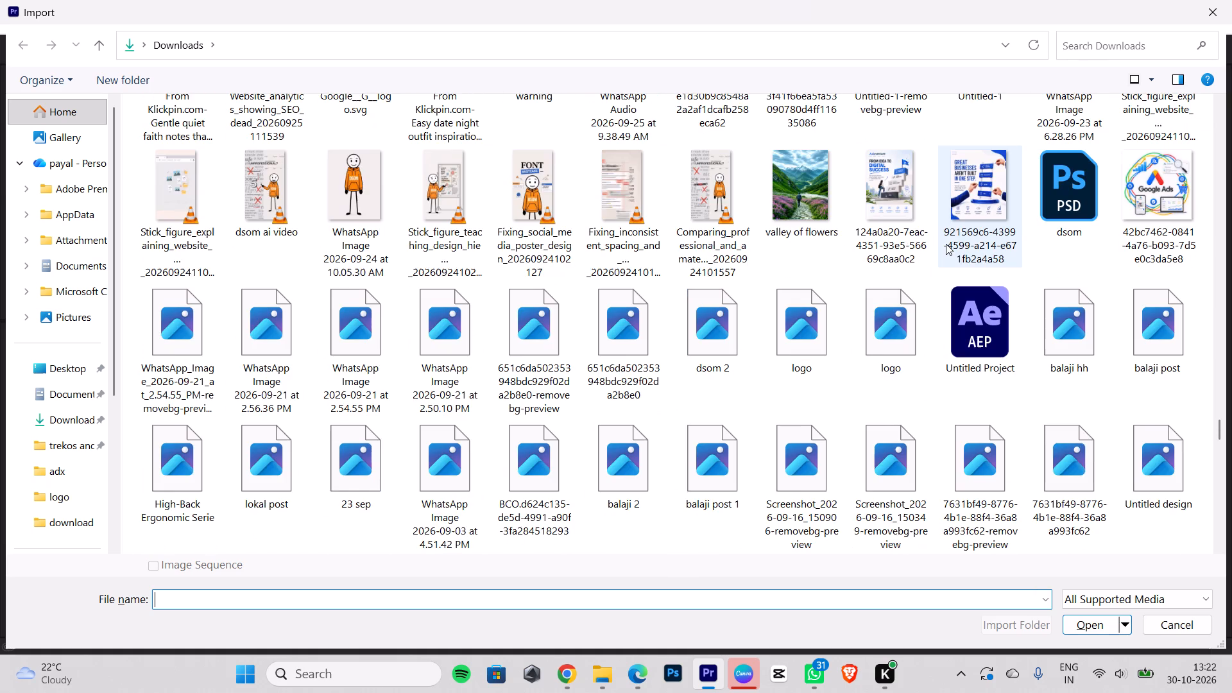
scroll(954, 241, "down", 1)
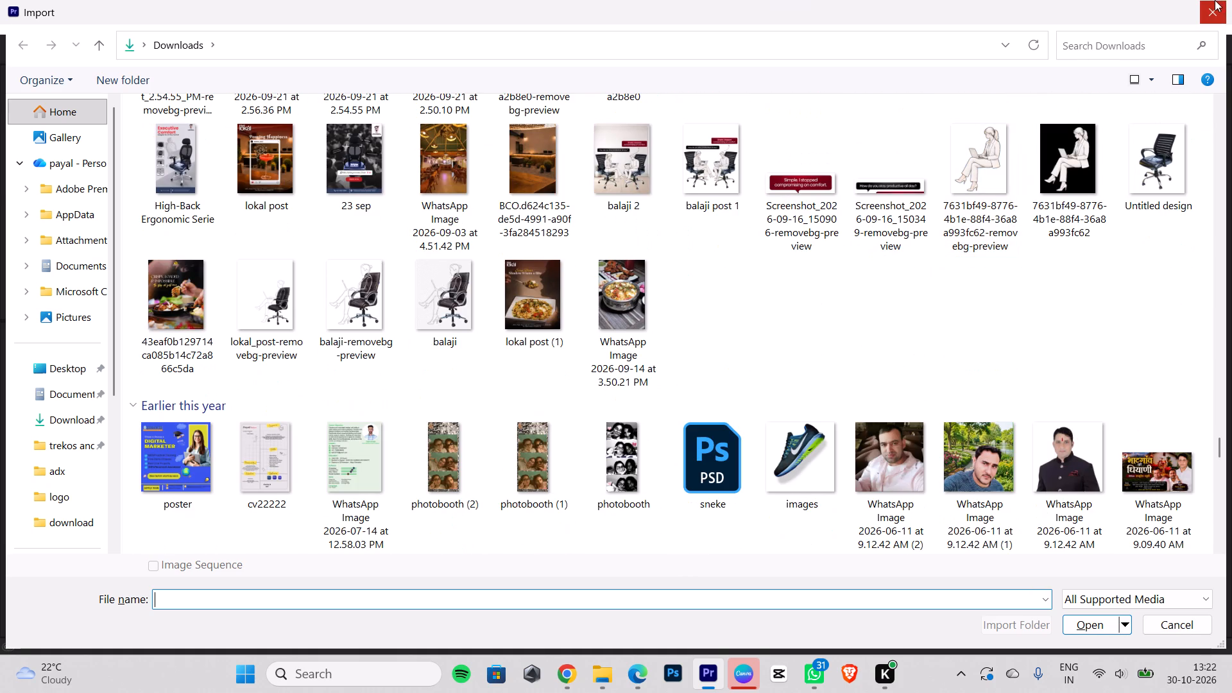
left_click(1215, 0)
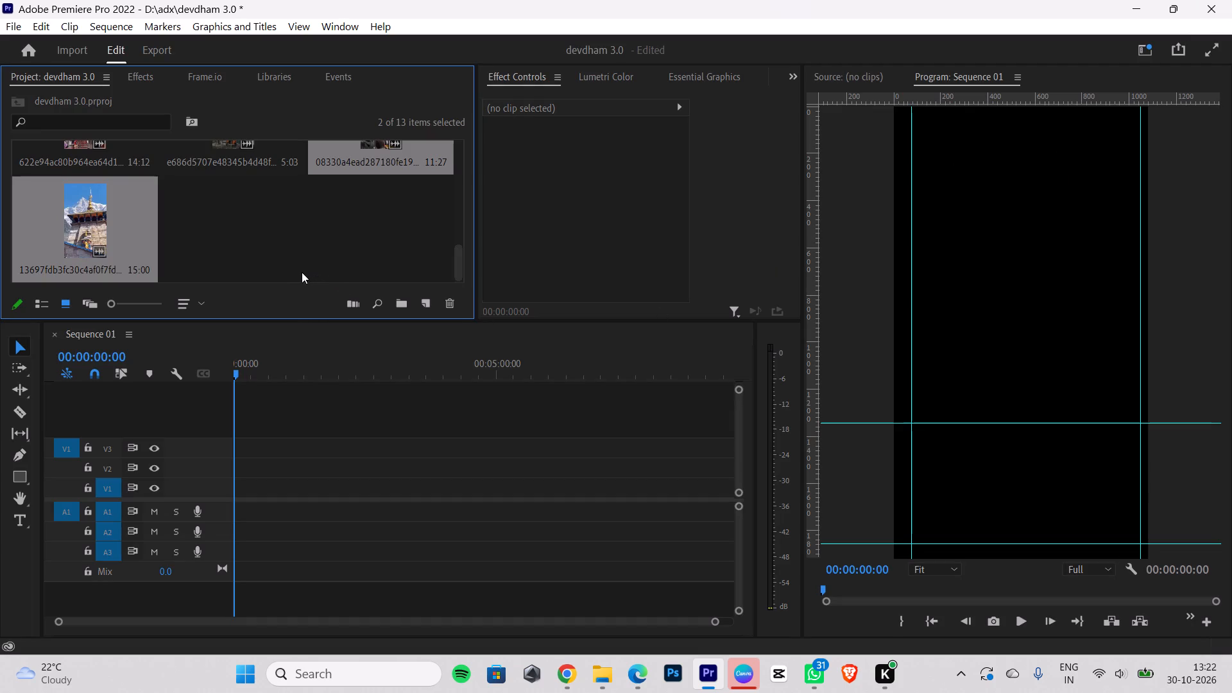
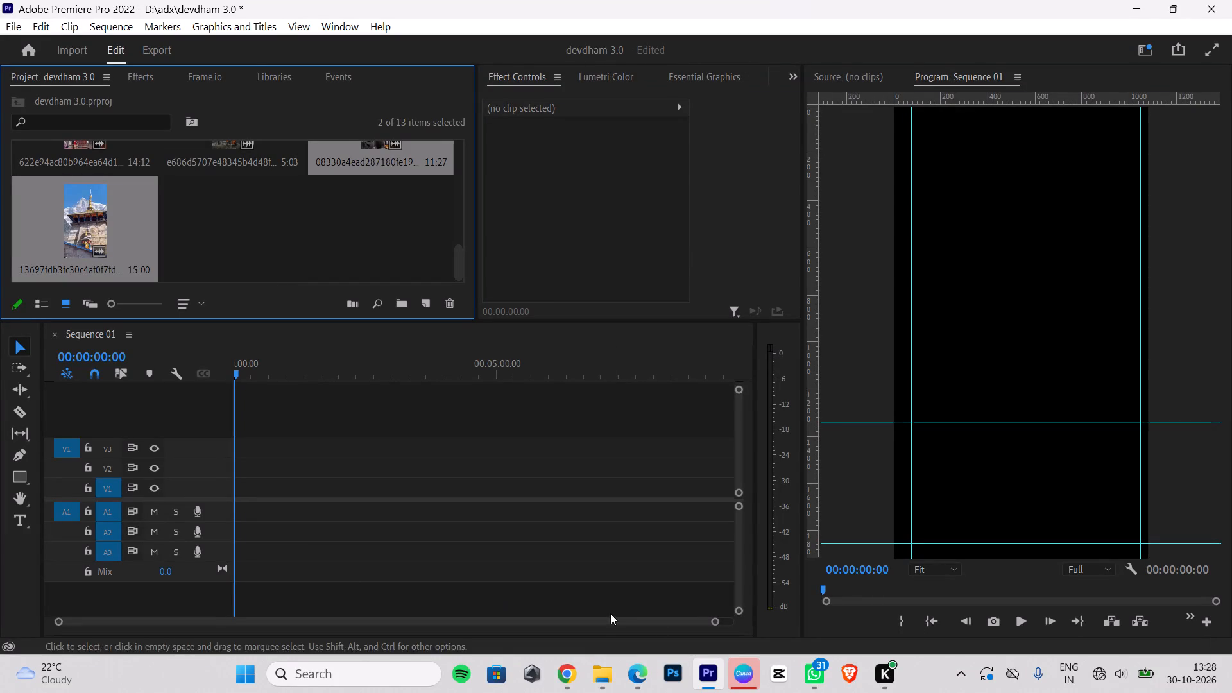
Connect the computer to the jioairfibre Wi-Fi network.
left_click(1097, 687)
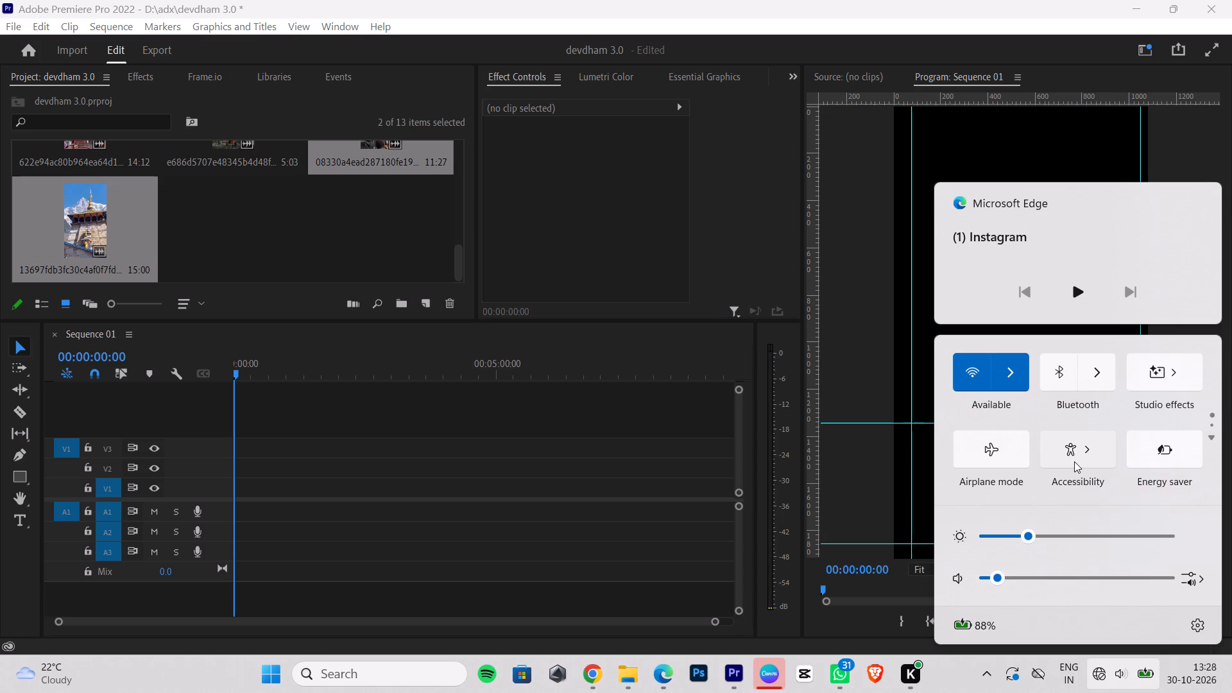
left_click(1011, 385)
left_click(1058, 388)
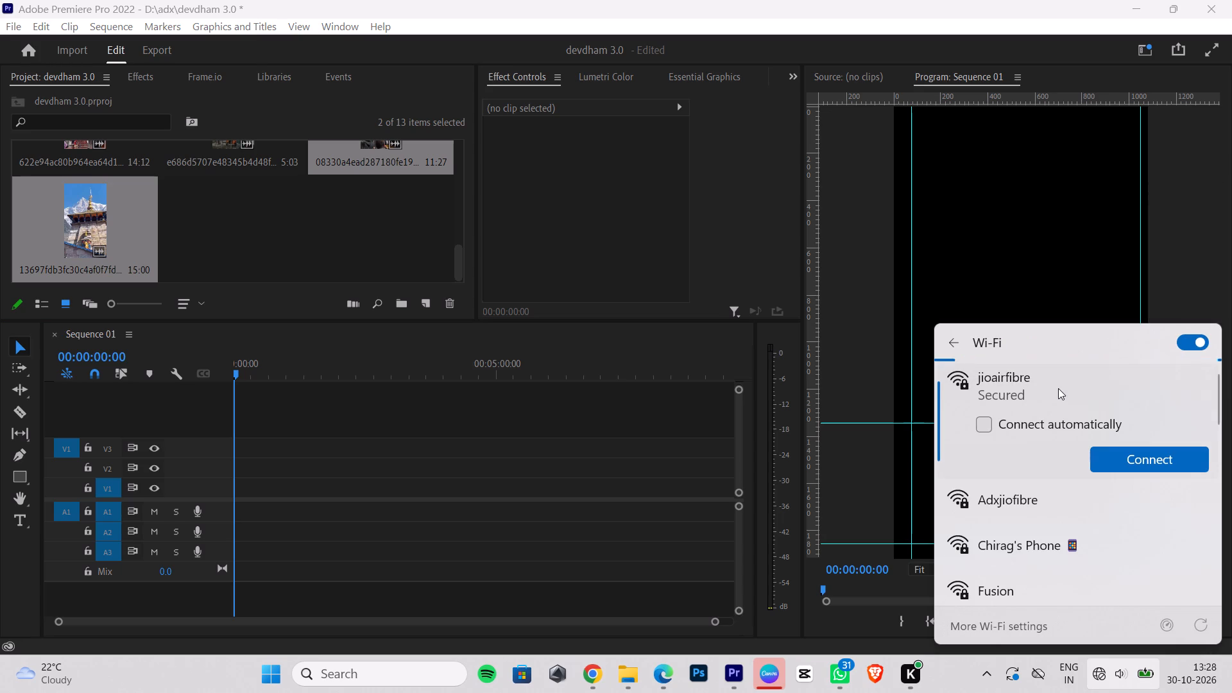
left_click(1190, 464)
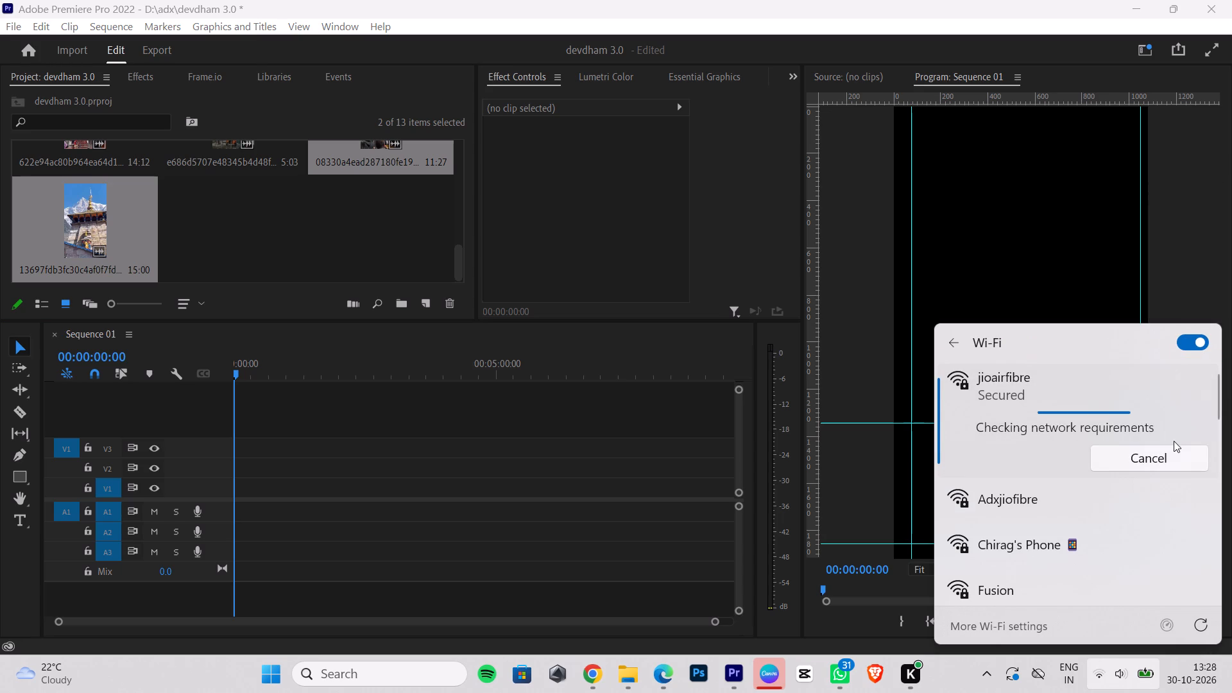
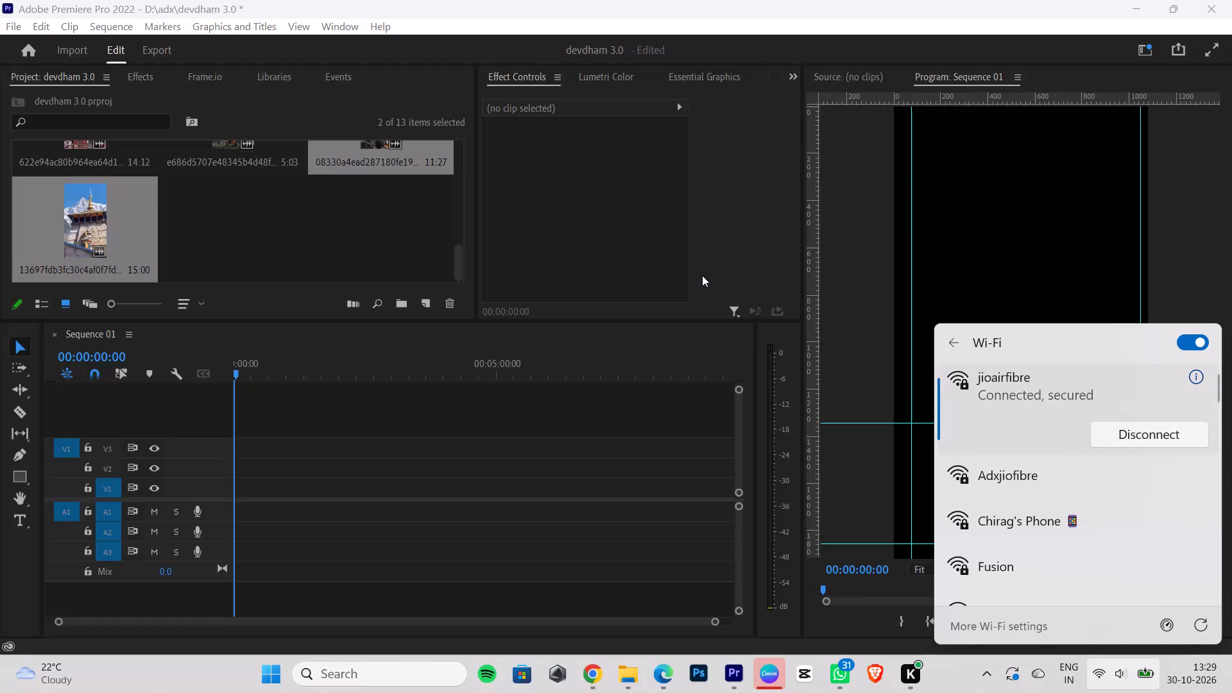
Raise the display brightness slightly in the system quick settings and return to the project with no clips selected.
left_click(729, 239)
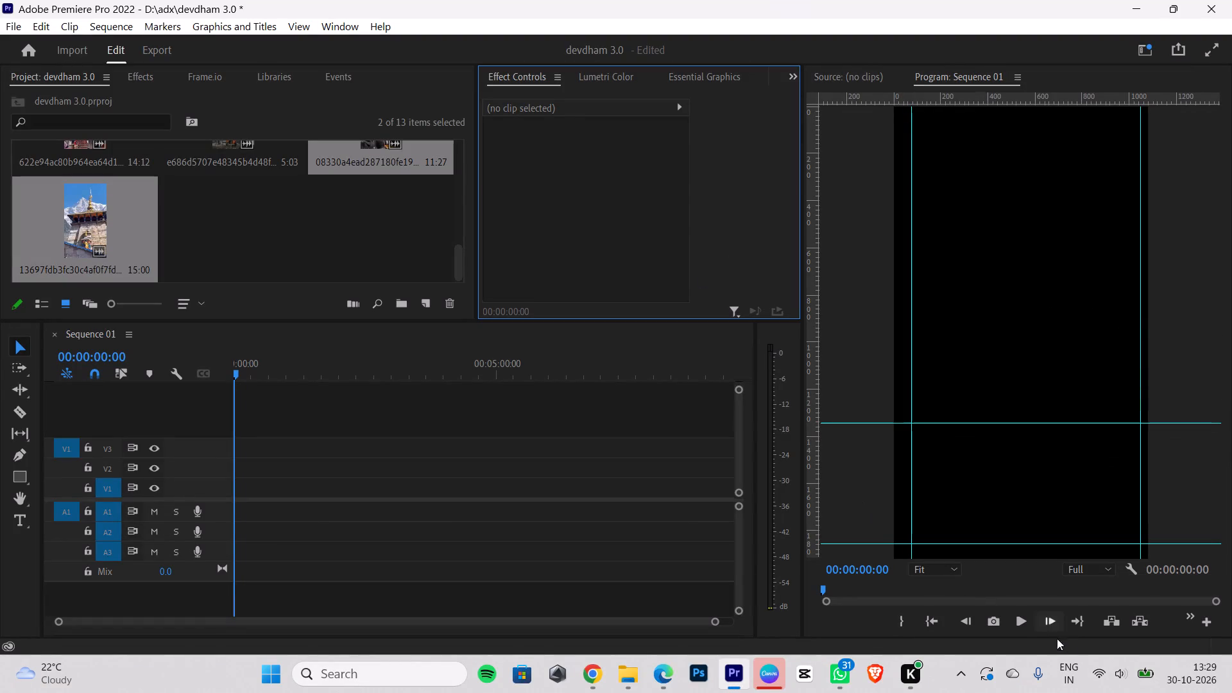
left_click(1091, 672)
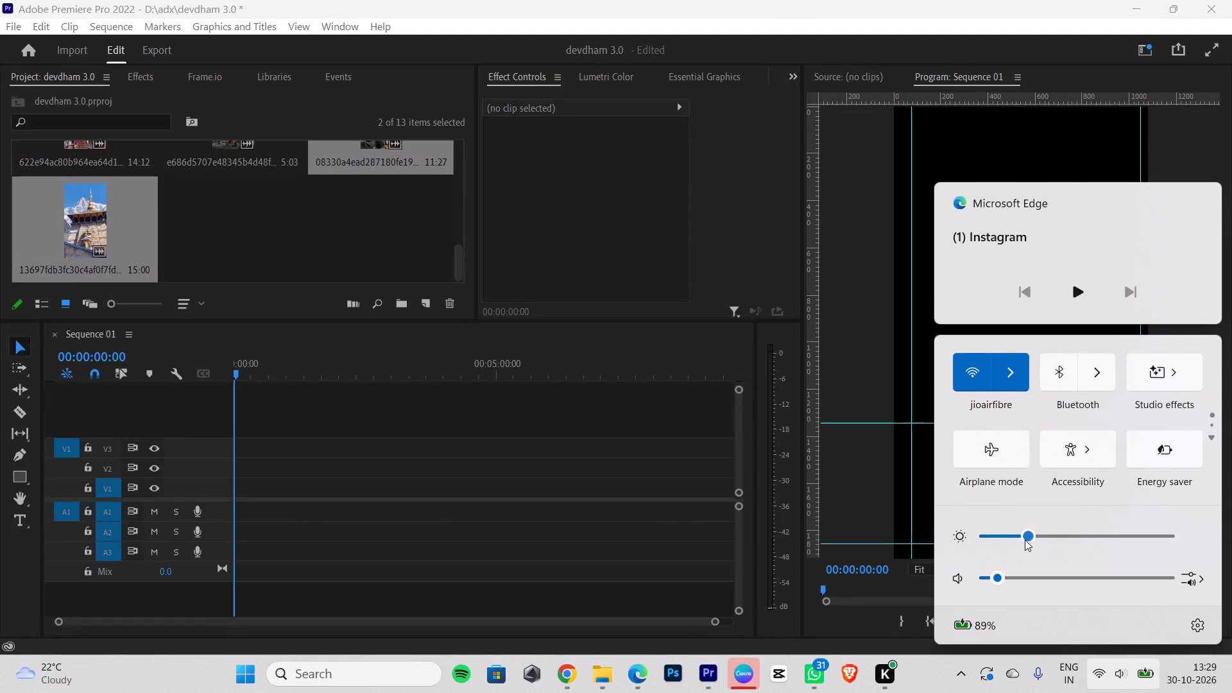
left_click_drag(1025, 540, 1053, 535)
left_click(302, 241)
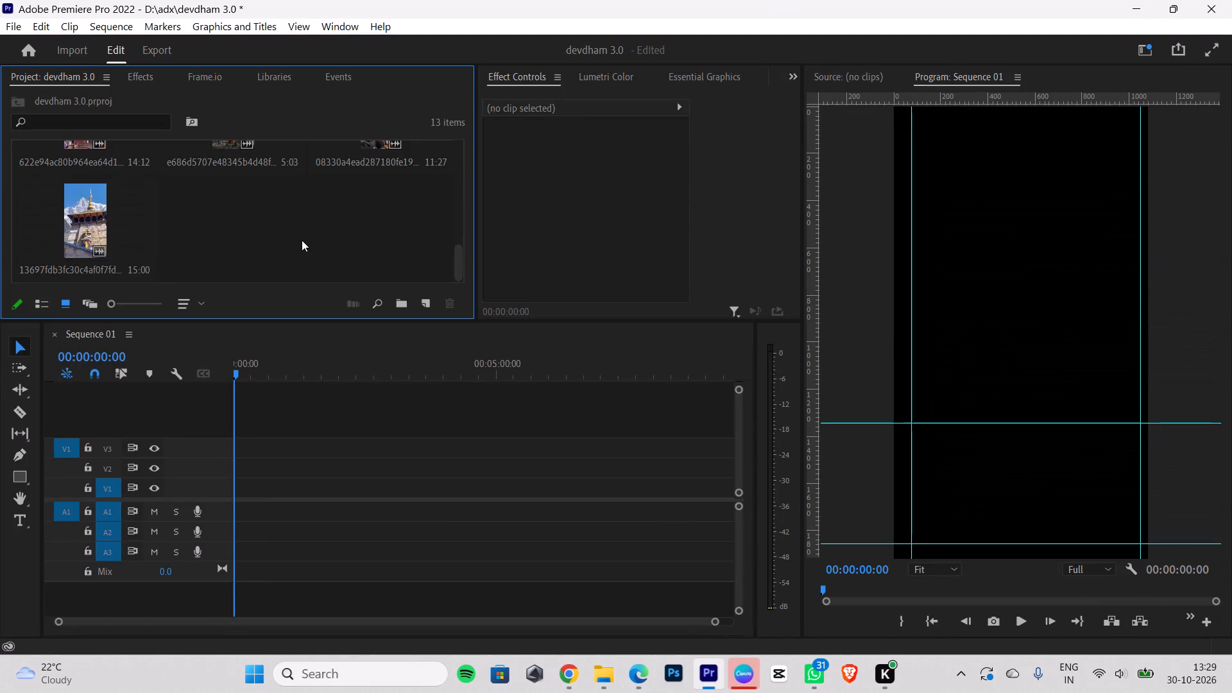
Bring up the media import for the project and look over today's videos in Downloads.
key("ctrl+i")
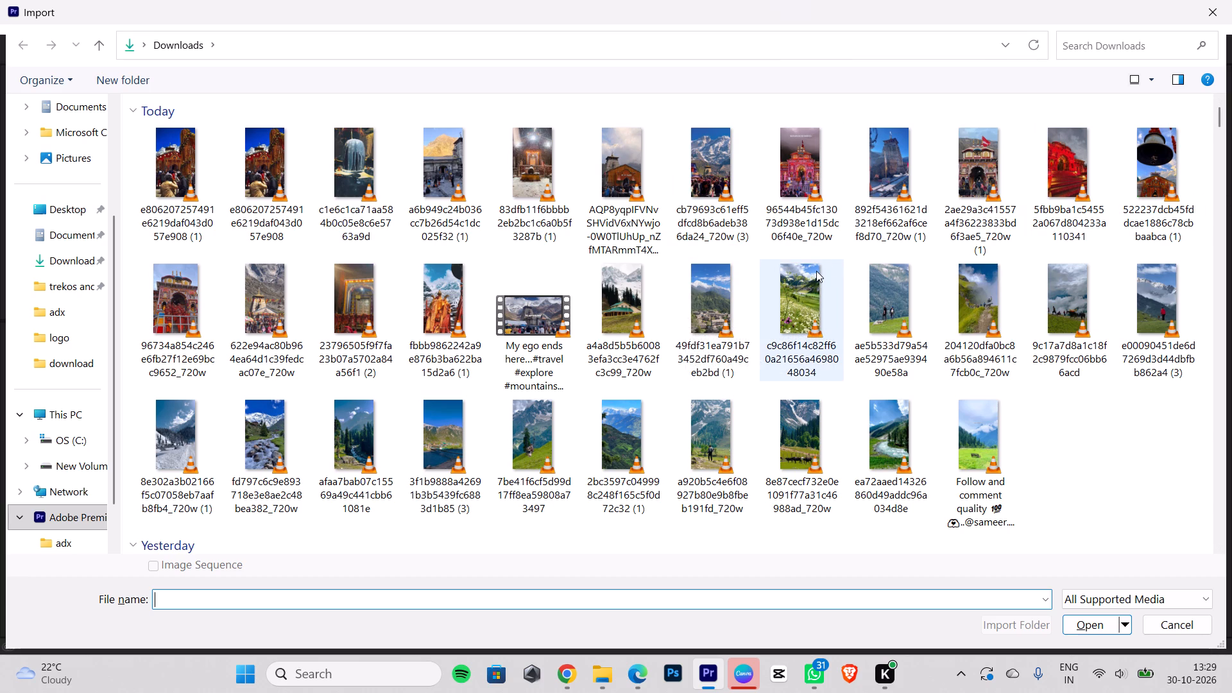
scroll(816, 271, "down", 1)
scroll(816, 271, "up", 2)
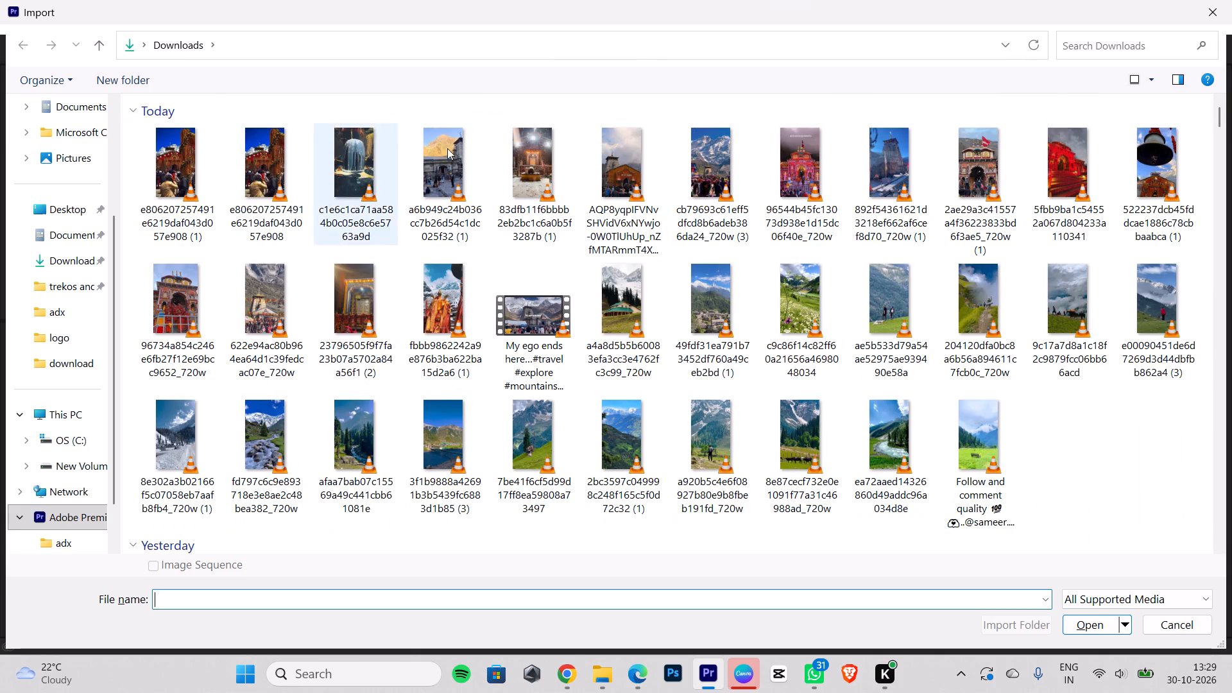
Switch to File Explorer at the trekos and devdham reel 20 folder on New Volume (D:).
left_click(613, 689)
left_click(130, 53)
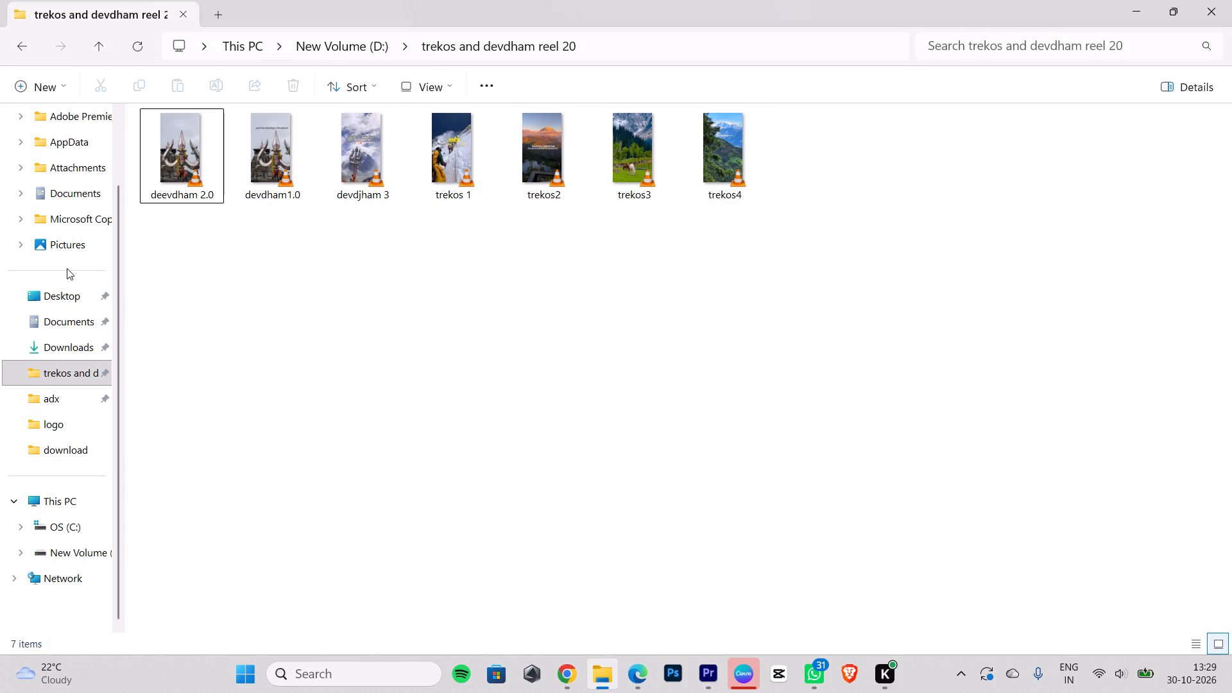
Look through today's videos in the Downloads folder, previewing the Badrinath-style temple video 96544b45fc13073d938e1d15dc06f40e_720w.
left_click(42, 343)
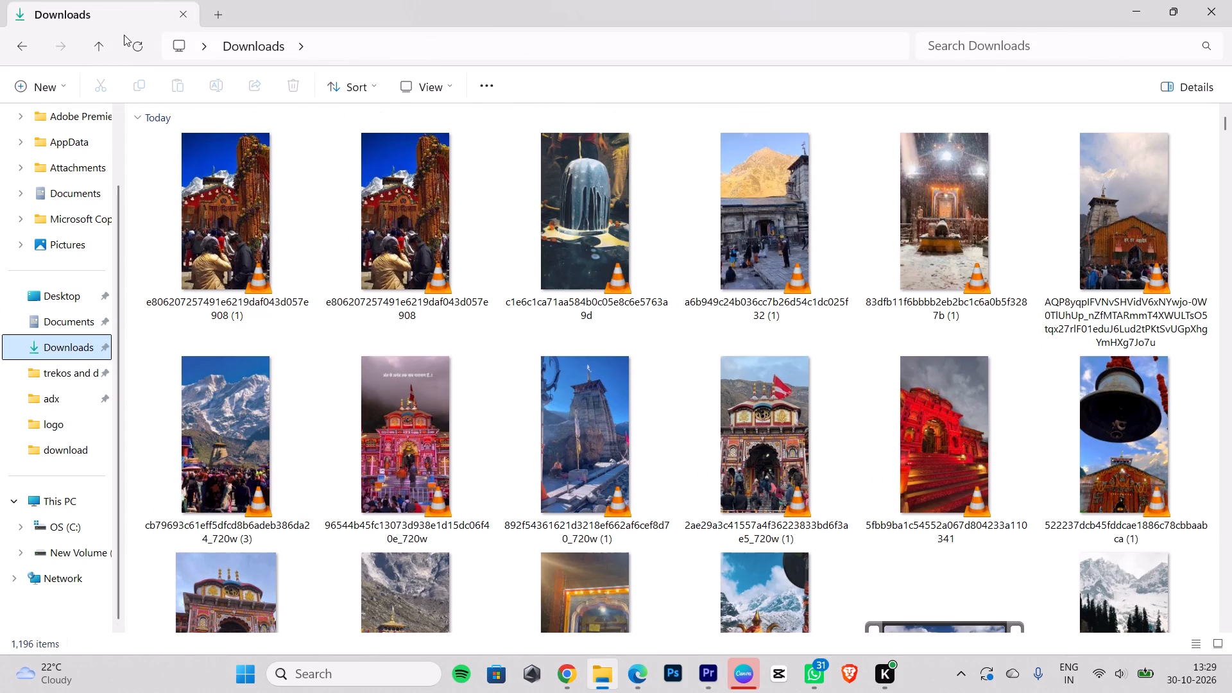
left_click(140, 47)
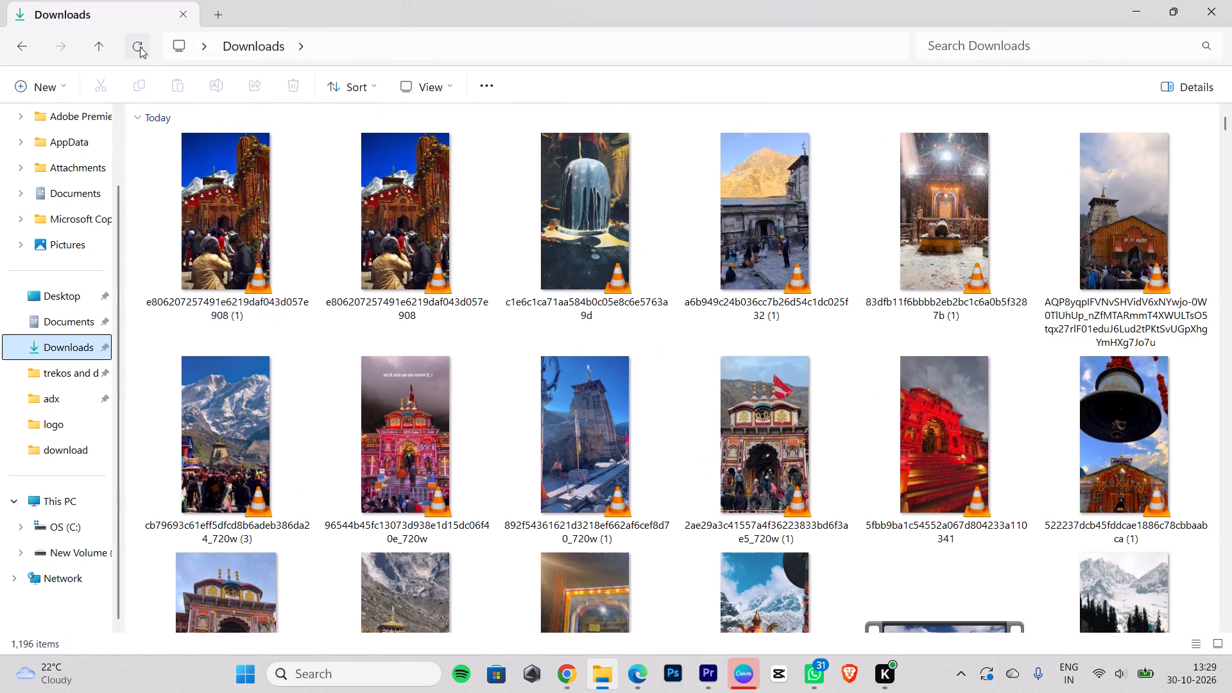
left_click(145, 53)
double_click(402, 420)
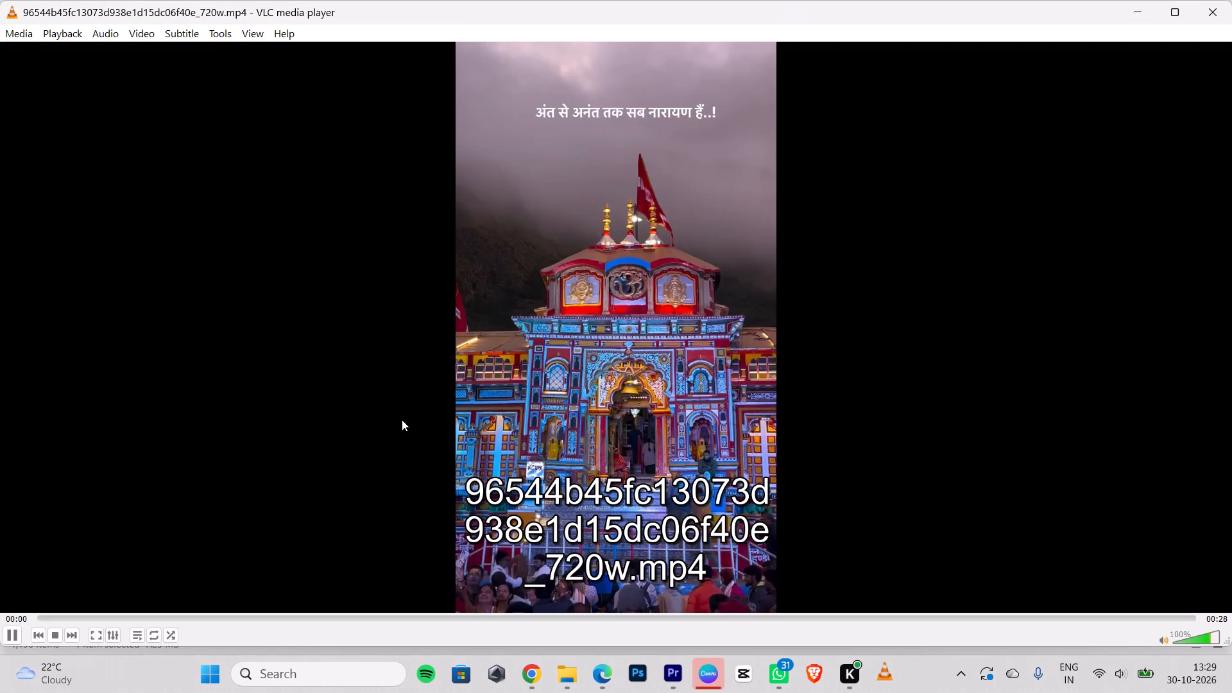
left_click(1224, 1)
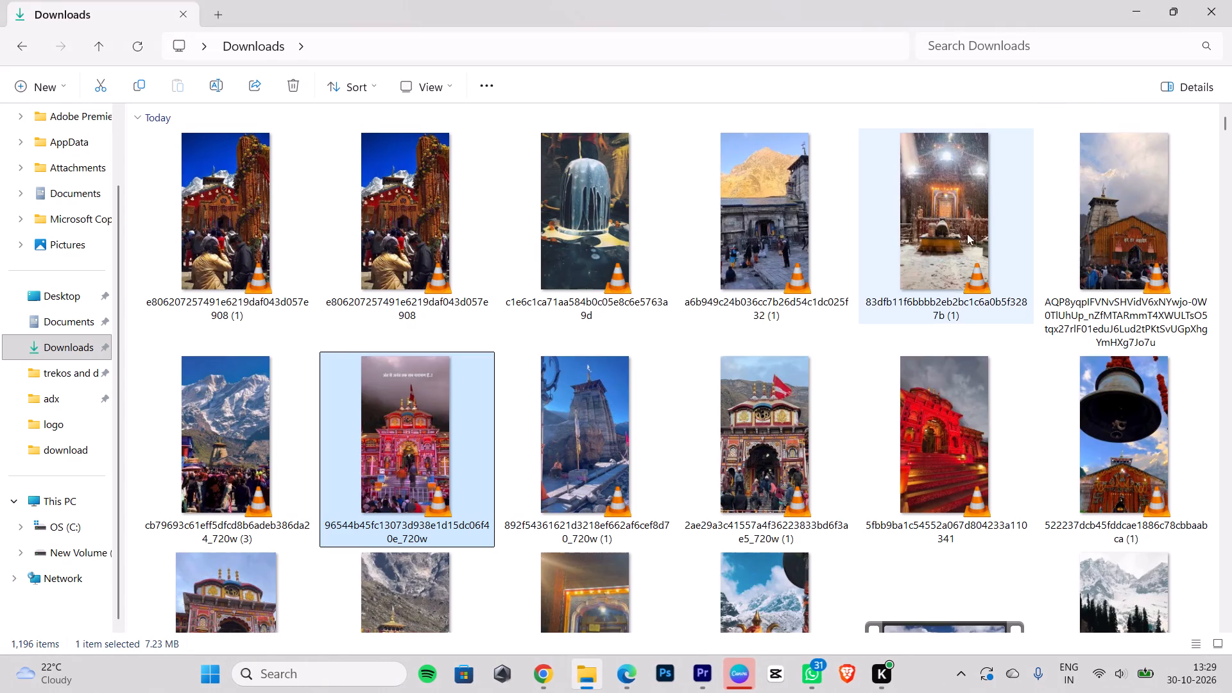
scroll(955, 321, "down", 1)
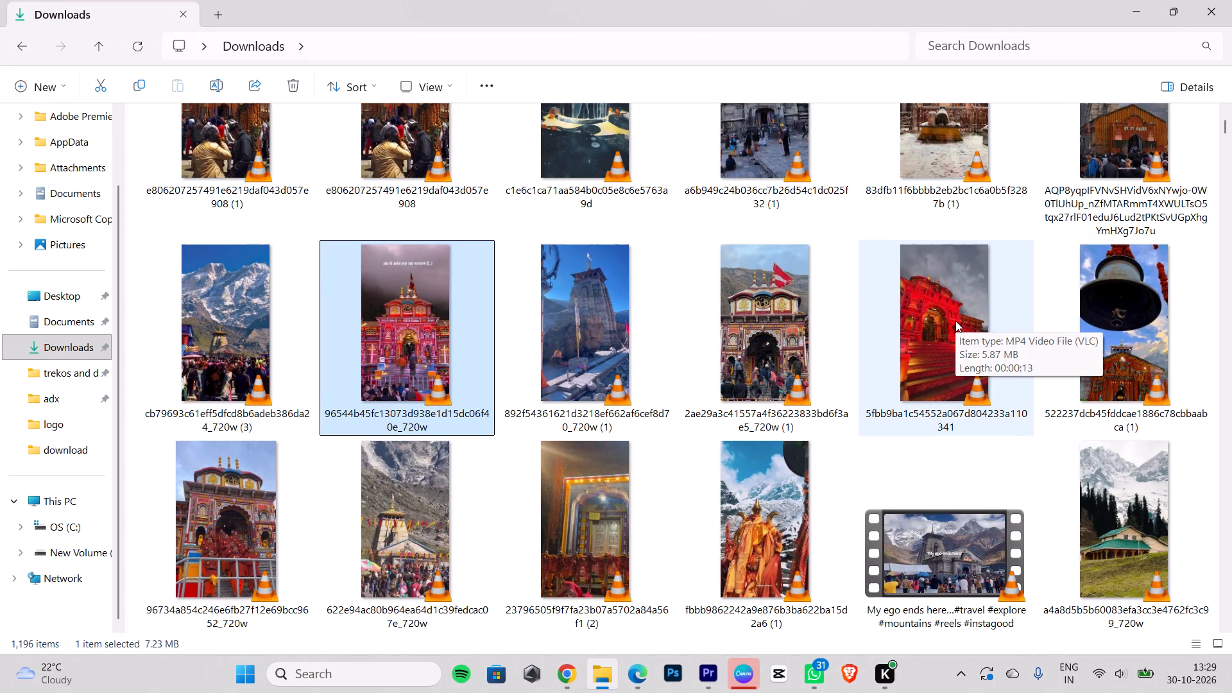
scroll(955, 321, "down", 1)
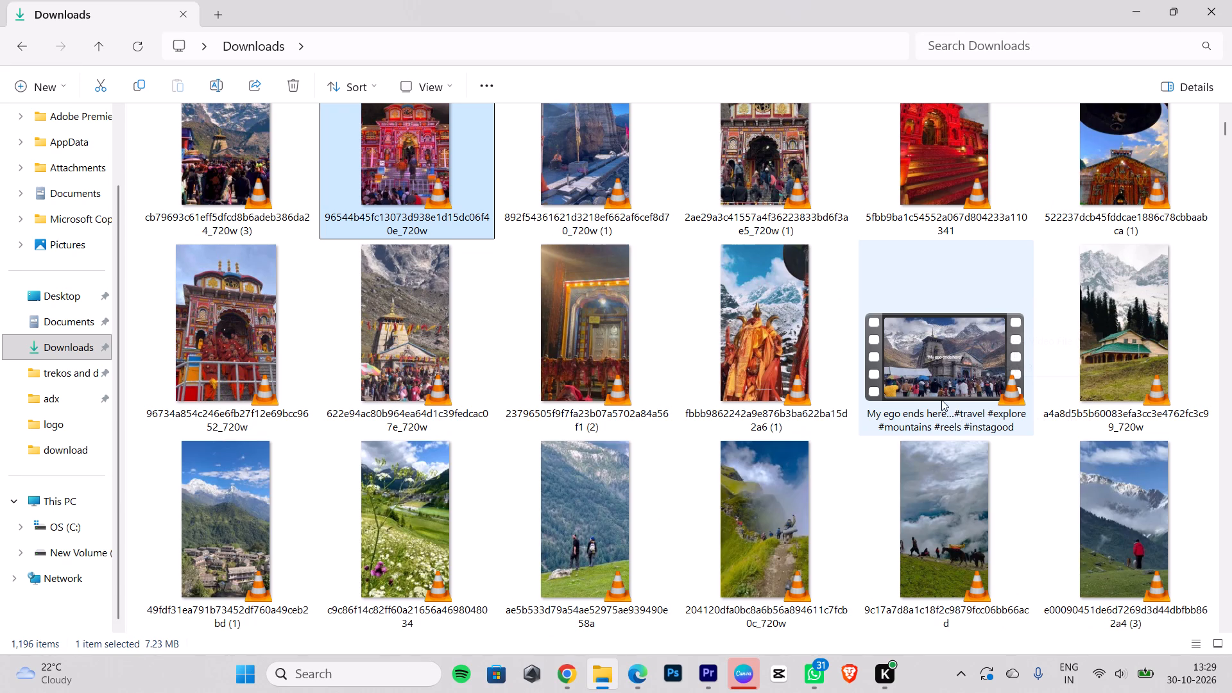
scroll(784, 305, "down", 1)
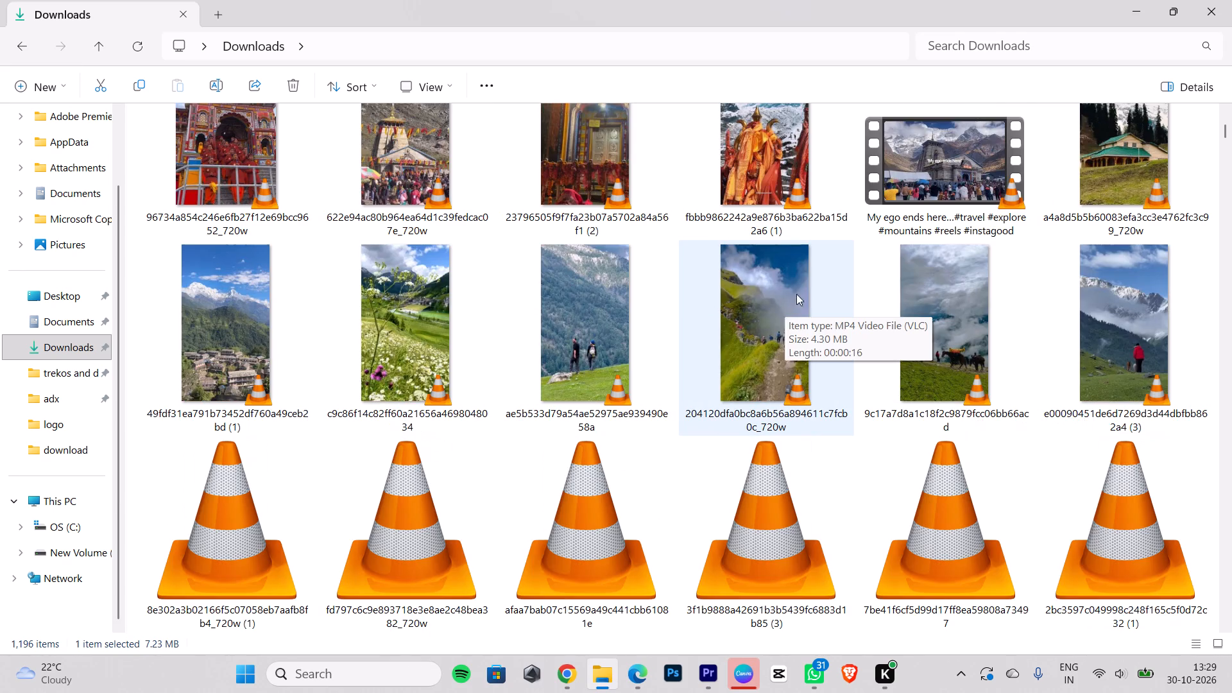
scroll(812, 284, "down", 2)
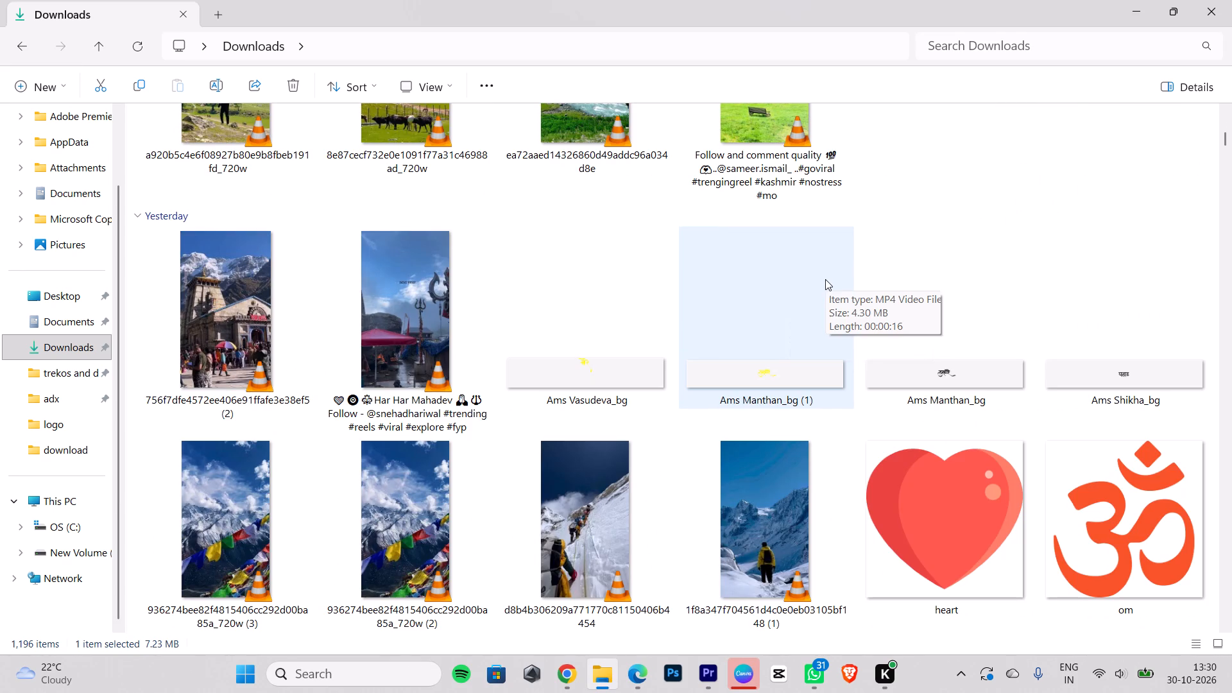
Look back through the Downloads folder from yesterday's files up to today's newest temple videos.
scroll(1070, 299, "up", 1)
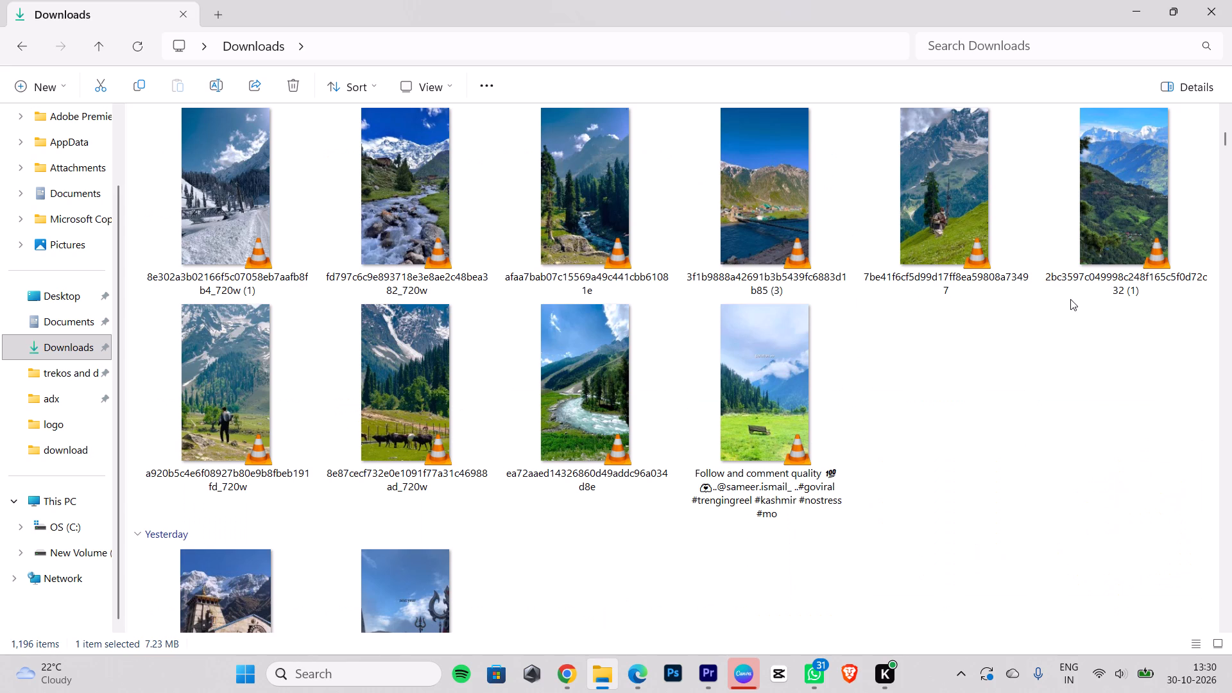
scroll(1070, 298, "up", 2)
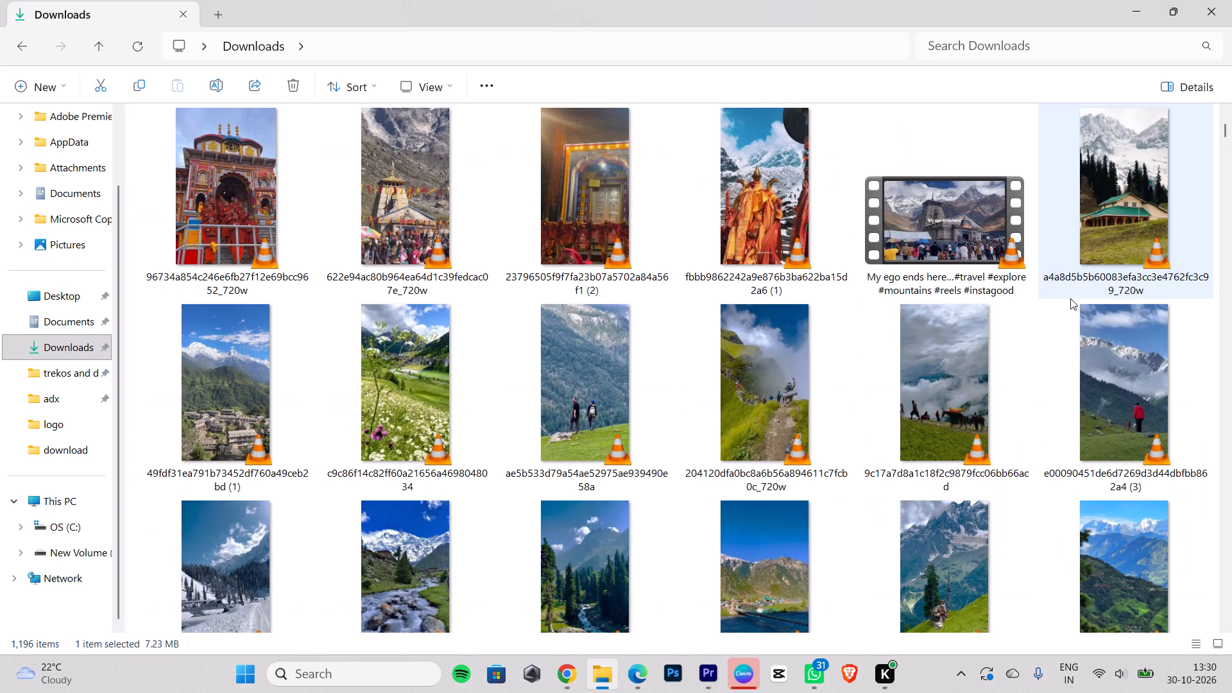
scroll(1070, 298, "up", 2)
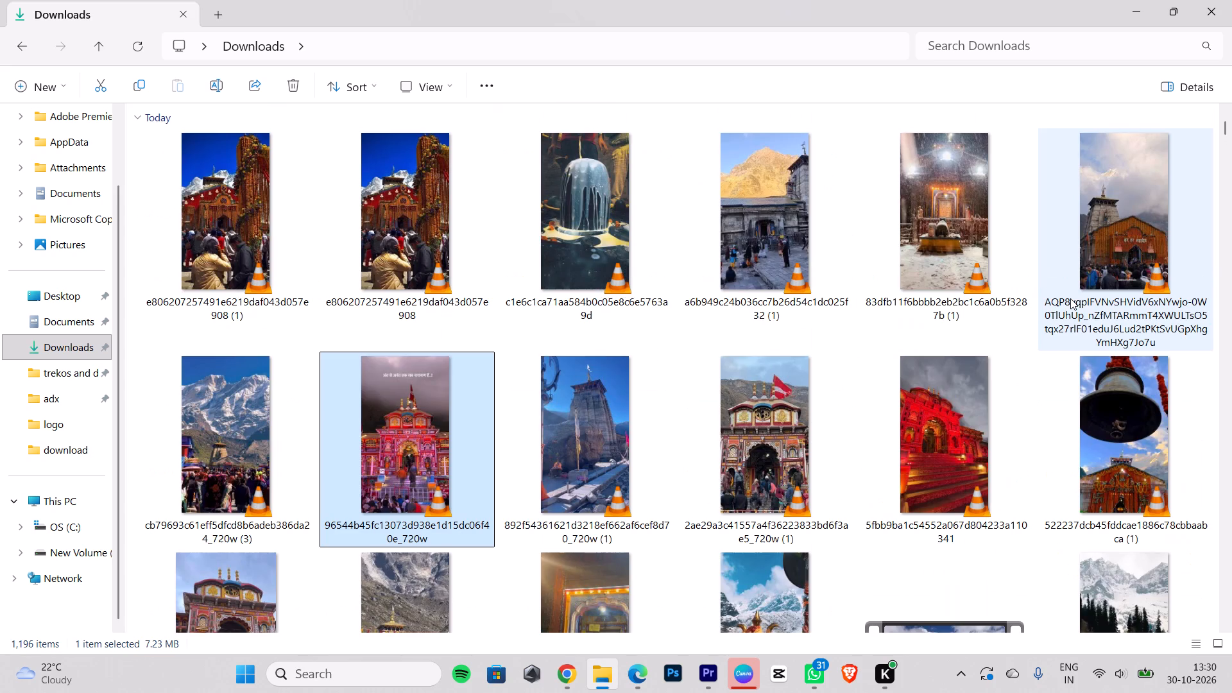
scroll(1070, 298, "up", 1)
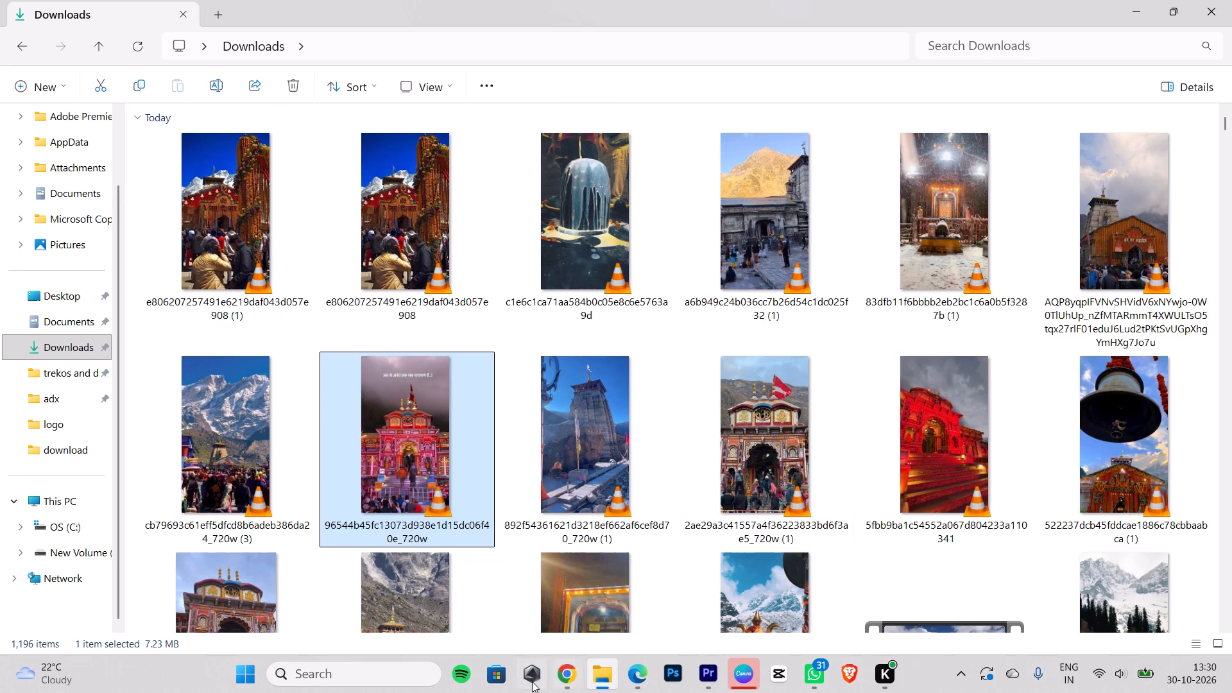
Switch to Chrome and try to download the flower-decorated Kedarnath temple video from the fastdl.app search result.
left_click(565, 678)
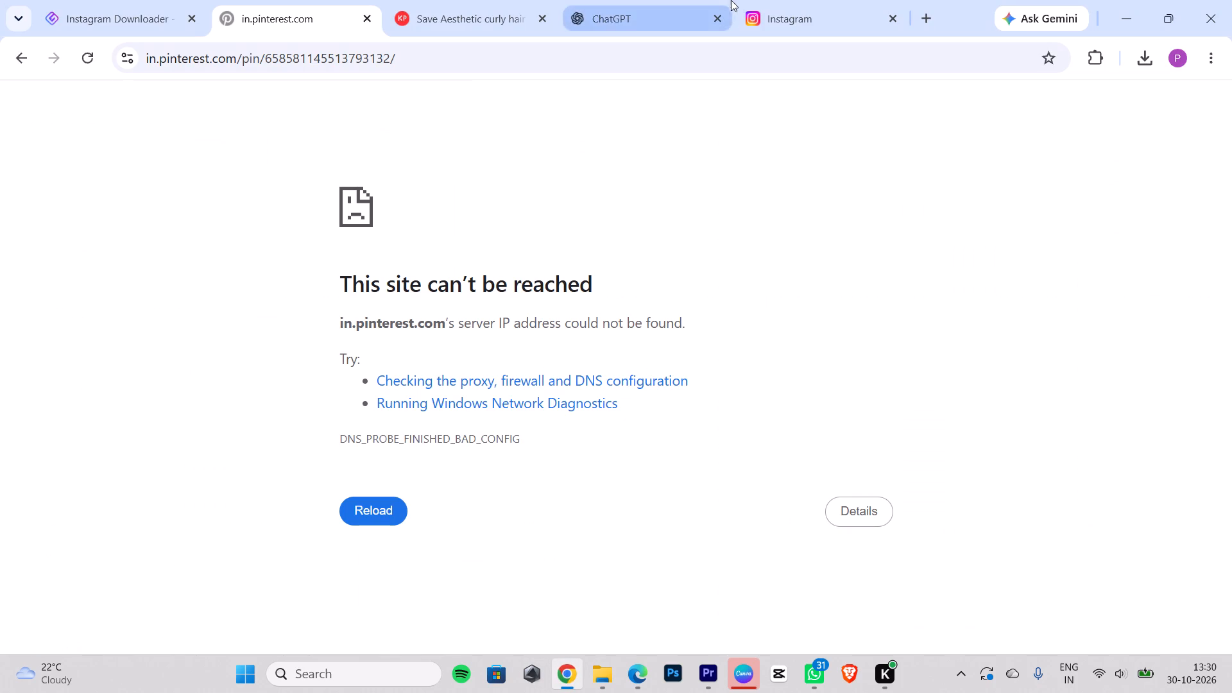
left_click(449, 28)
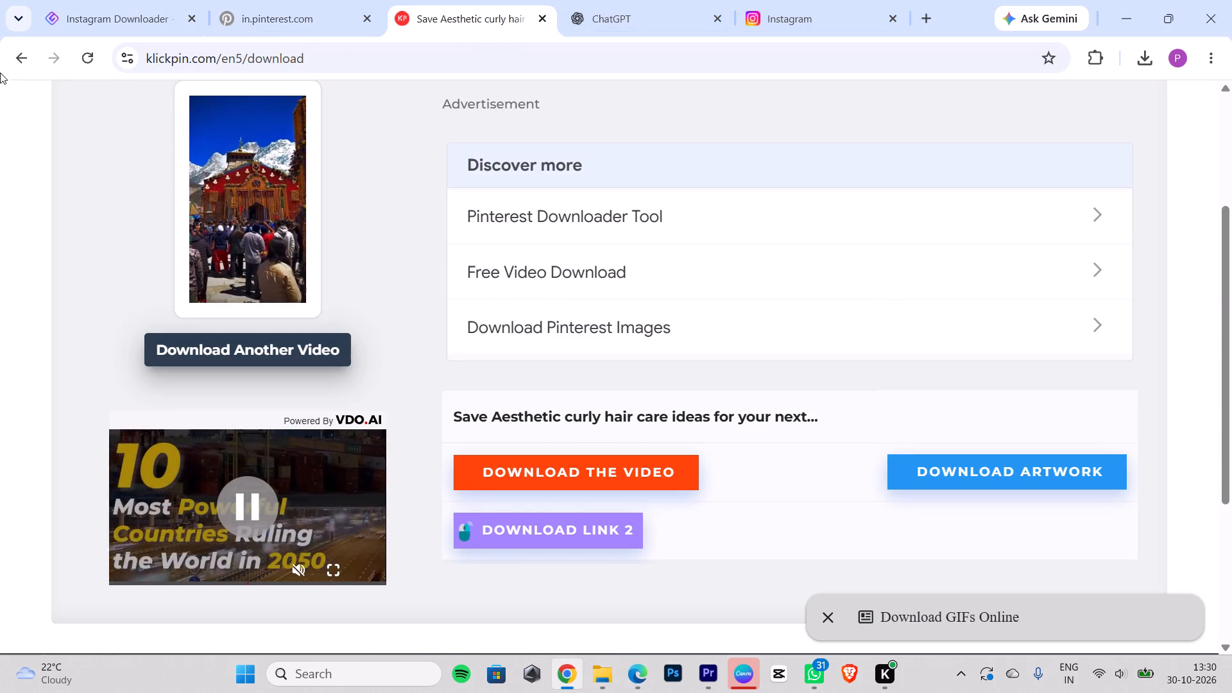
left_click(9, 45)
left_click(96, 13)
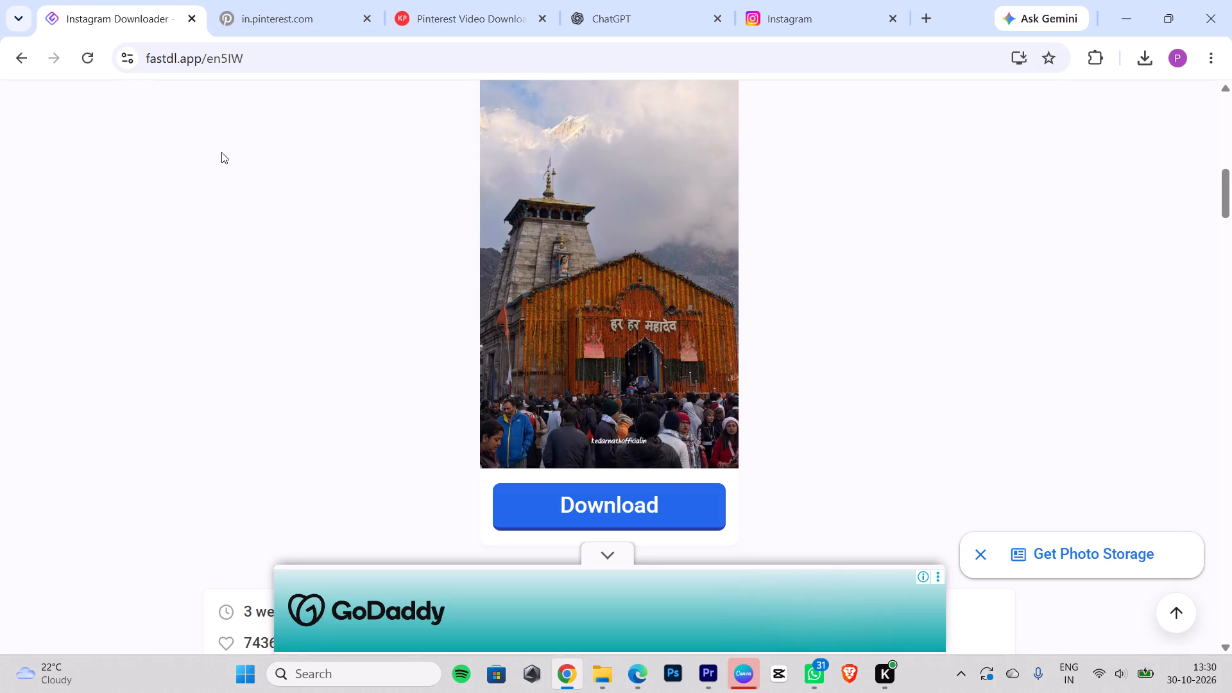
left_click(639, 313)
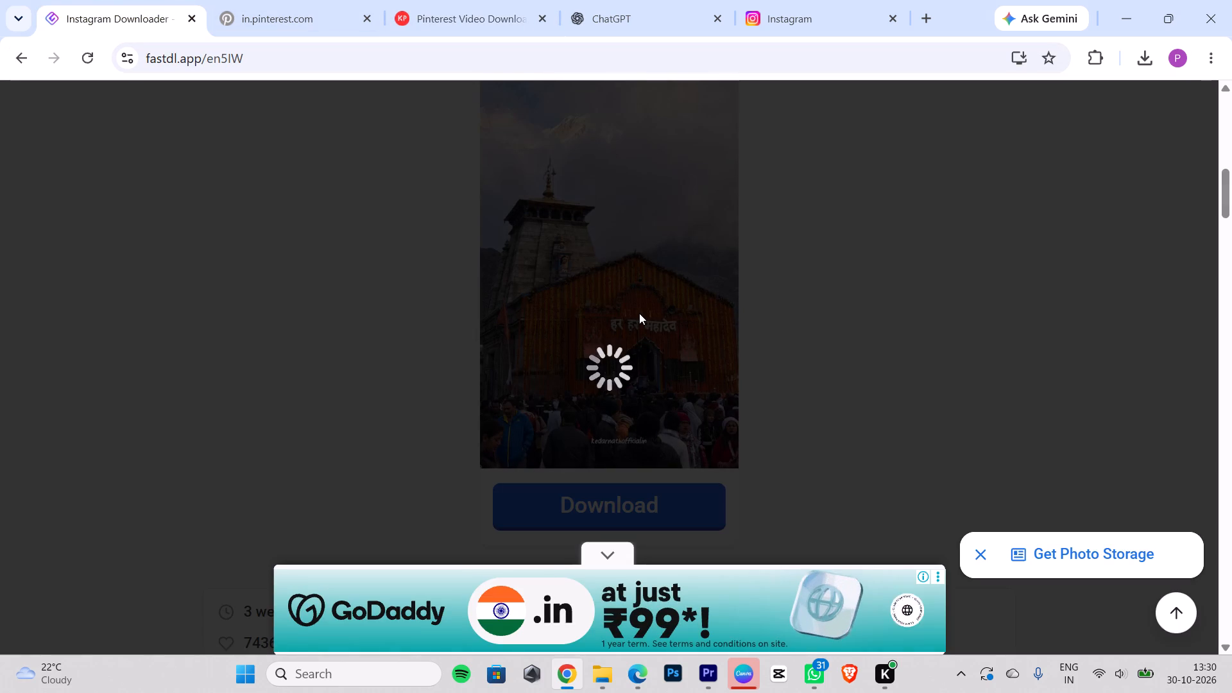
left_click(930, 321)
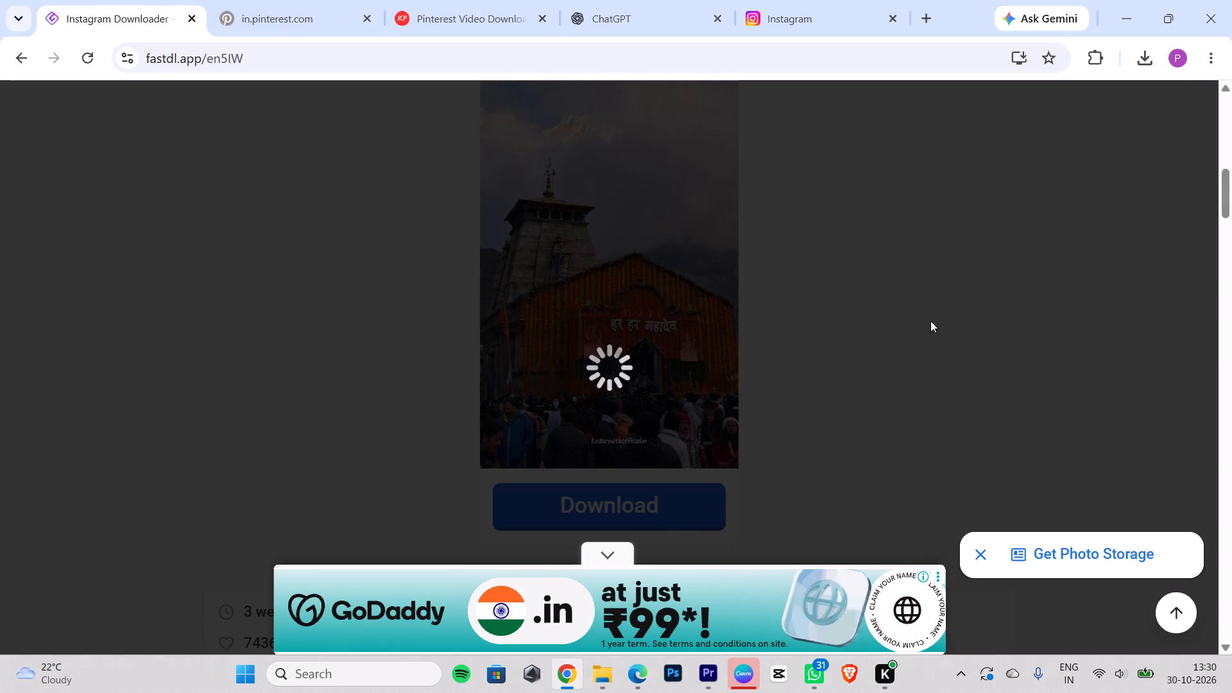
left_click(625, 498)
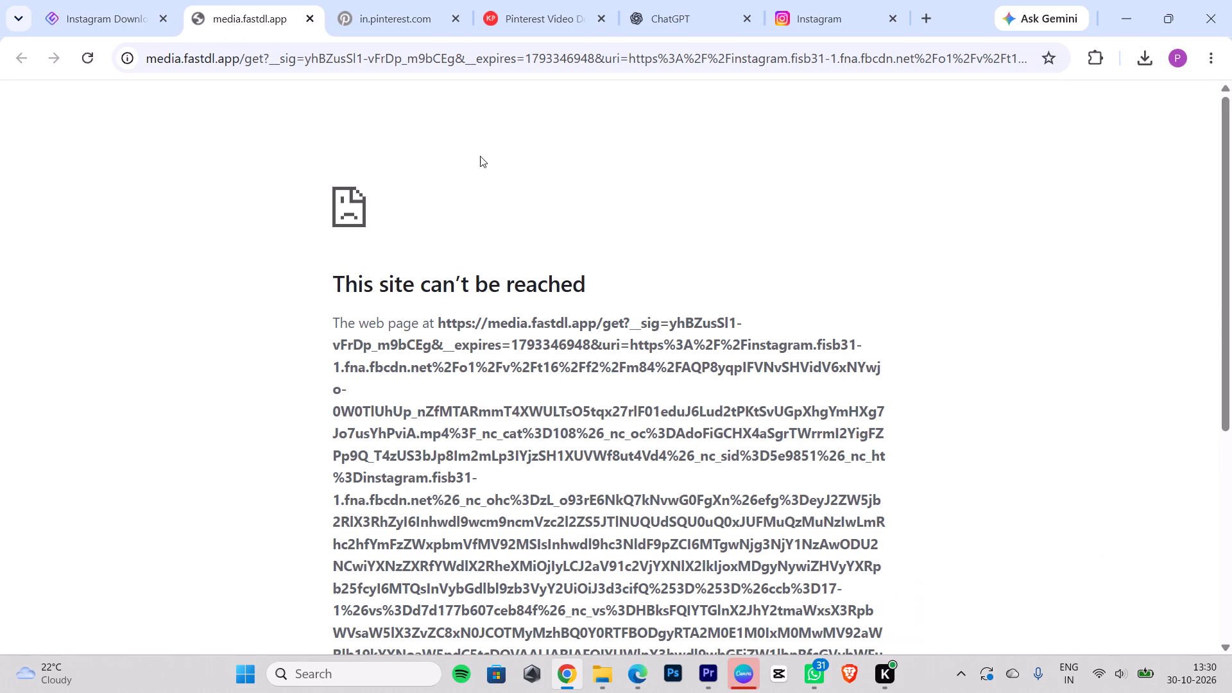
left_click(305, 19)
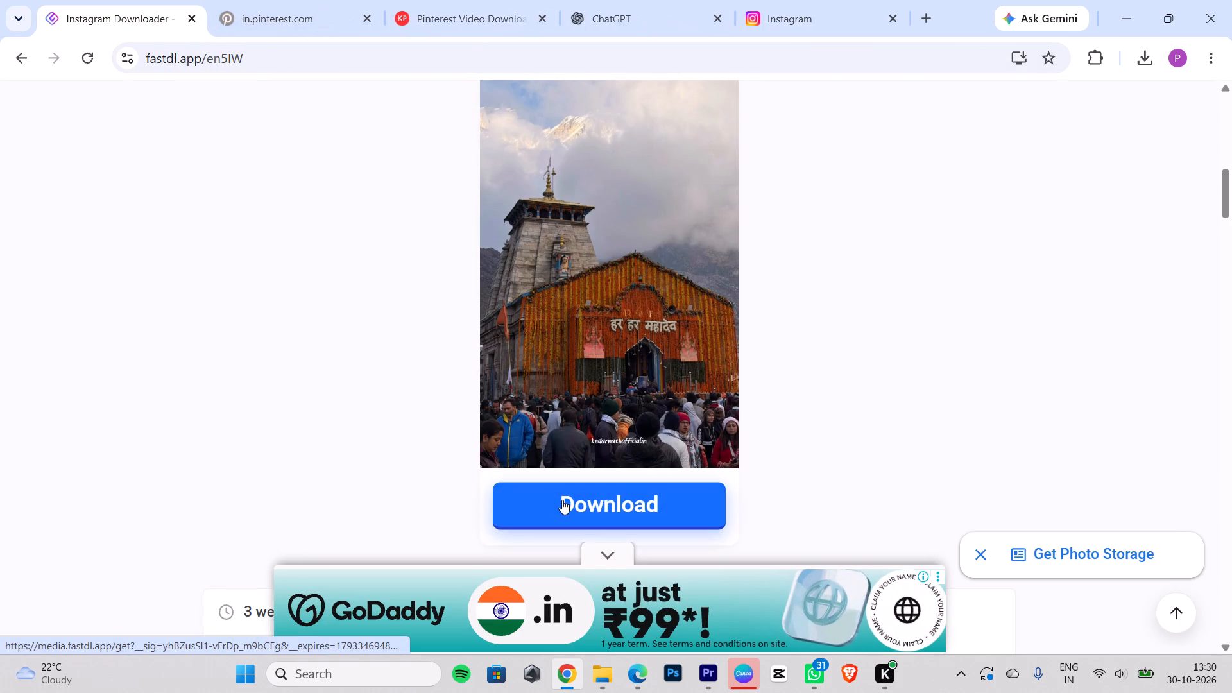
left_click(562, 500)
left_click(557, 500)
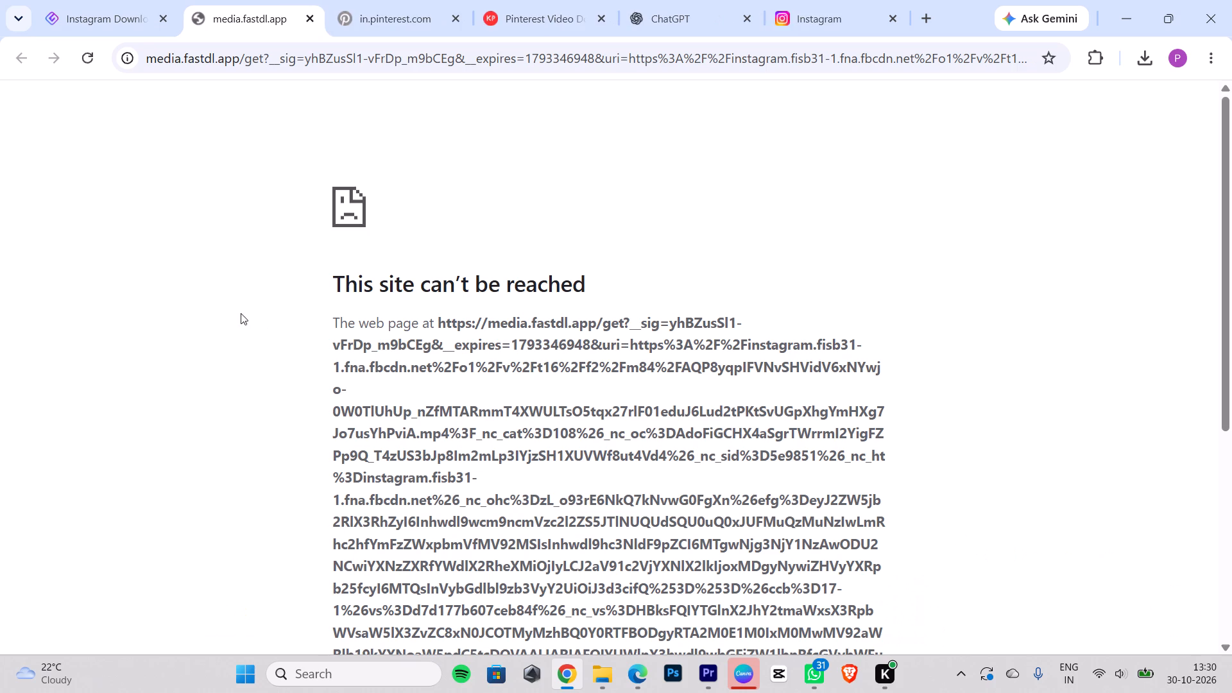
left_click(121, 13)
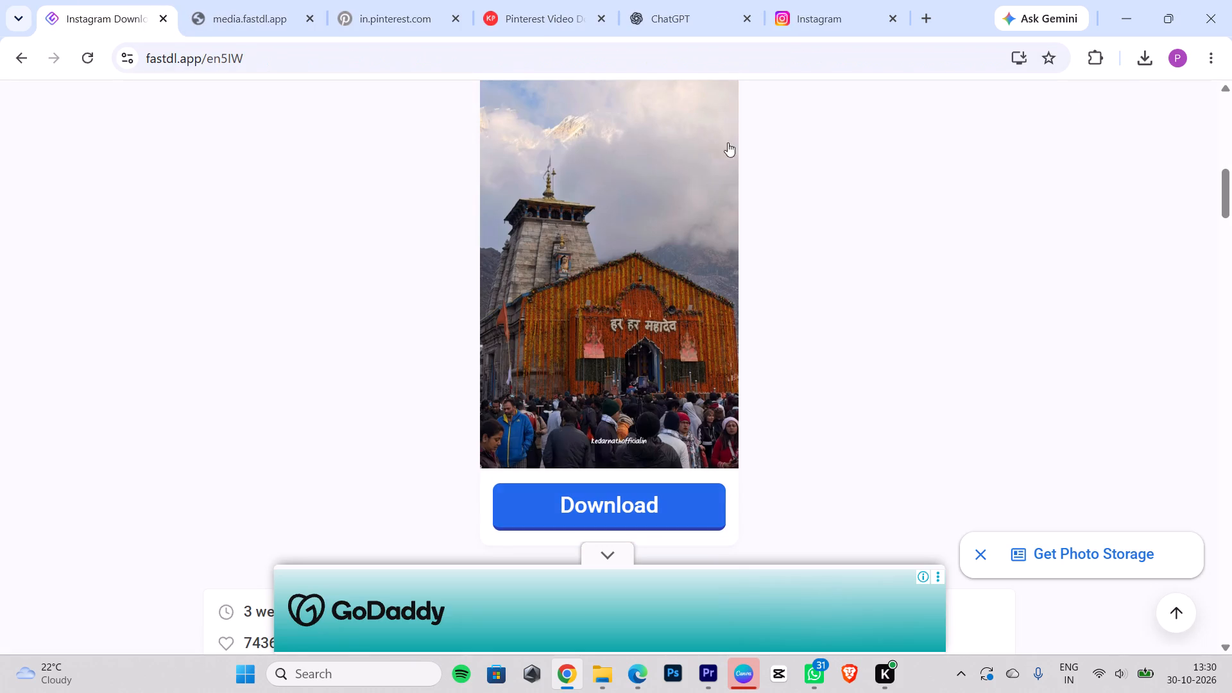
Find the AQP8yqpIFVNvSHVidV6xNYwjo temple video in Chrome's recent download history and preview it in VLC.
left_click(1157, 67)
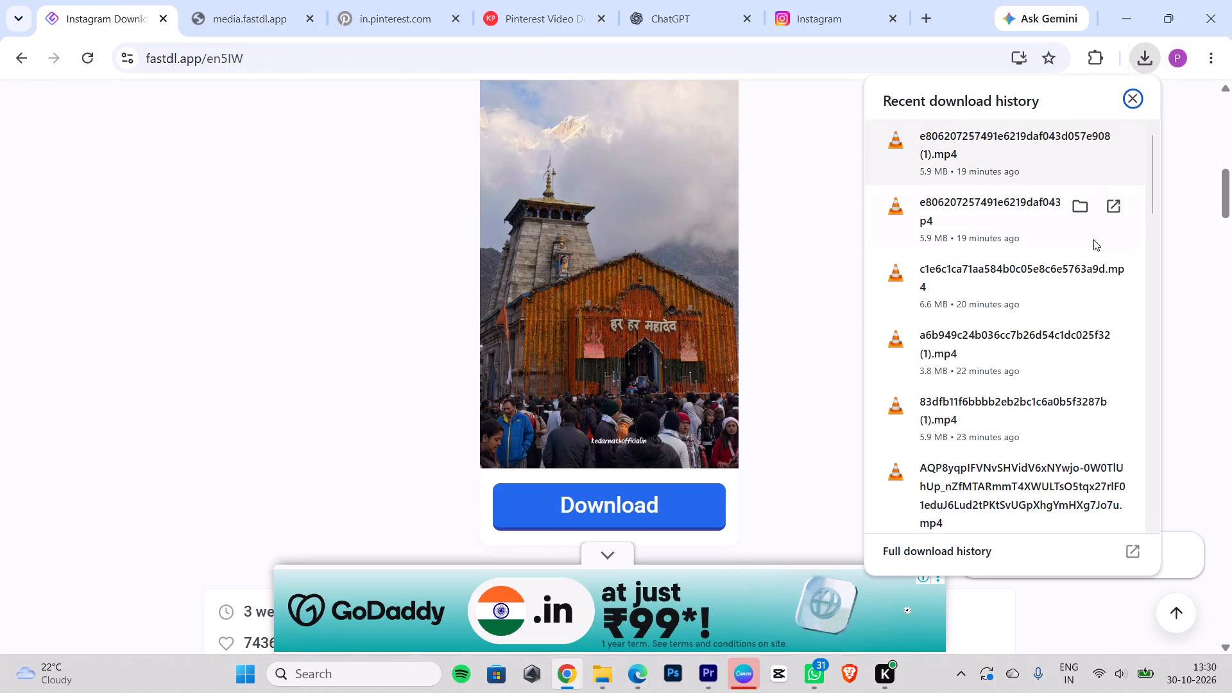
scroll(533, 320, "up", 2)
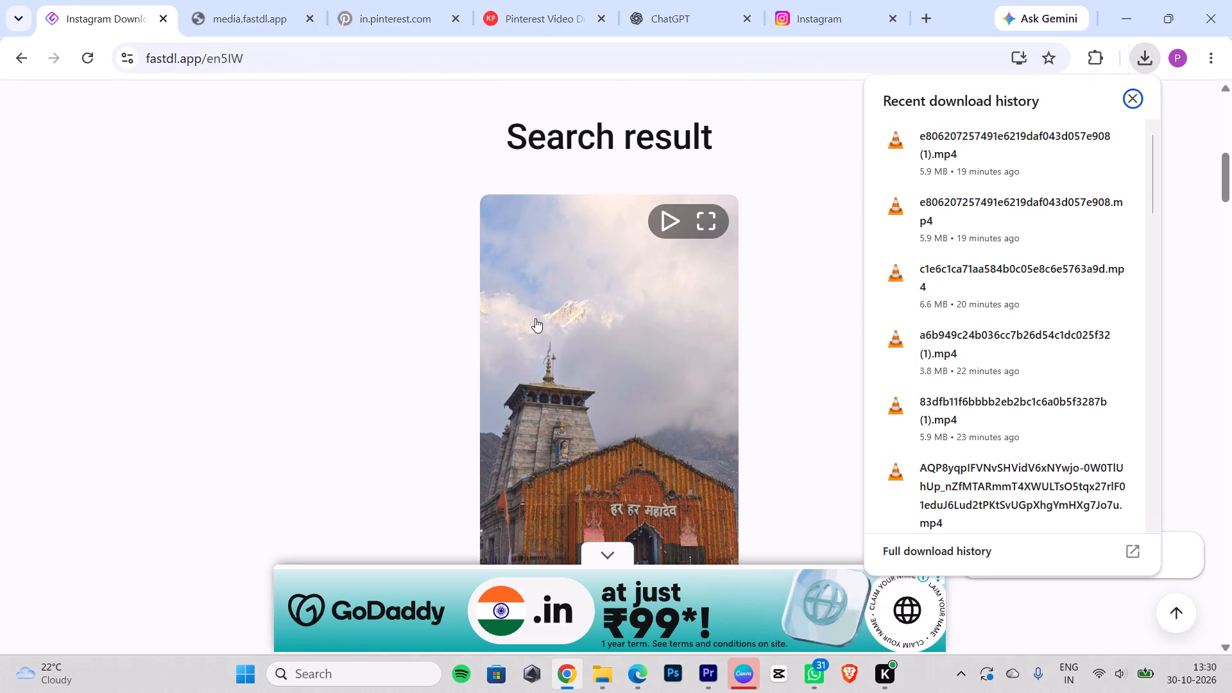
scroll(535, 318, "up", 3)
scroll(535, 318, "down", 3)
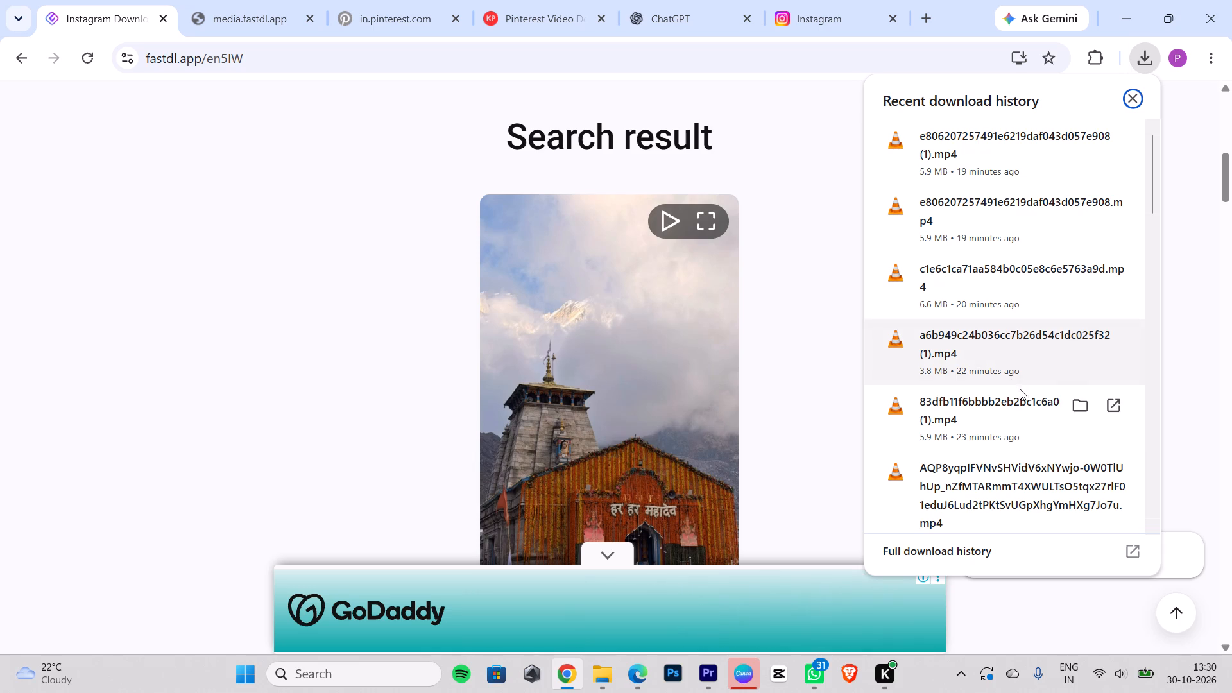
scroll(1031, 424, "down", 1)
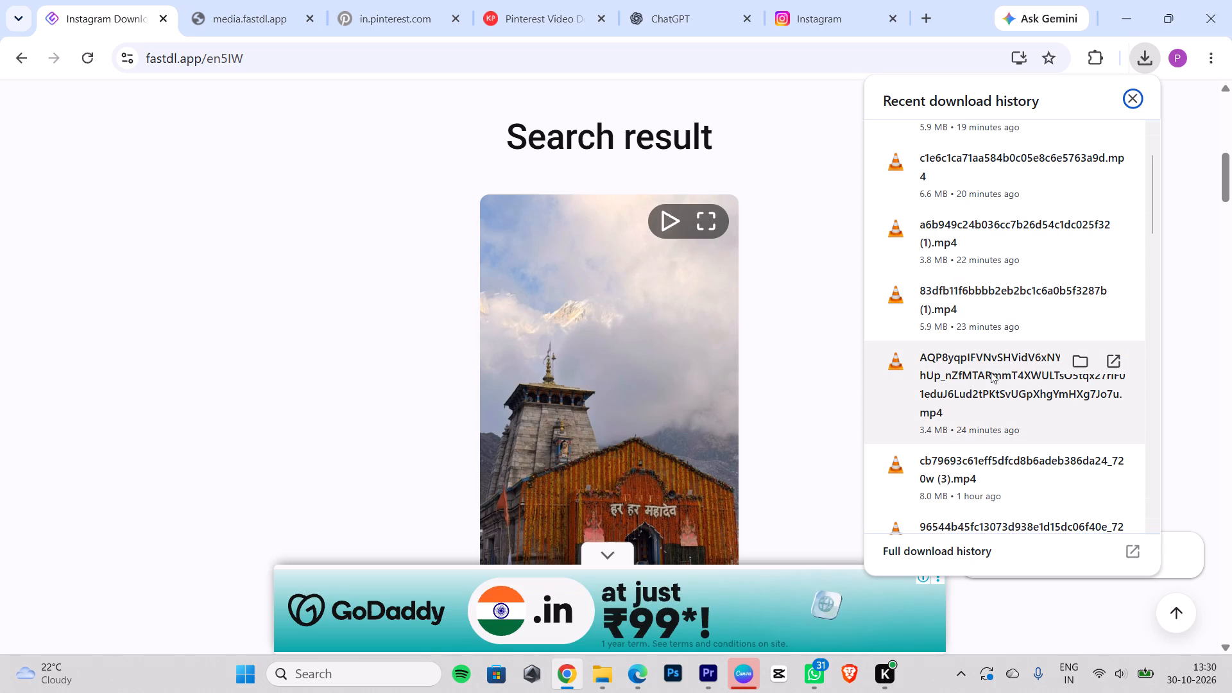
left_click(991, 372)
left_click(991, 372)
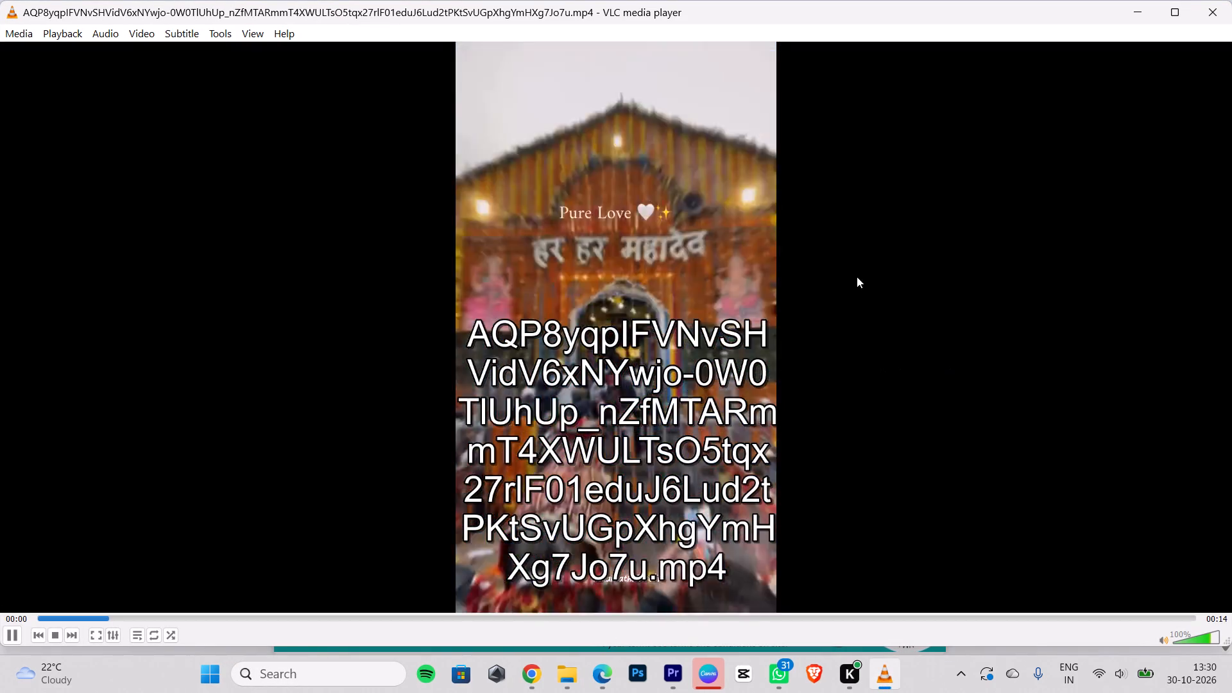
Preview the "har har mahadev" temple video whose name starts with AQP8yqpIFVNv from Chrome's recent downloads, closing the player afterwards.
right_click(619, 175)
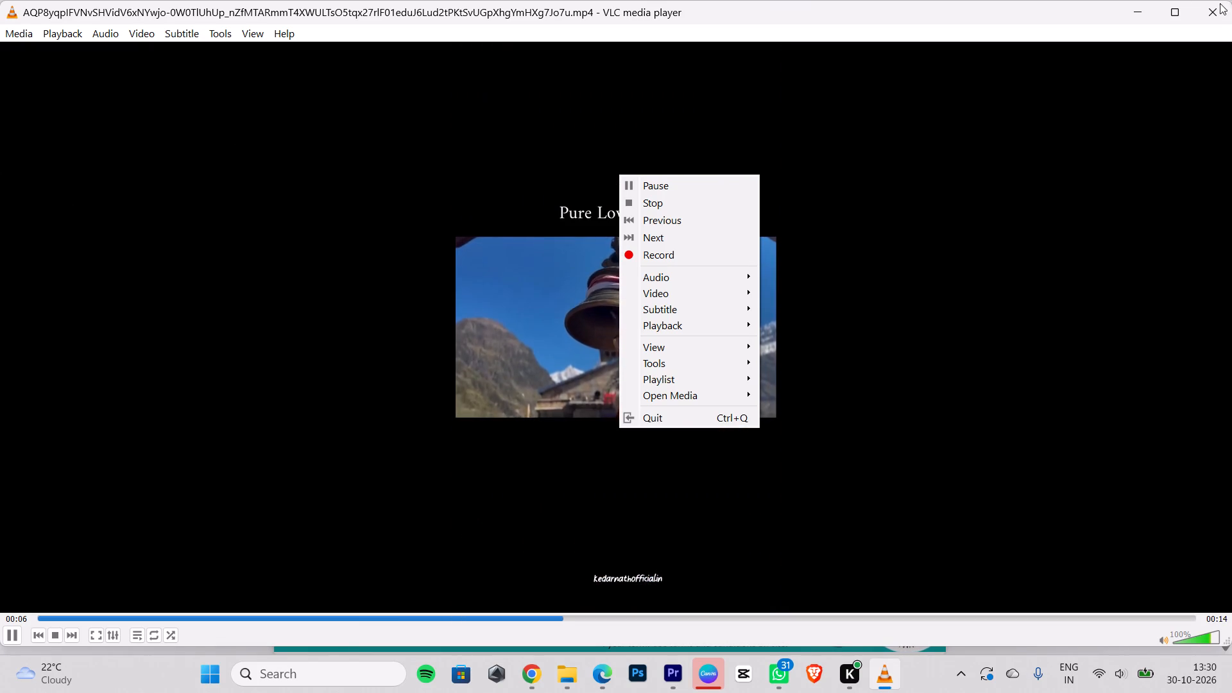
left_click(1209, 12)
left_click(1209, 13)
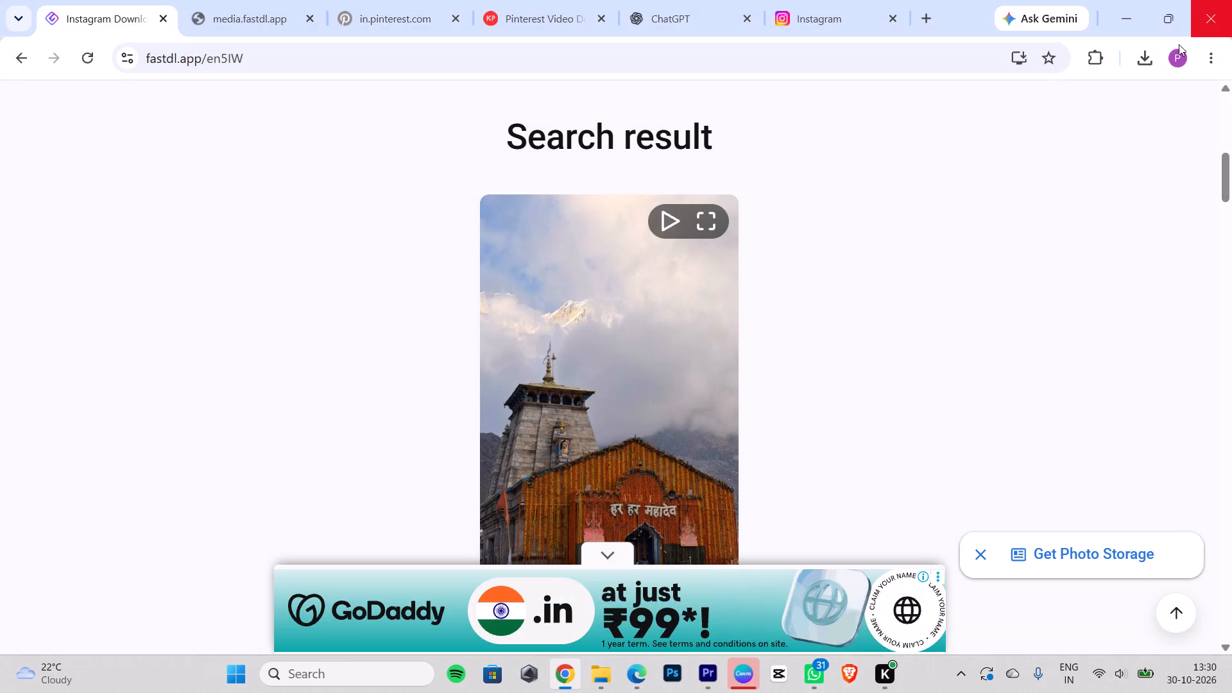
left_click(1141, 65)
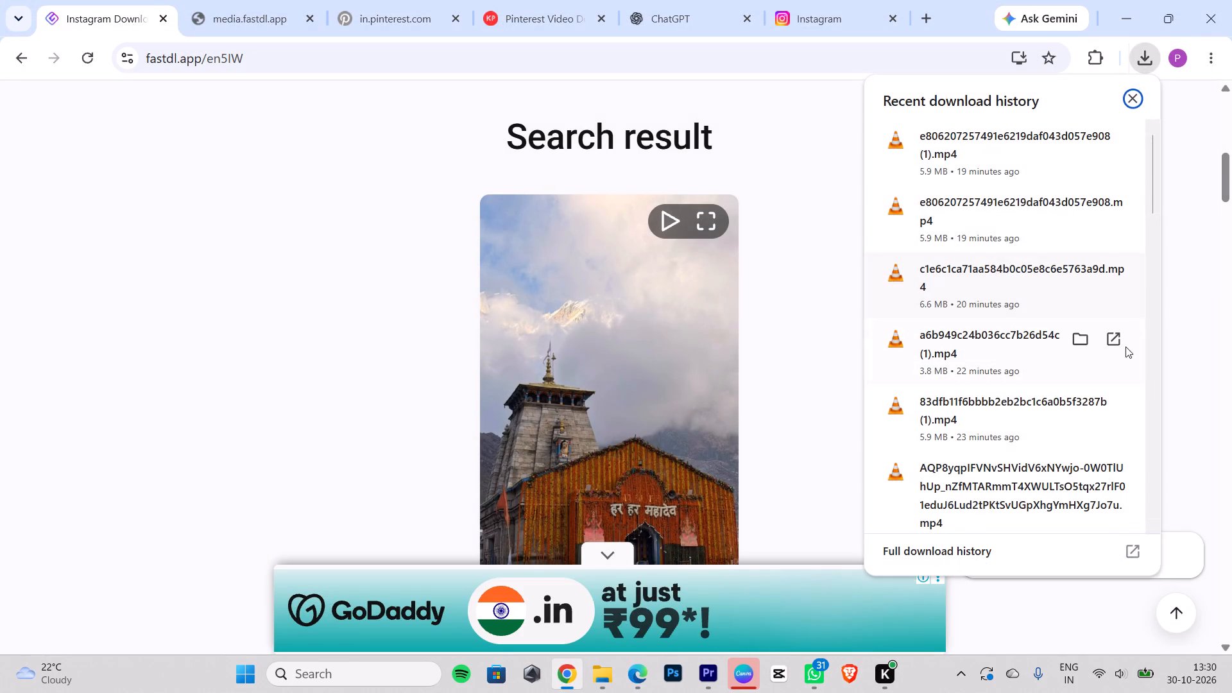
left_click_drag(1082, 469, 717, 688)
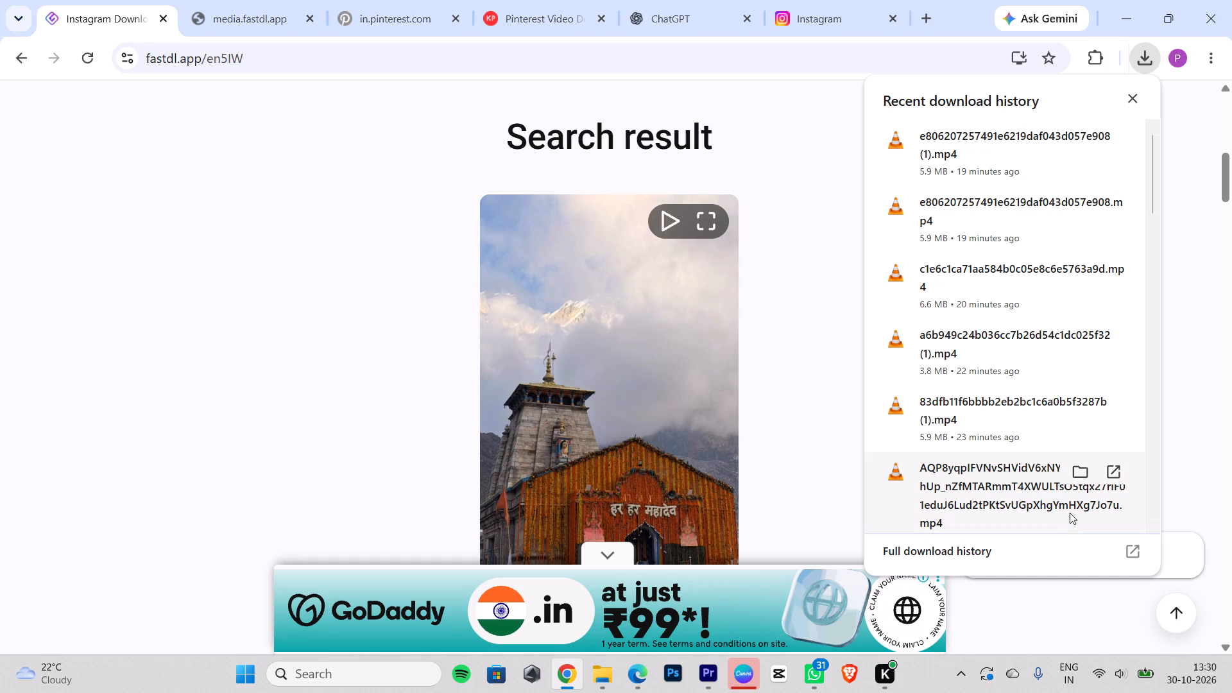
left_click(1114, 474)
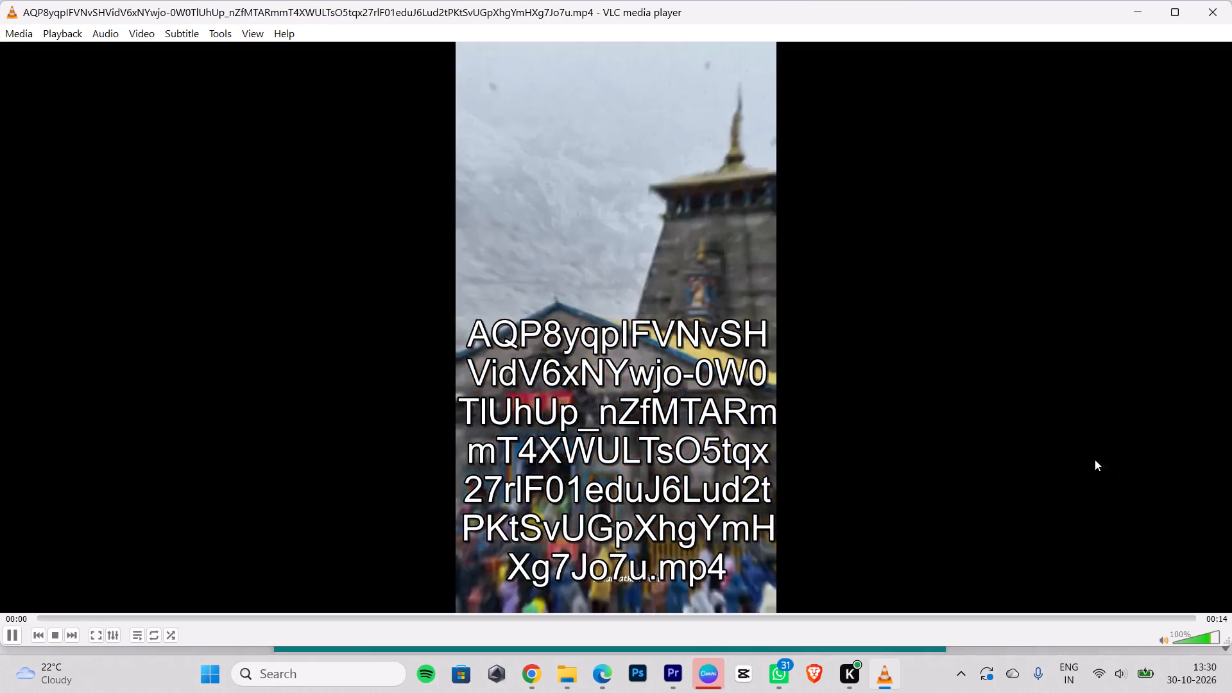
left_click(1204, 0)
left_click(1230, 17)
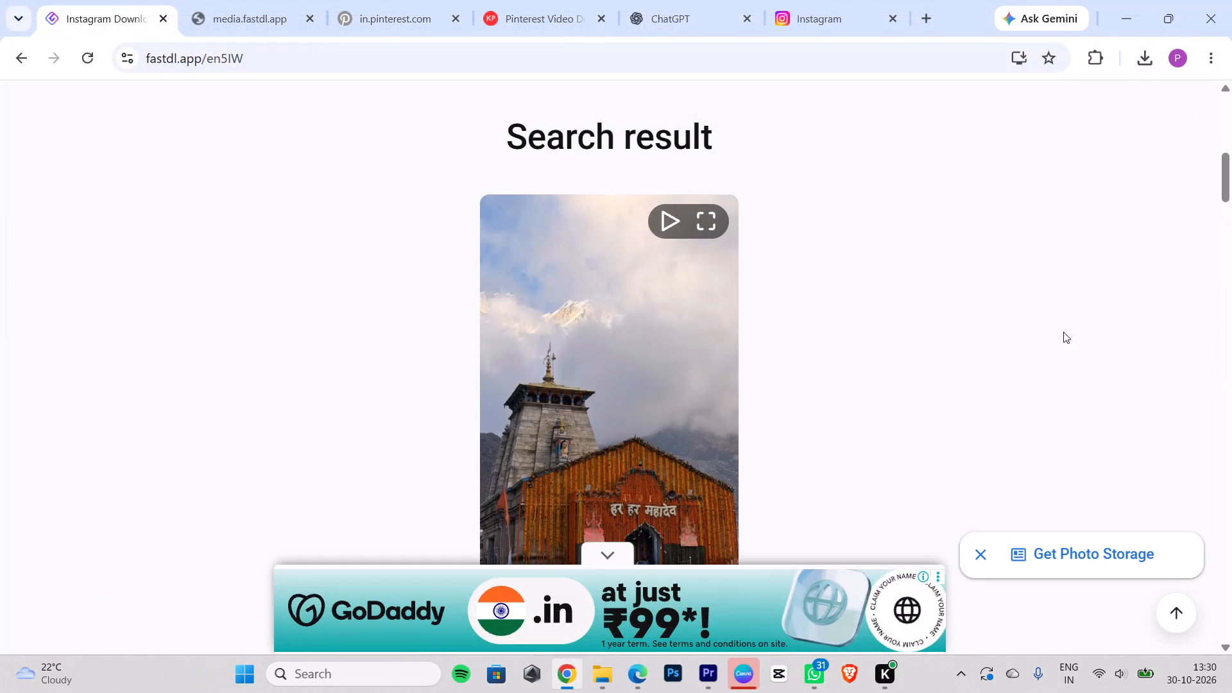
Import the downloaded temple video whose name starts with AQP8yqpIFVNv from the Downloads folder into the Premiere Pro project devdham 3.0.
left_click(1148, 48)
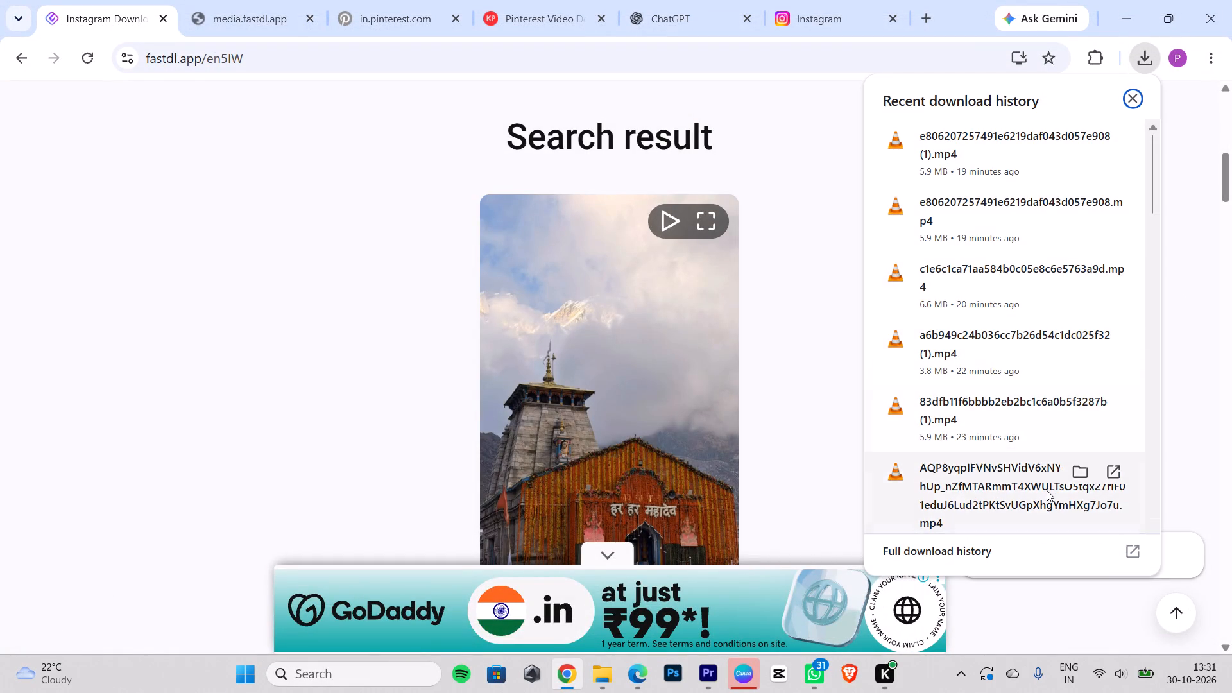
left_click(1084, 470)
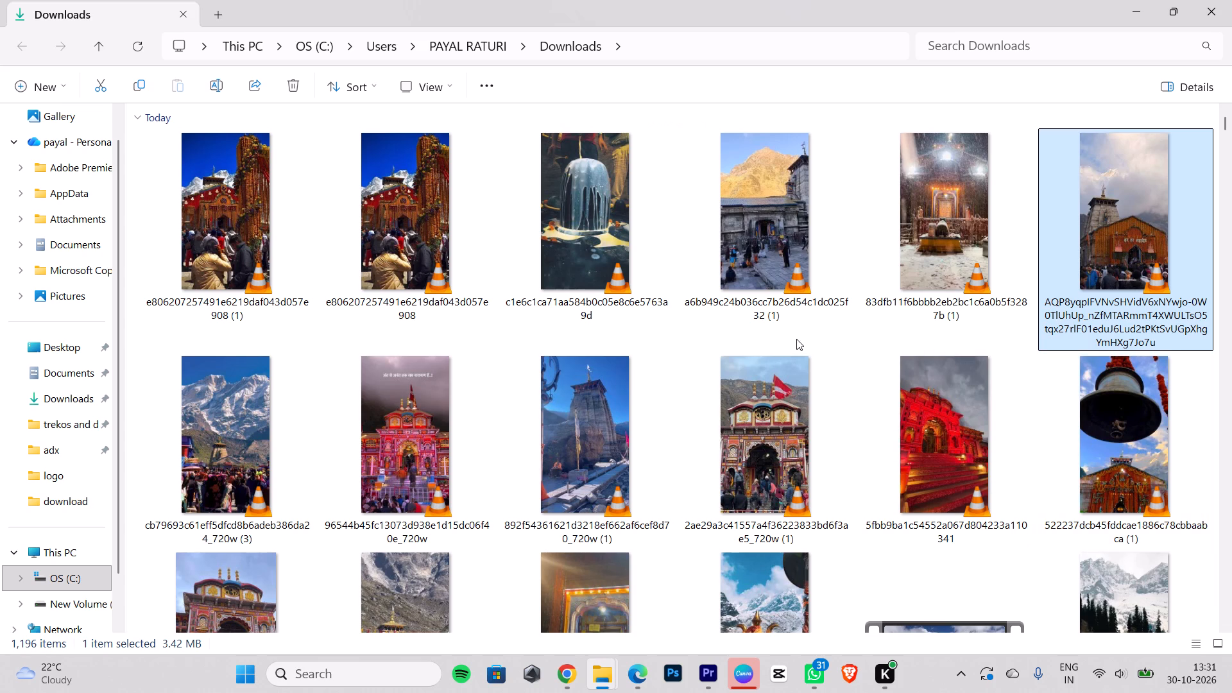
left_click_drag(1154, 212, 705, 683)
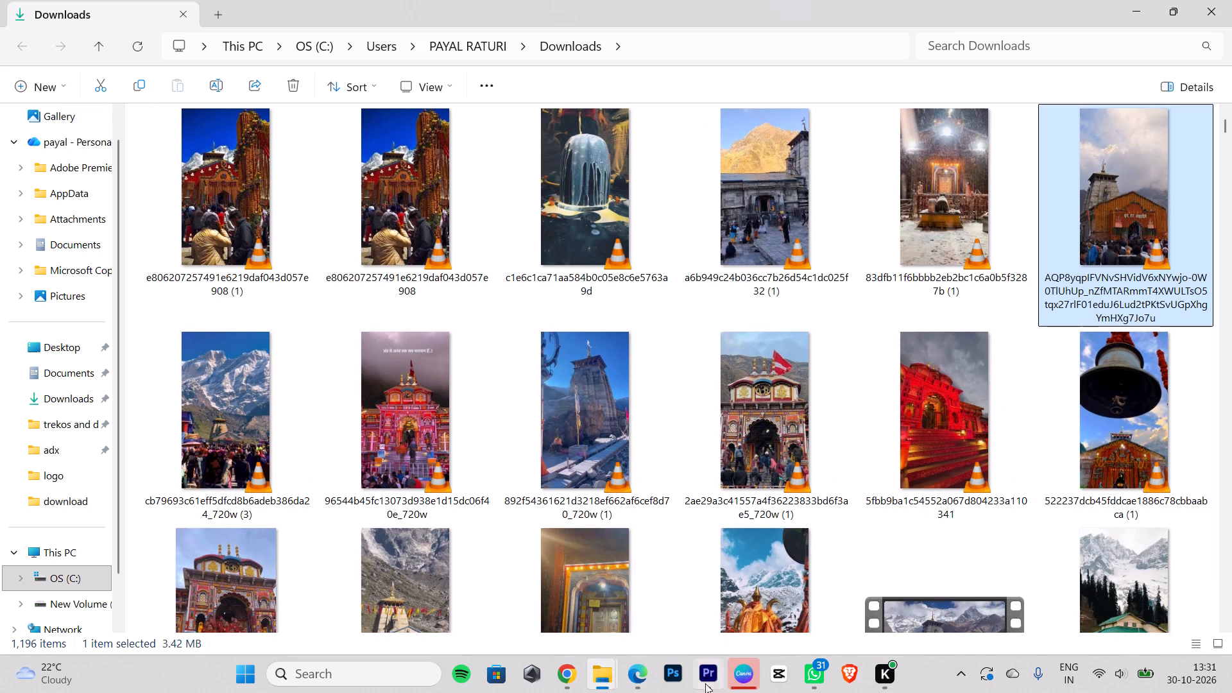
left_click_drag(705, 683, 1129, 622)
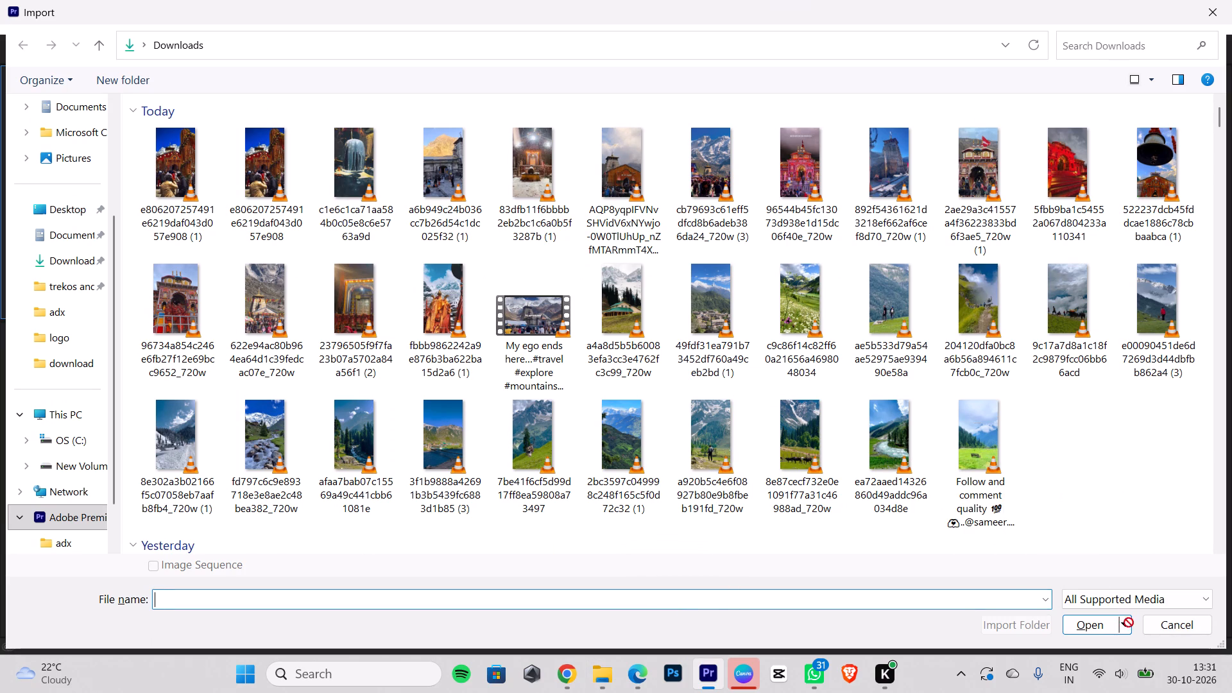
left_click_drag(1129, 622, 1157, 634)
left_click(1159, 635)
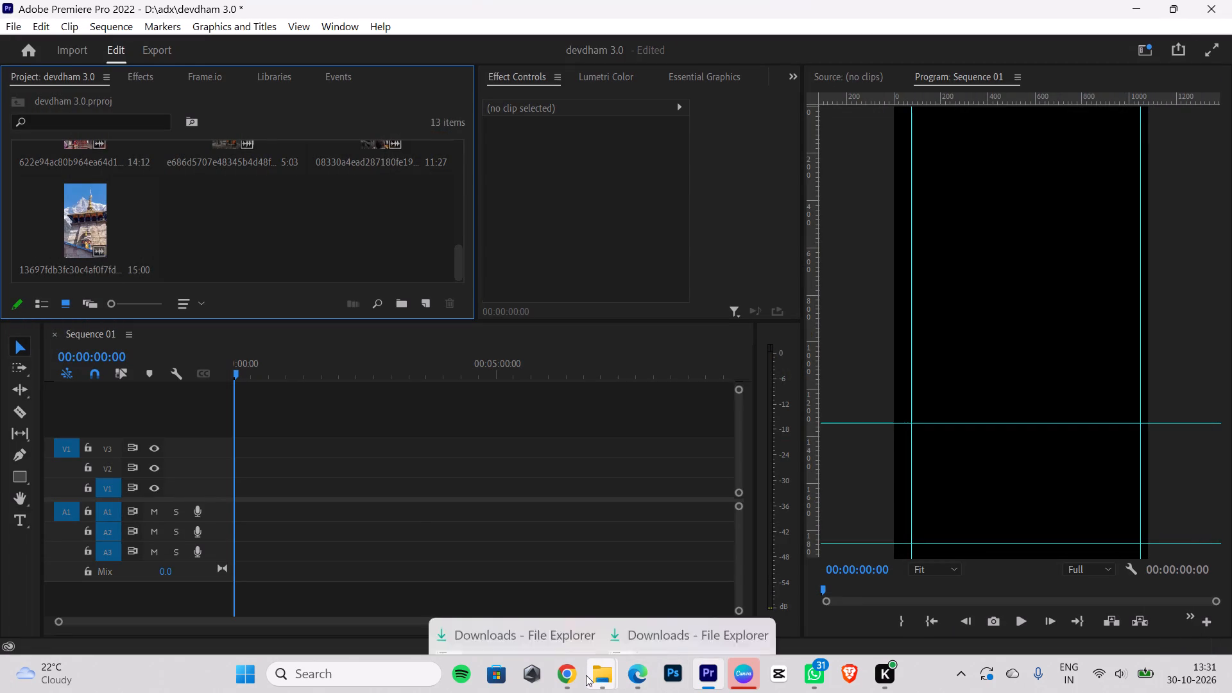
left_click(546, 580)
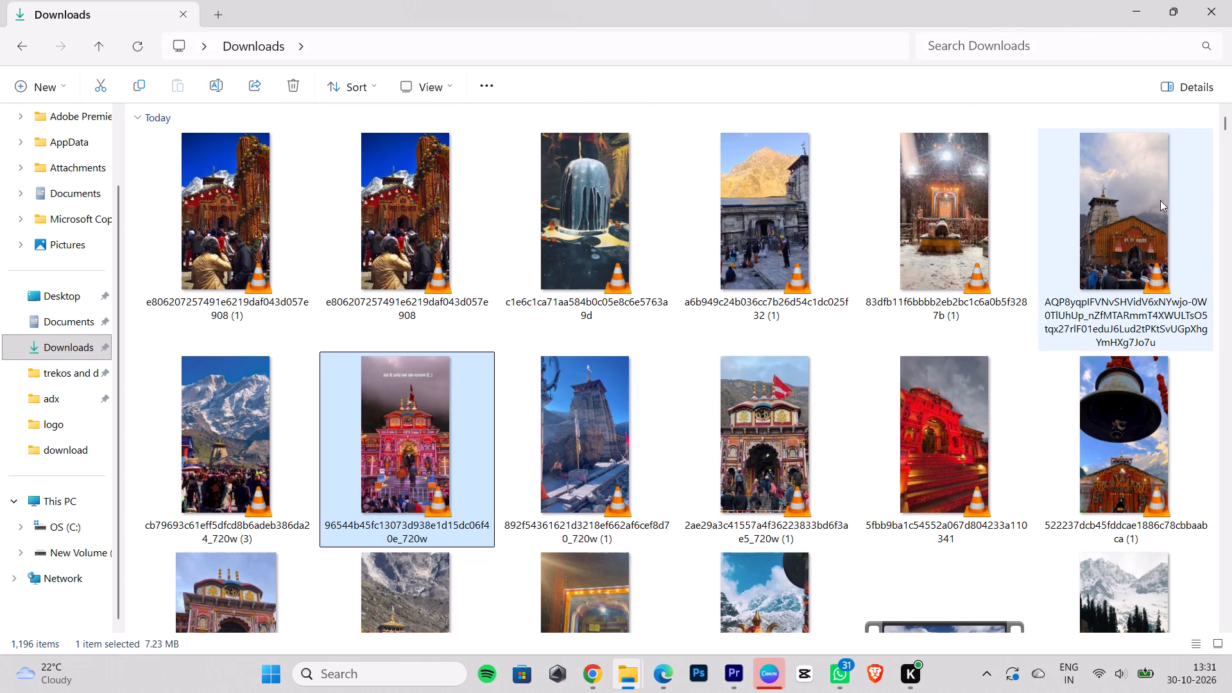
left_click_drag(1152, 211, 797, 667)
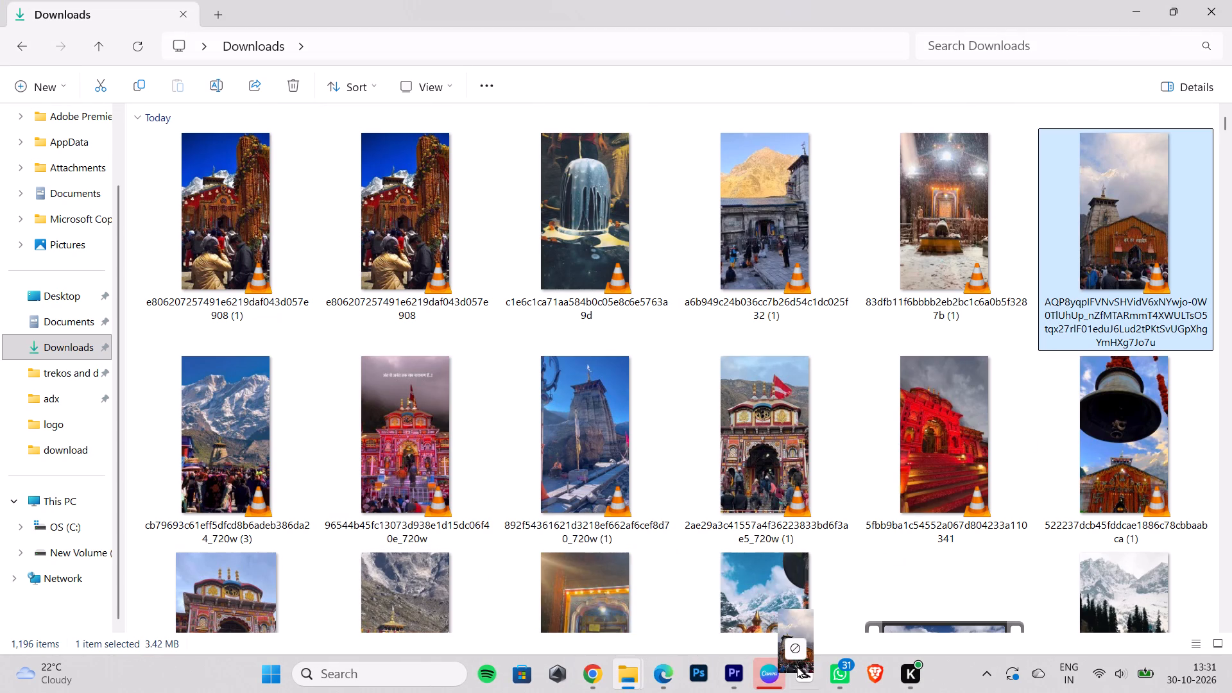
left_click_drag(797, 667, 293, 228)
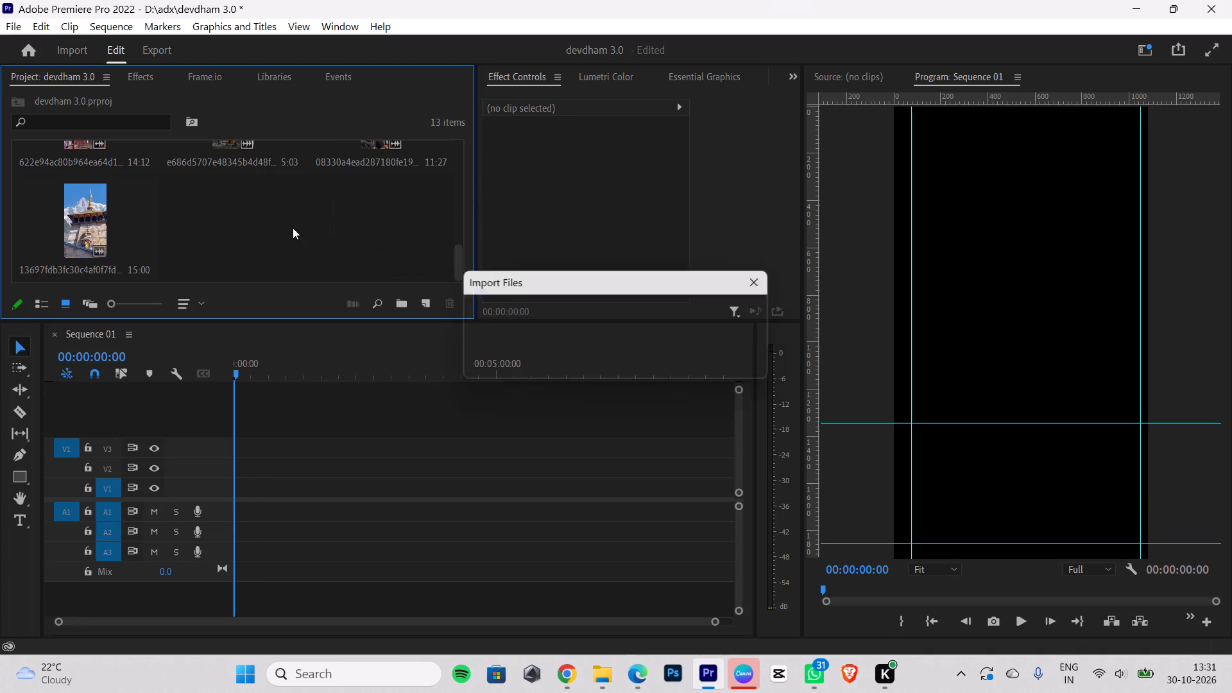
Place the AQP8yqpIFVNv clip on tracks V1 and A1 of Sequence 01, starting at 00:00:00:19, and play it through.
left_click_drag(256, 223, 239, 483)
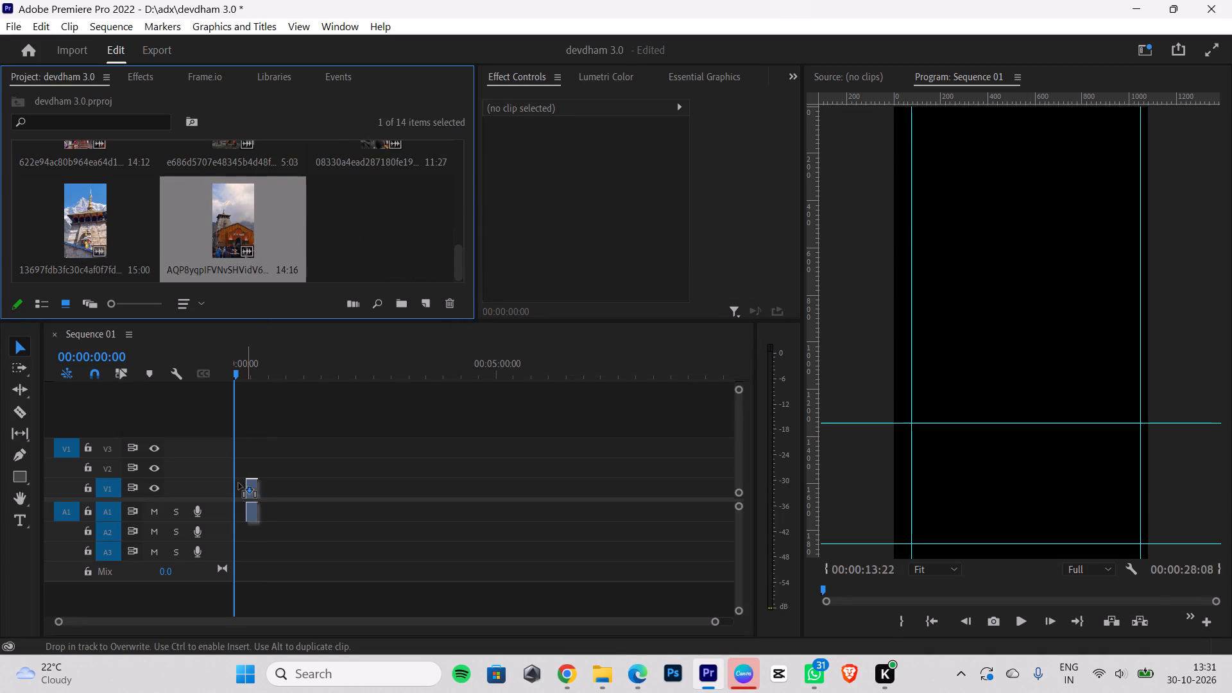
left_click_drag(239, 483, 237, 484)
left_click(773, 361)
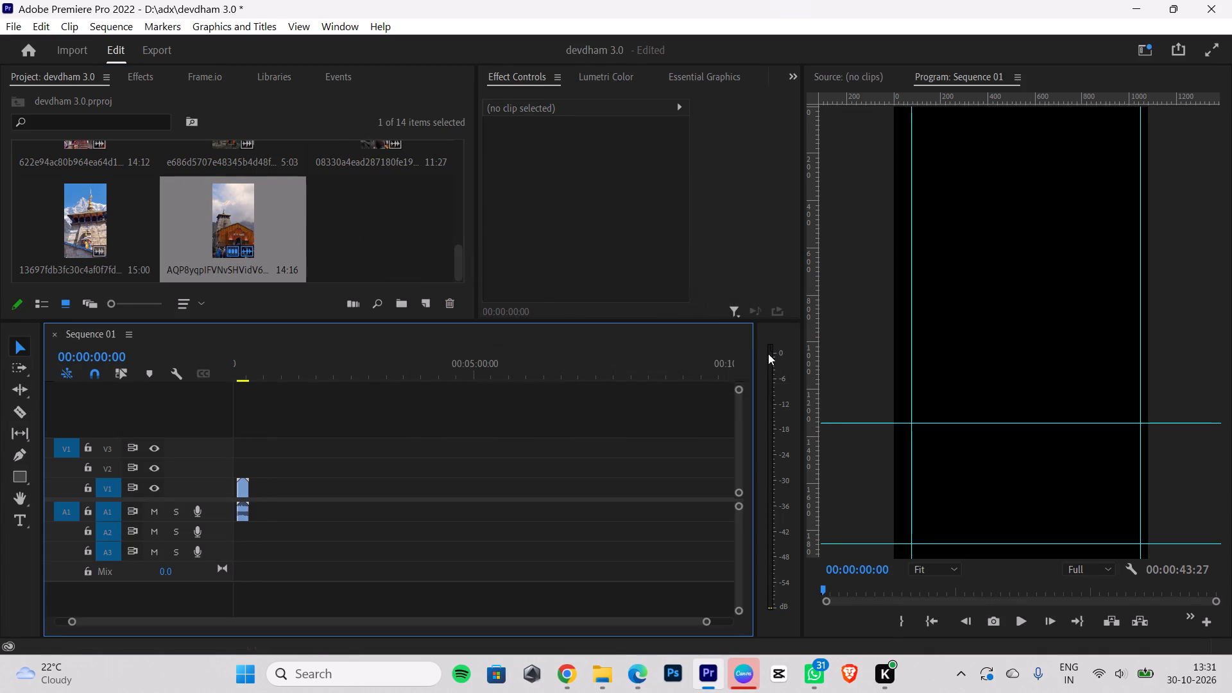
key("space")
key("space")
left_click_drag(375, 432, 217, 536)
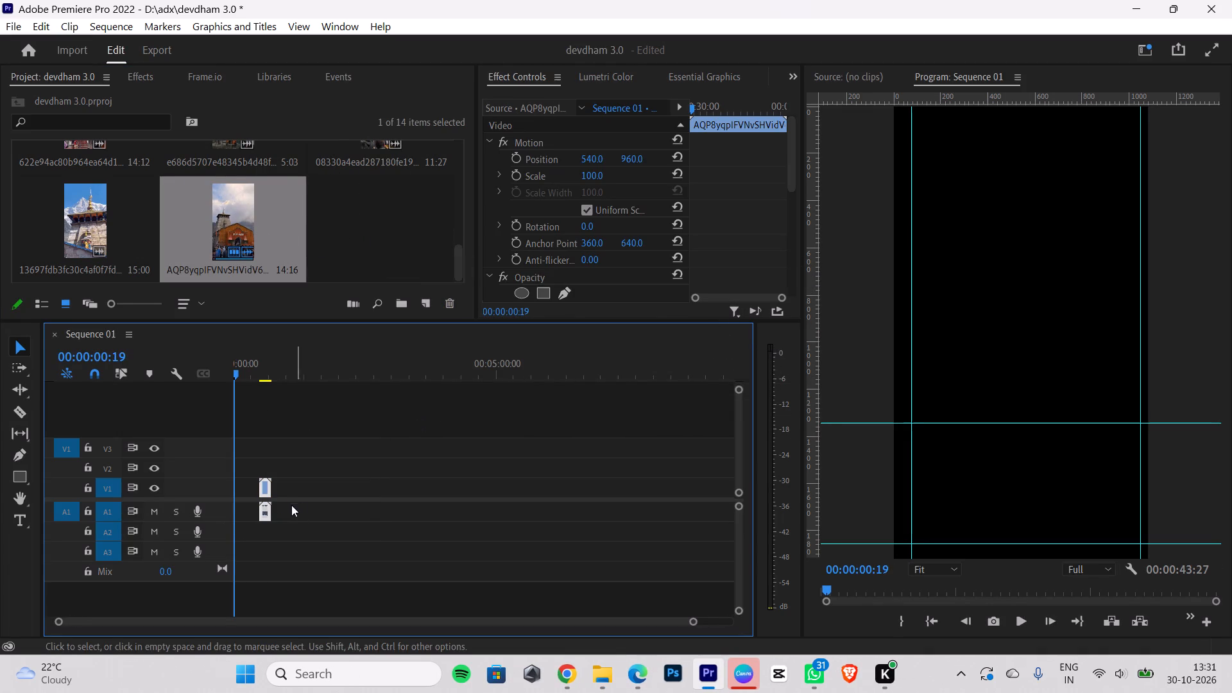
left_click_drag(263, 511, 230, 494)
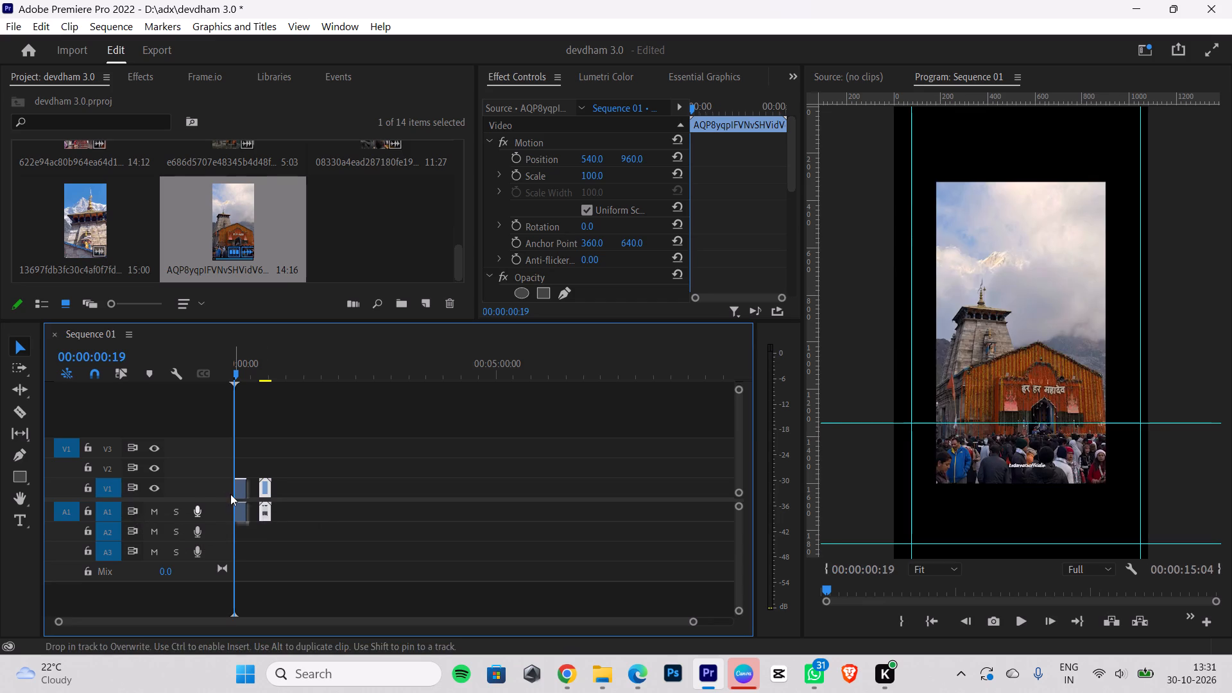
key("space")
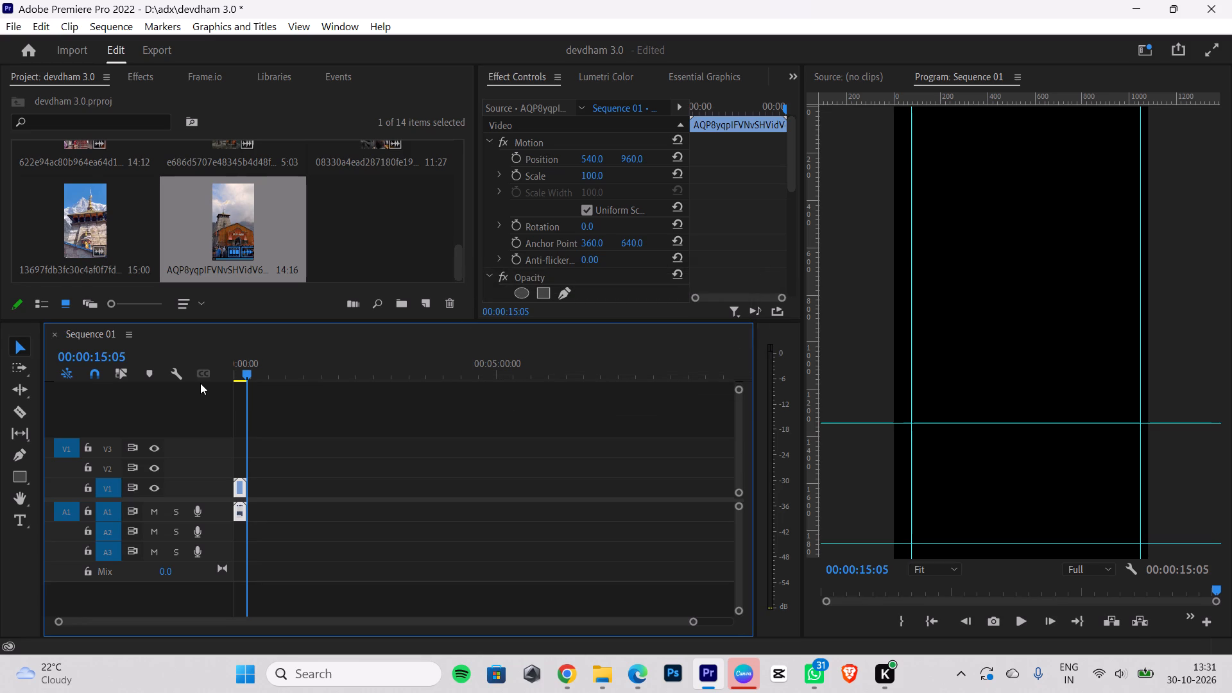
Move the AQP8yqpIFVNv clip with its audio to the very start of Sequence 01, at 00:00:00:00.
left_click_drag(283, 424, 215, 582)
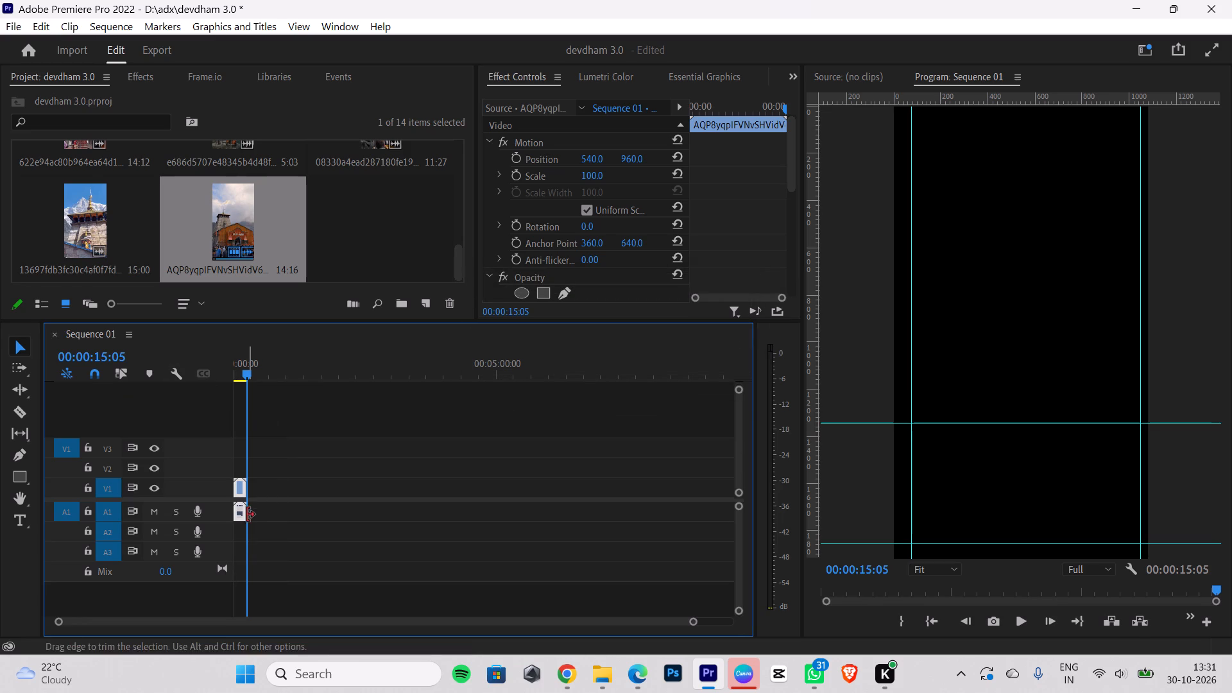
left_click_drag(239, 484, 221, 486)
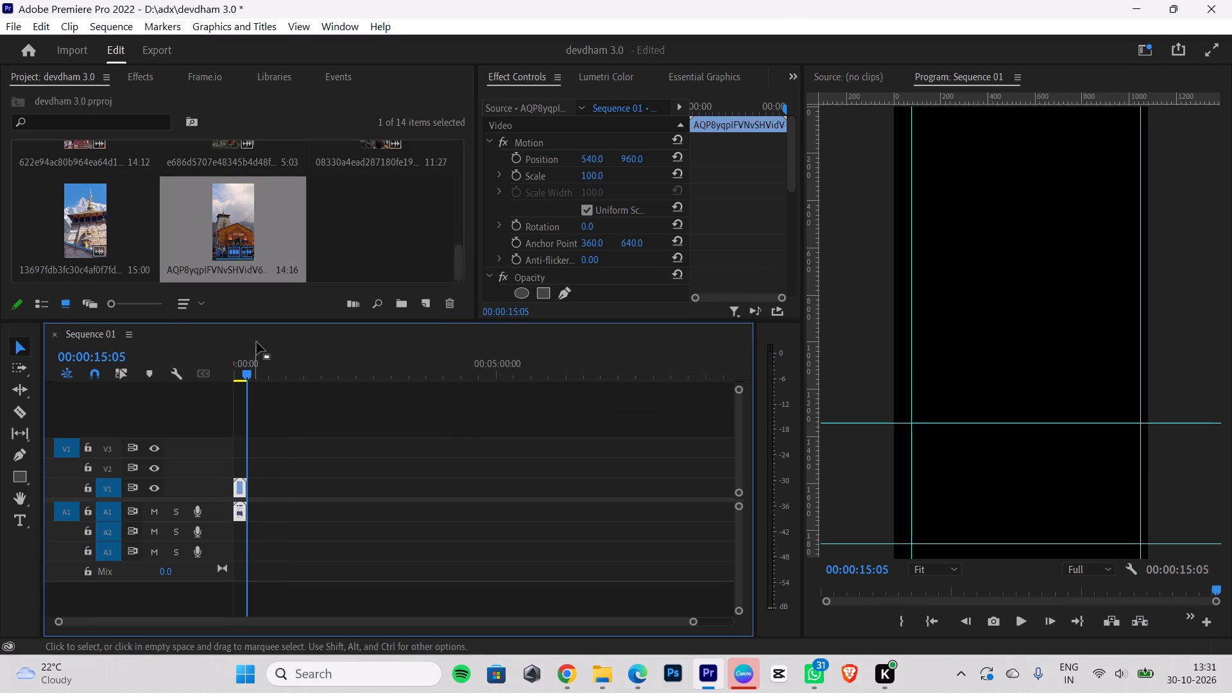
left_click_drag(257, 362, 126, 411)
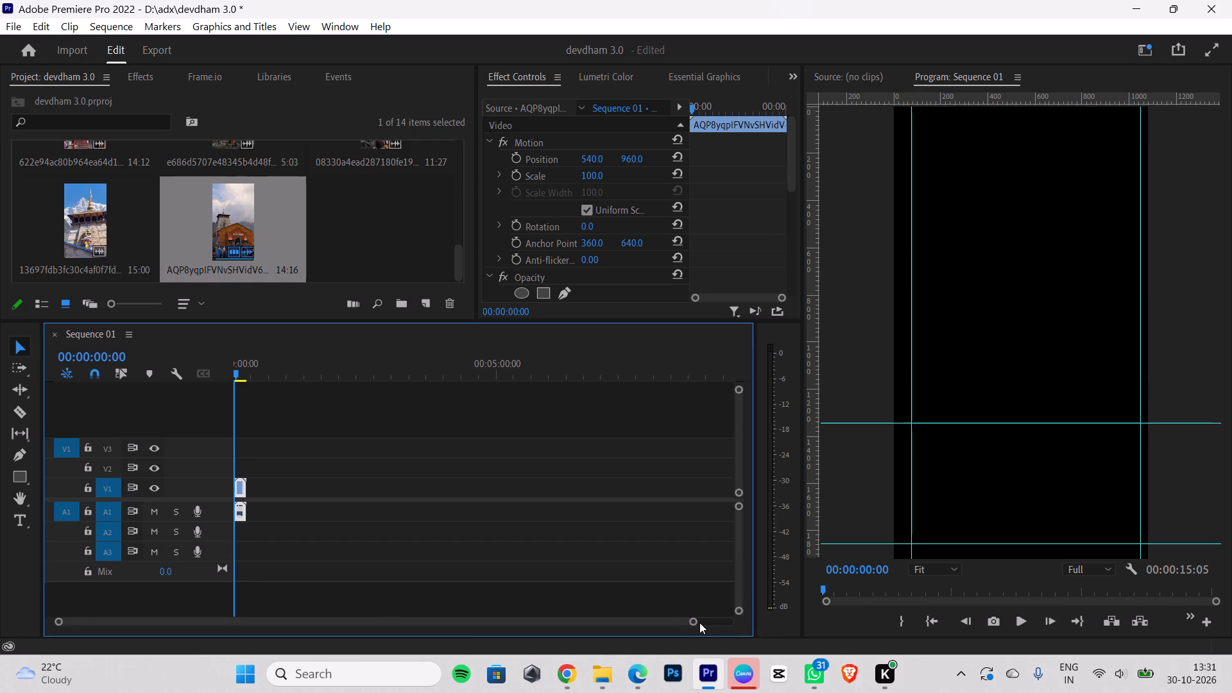
left_click(699, 622)
left_click_drag(98, 620, 0, 617)
left_click_drag(728, 620, 421, 626)
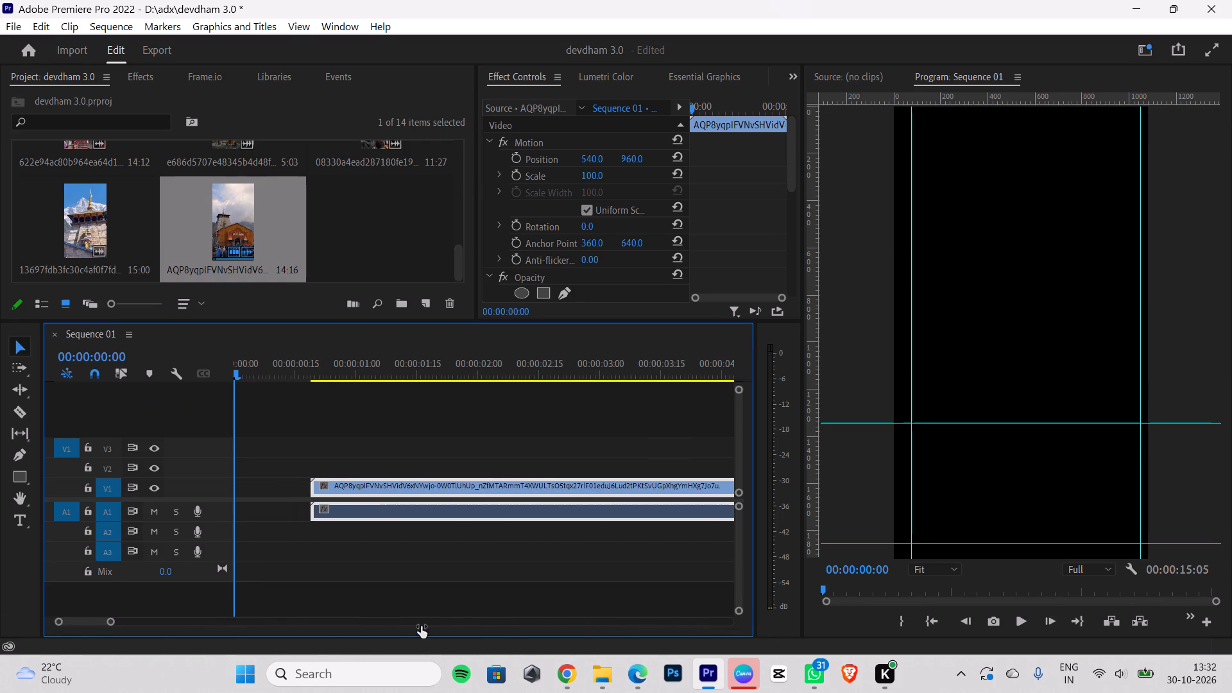
left_click_drag(421, 626, 421, 626)
left_click_drag(518, 410, 402, 615)
left_click_drag(443, 513, 398, 517)
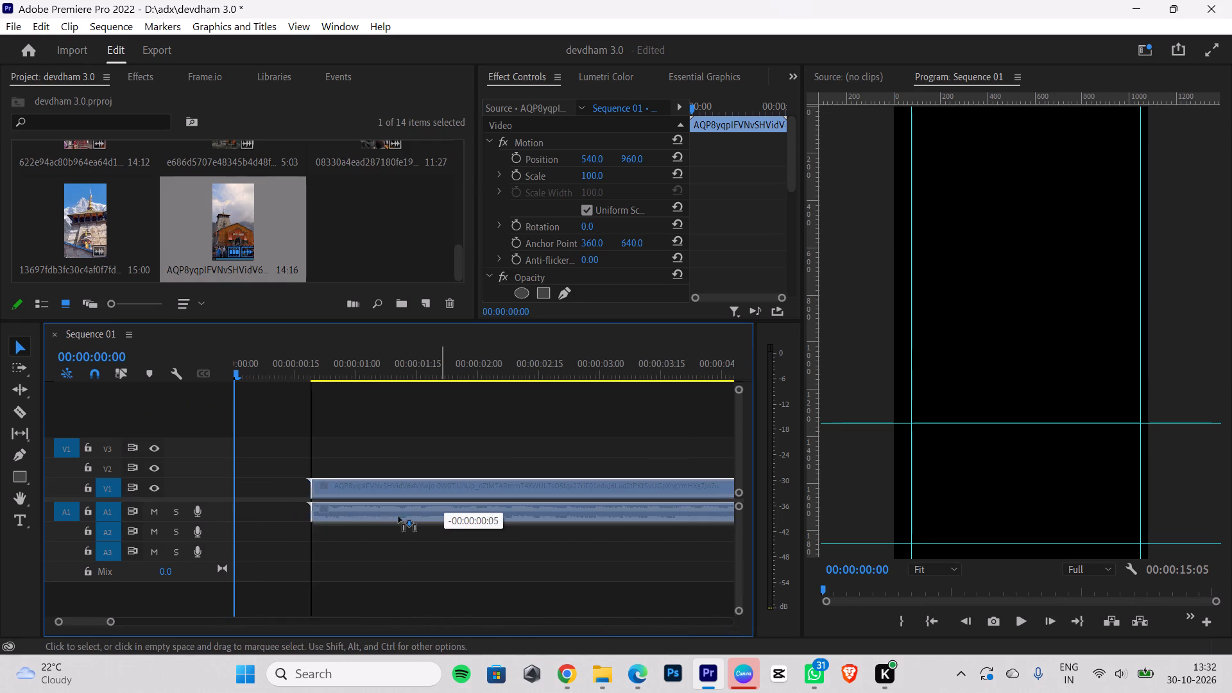
left_click_drag(398, 517, 329, 519)
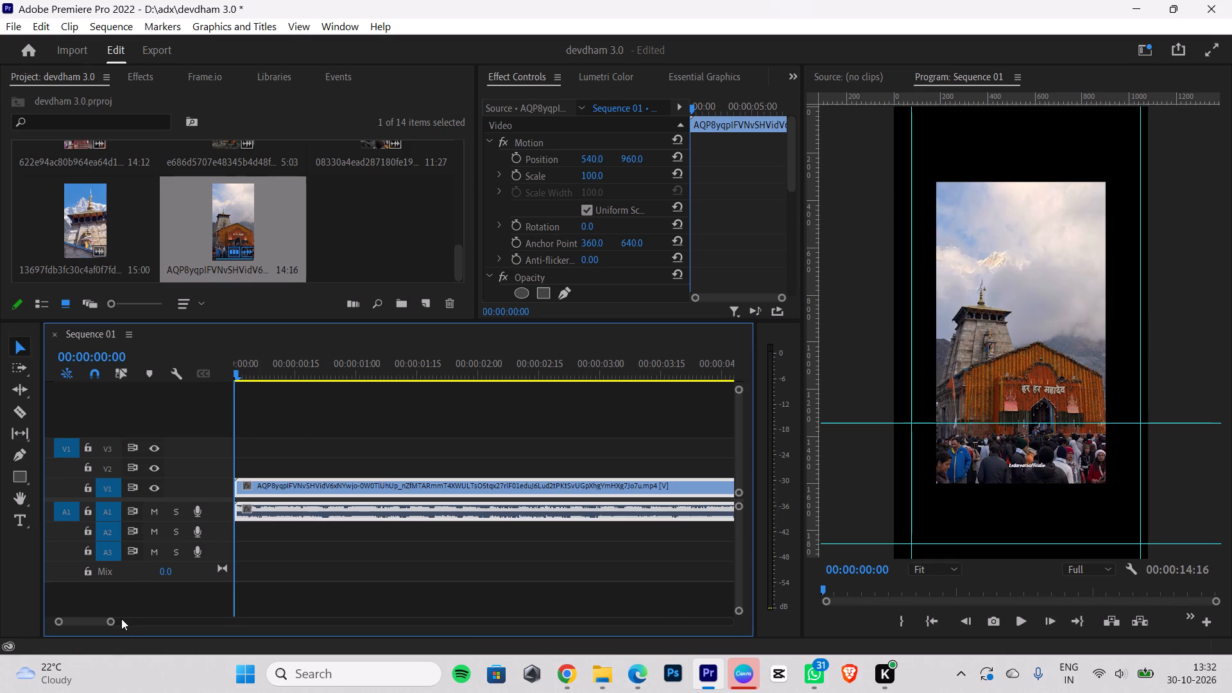
left_click_drag(107, 624, 74, 618)
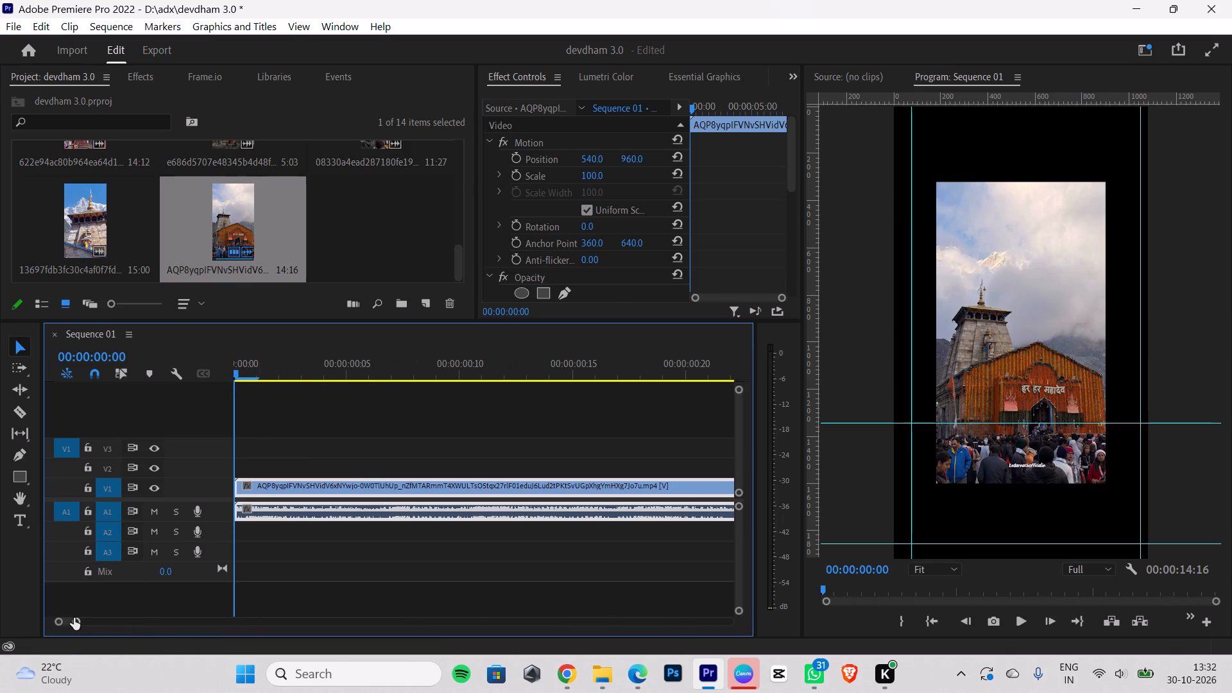
Play the start of Sequence 01 and step frame by frame through the AQP8yqpIFVNv clip's first shot.
key("space")
key("space")
left_click_drag(436, 359, 435, 360)
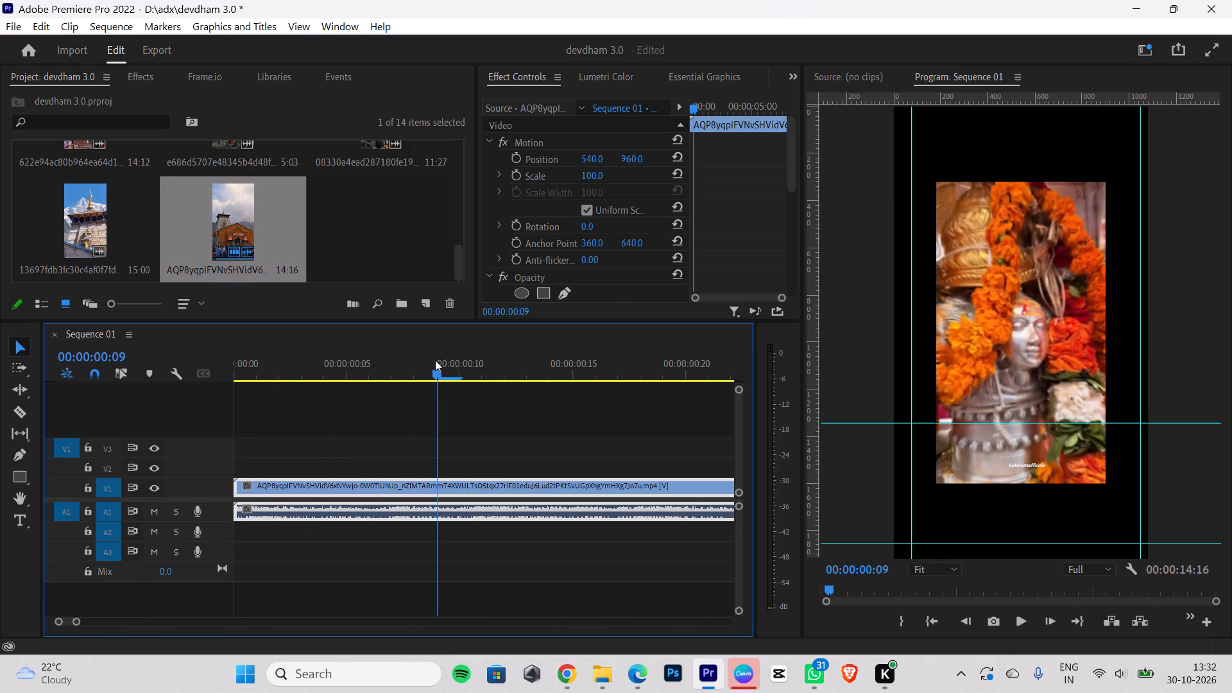
left_click_drag(435, 360, 227, 388)
key("Right")
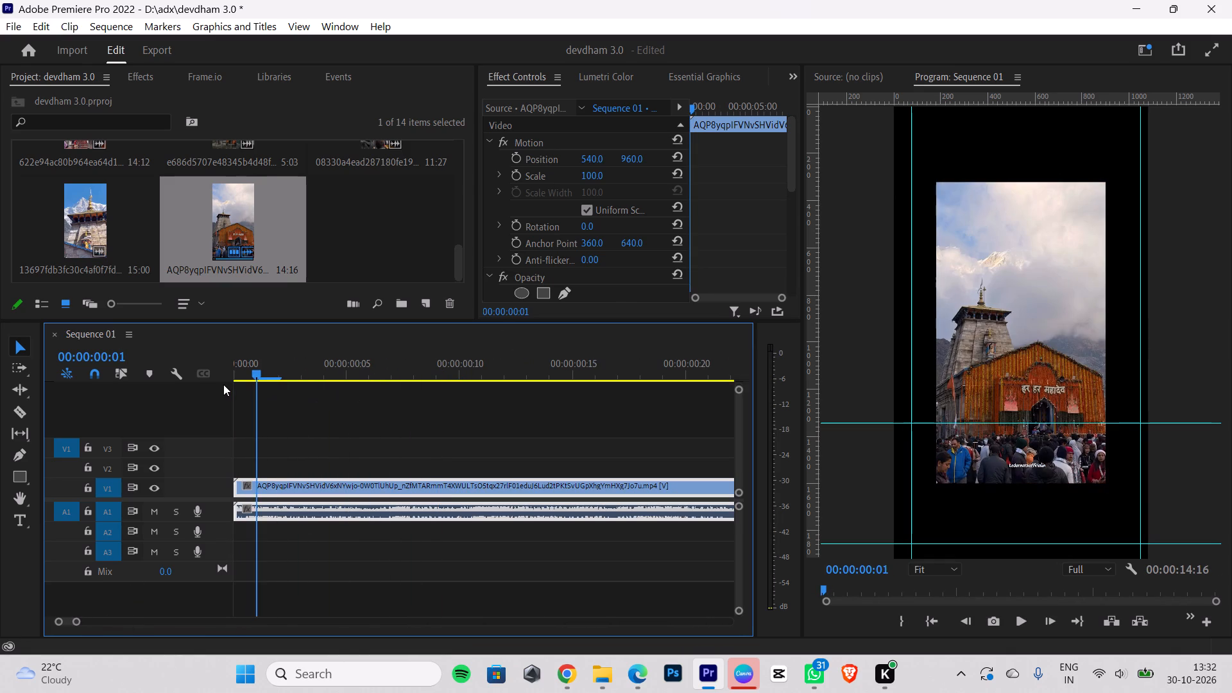
key("Right")
key("Right")
key("Left")
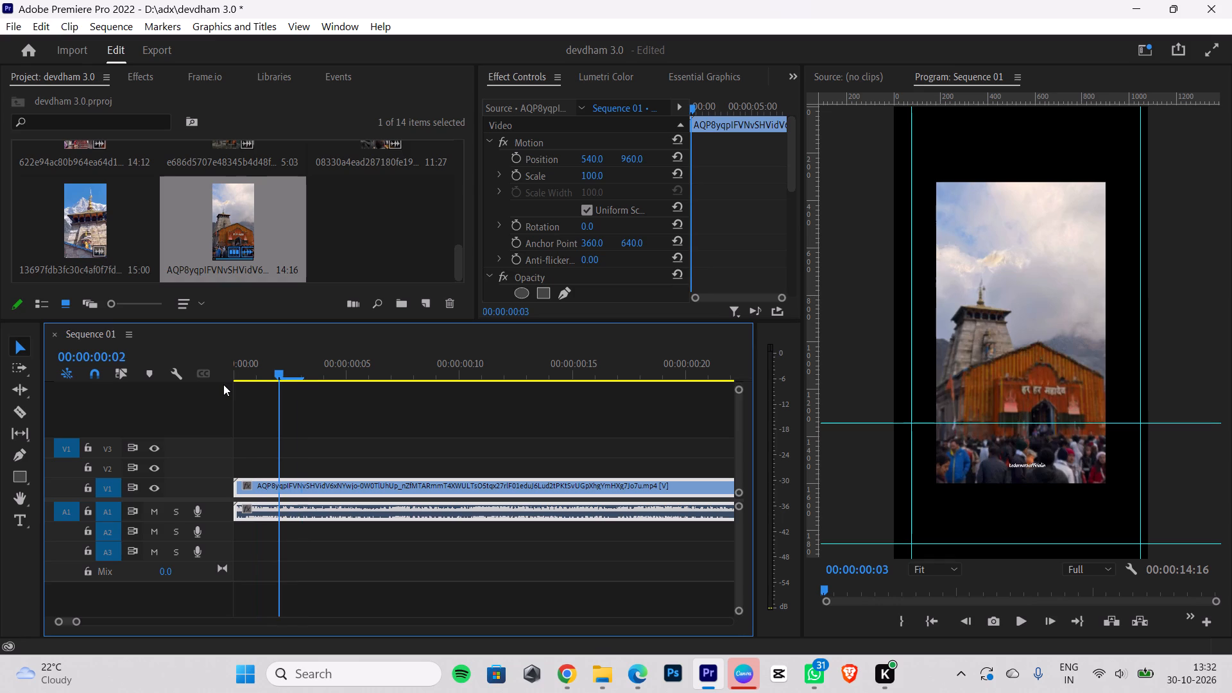
key("Left")
key("Left")
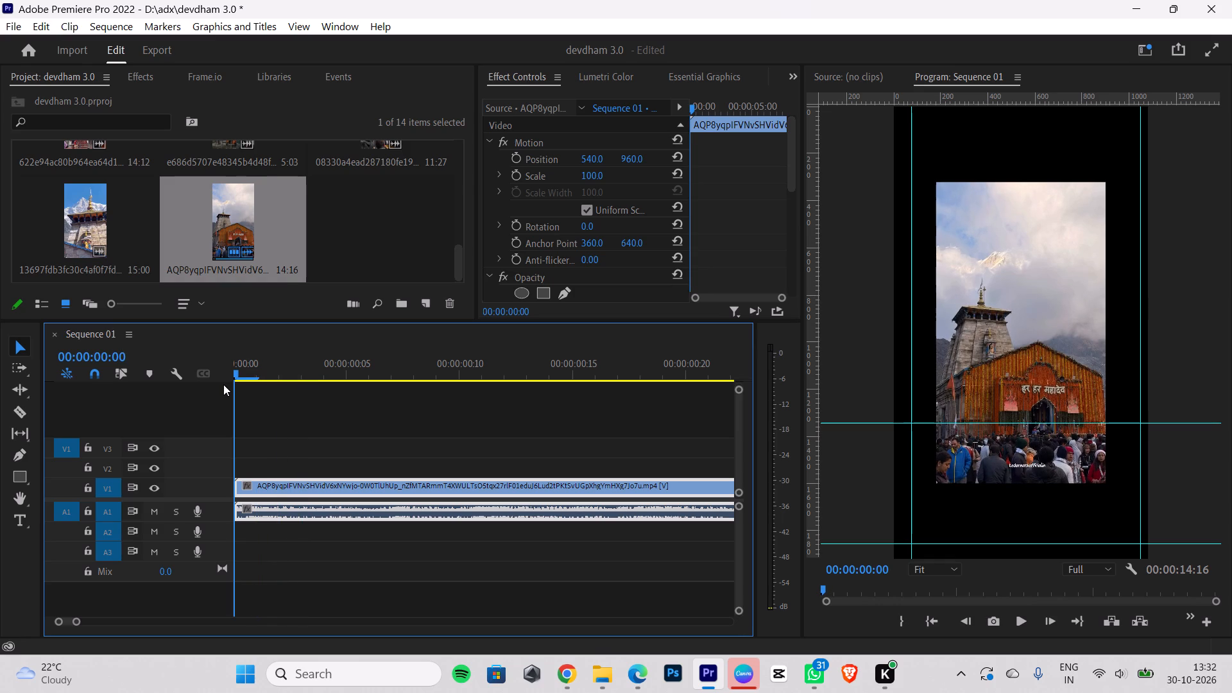
Place the a6b949c24b036cc7b26d clip on a new V4 track at 00:00:00:00 of Sequence 01 and delete its audio from A2.
scroll(545, 291, "up", 1)
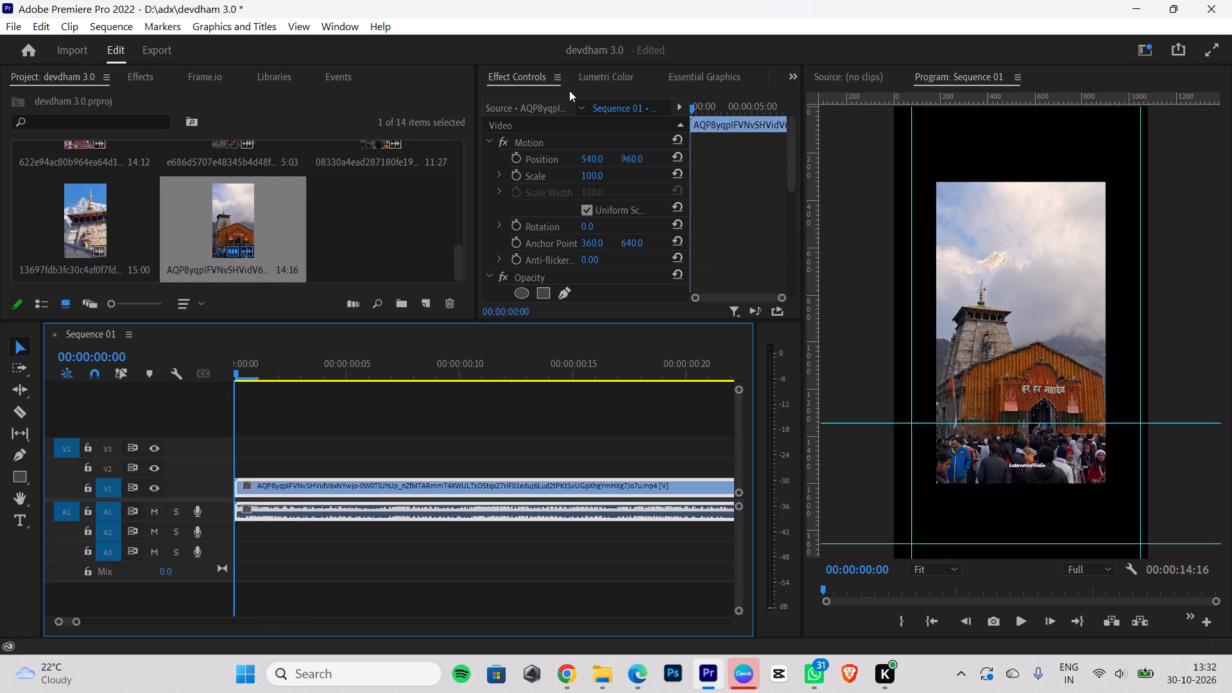
scroll(339, 255, "up", 1)
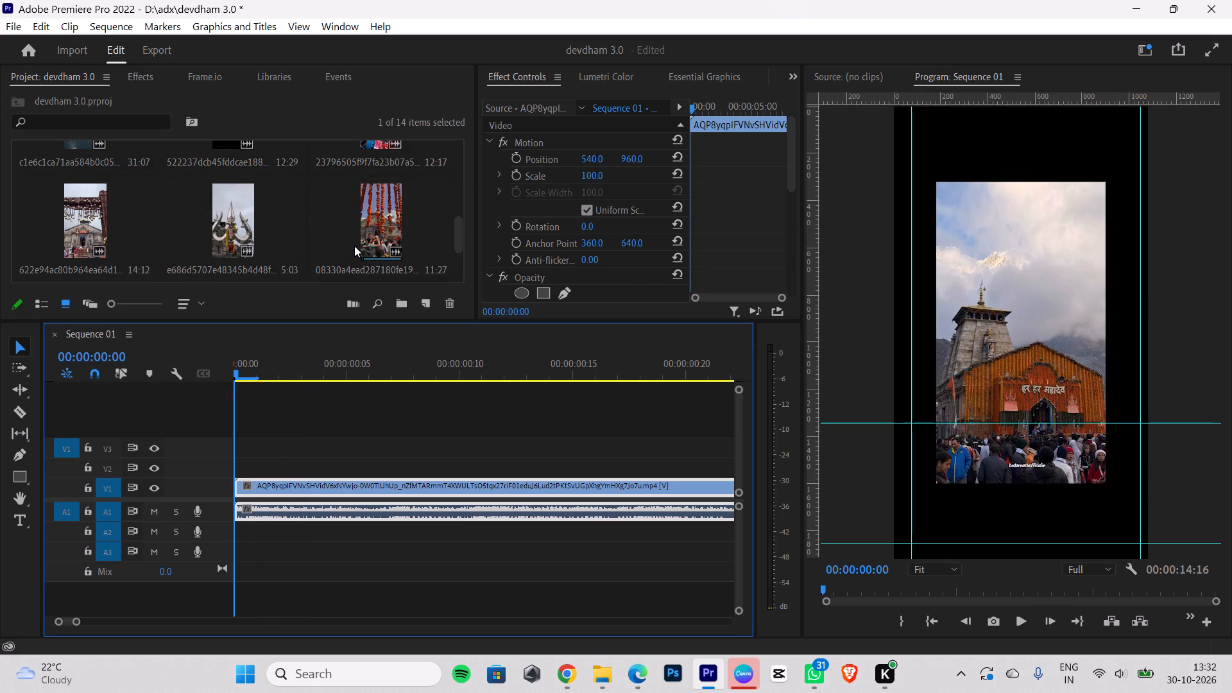
scroll(354, 246, "up", 4)
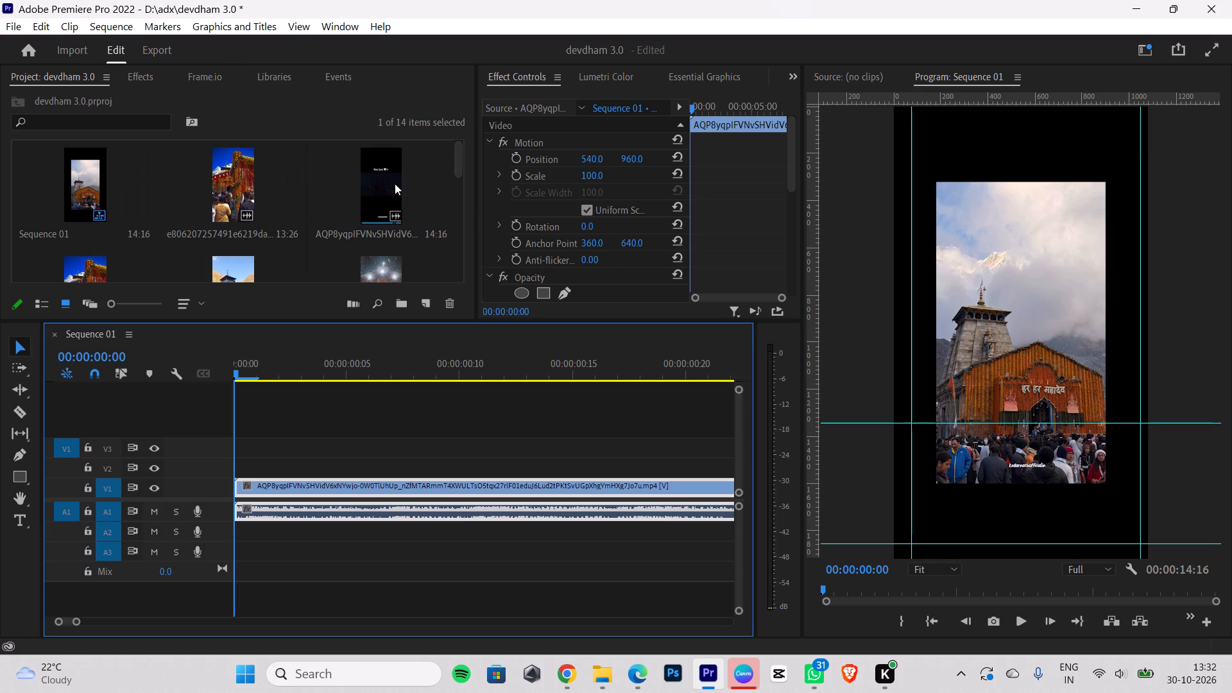
scroll(237, 186, "down", 2)
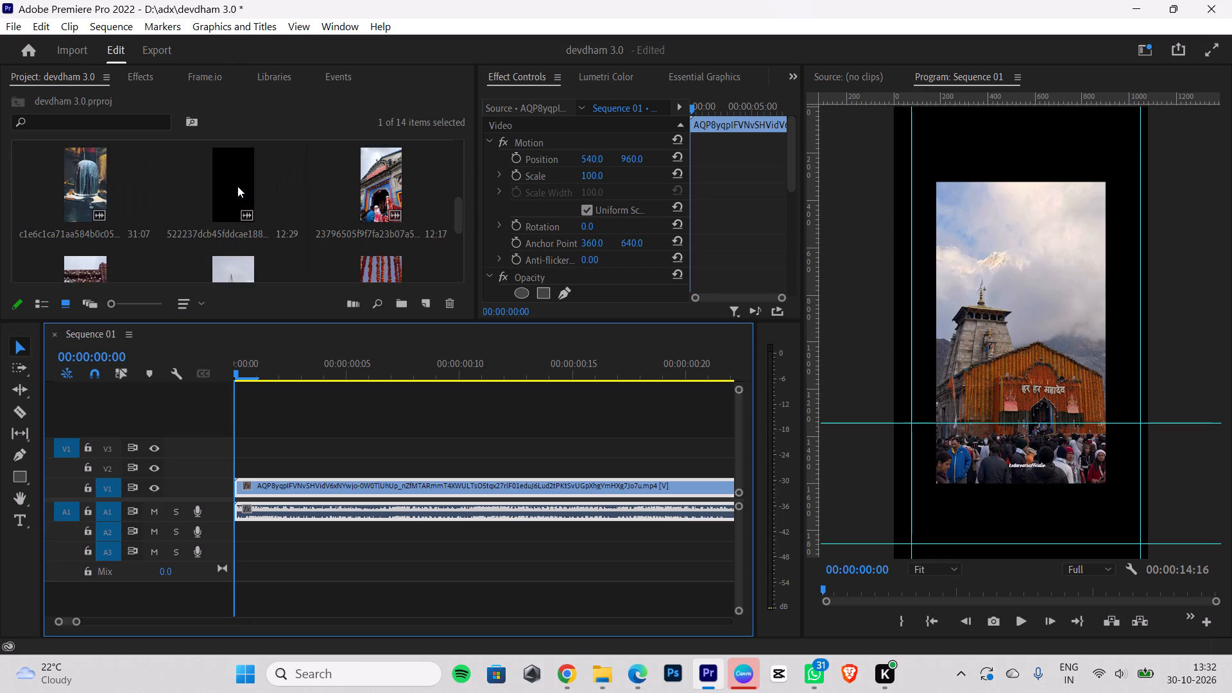
scroll(266, 178, "up", 2)
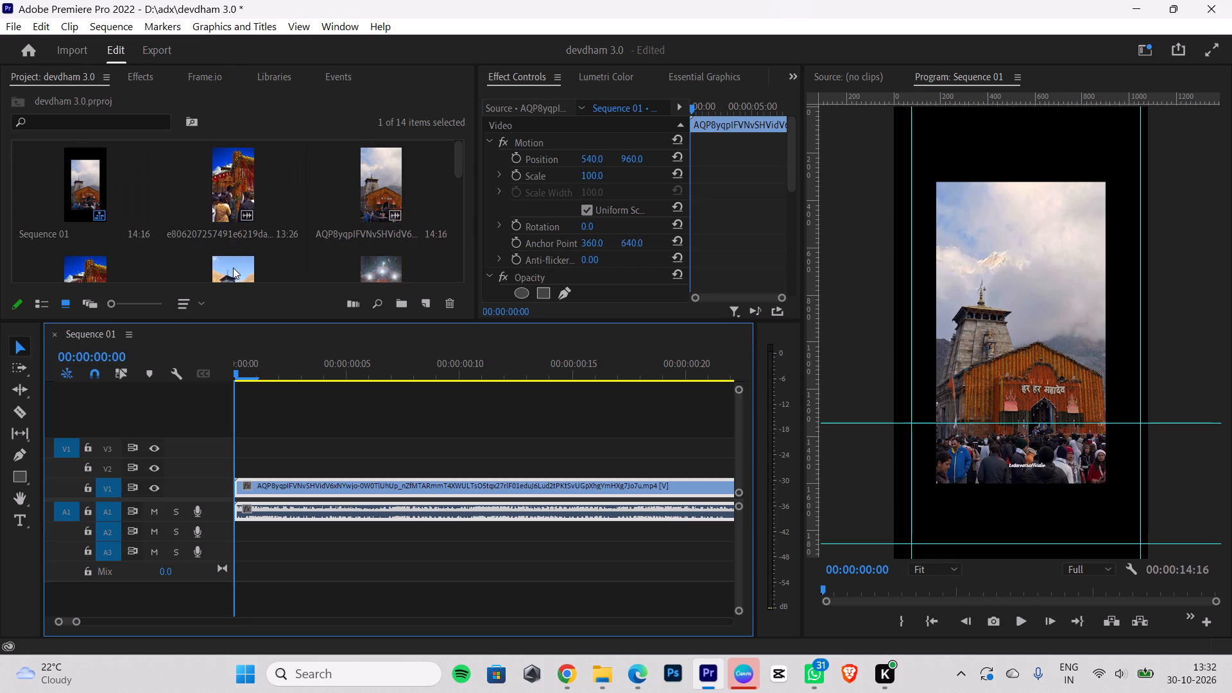
scroll(234, 254, "down", 1)
left_click_drag(232, 170, 274, 356)
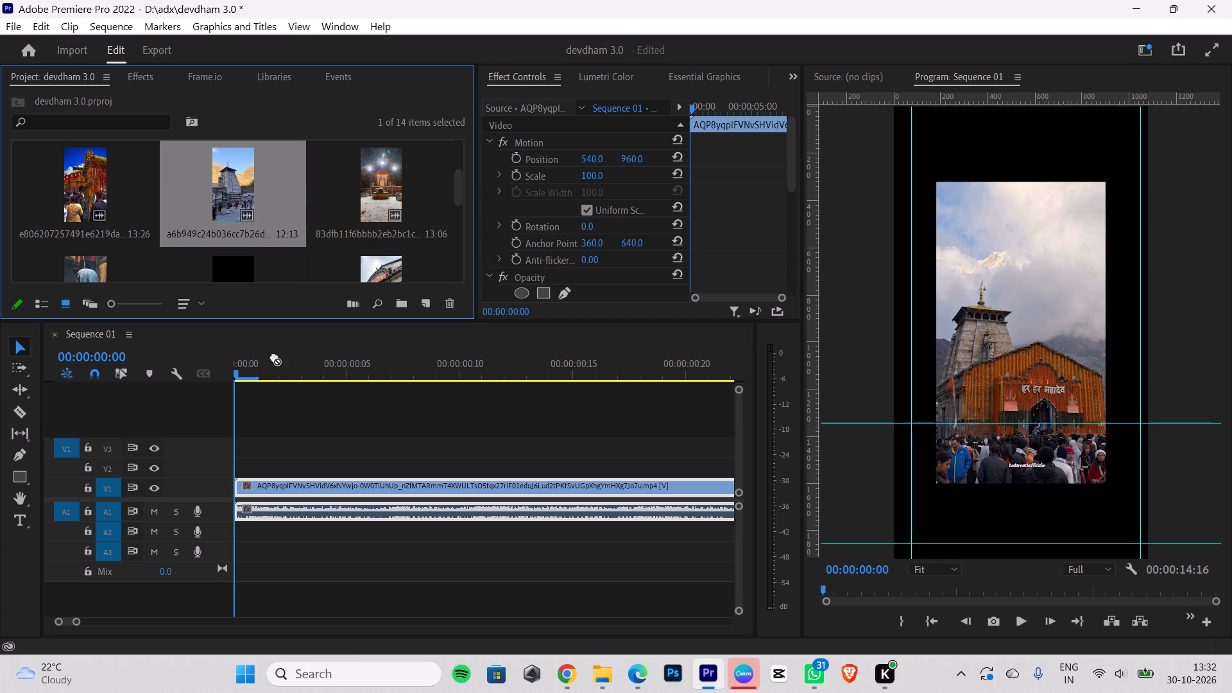
left_click_drag(274, 356, 230, 435)
left_click(282, 528)
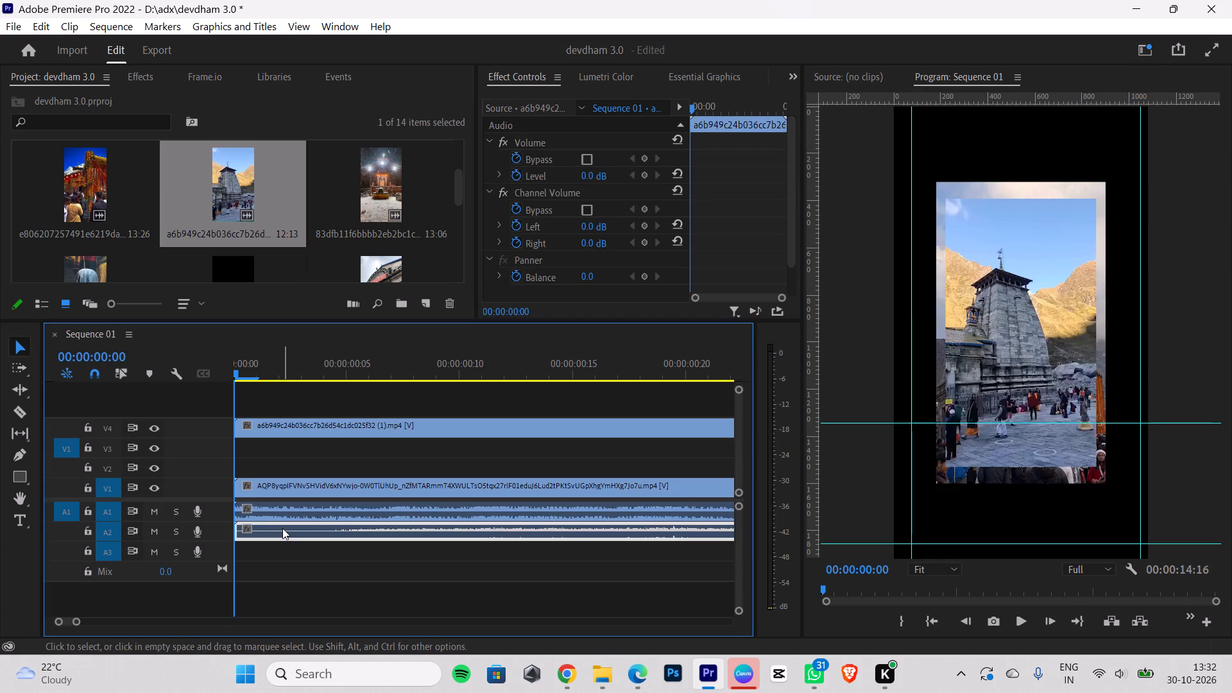
key("BackSpace")
Restack the video clips so the a6b949c24b036cc7b26d clip sits on V1 with the AQP8yqpIFVNv clip above it on V2.
left_click_drag(328, 479, 337, 450)
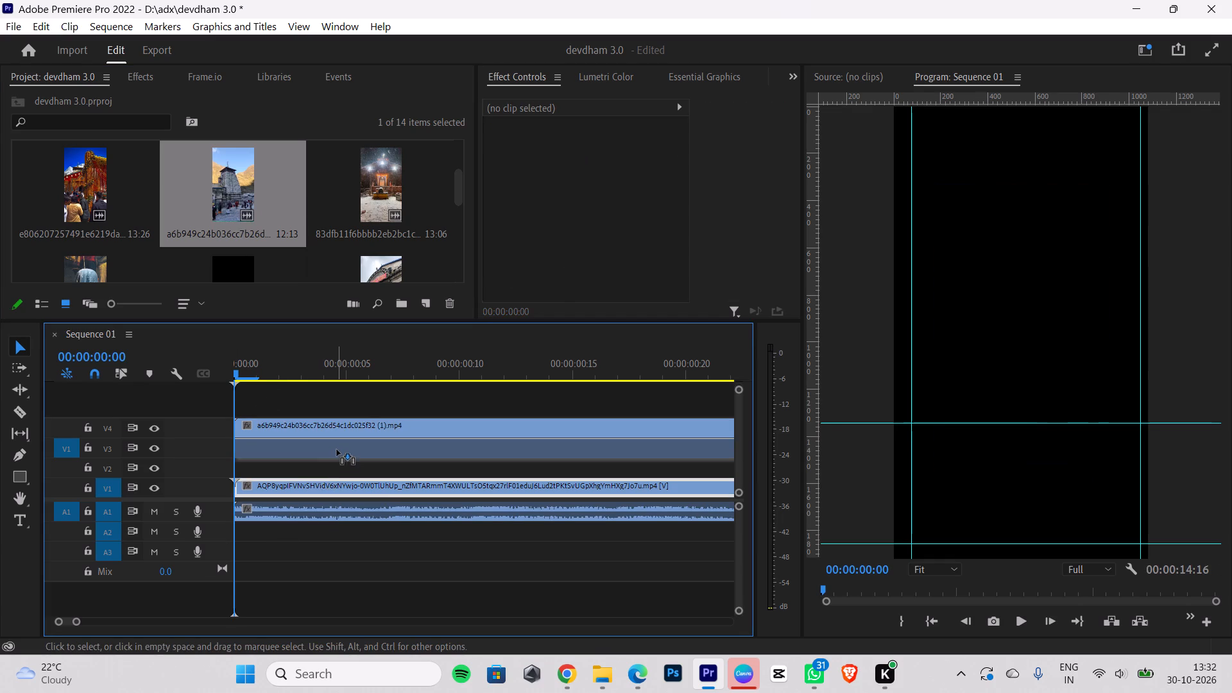
left_click_drag(337, 450, 338, 446)
left_click_drag(350, 427, 342, 475)
left_click_drag(342, 475, 345, 489)
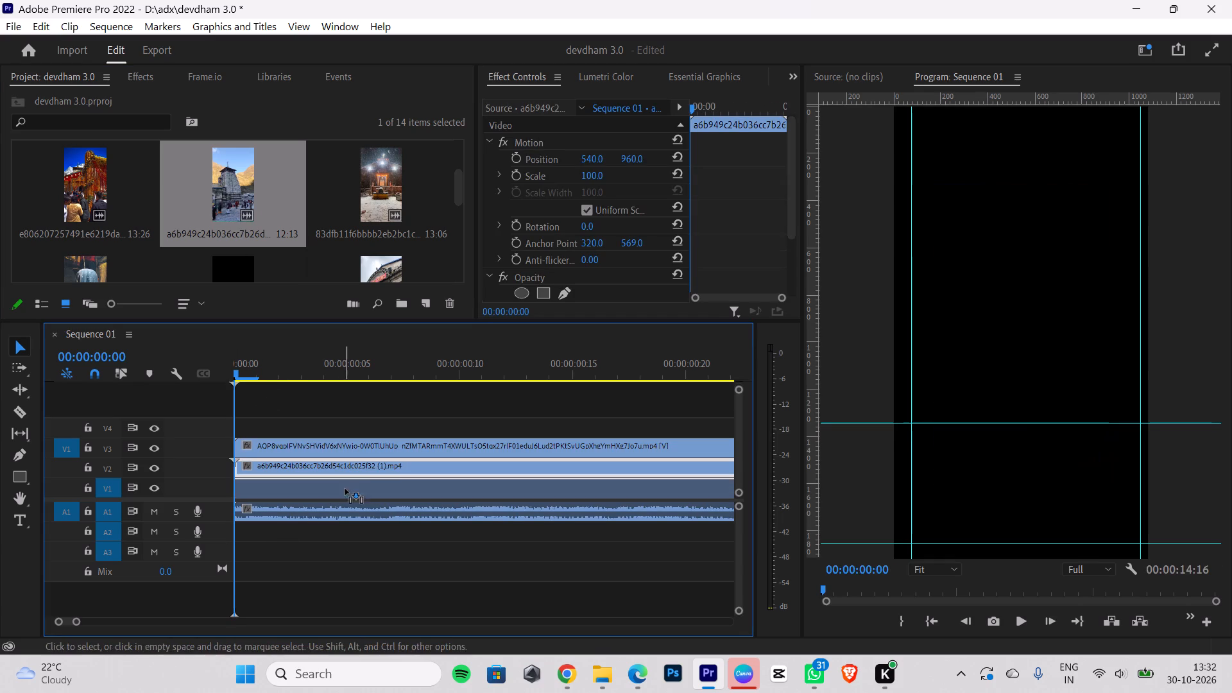
left_click_drag(345, 489, 341, 504)
left_click_drag(330, 449, 333, 461)
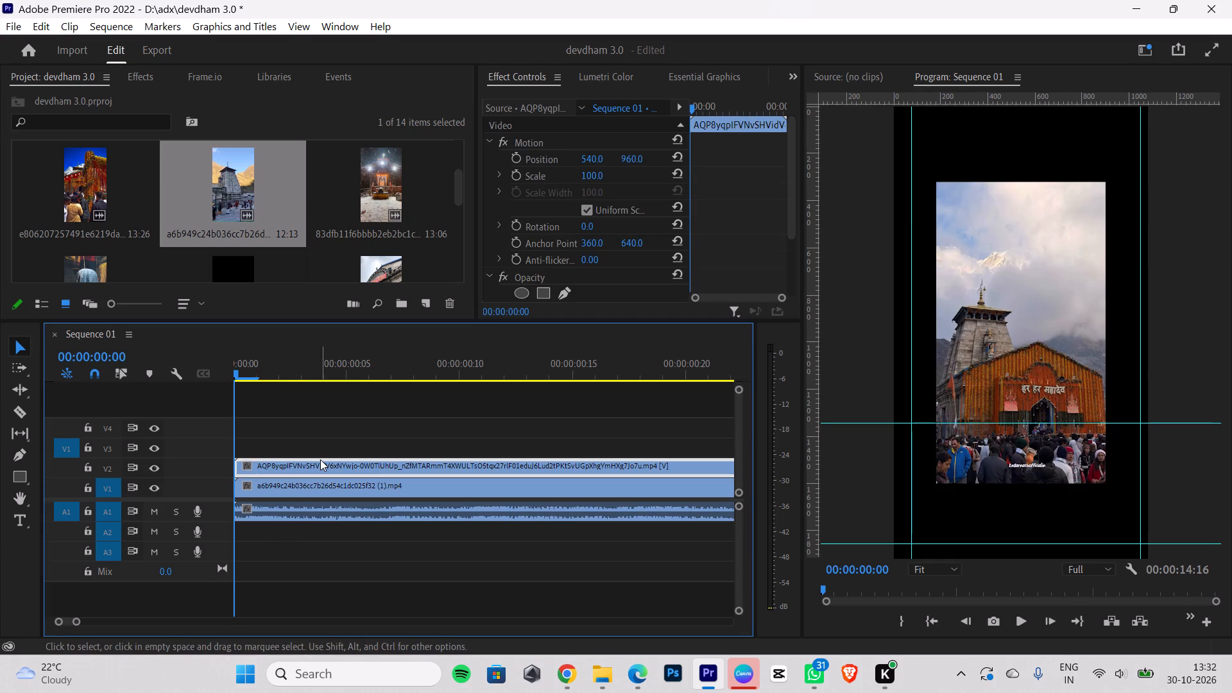
Scale the a6b949c24b036cc7b26d clip on V1 to the sequence's frame size.
key("Right")
key("Right")
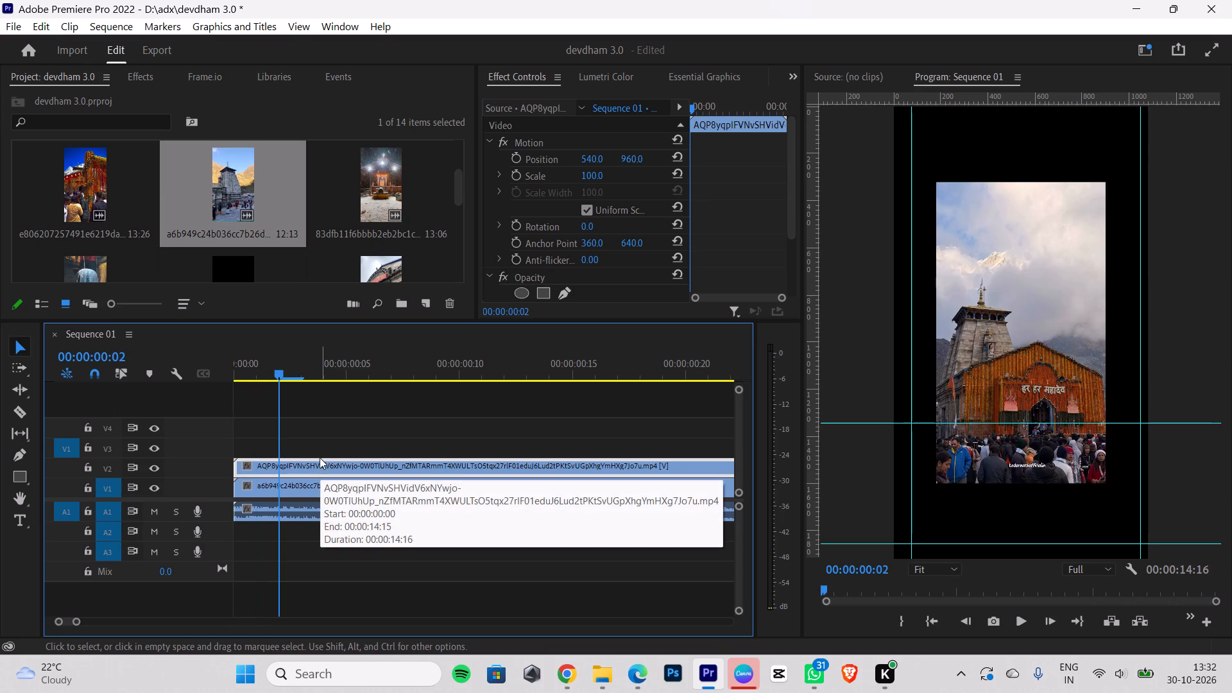
left_click(370, 497)
right_click(370, 497)
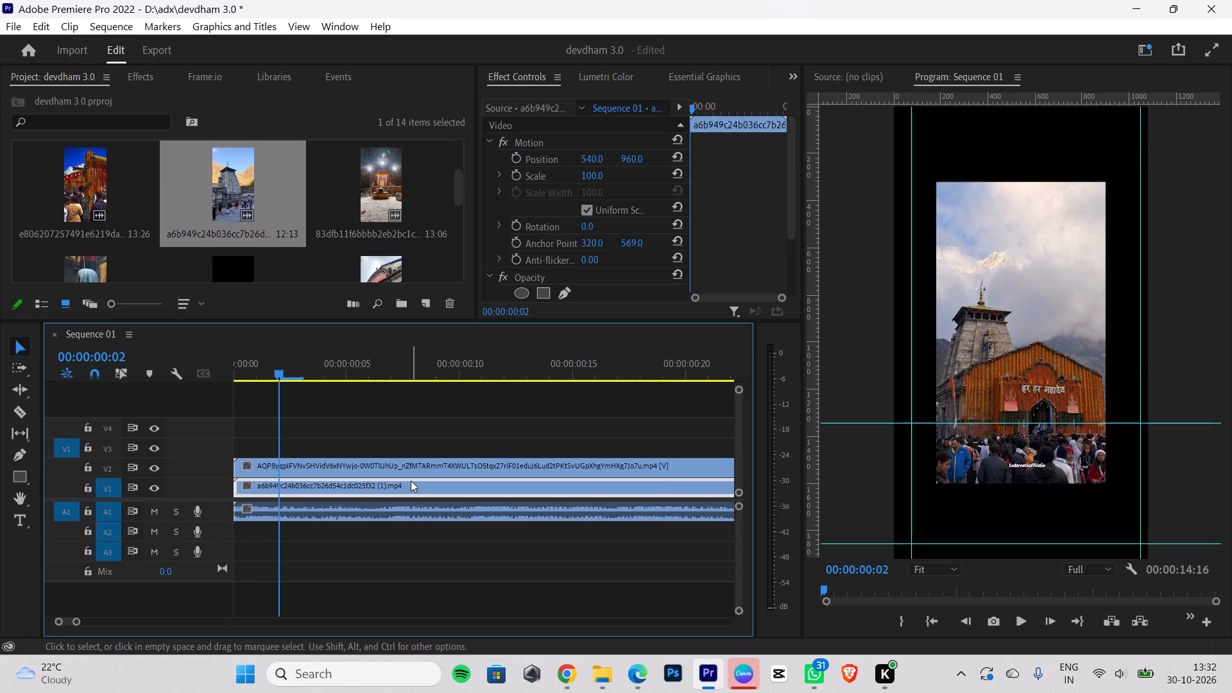
right_click(411, 481)
left_click(447, 613)
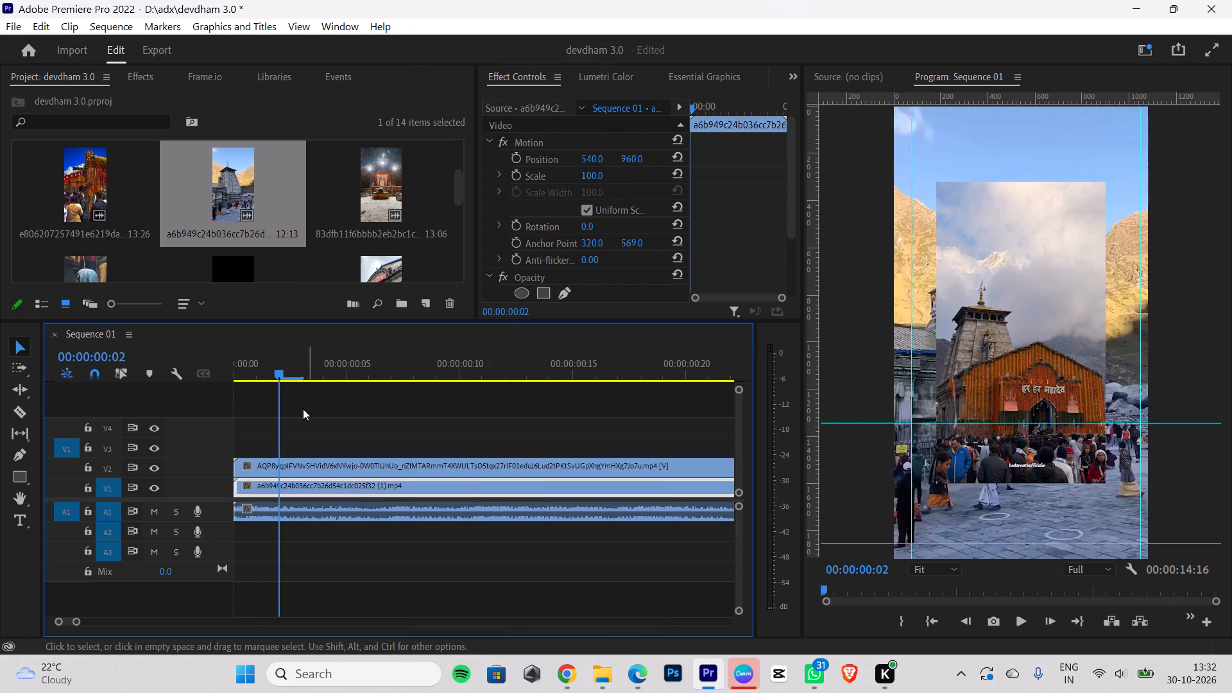
Examine the overlaid clips frame by frame from 00:00:00:00 to 00:00:00:05, then return to the sequence start.
left_click_drag(287, 375, 169, 379)
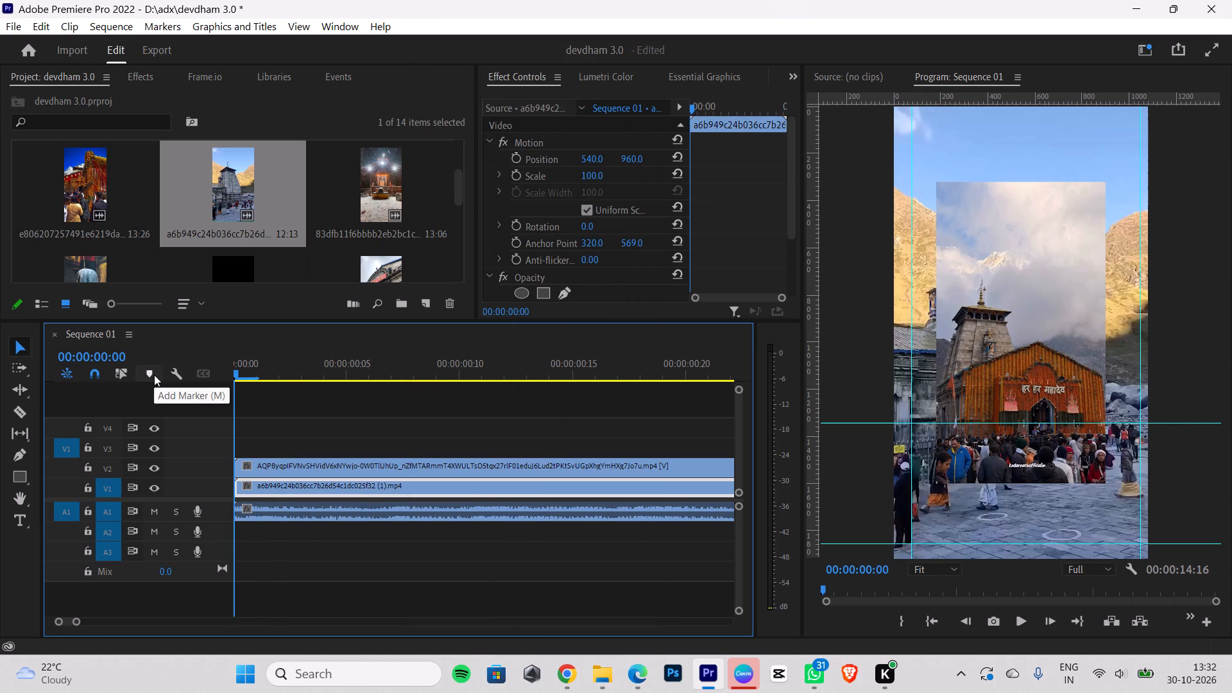
key("Right")
key("Right")
key("Right")
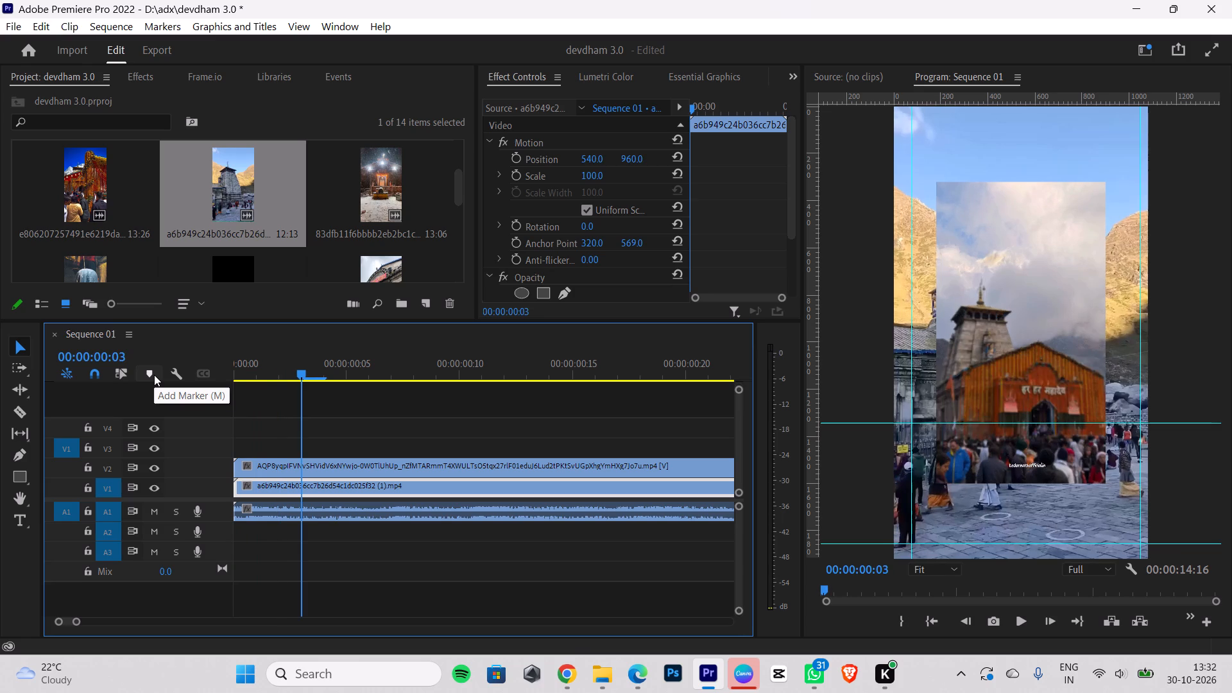
key("Left")
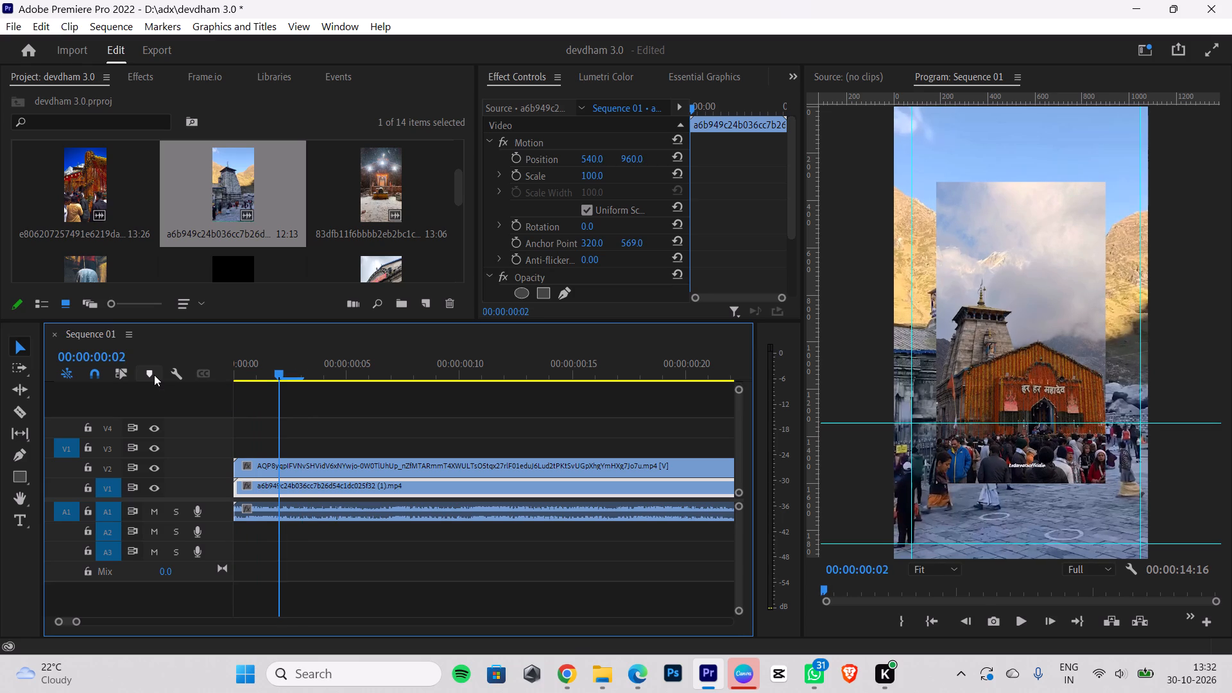
key("Right")
key("Right")
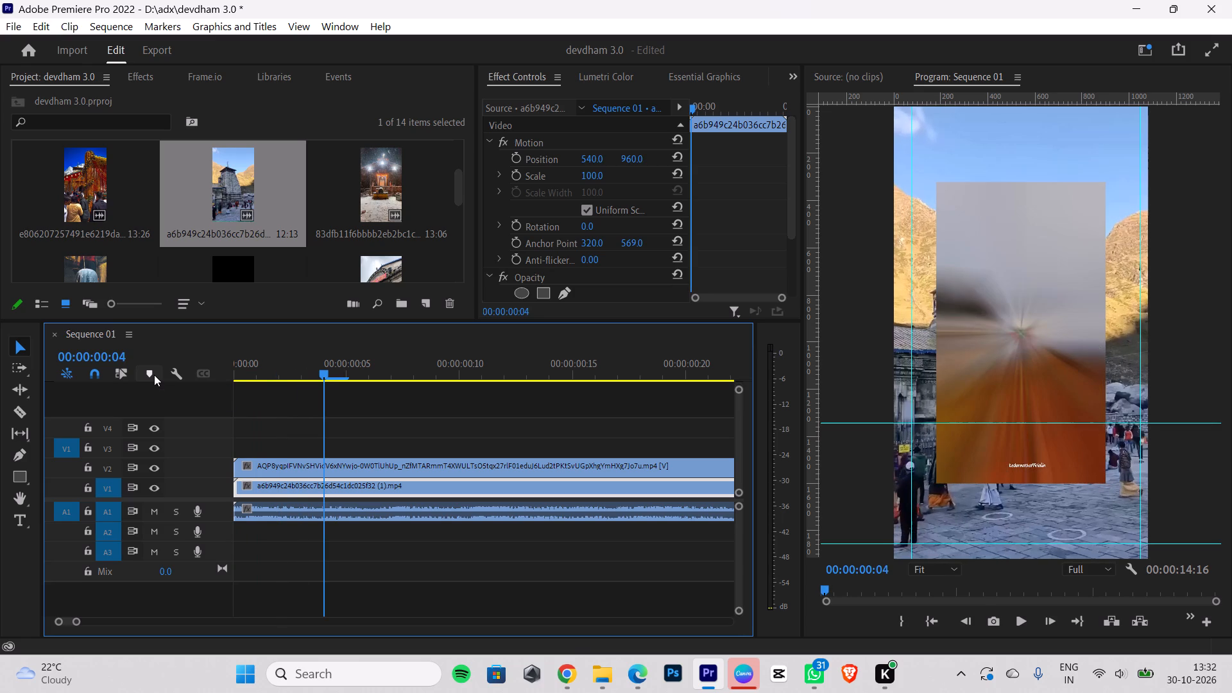
key("Right")
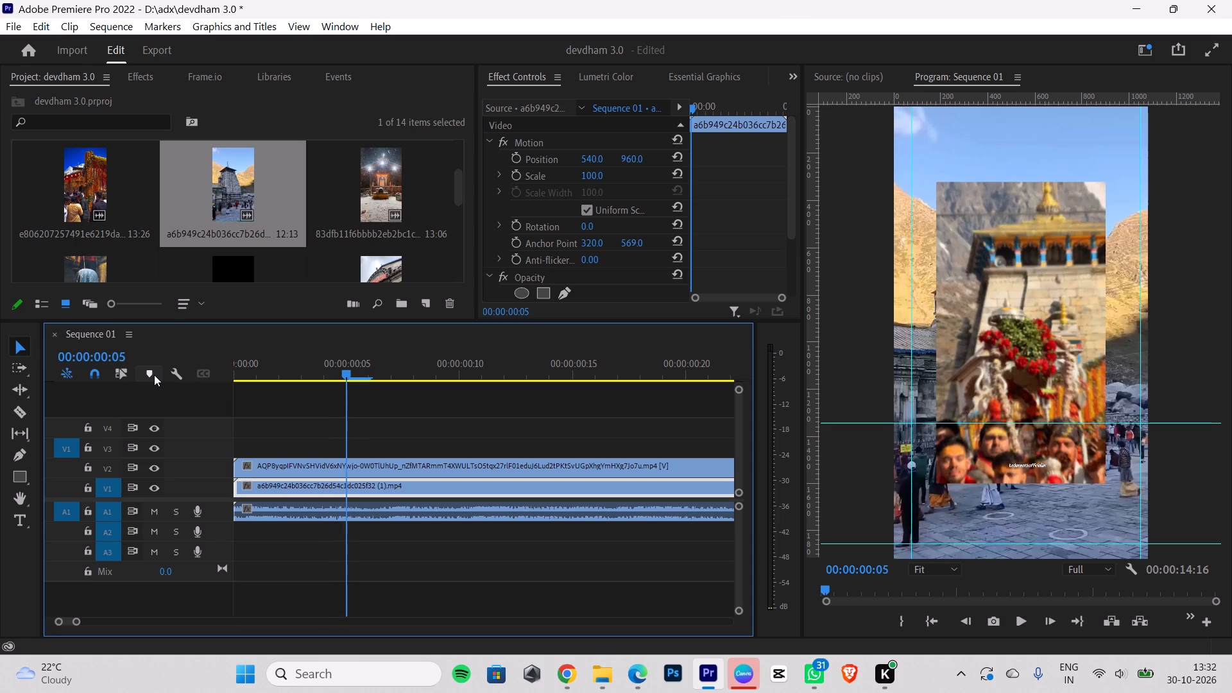
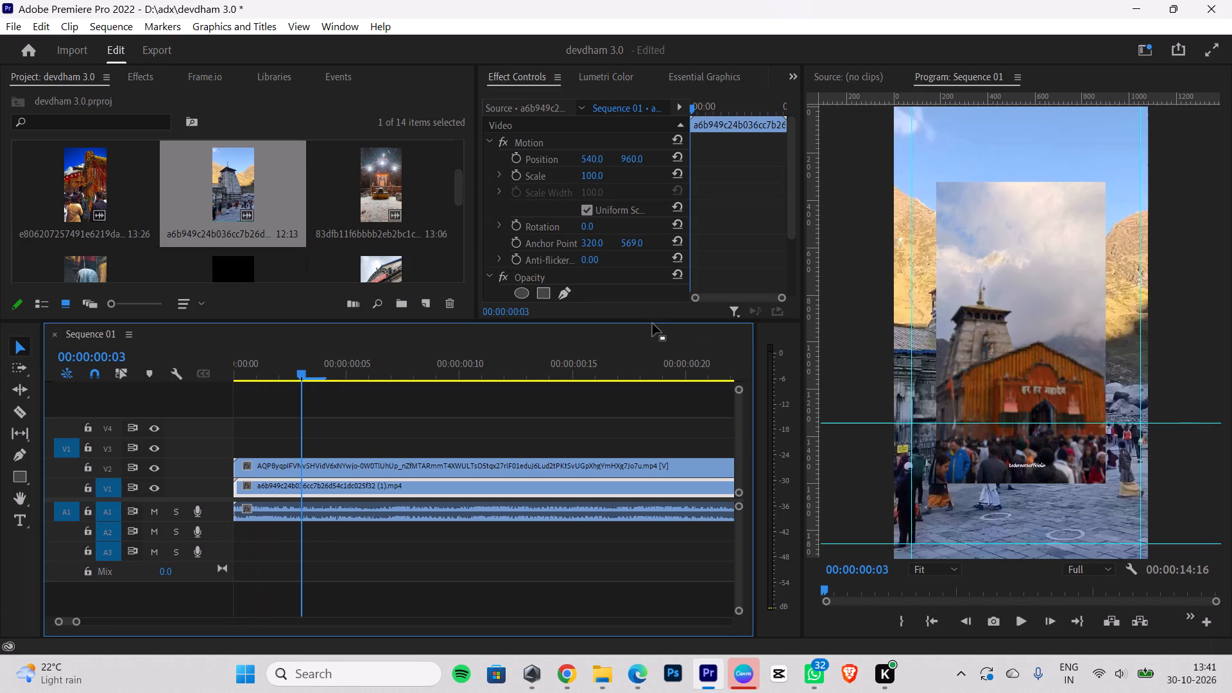
key("Right")
key("Left")
key("Right")
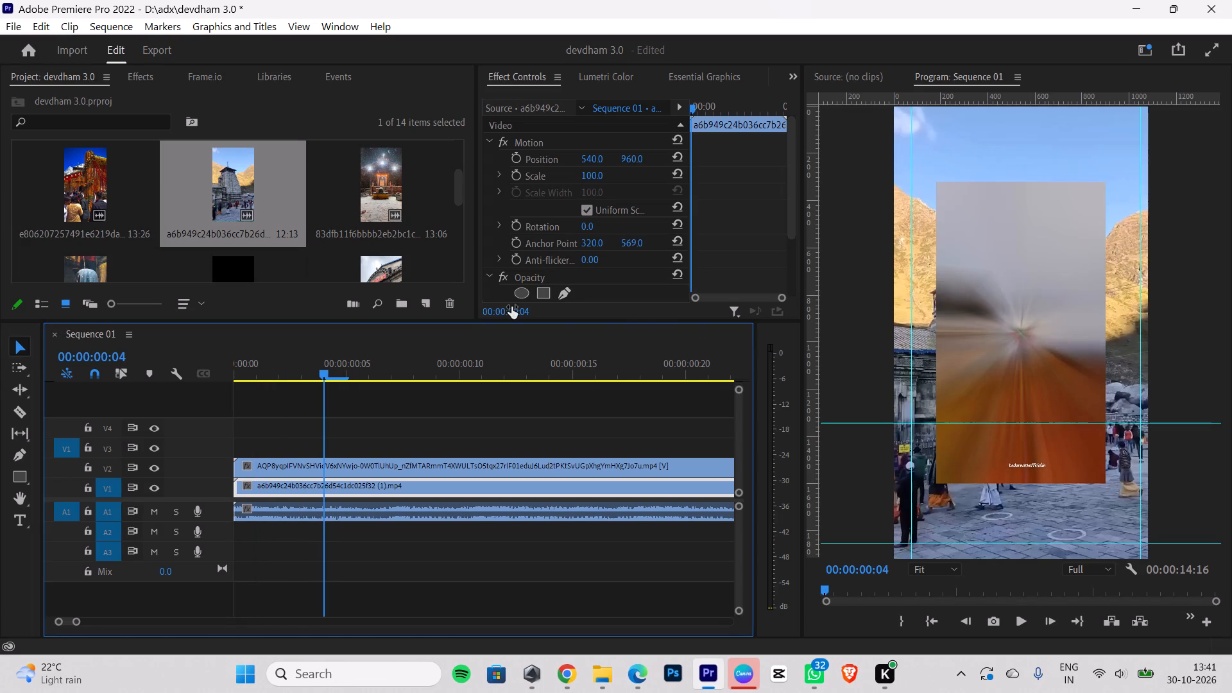
key("Left")
key("Left")
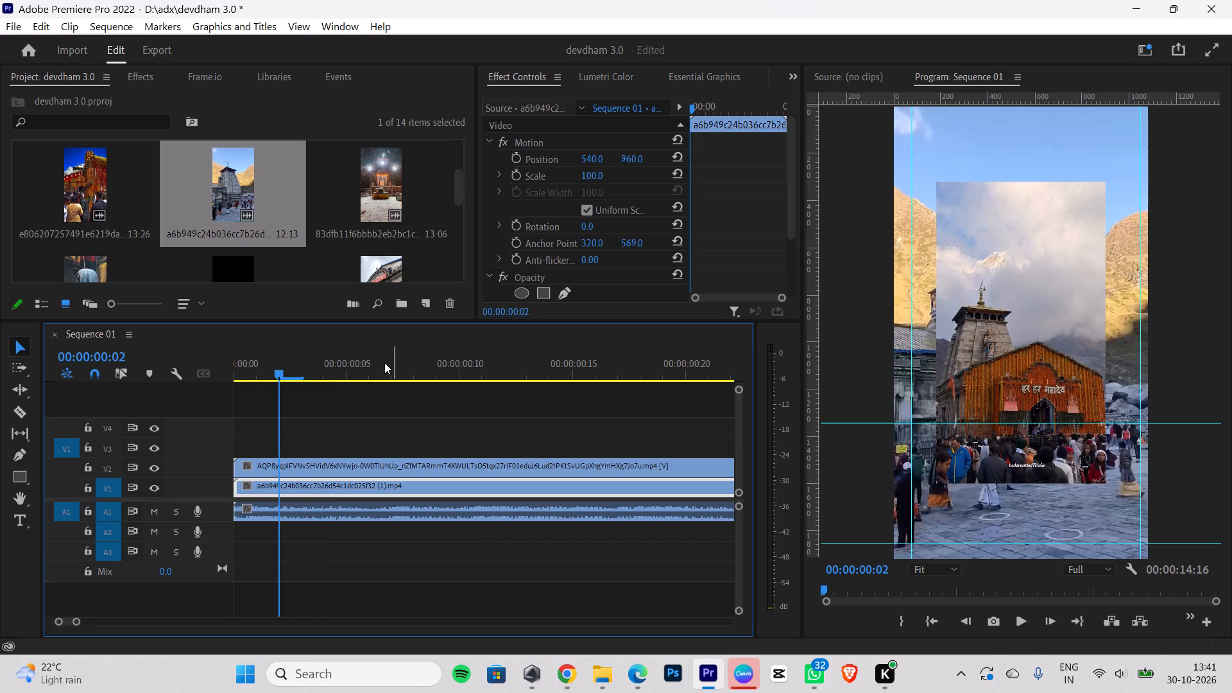
key("Left")
key("Right")
key("Right")
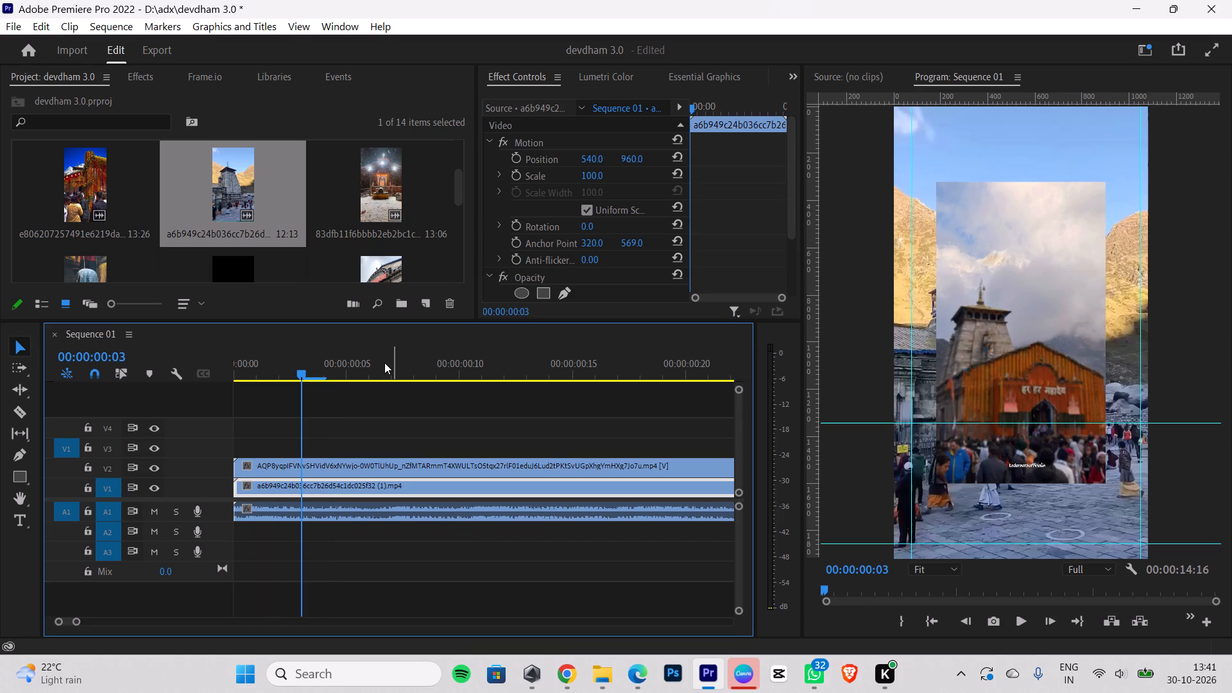
key("Right")
key("Right")
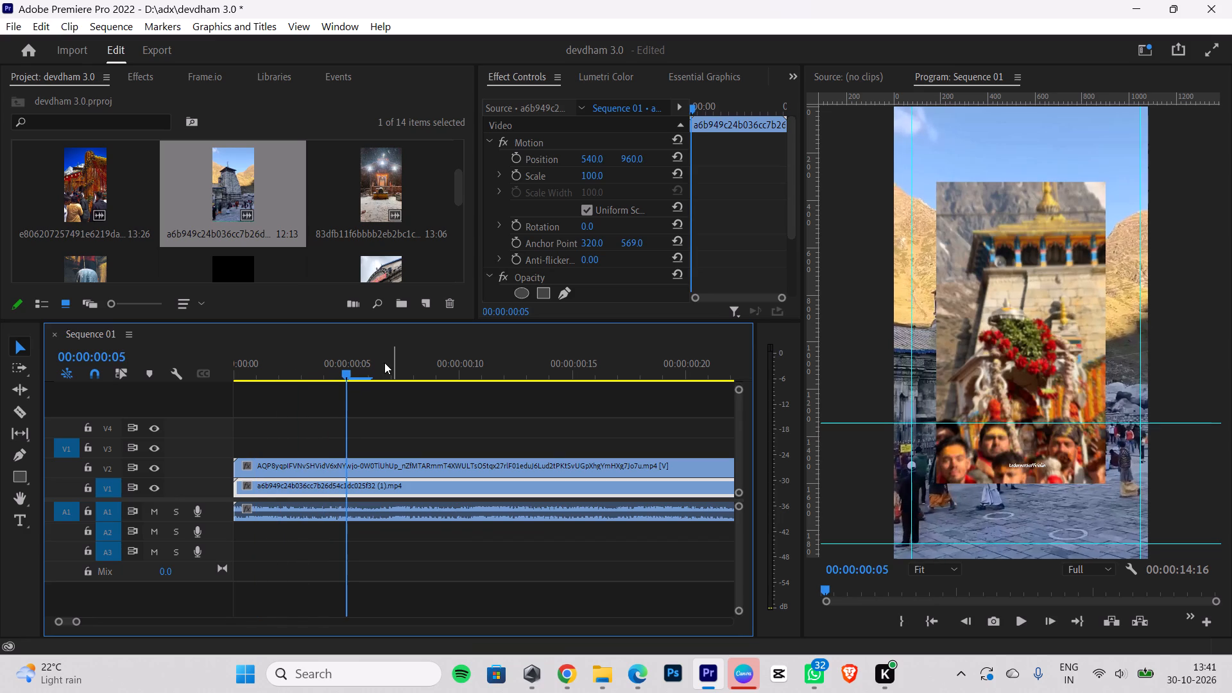
key("Left")
key("Left")
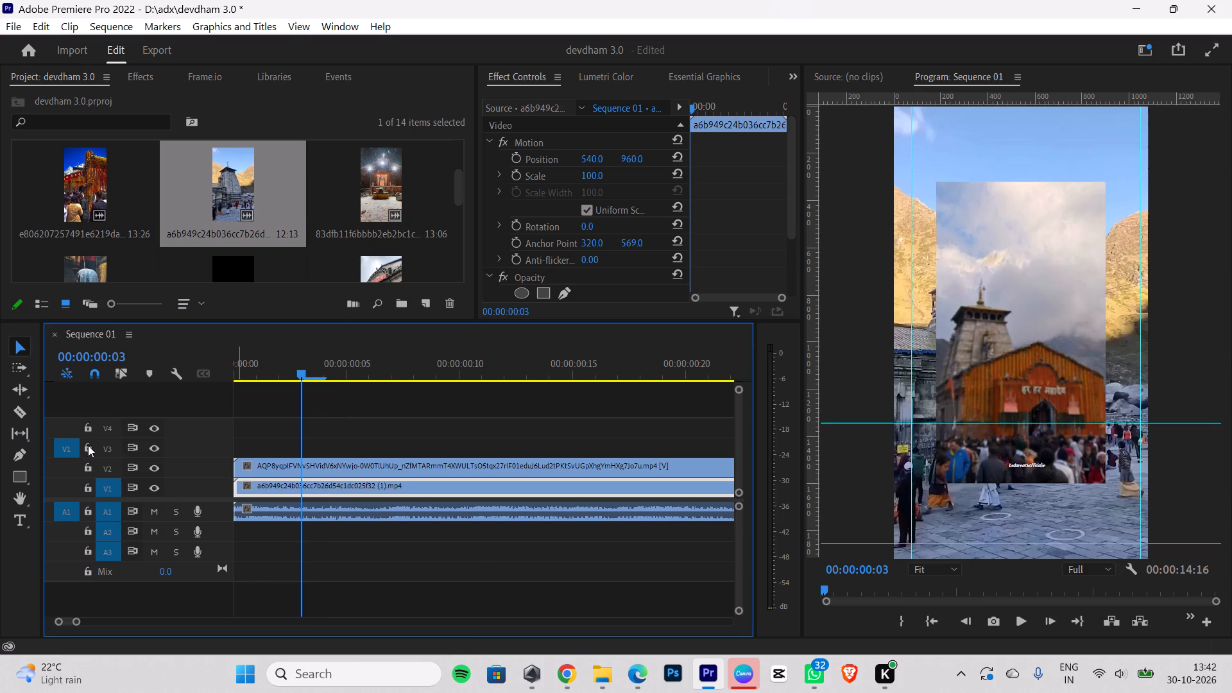
Split the Kedarnath clip on V1 at 00:00:00:04 with the Razor tool.
key("Right")
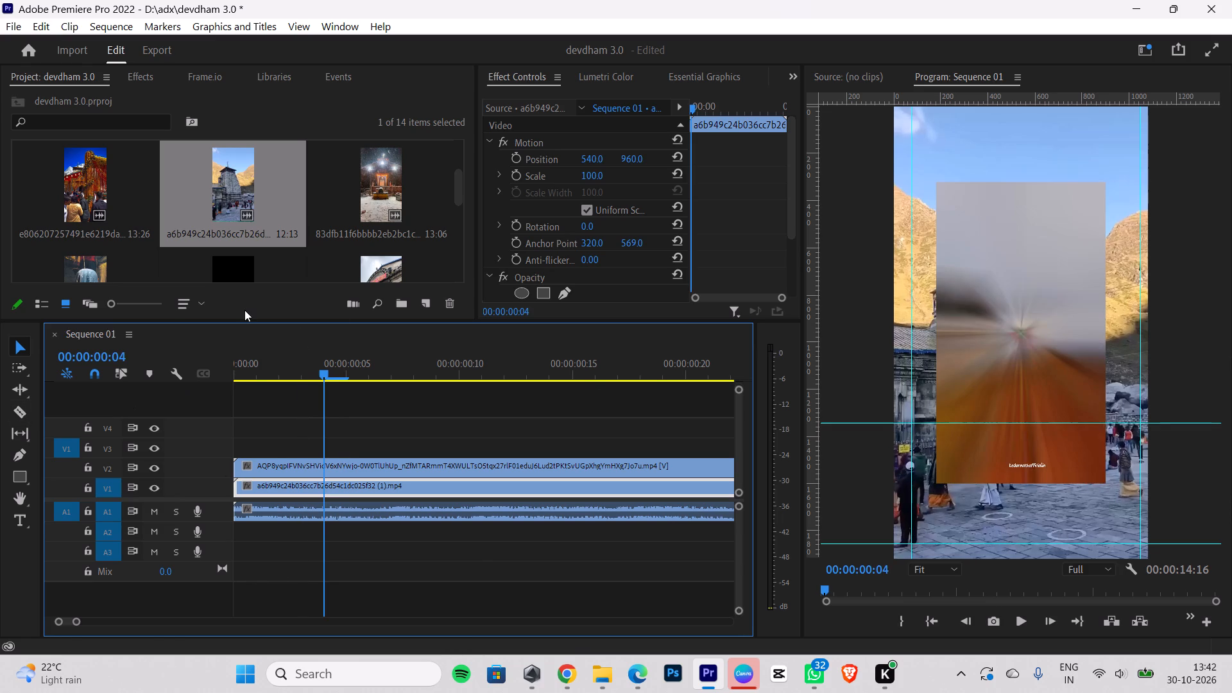
left_click(22, 407)
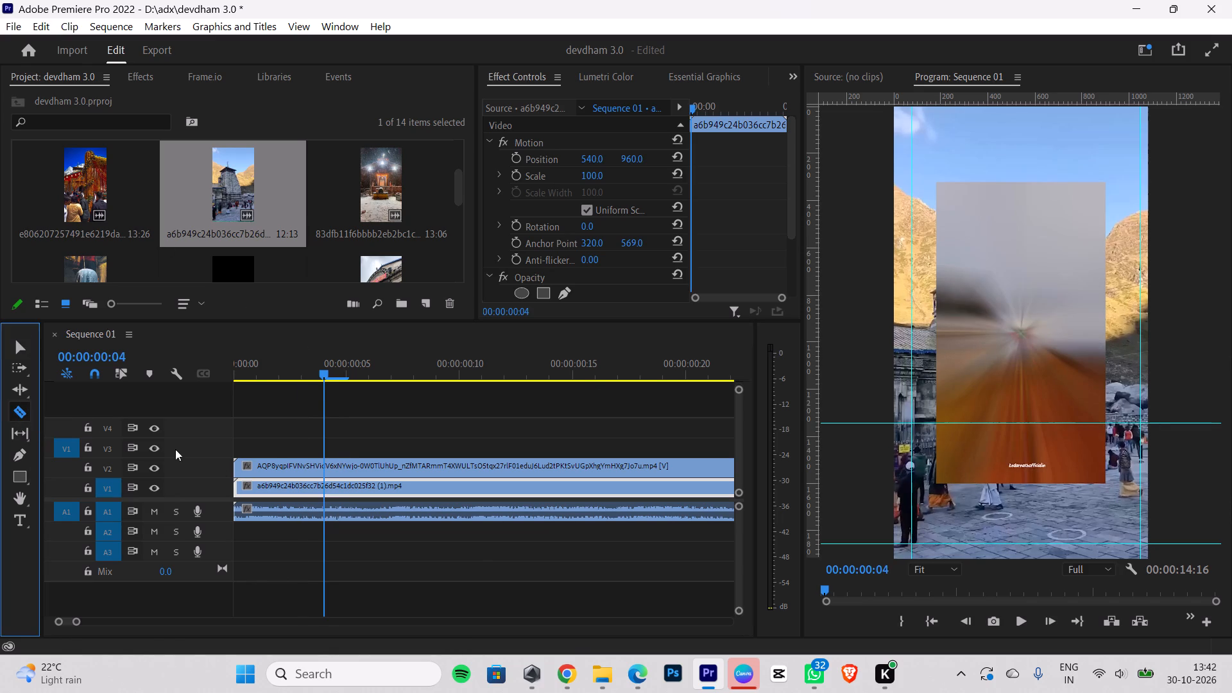
left_click(325, 485)
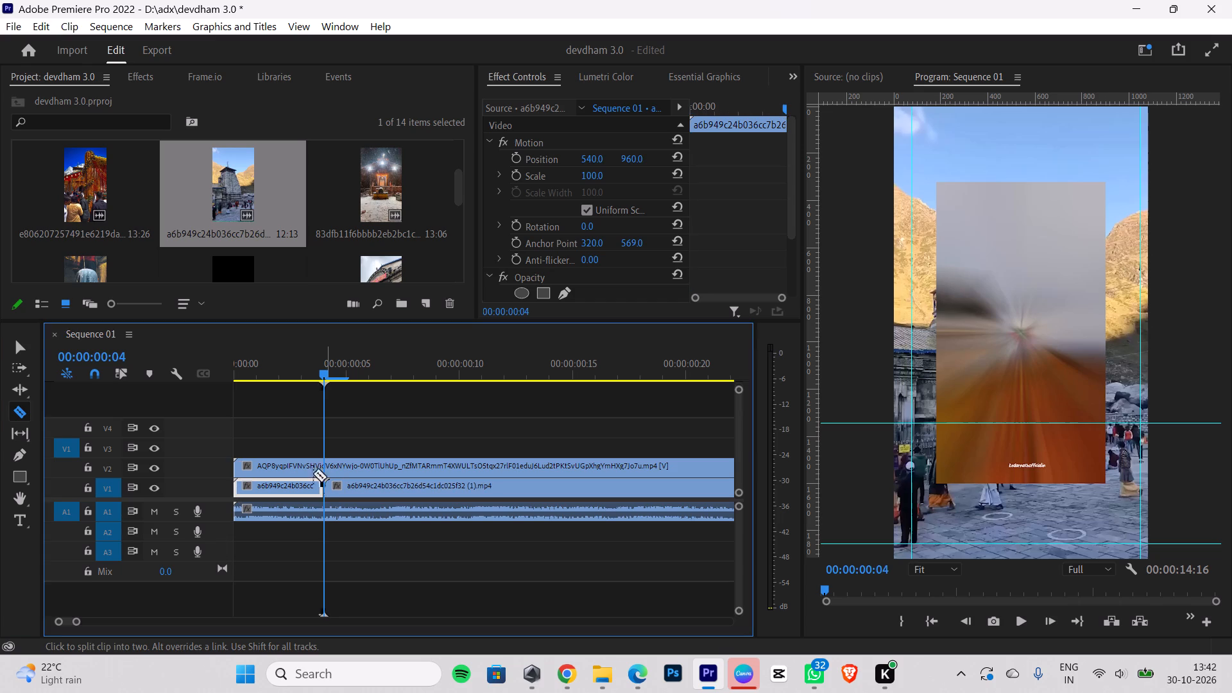
left_click(409, 337)
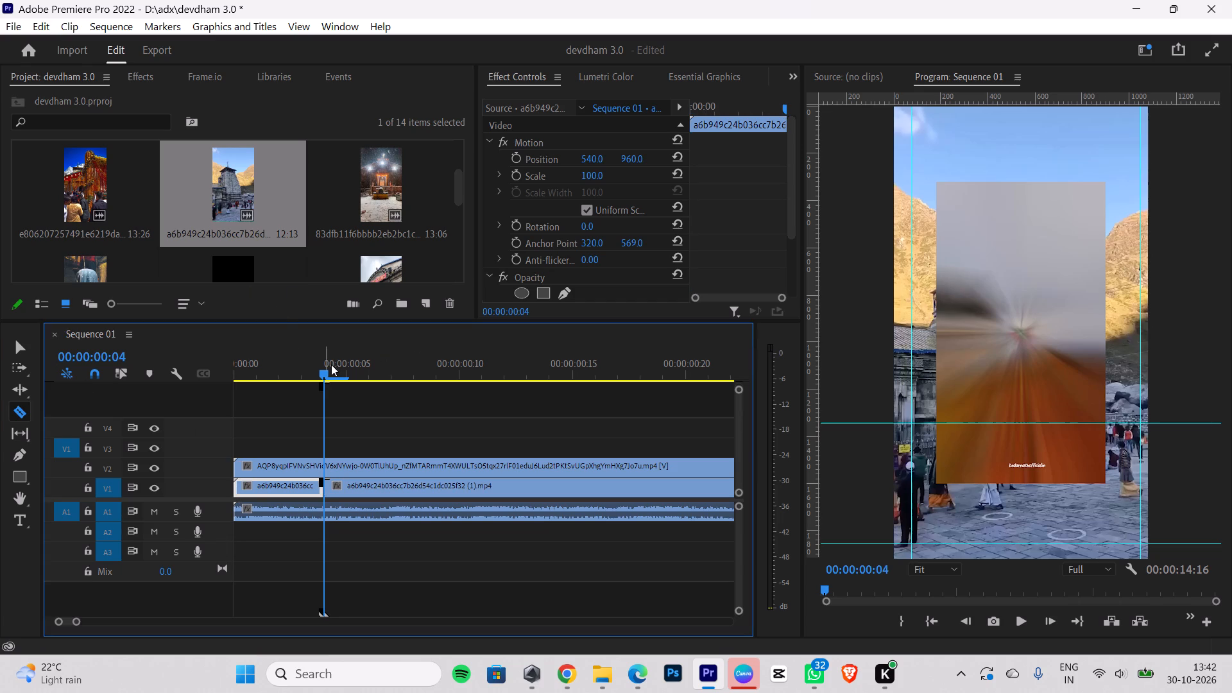
Animate the first V1 segment's Scale with keyframes of 100 at 00:00:00:00 and 105 at 00:00:00:03.
left_click_drag(317, 367, 218, 388)
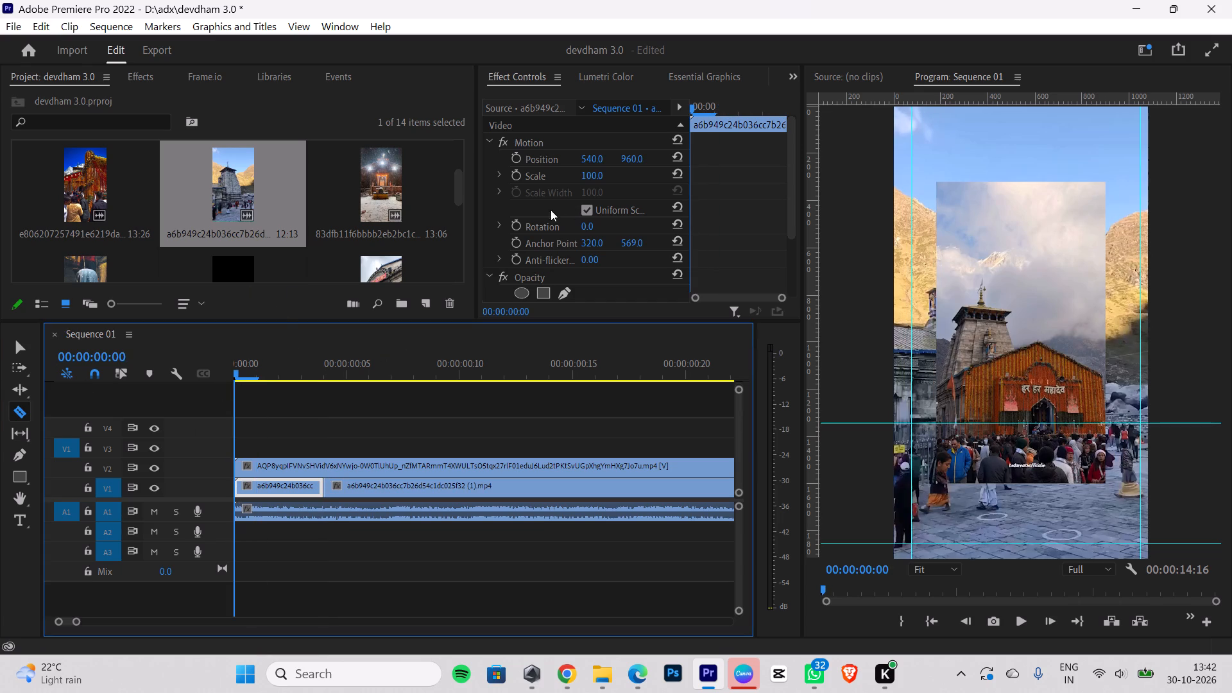
left_click(517, 173)
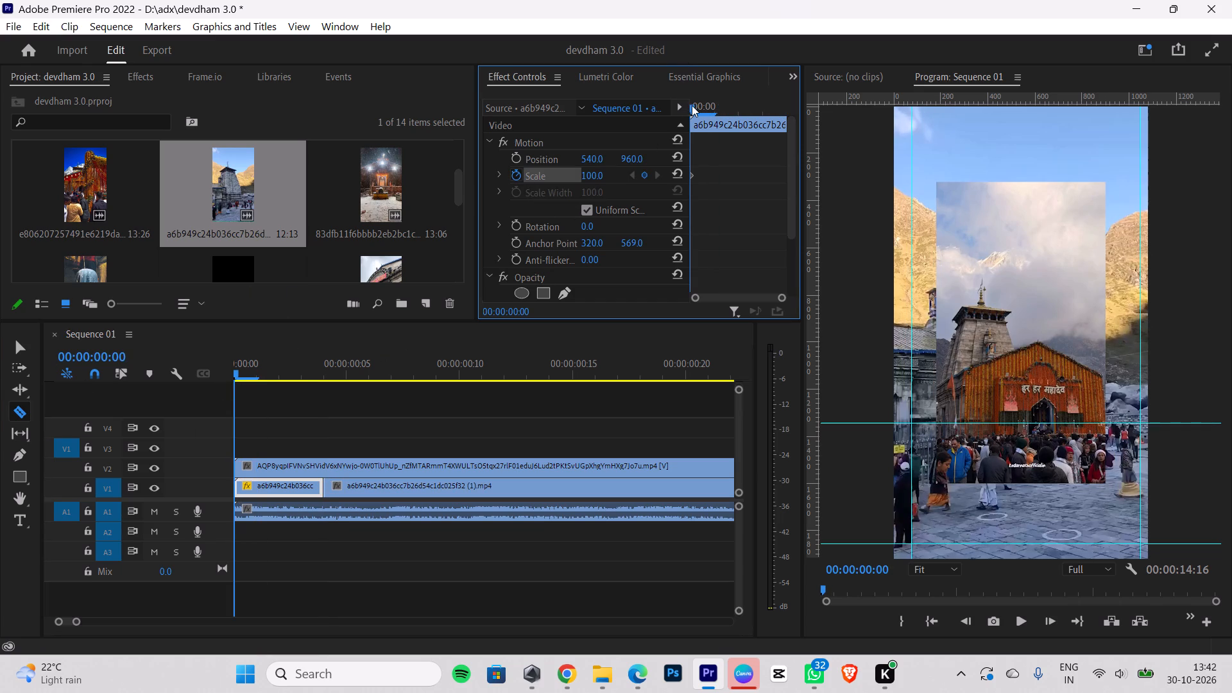
left_click_drag(692, 105, 736, 97)
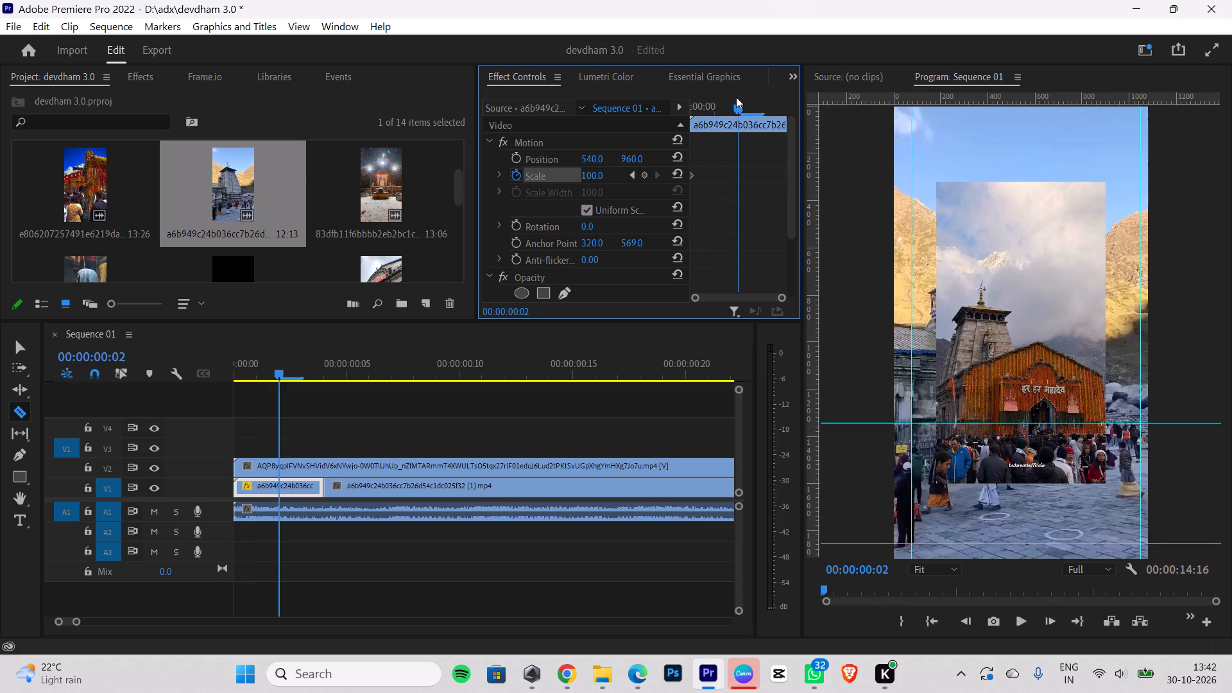
left_click_drag(736, 97, 754, 95)
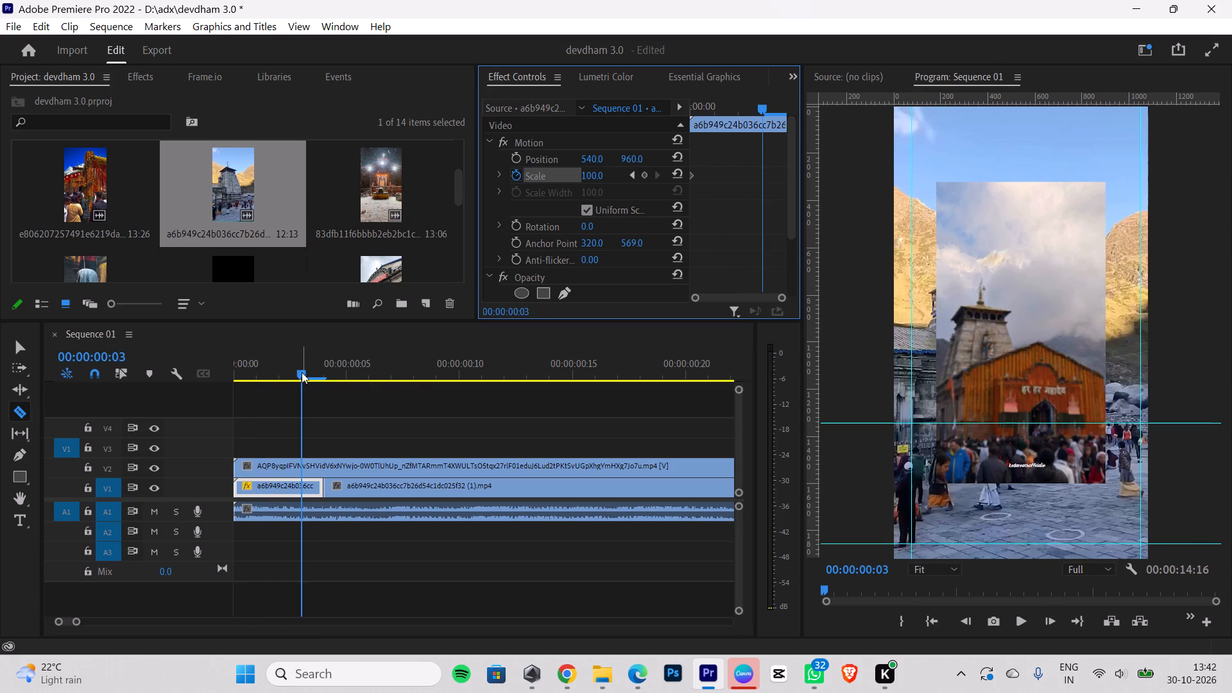
left_click_drag(302, 372, 316, 371)
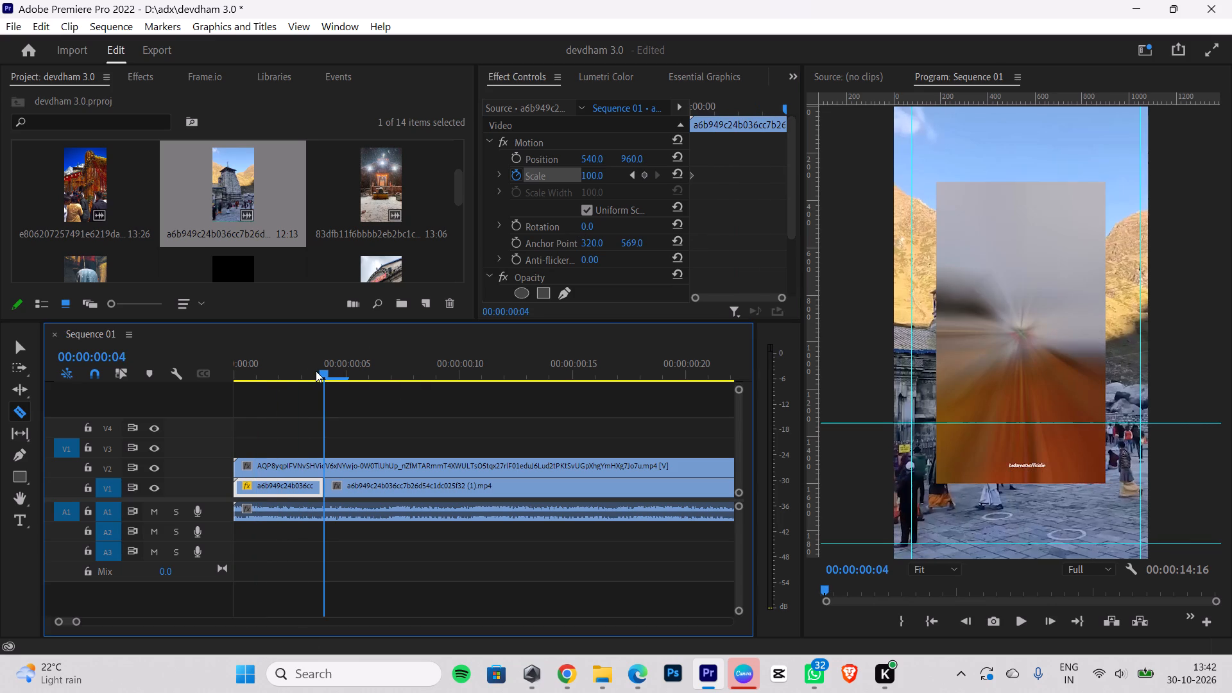
left_click_drag(316, 371, 313, 371)
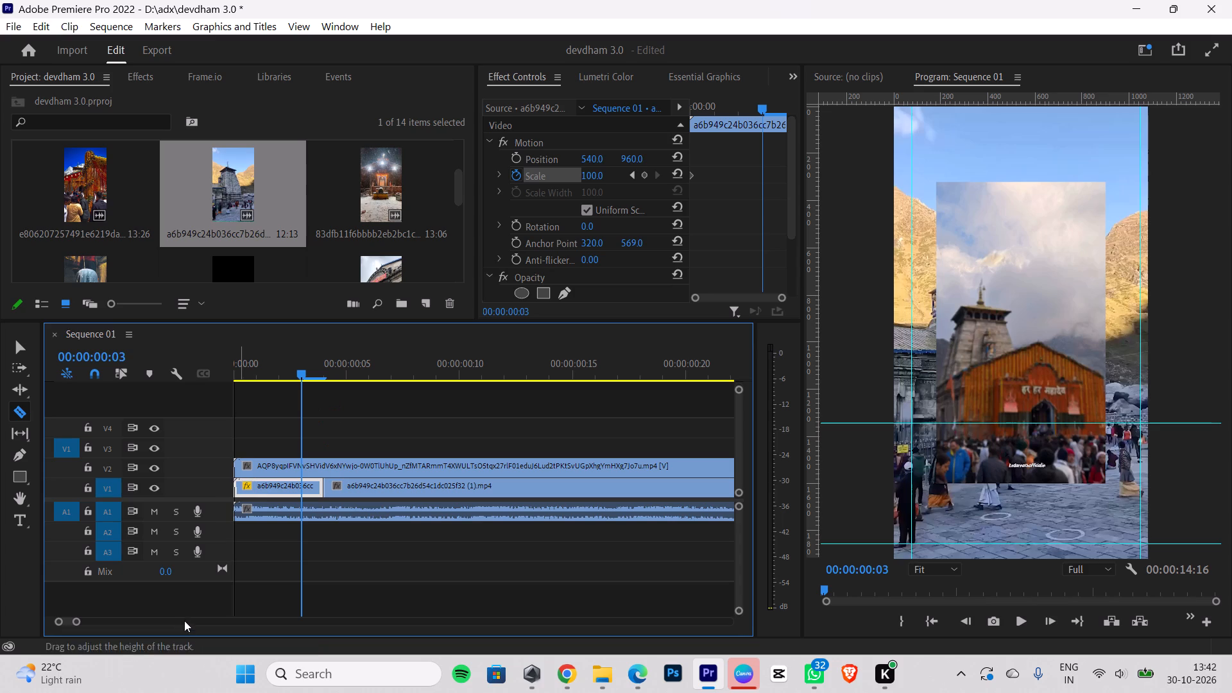
left_click_drag(74, 623, 90, 622)
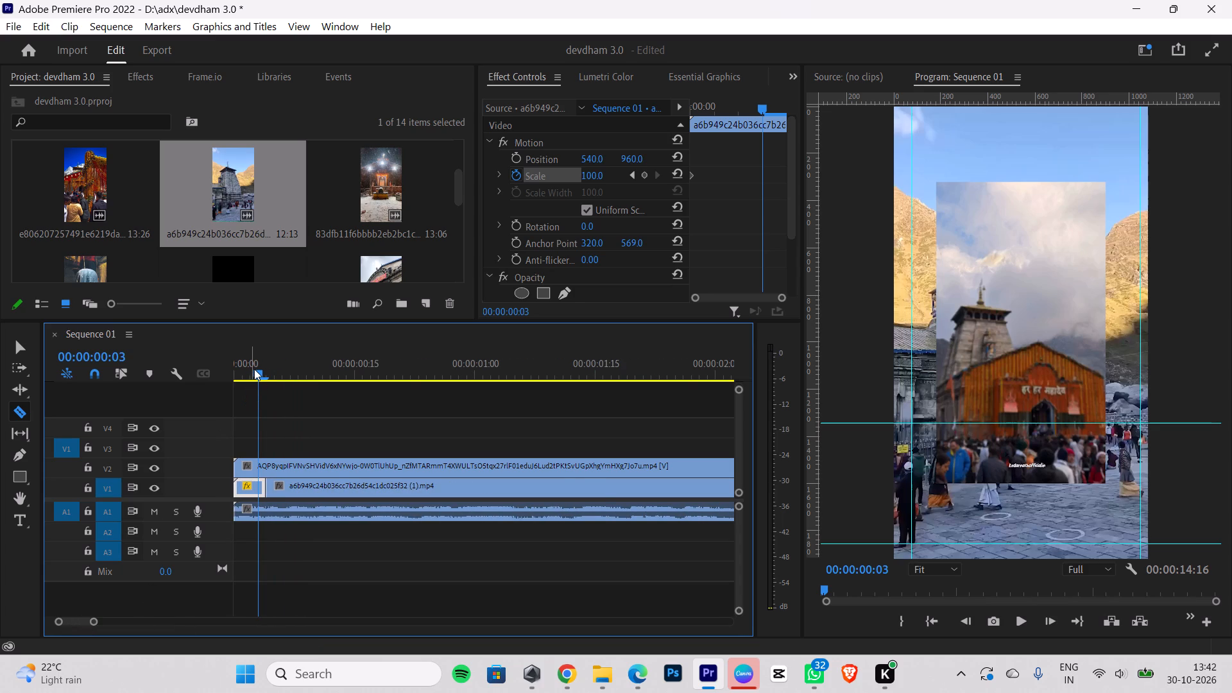
left_click(254, 369)
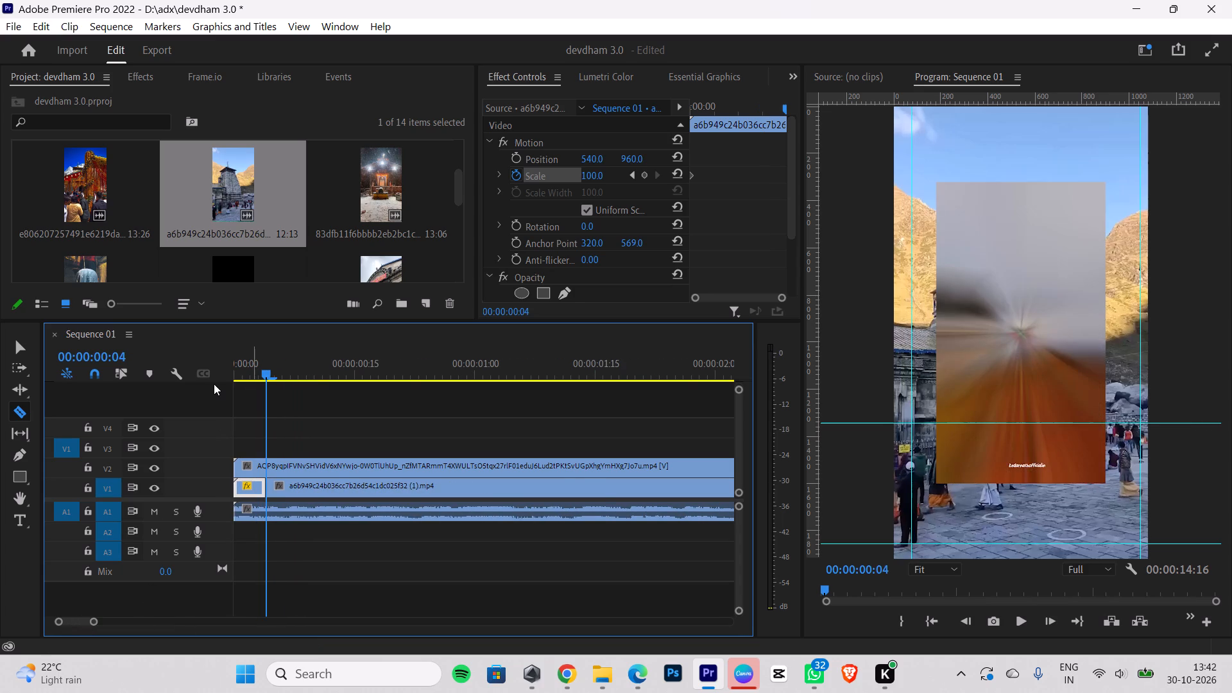
key("Left")
key("Right")
key("Left")
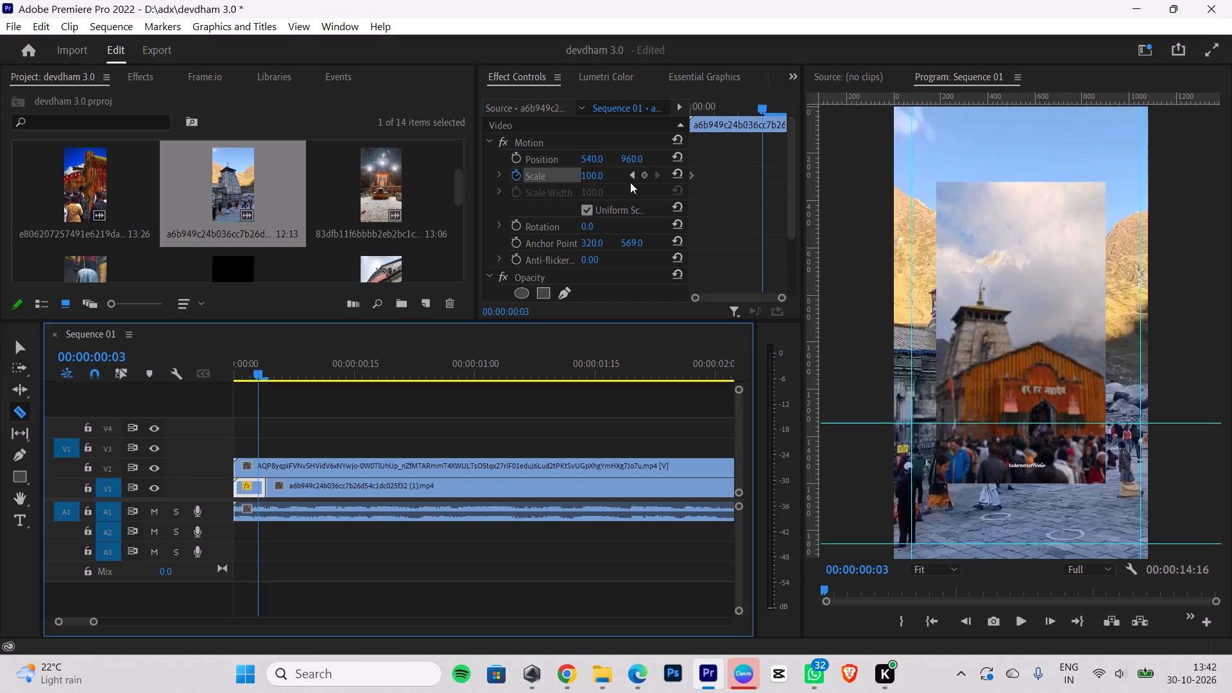
left_click(590, 171)
key("BackSpace")
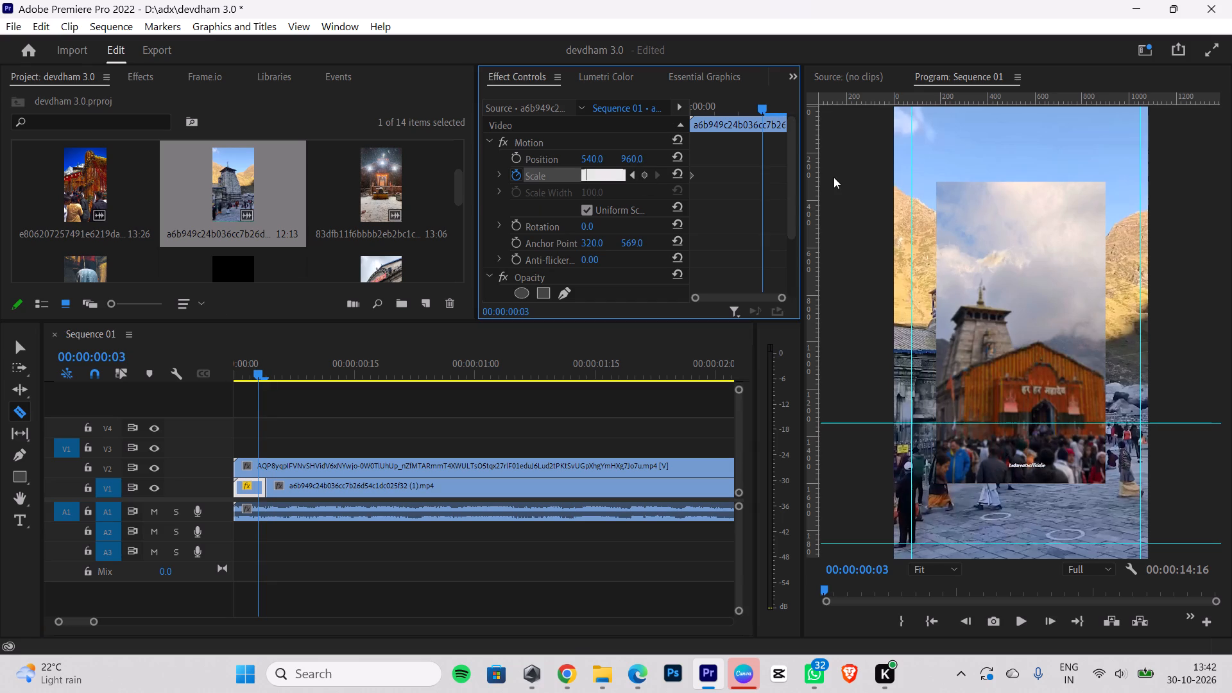
type("105")
key("Return")
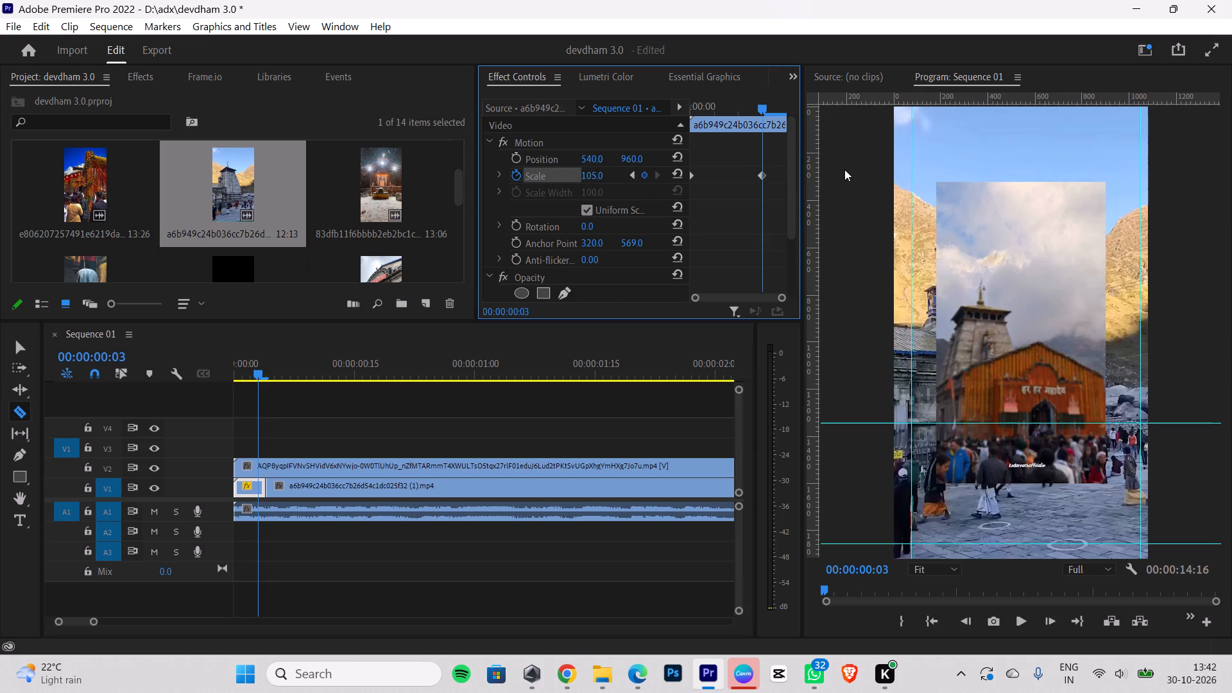
Set both Scale keyframes of the first V1 segment to Bezier interpolation.
left_click_drag(772, 157, 671, 182)
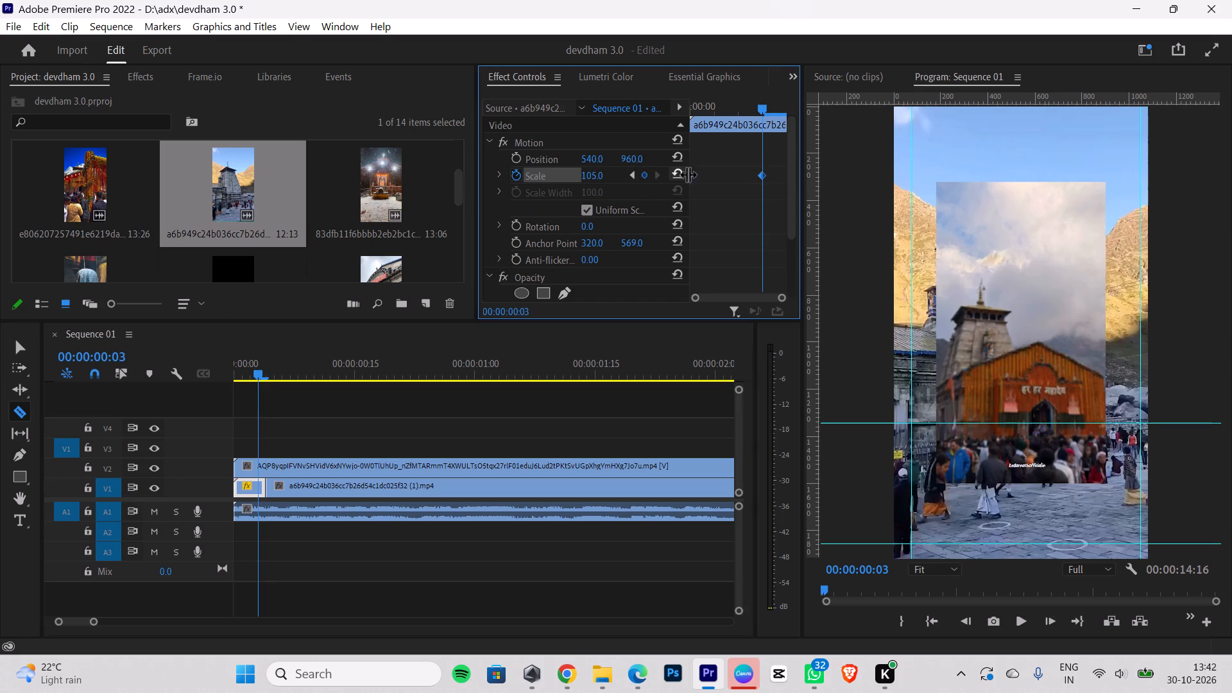
right_click(692, 173)
left_click(744, 323)
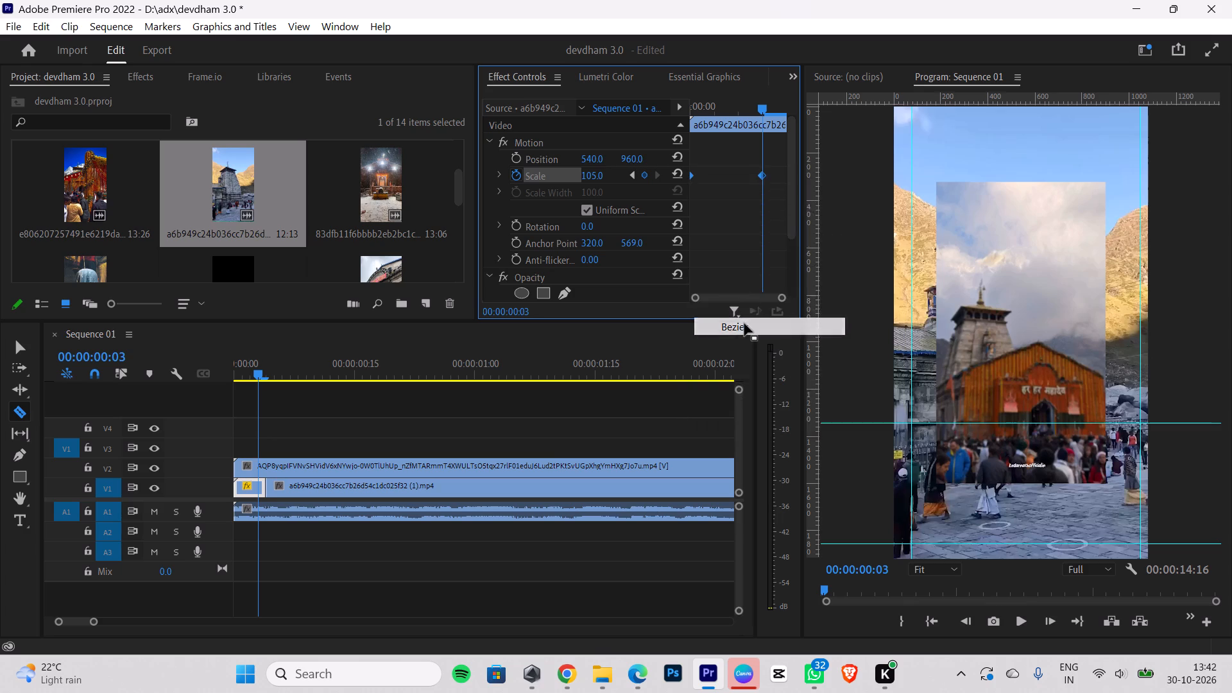
Move only the first Scale keyframe to 00:00:00:02, closer to the 105 keyframe.
left_click_drag(692, 178, 707, 176)
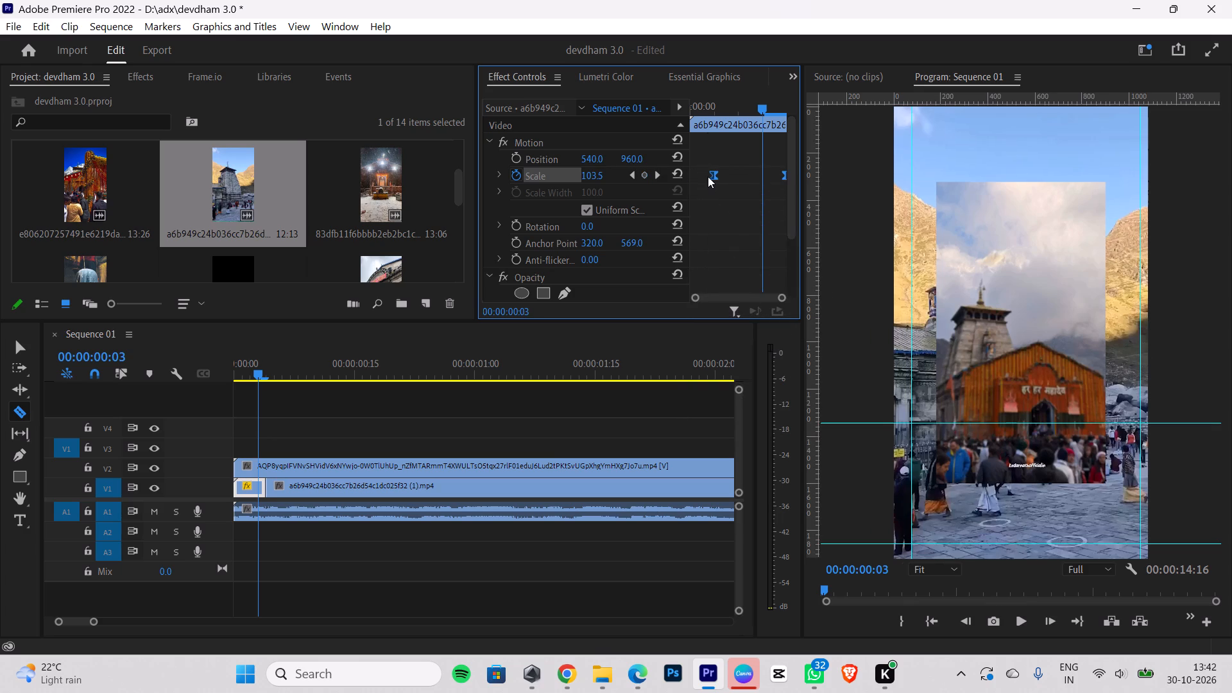
key("ctrl+z")
left_click(727, 203)
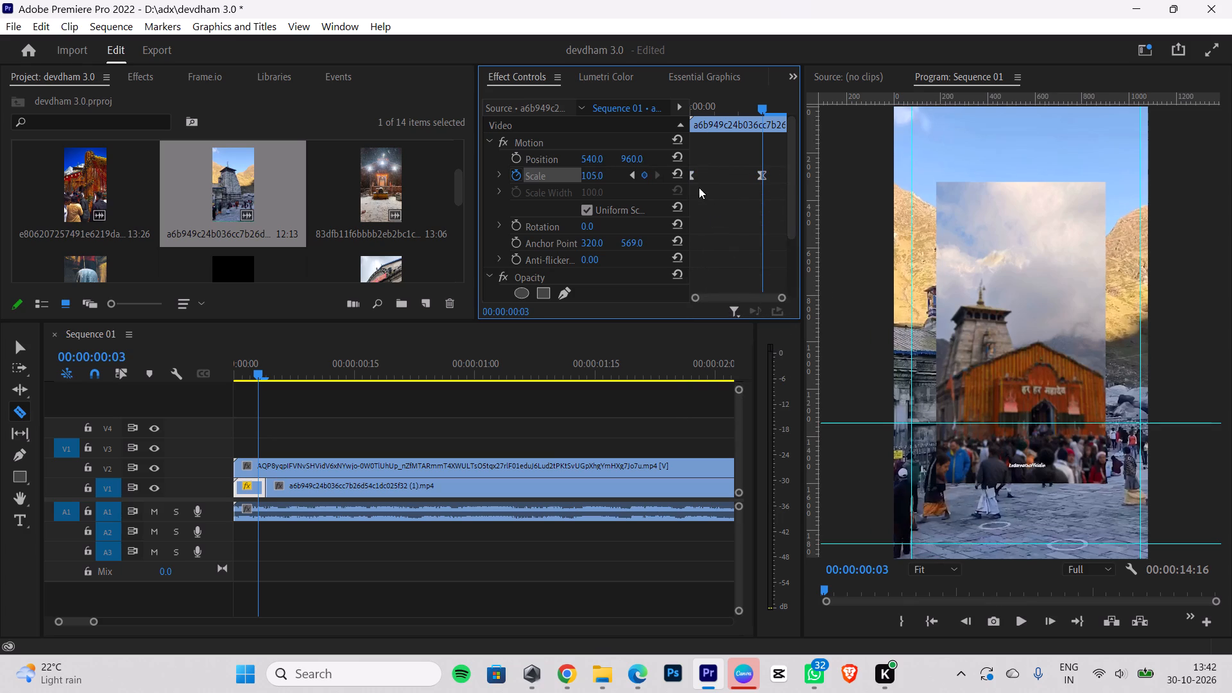
left_click_drag(690, 175, 753, 179)
left_click_drag(737, 174, 755, 176)
left_click_drag(758, 104, 732, 119)
left_click_drag(736, 174, 739, 175)
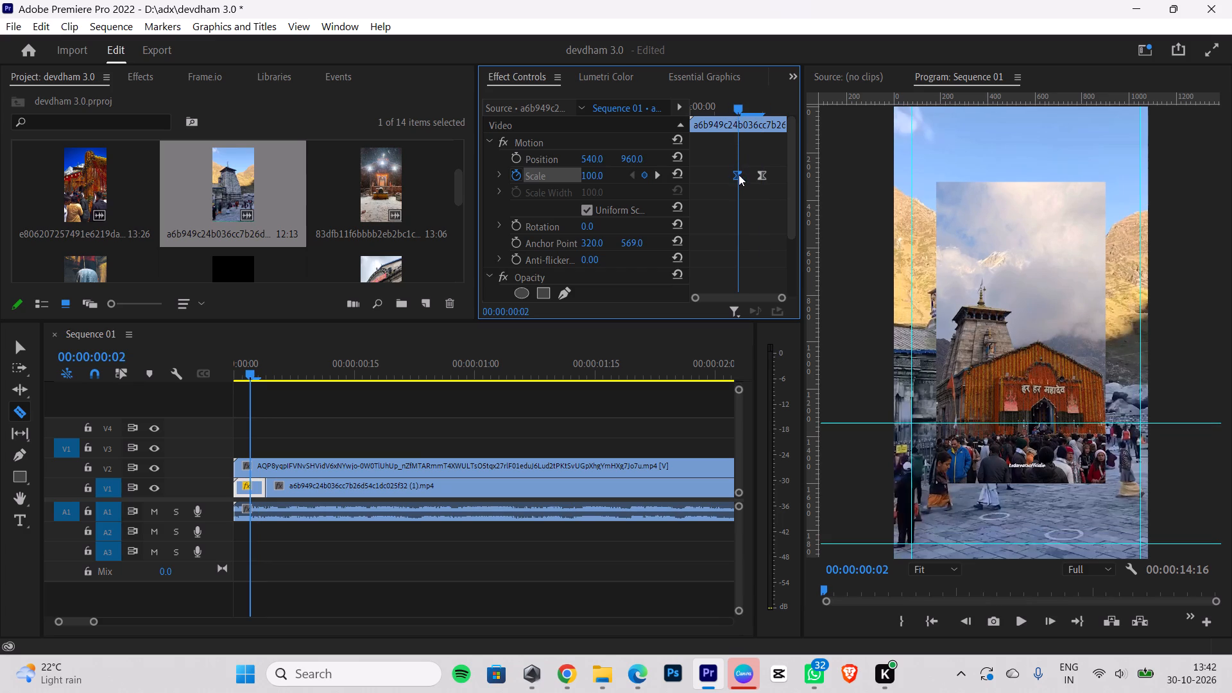
left_click_drag(739, 175, 748, 174)
left_click(724, 137)
left_click_drag(739, 175, 751, 168)
left_click_drag(752, 151, 692, 193)
left_click_drag(737, 170, 752, 170)
Play the sequence from the start to review the zoom, and return the playhead to 00:00:00:00.
left_click_drag(261, 368, 260, 368)
left_click_drag(260, 368, 94, 382)
key("space")
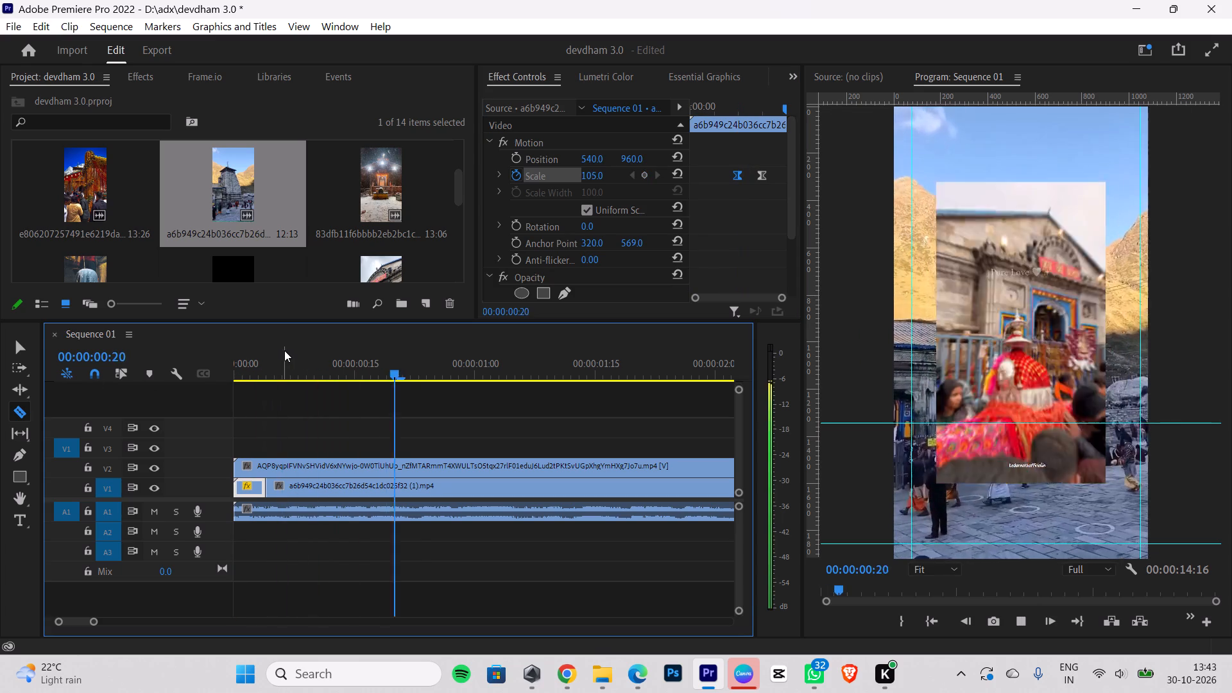
key("space")
left_click_drag(418, 368, 0, 407)
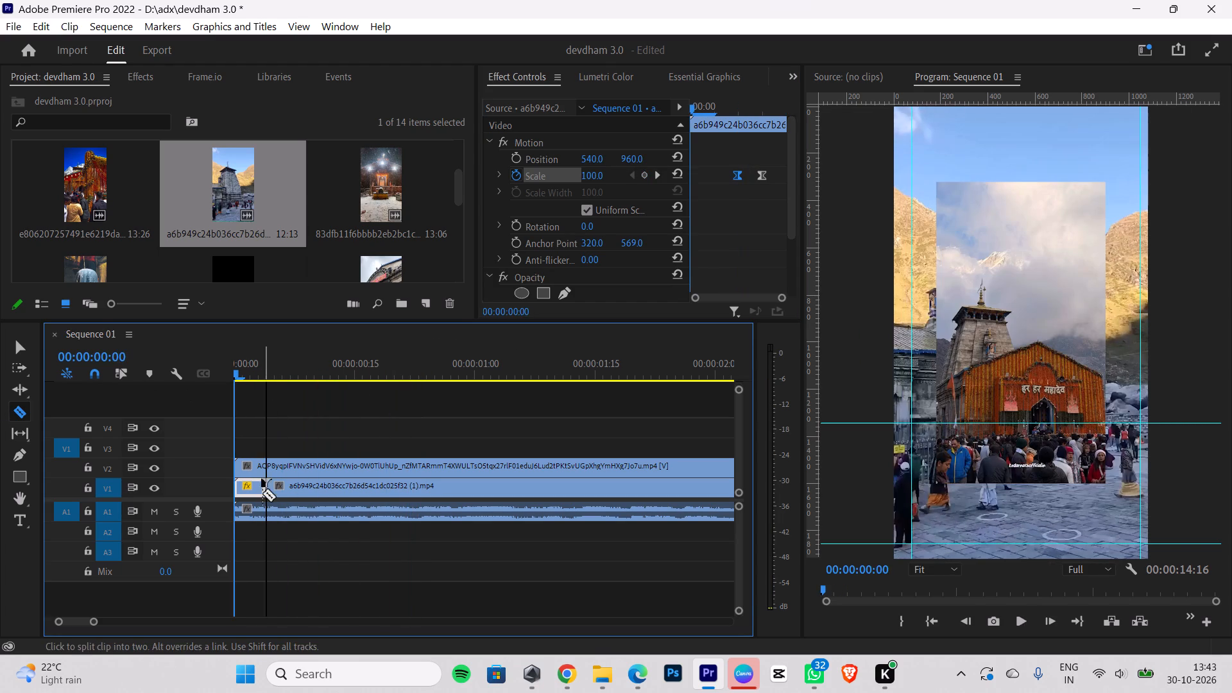
Delete the remainder of the a6b949c24b036cc7b26d54c1dc025f32 clip after the short first segment on V1.
left_click(24, 351)
left_click(306, 490)
key("BackSpace")
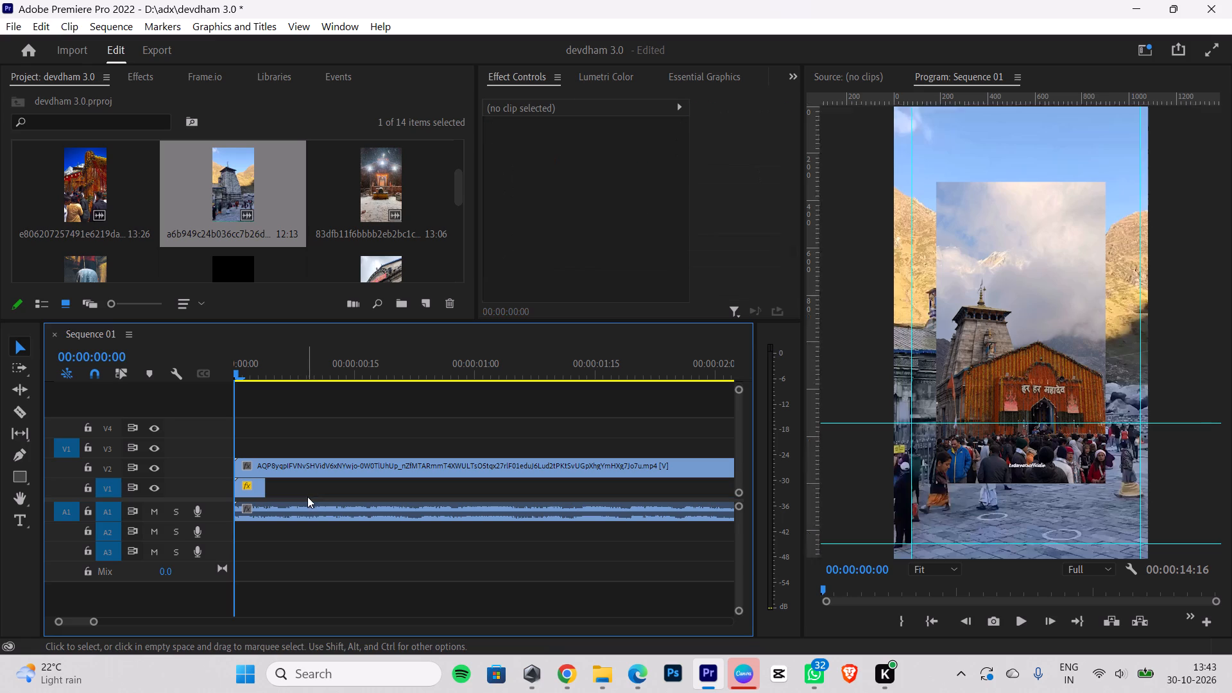
Play the sequence from the start to compare the first segment with the reference reel, and return the playhead to 00:00:00:00.
key("space")
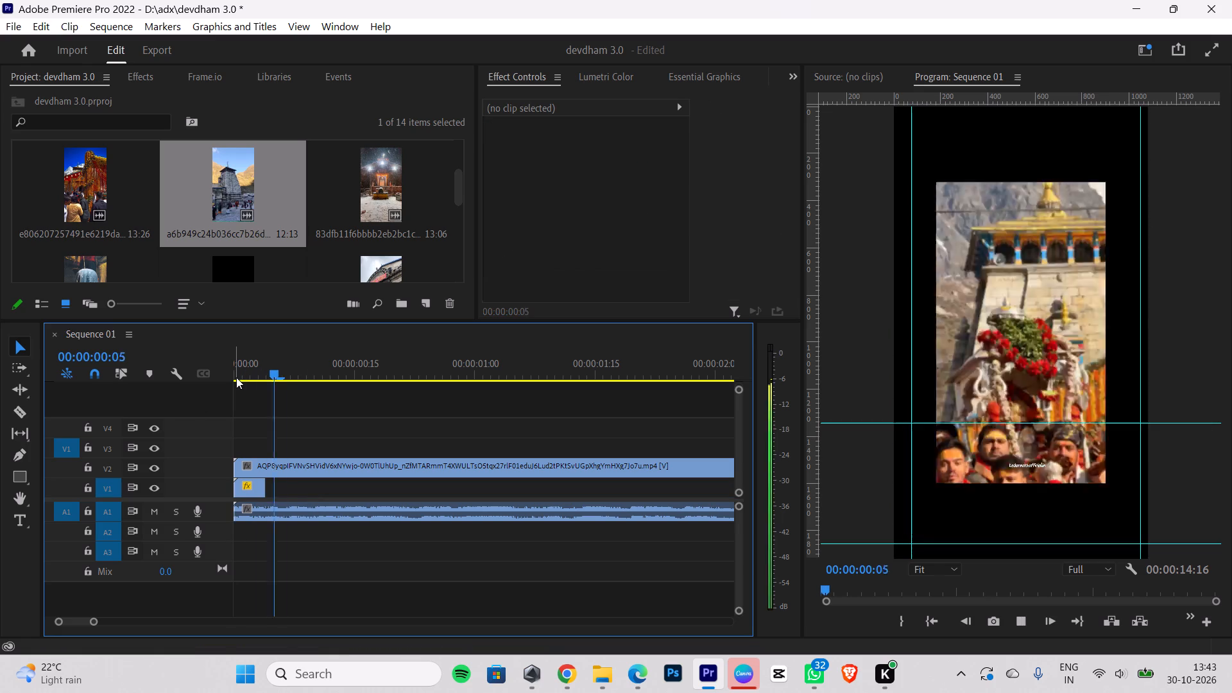
key("space")
left_click_drag(295, 369, 166, 398)
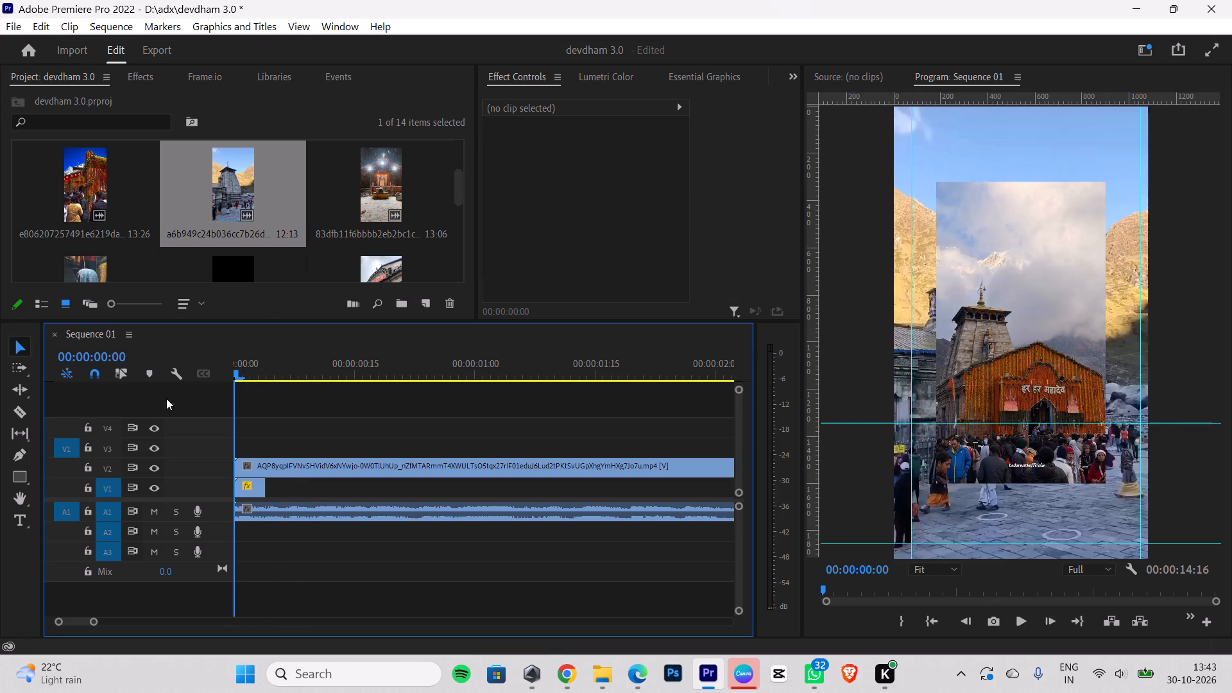
left_click_drag(166, 398, 120, 407)
Mute audio track A1.
left_click(151, 511)
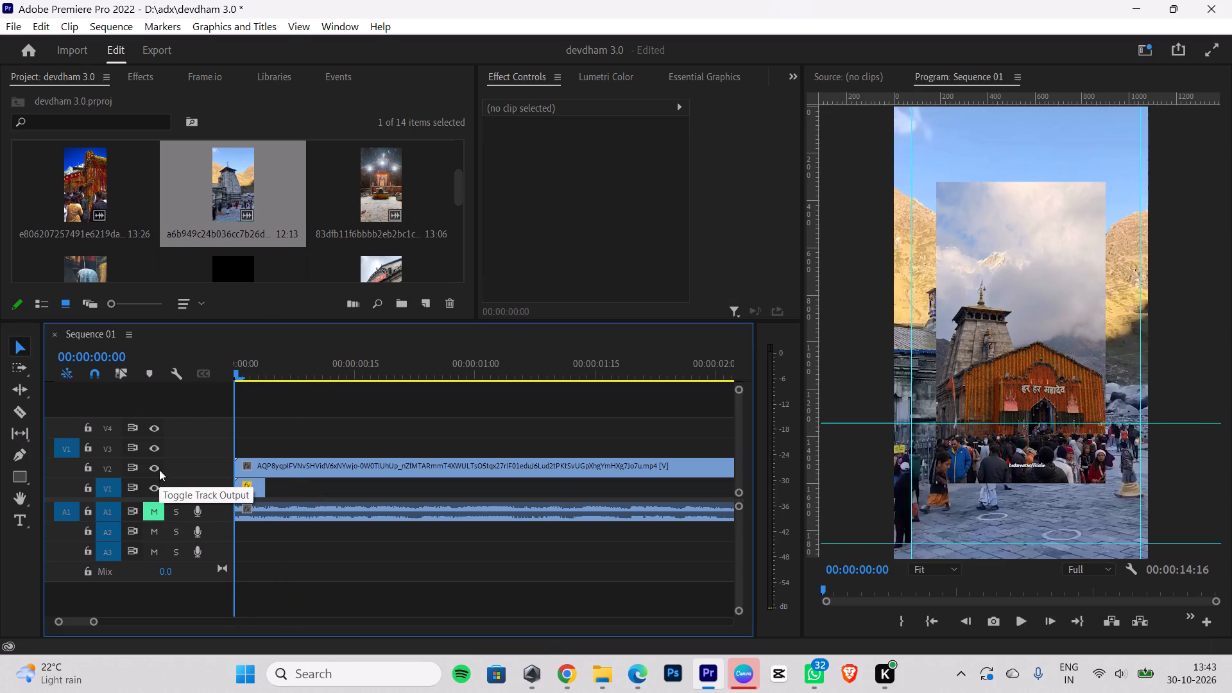
Temporarily hide the V2 reference track, play the first V1 segment on its own twice, and show V2 again.
left_click(155, 463)
key("space")
key("space")
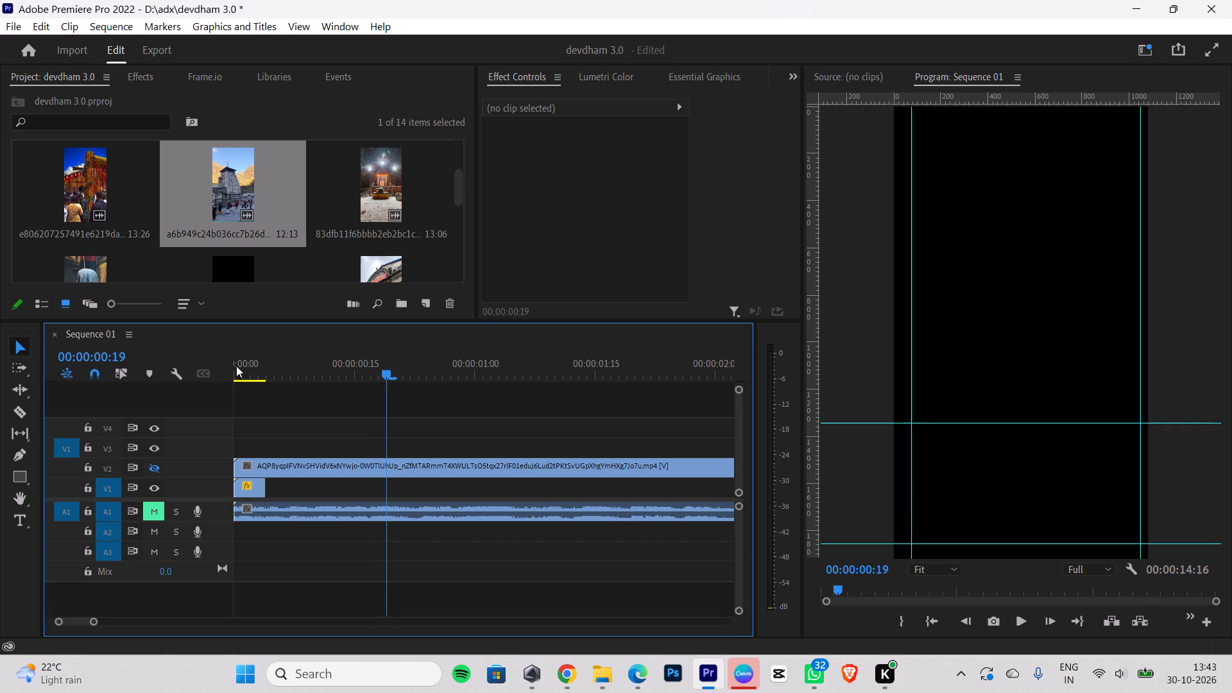
left_click_drag(381, 372, 83, 373)
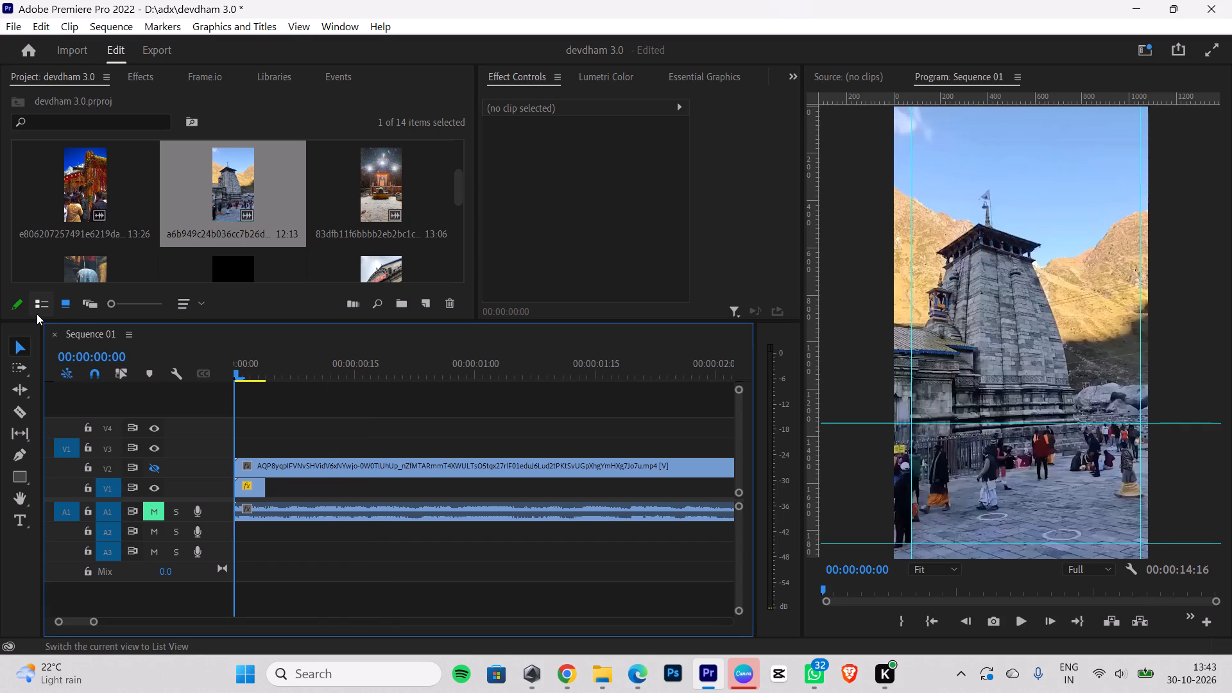
key("space")
key("space")
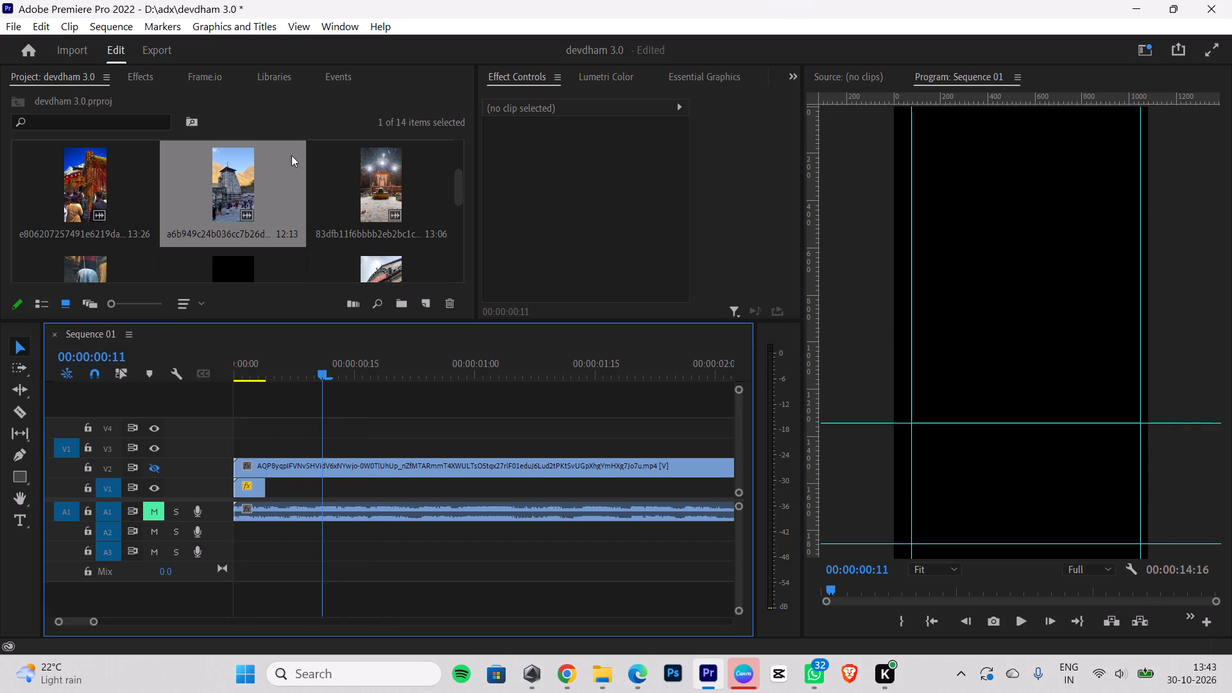
left_click_drag(323, 371, 223, 405)
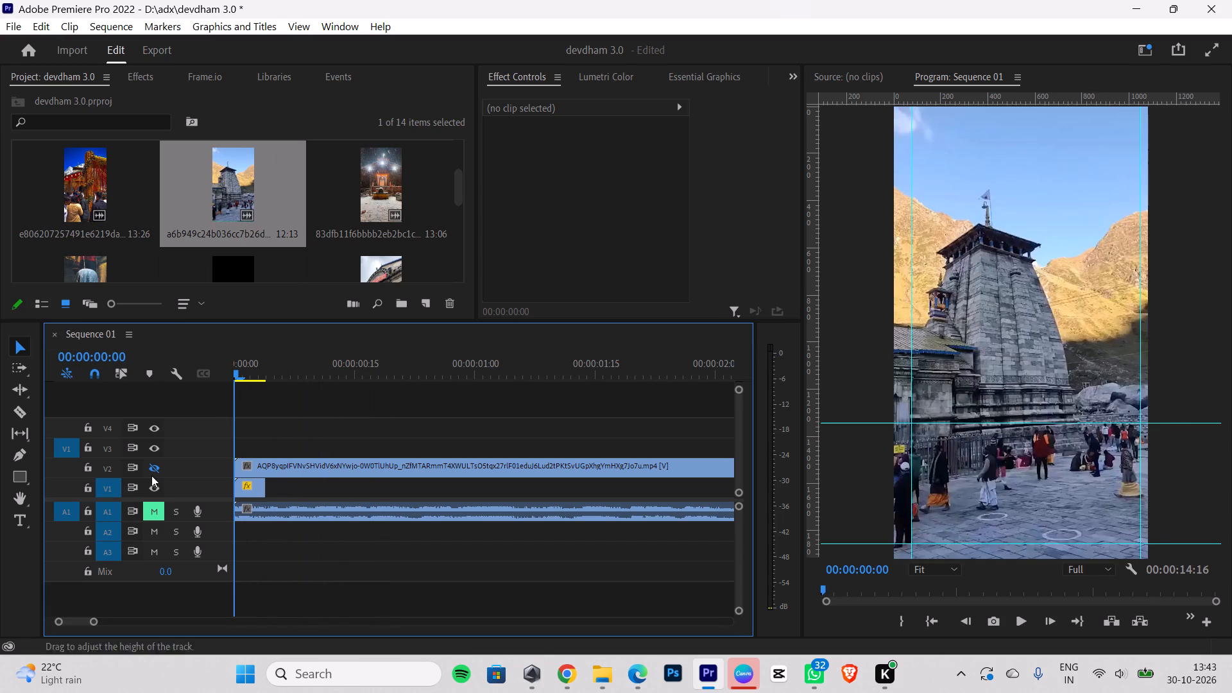
left_click(151, 472)
Place the 13697fdb3fc30c4af0f7fd22c157bb69 video on V1 starting at 00:00:00:05, without its audio.
key("Right")
key("Right")
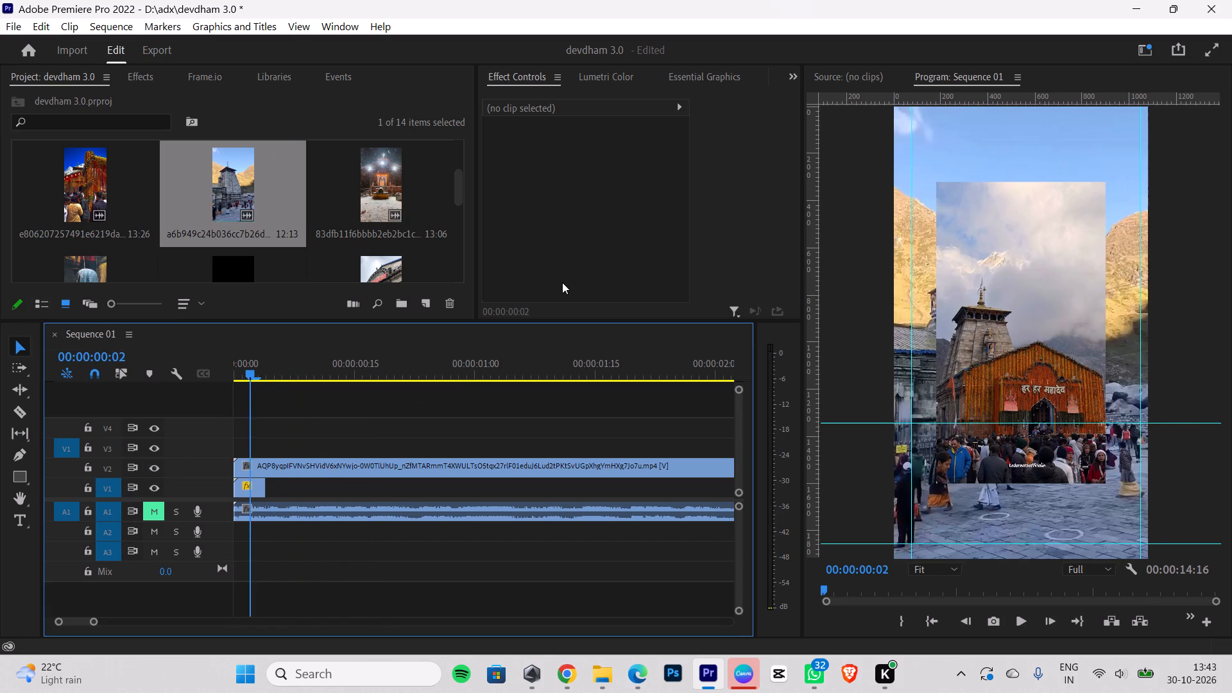
key("Right")
key("Right")
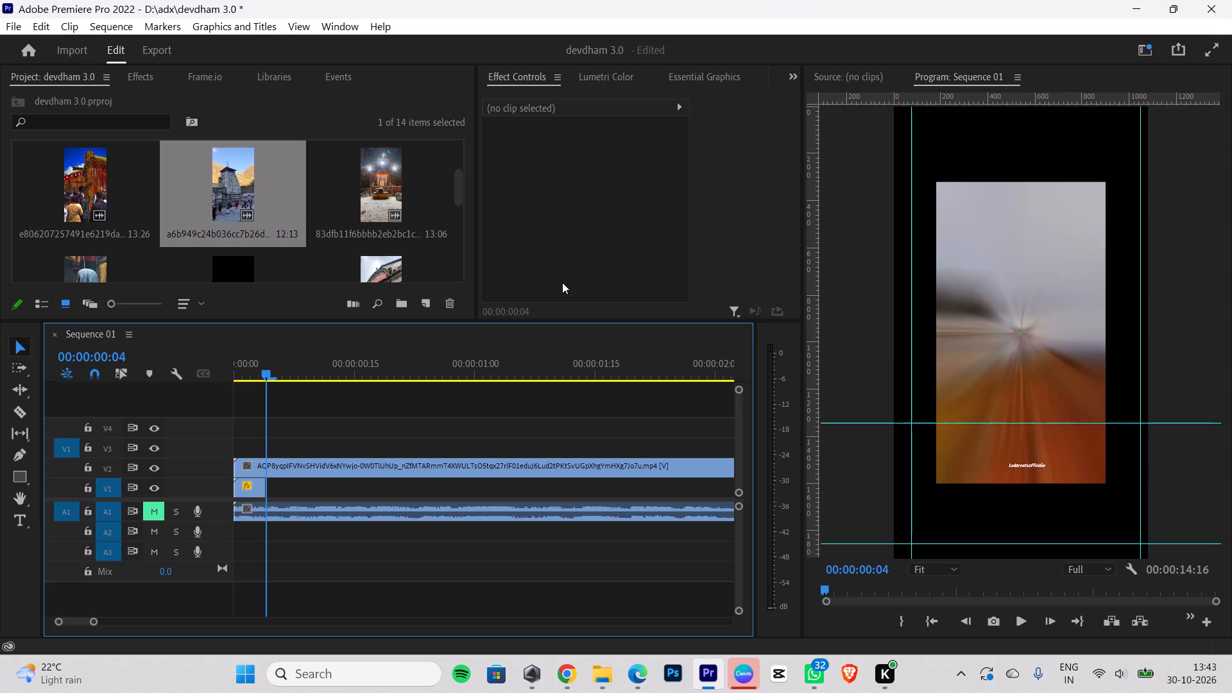
key("Right")
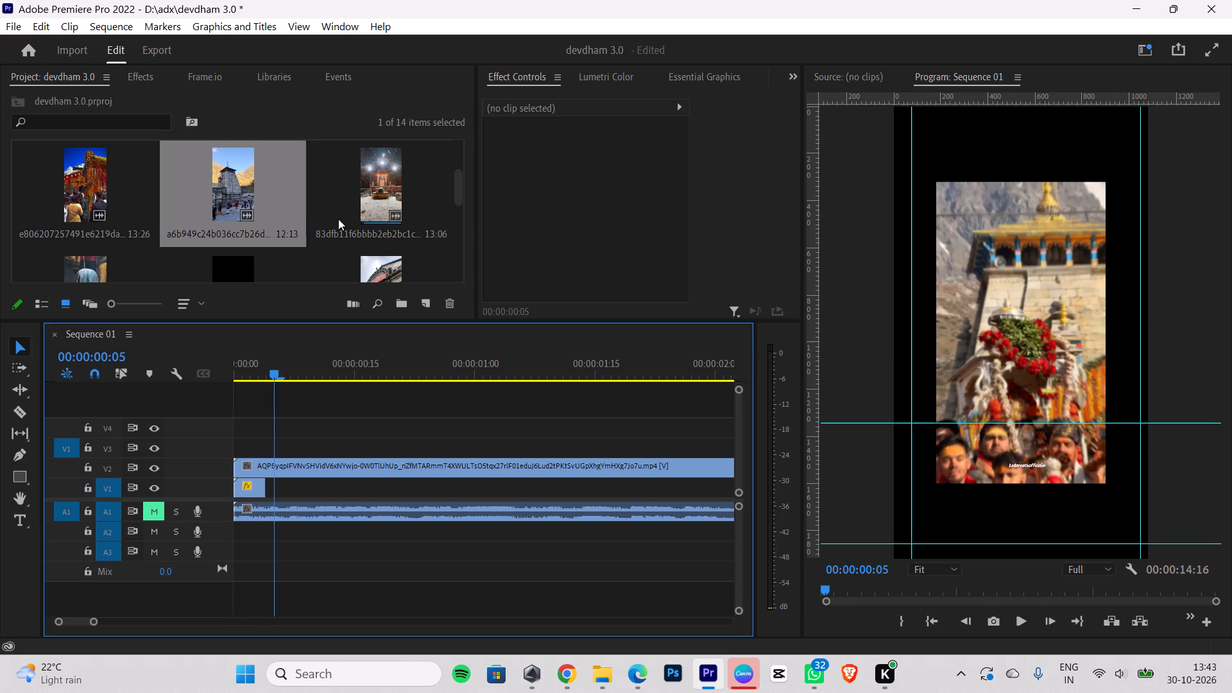
scroll(351, 220, "down", 1)
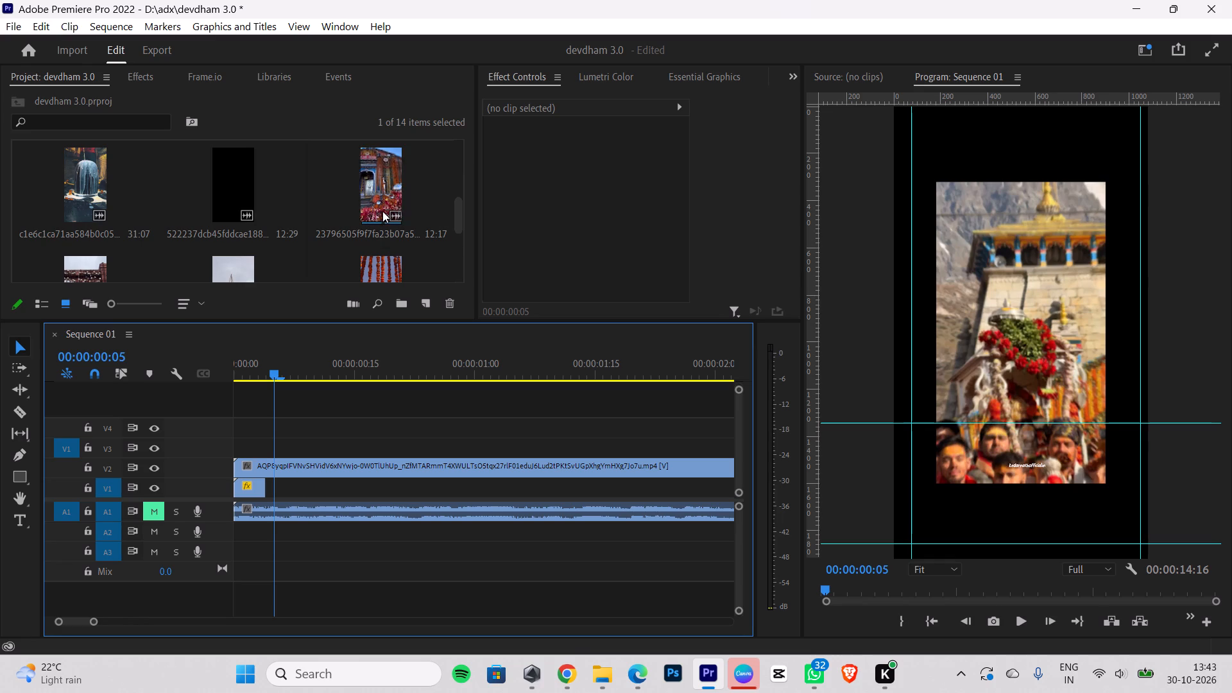
scroll(382, 211, "down", 2)
left_click_drag(90, 227, 304, 429)
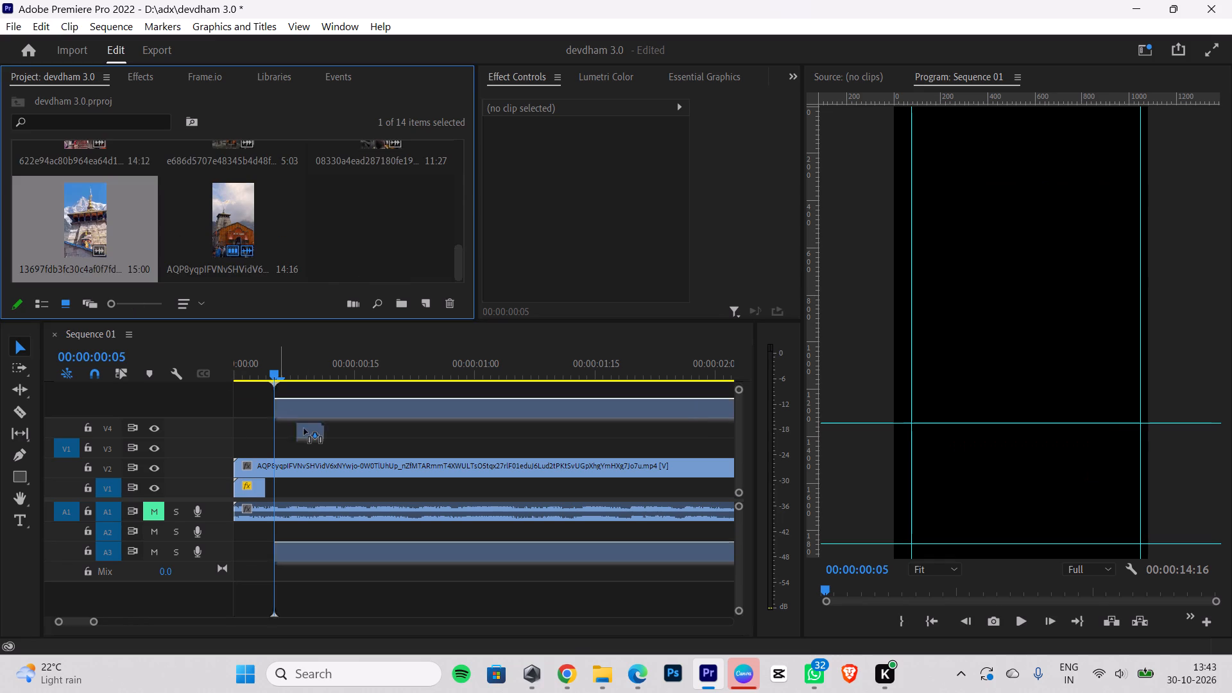
left_click_drag(304, 429, 304, 429)
left_click(374, 526)
key("BackSpace")
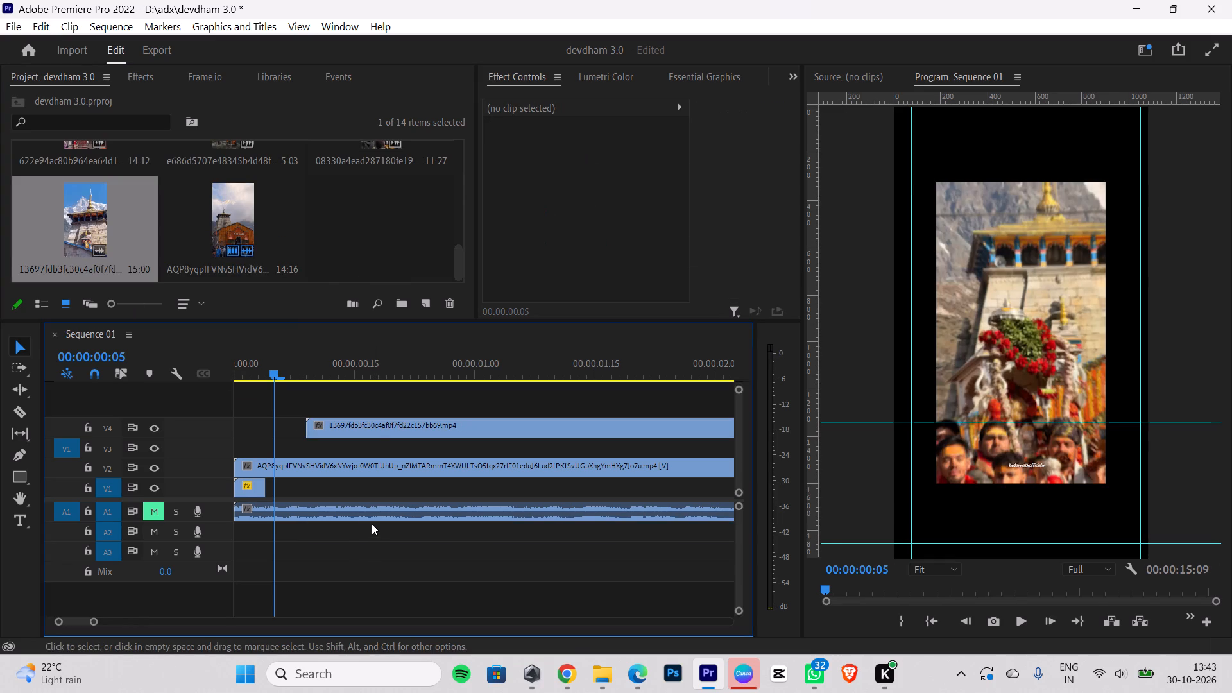
left_click_drag(360, 422, 321, 475)
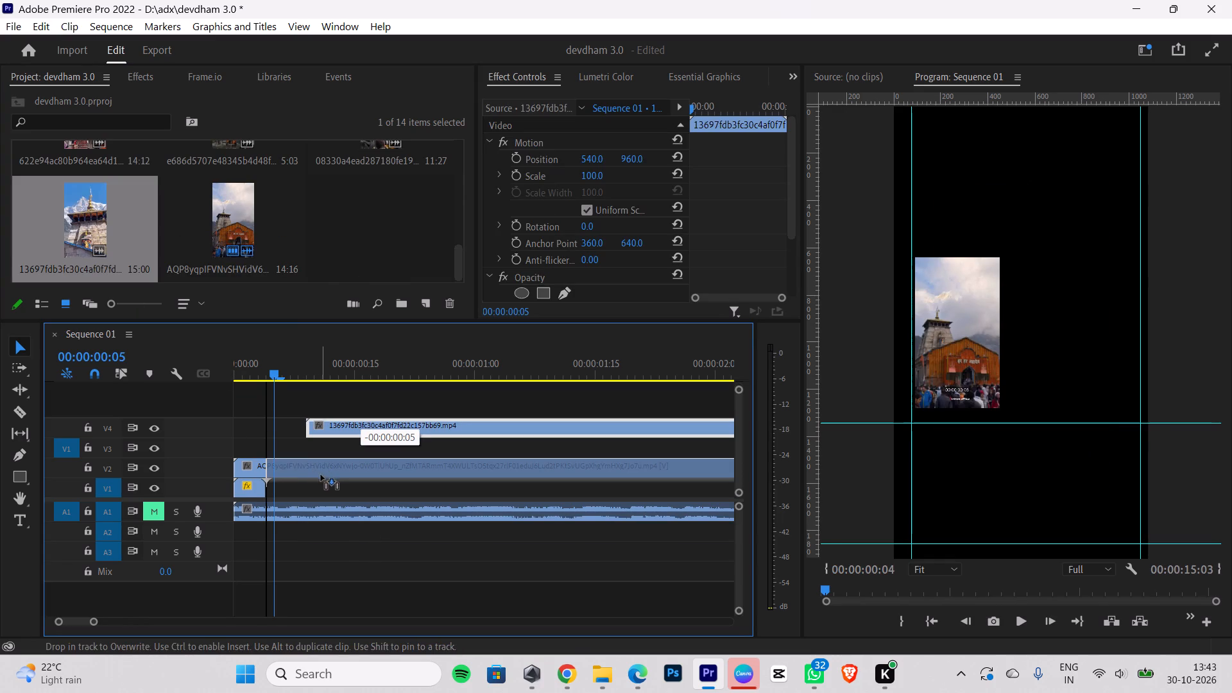
left_click_drag(321, 475, 327, 483)
Apply Scale to Frame Size to the 13697fdb3fc30c4af0f7fd22c157bb69 clip on V1.
right_click(339, 481)
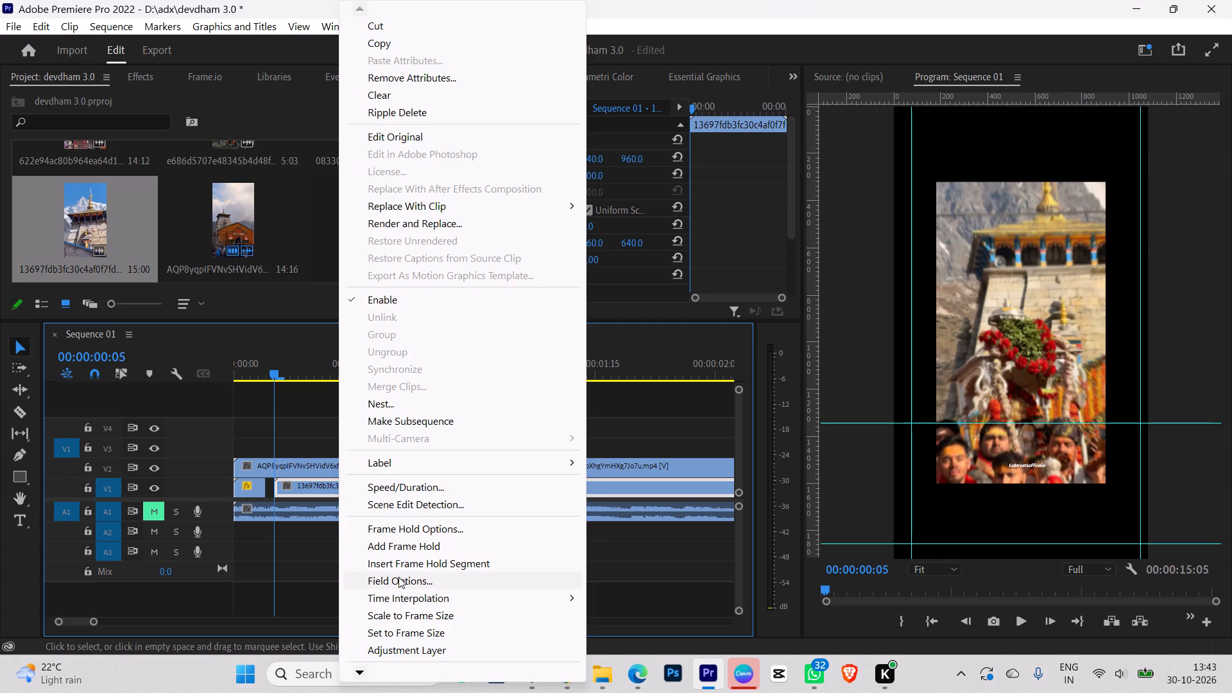
left_click(409, 620)
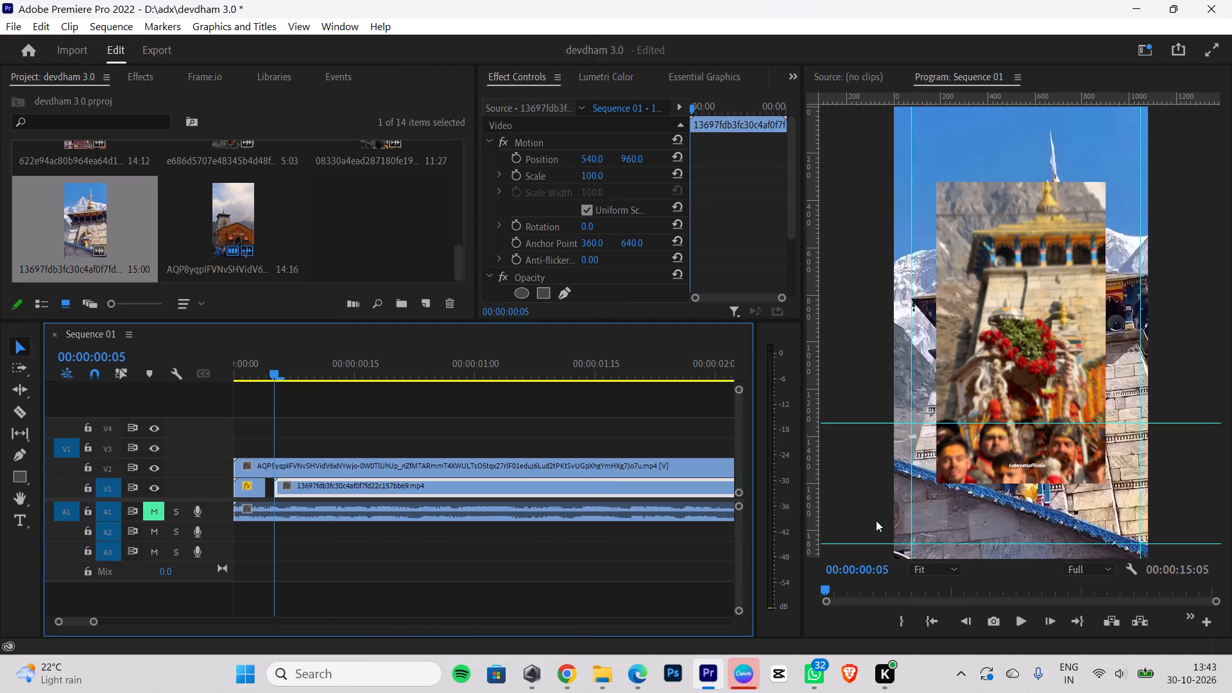
Extend the end of the first V1 segment to 00:00:00:05, closing the gap before the second clip.
key("Right")
key("Right")
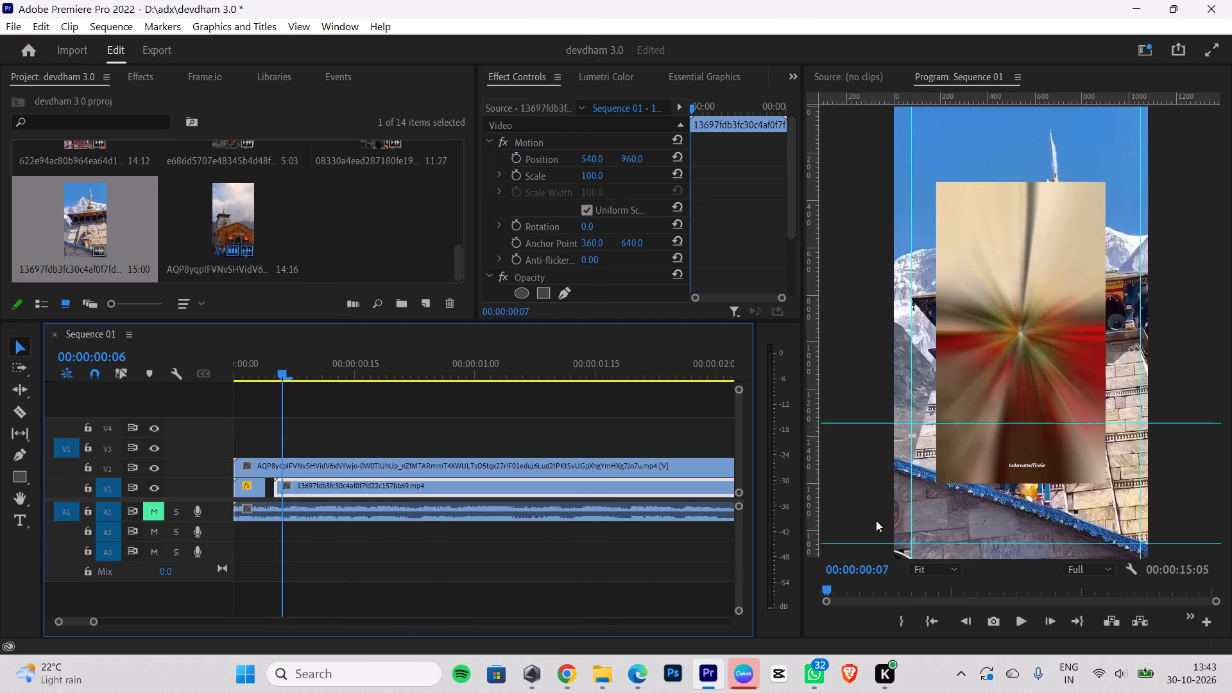
key("Left")
key("Left")
key("Left")
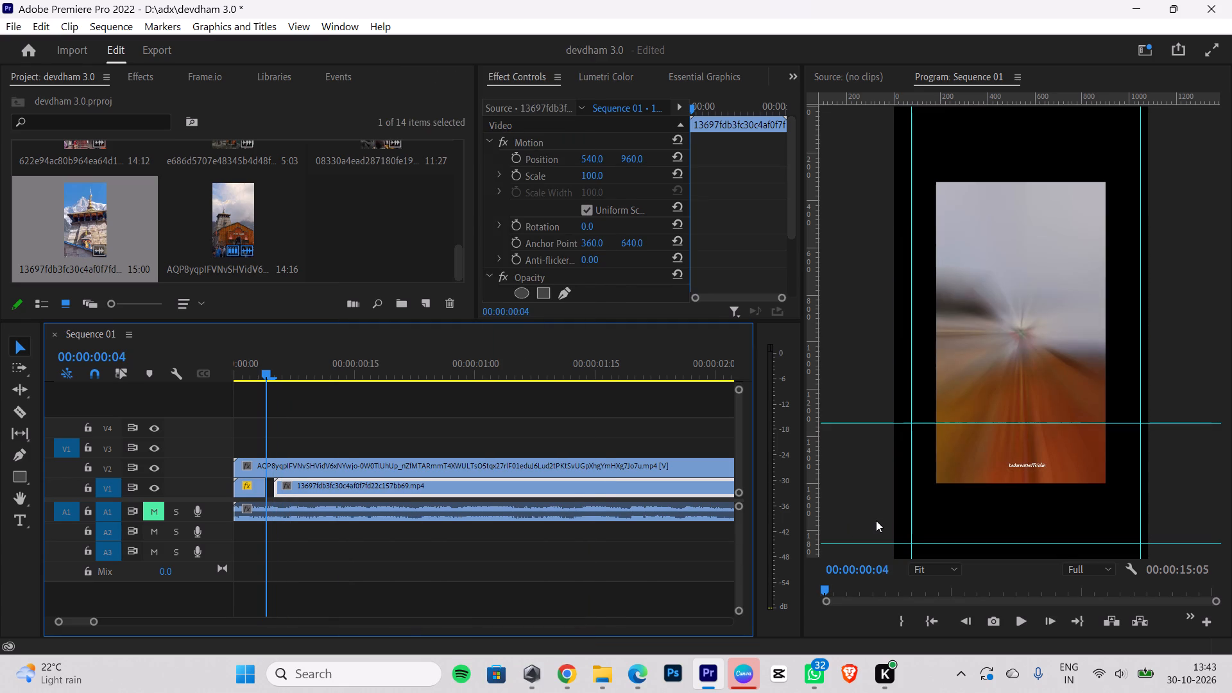
left_click(253, 486)
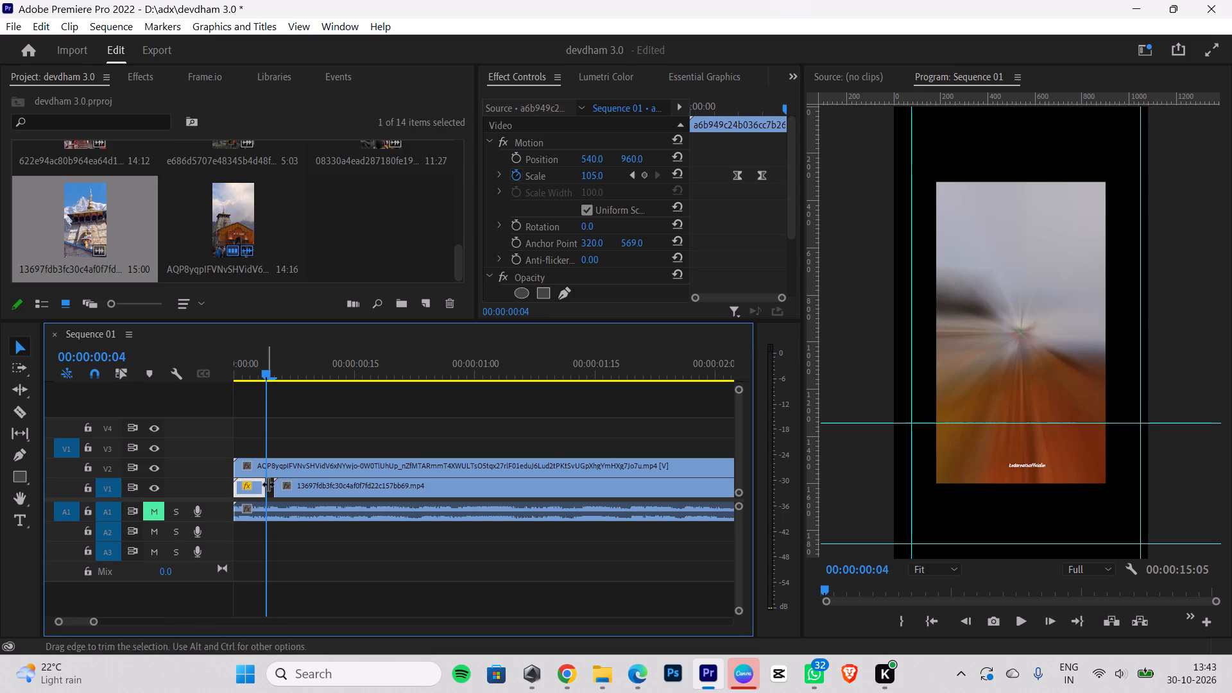
left_click_drag(266, 484, 273, 484)
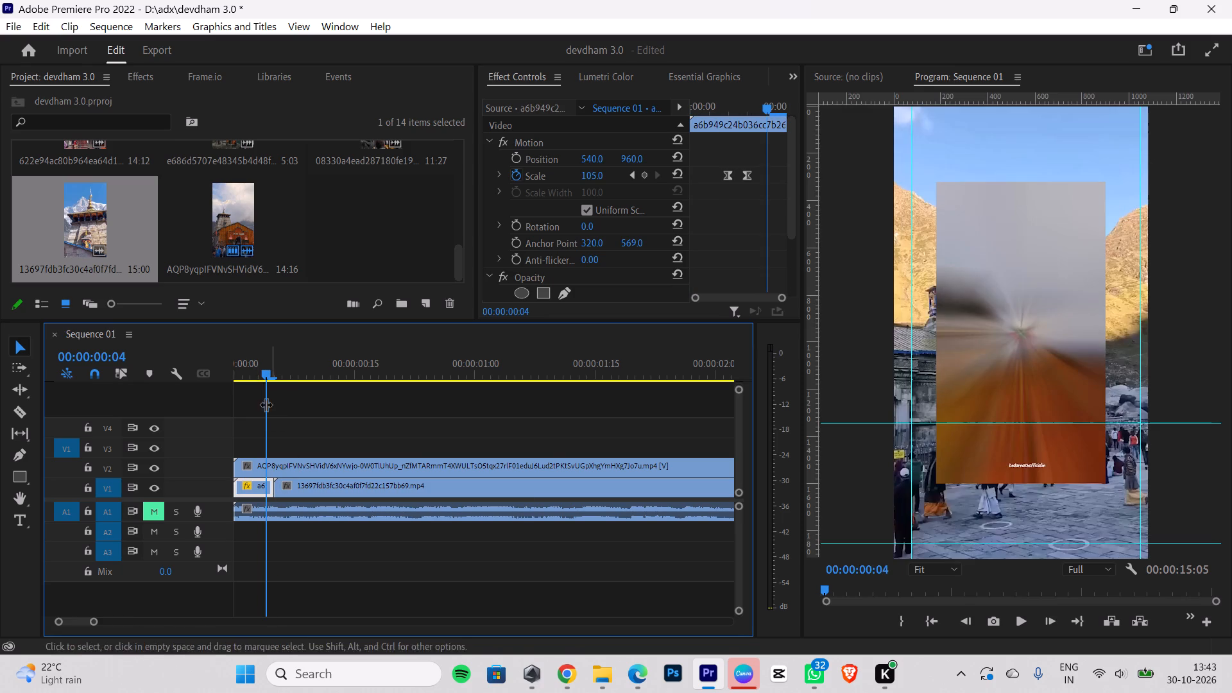
Play the sequence from the start to review the cut between the first two V1 clips, and return to 00:00:00:00.
left_click_drag(264, 381, 129, 411)
left_click_drag(269, 372, 109, 395)
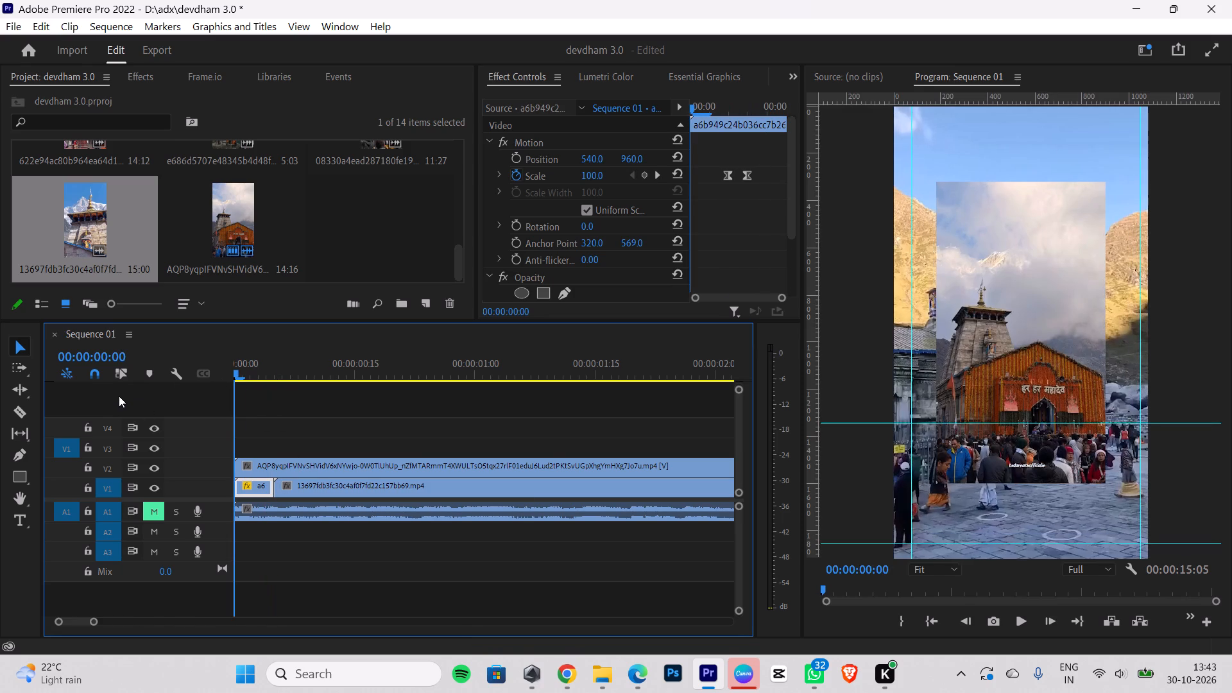
key("space")
key("space")
left_click_drag(361, 373, 262, 388)
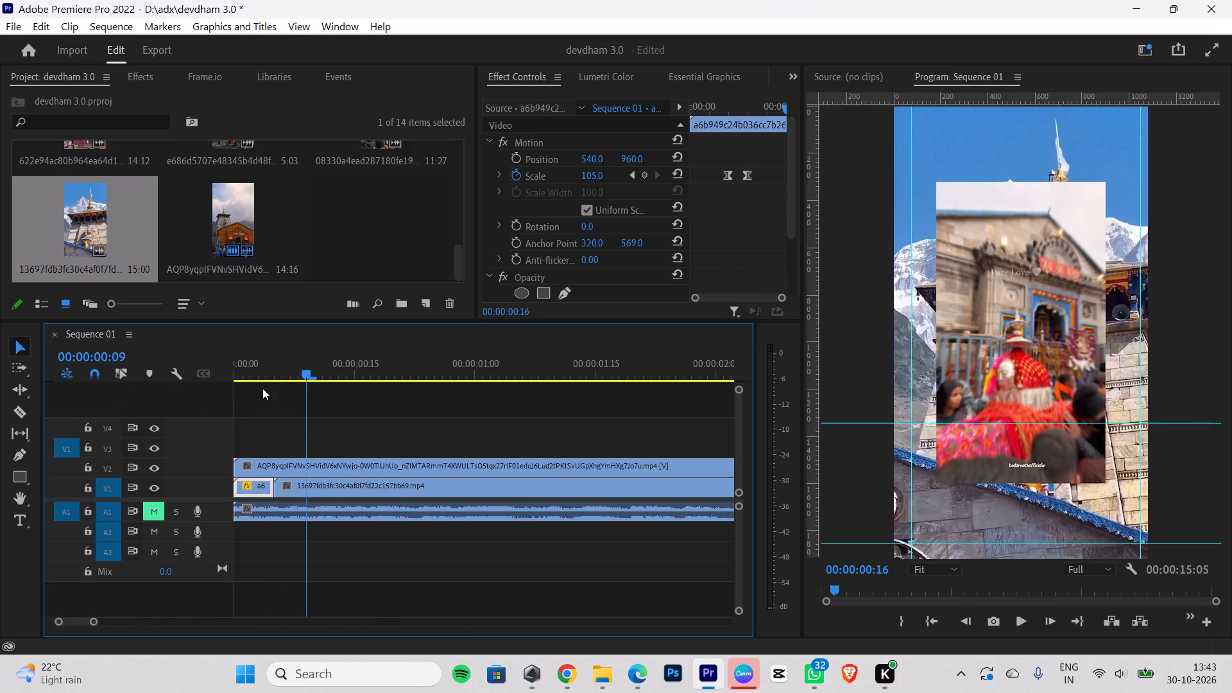
left_click_drag(262, 388, 54, 402)
Cut the second V1 clip at 00:00:00:07, matching the reference reel's transition, and delete everything after the cut.
key("Right")
key("Right")
key("Right")
key("Right")
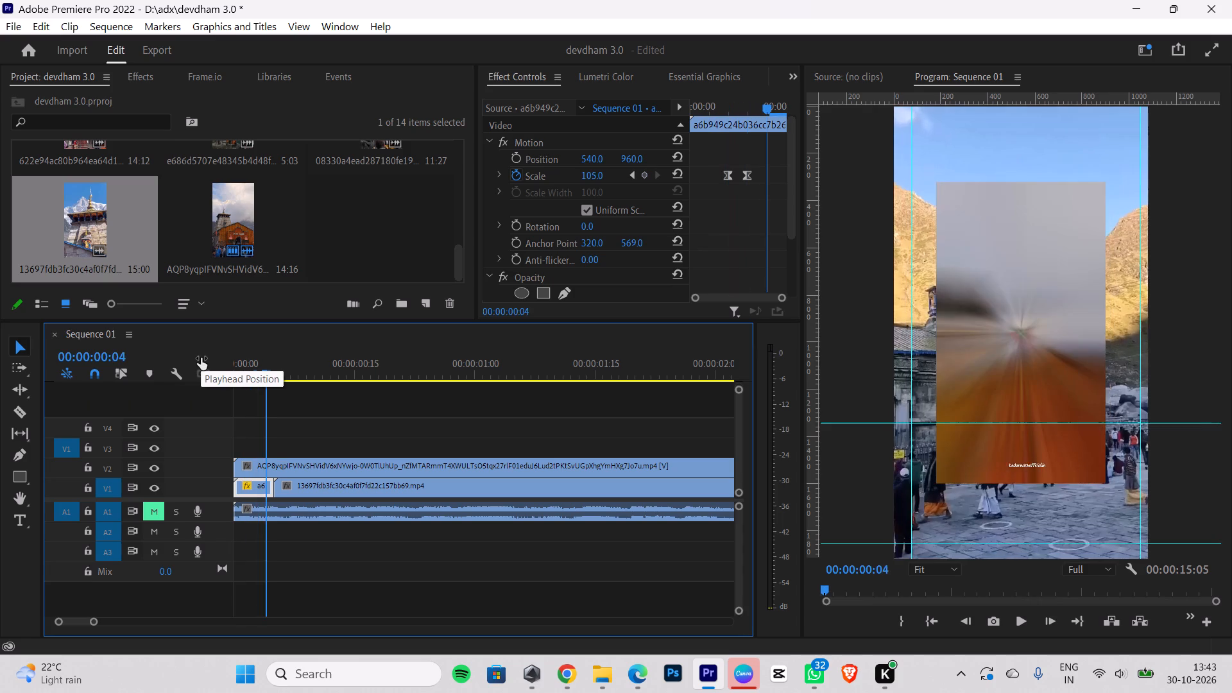
key("Right")
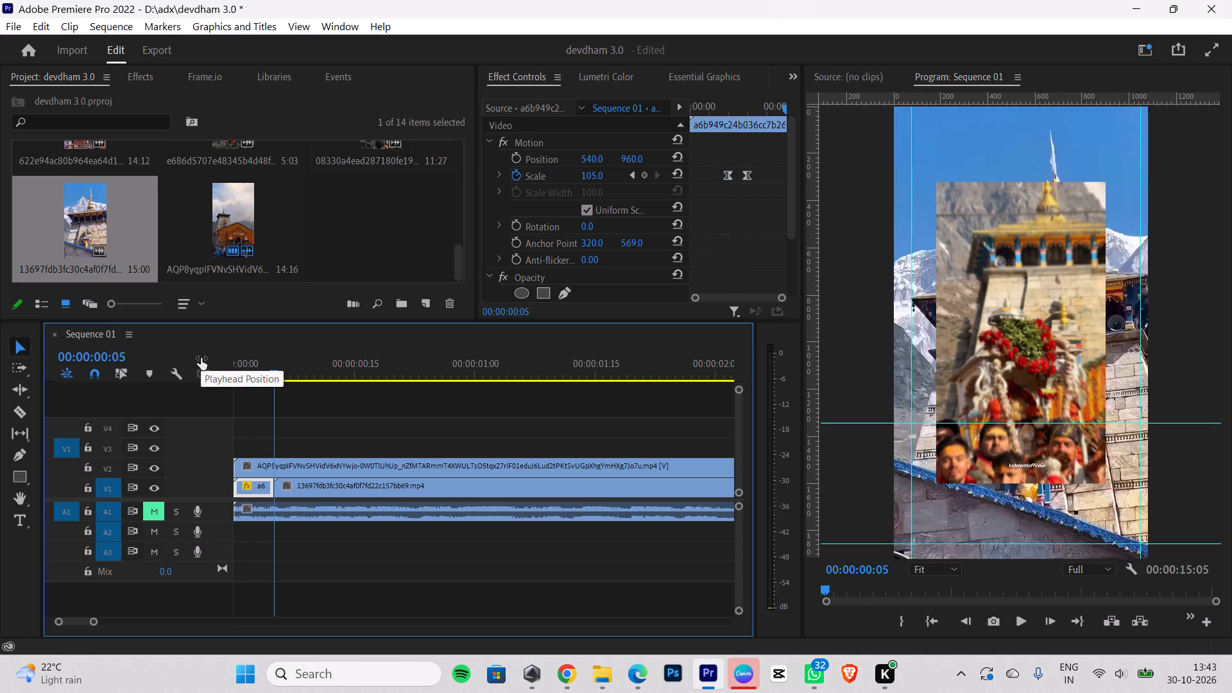
key("Right")
key("Right")
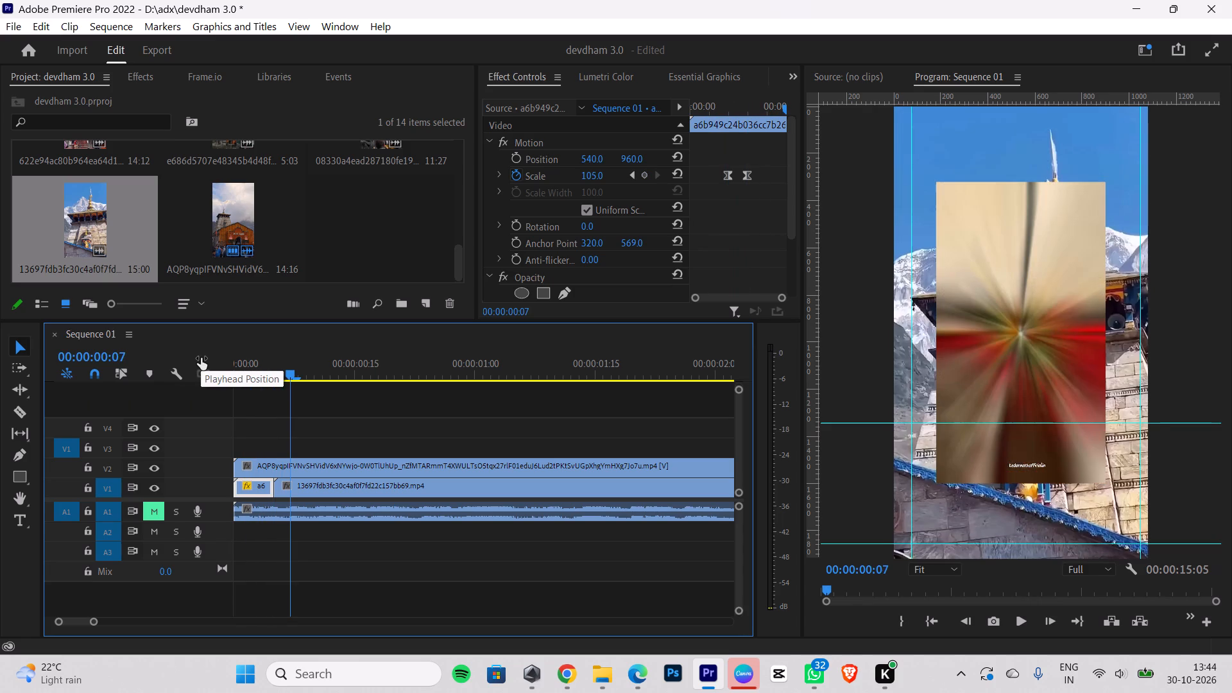
key("Right")
key("Left")
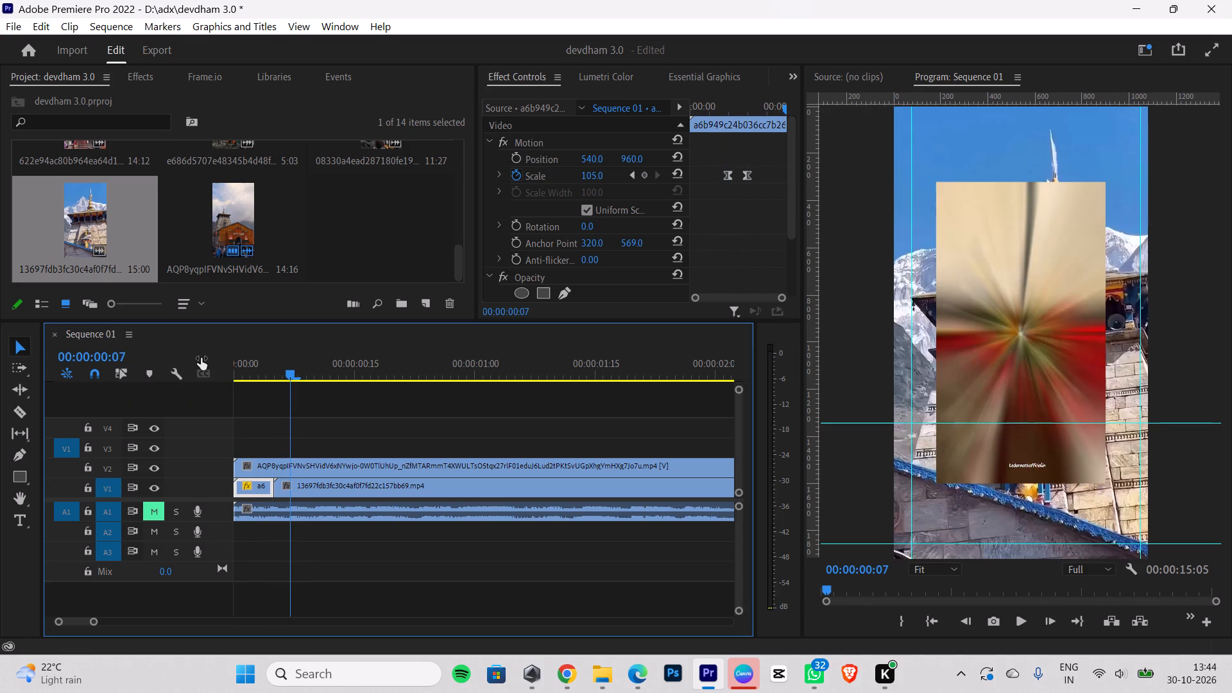
left_click(23, 411)
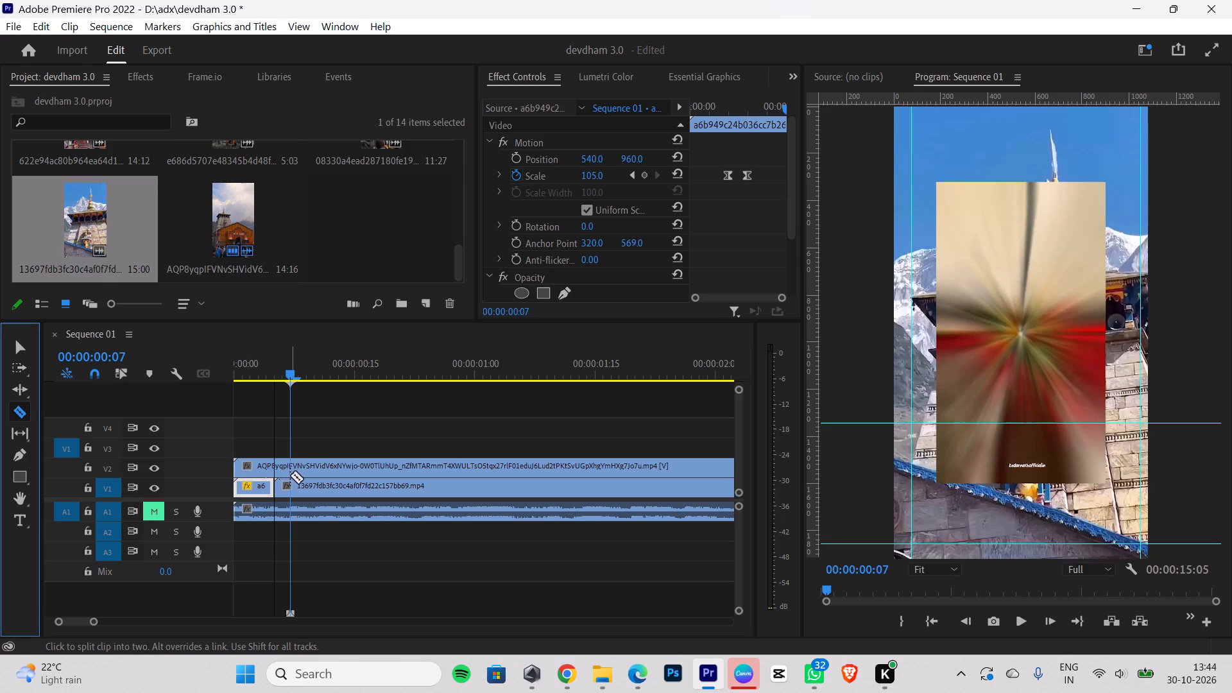
left_click(291, 484)
left_click(8, 344)
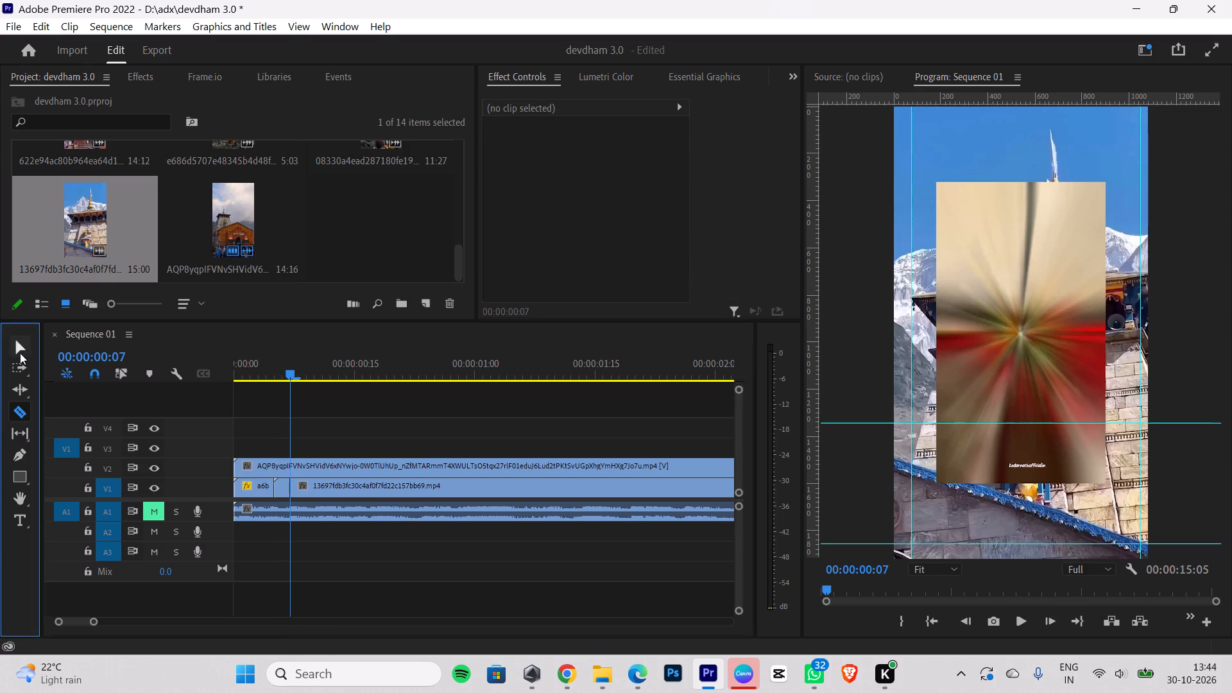
left_click(19, 353)
left_click(380, 490)
key("BackSpace")
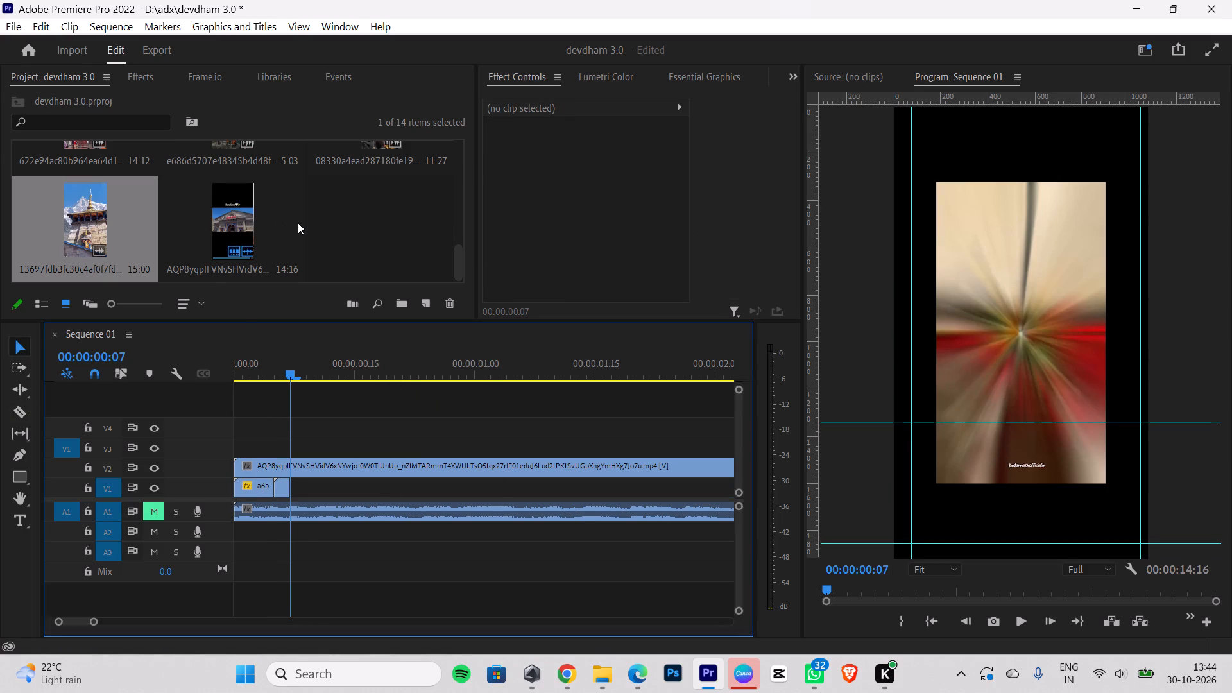
Place the 622e94ac80b964ea64d1c39fedcac07e_720w video on V1 starting at 00:00:00:08, without its audio.
key("Right")
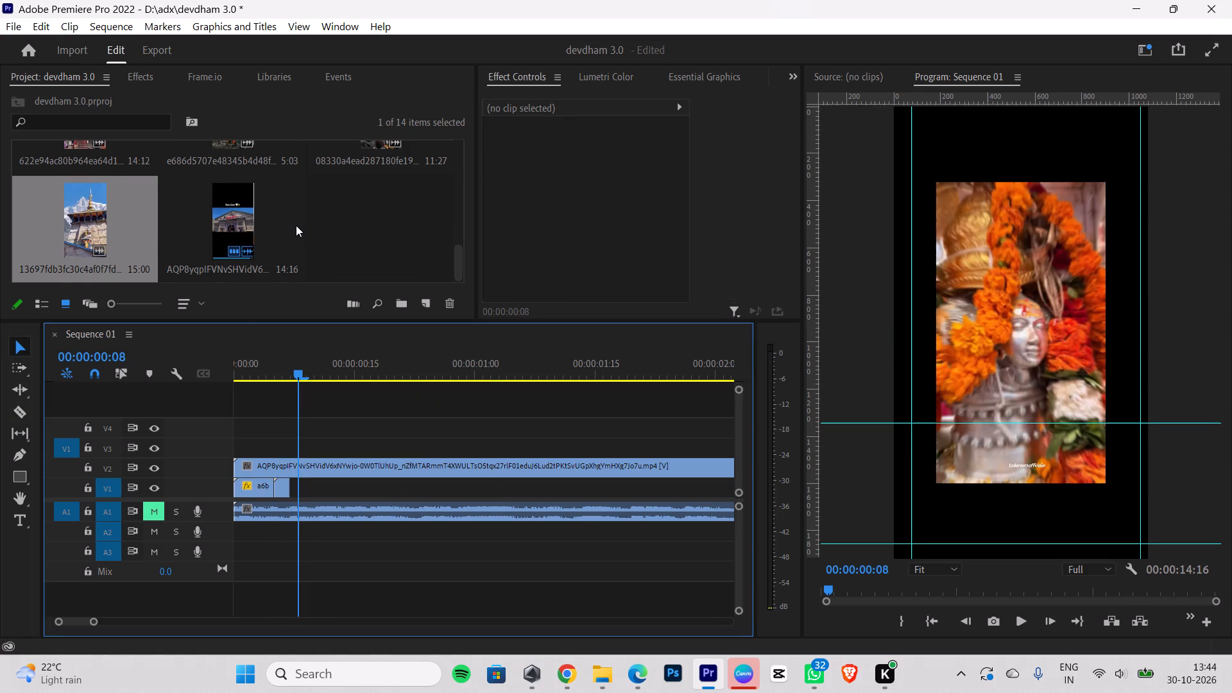
scroll(296, 225, "up", 1)
left_click_drag(74, 213, 317, 382)
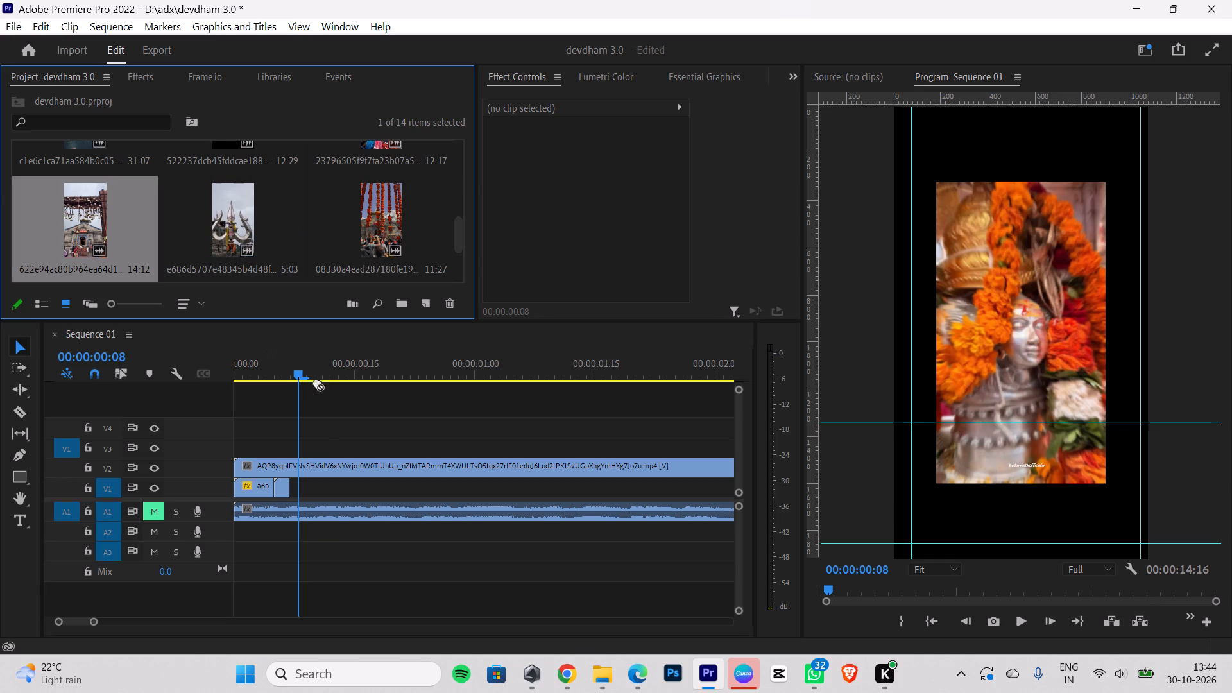
left_click_drag(317, 382, 334, 420)
left_click(370, 527)
key("BackSpace")
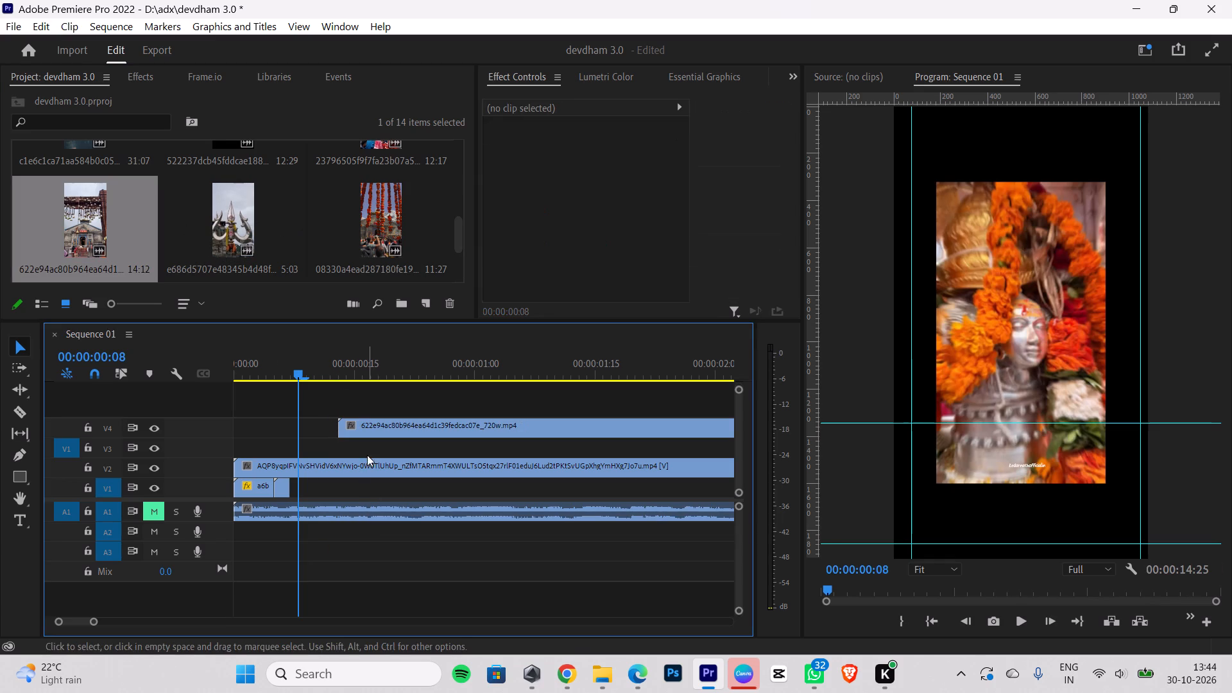
left_click_drag(367, 427, 327, 487)
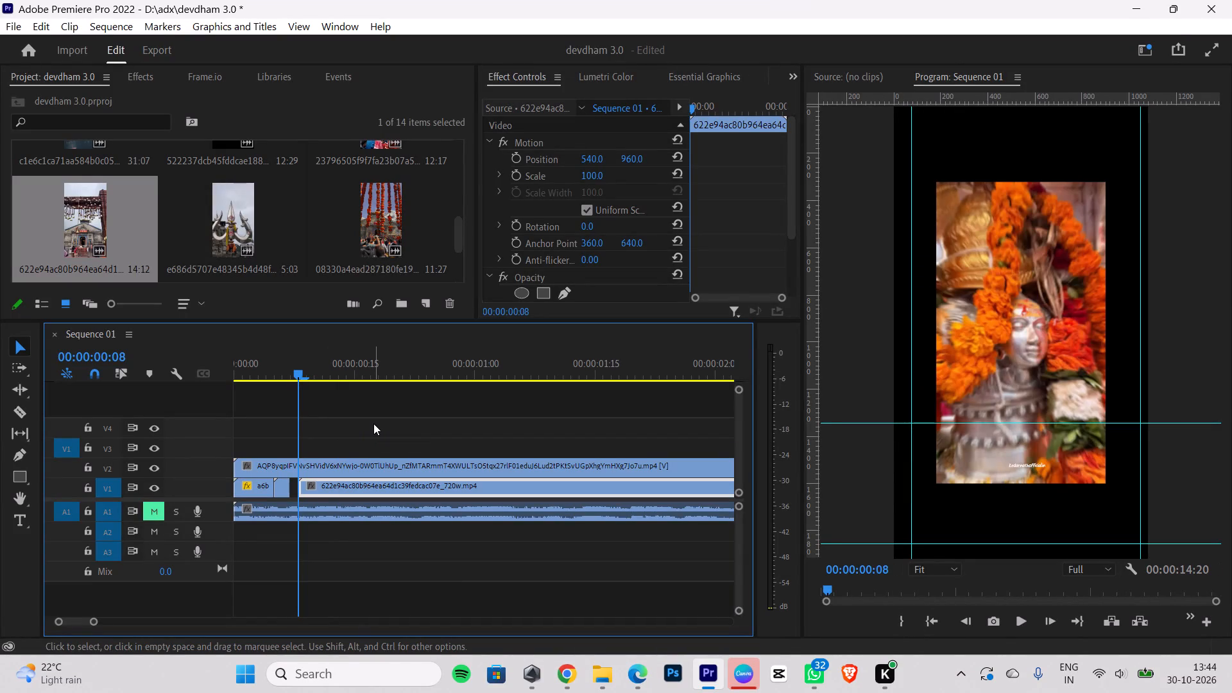
key("Left")
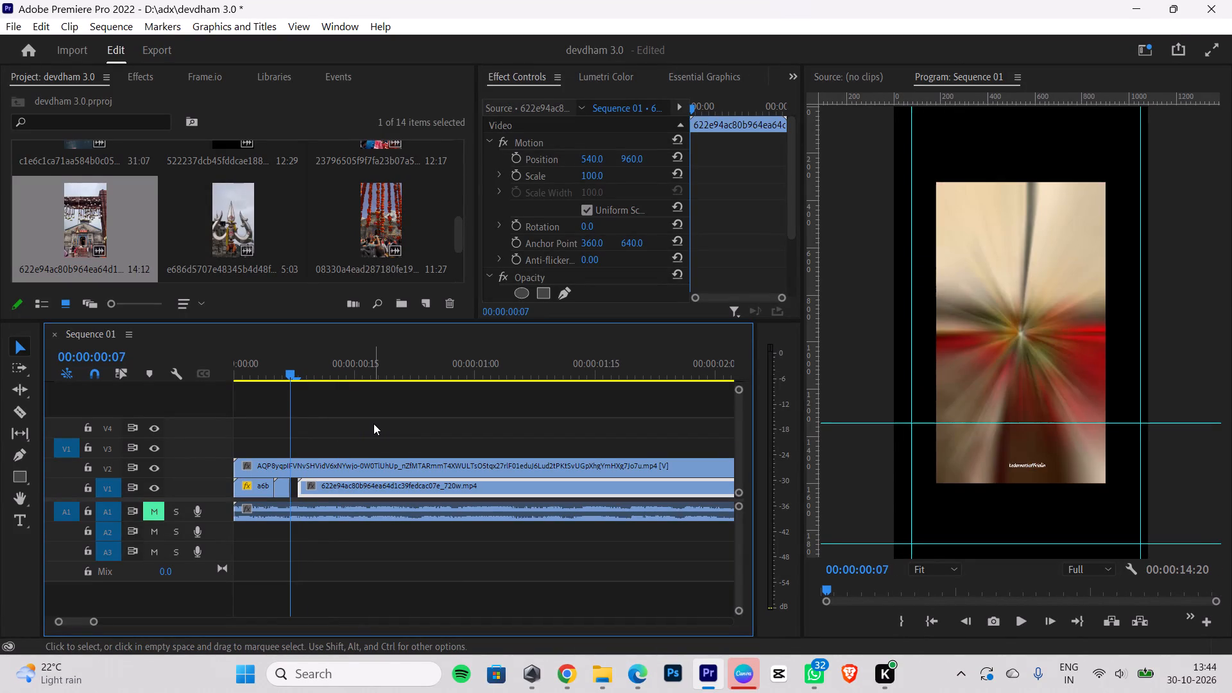
Extend the end of the second V1 clip to 00:00:00:08, closing the gap before the 622e94ac80b964ea64d1c39fedcac07e_720w clip.
key("Right")
left_click(290, 488)
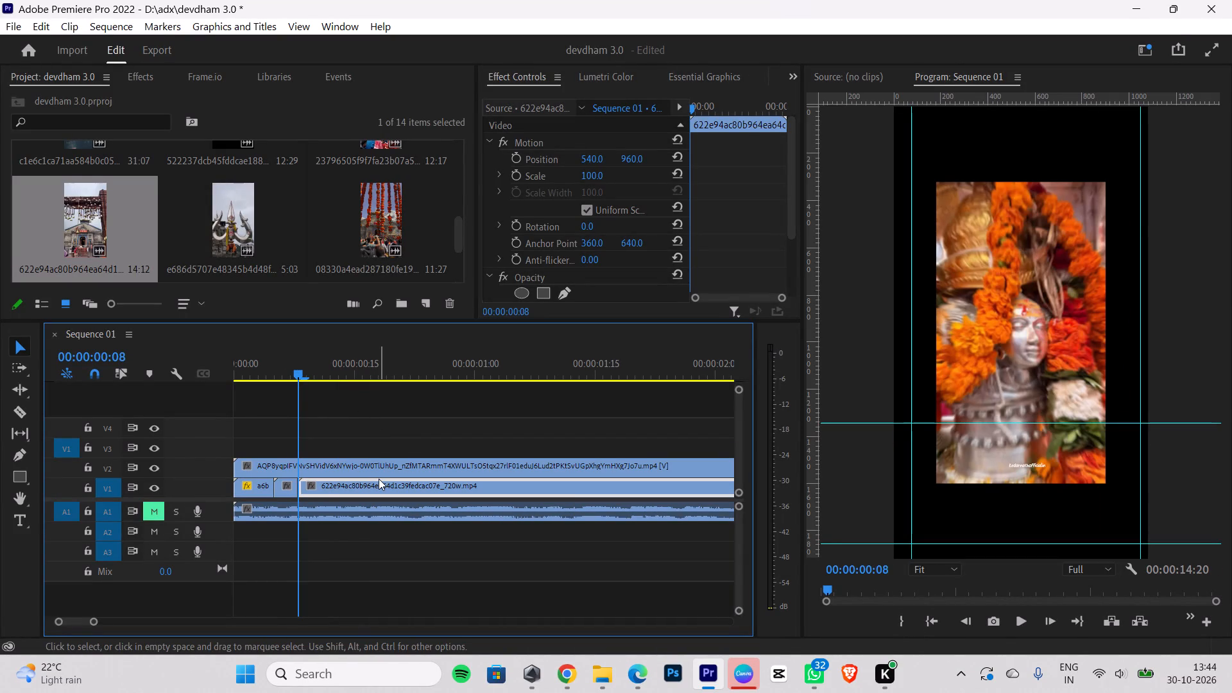
Scale the 622e94ac80b964ea64d1c39fedcac07e_720w clip on V1 to the frame size.
right_click(352, 491)
left_click(411, 615)
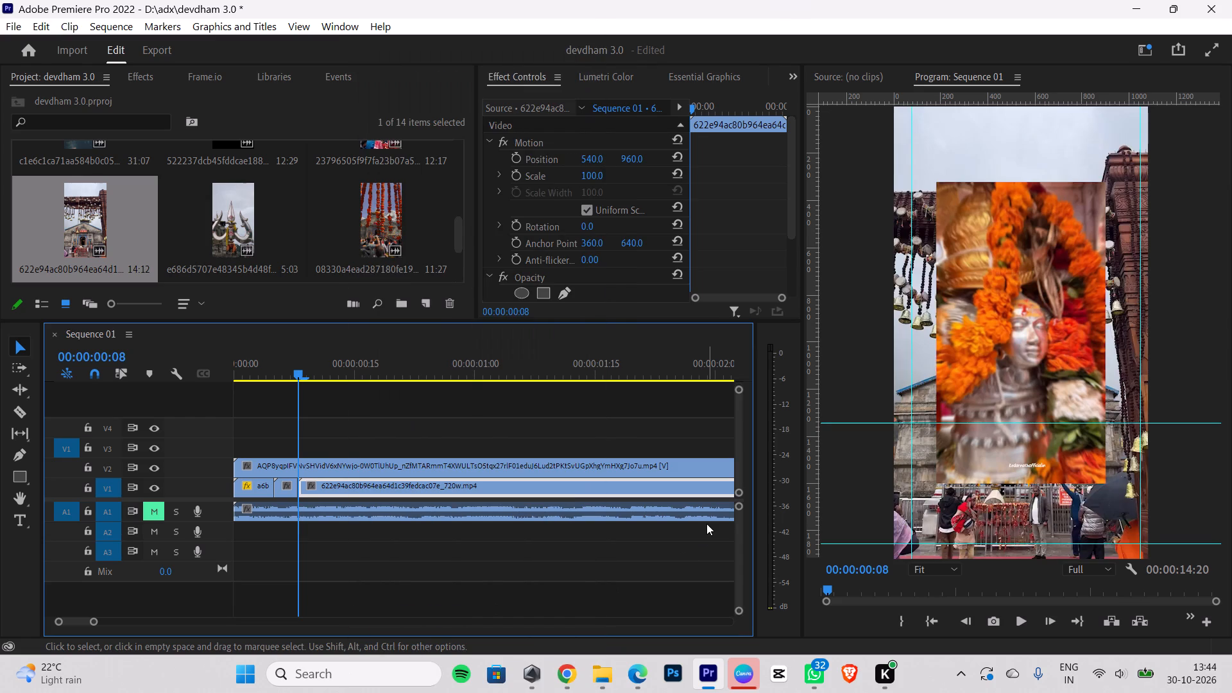
Cut the 622e94ac80b964ea64d1c39fedcac07e_720w clip at 00:00:00:11, following the reference reel, and delete everything after the cut.
key("Right")
key("Right")
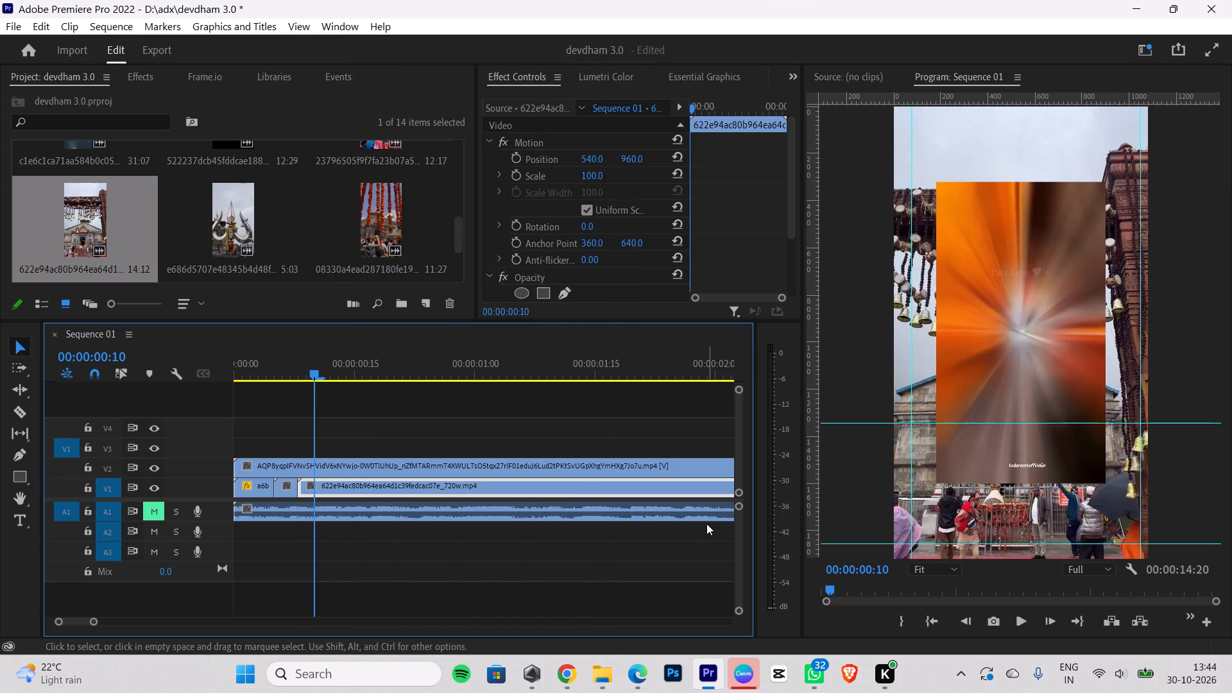
key("Right")
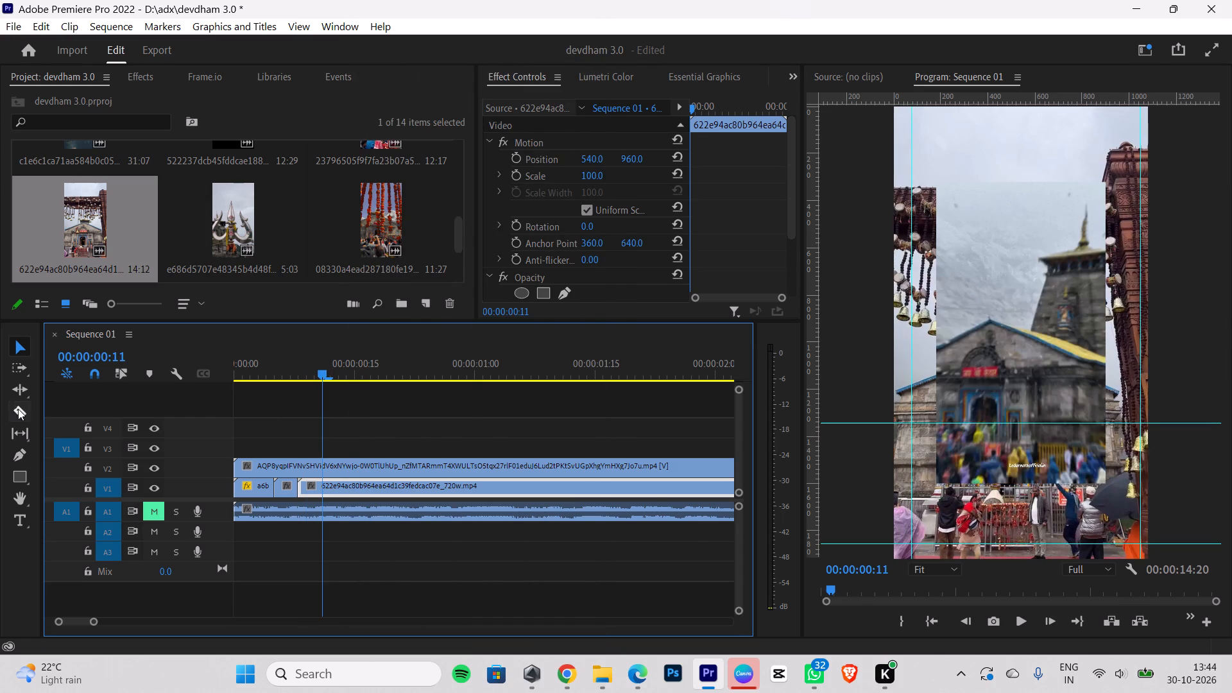
left_click(18, 409)
left_click(323, 487)
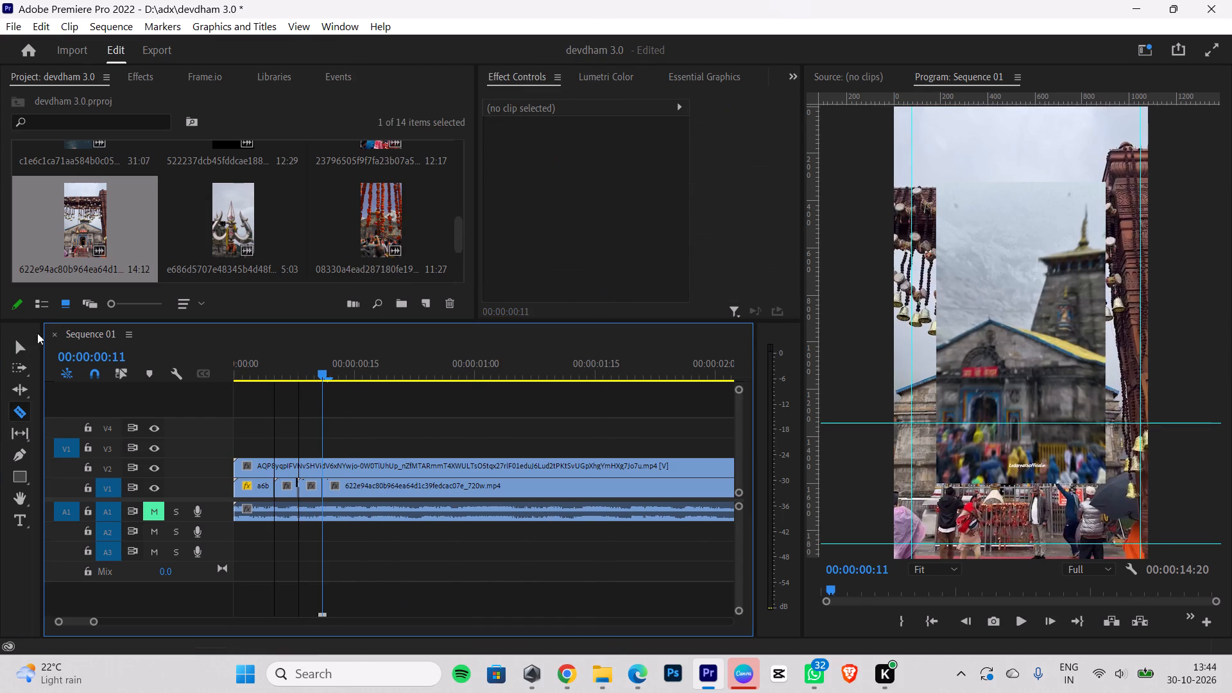
left_click(17, 350)
left_click(372, 488)
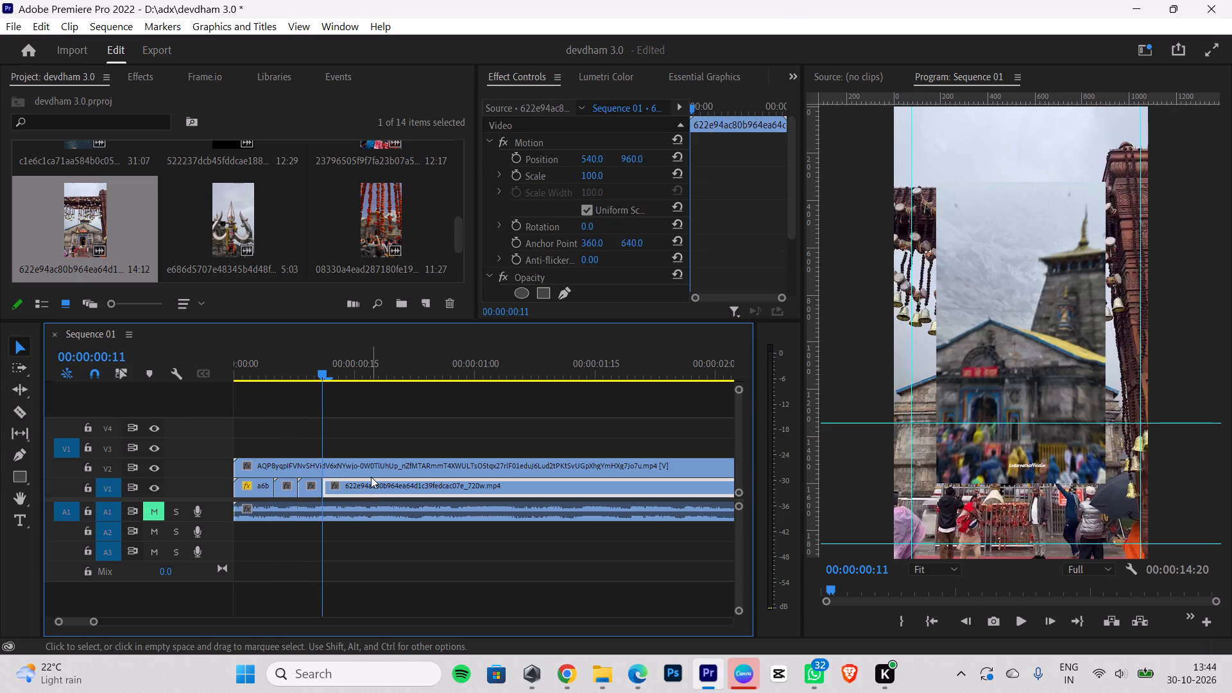
key("BackSpace")
Place the c1e6c1ca71aa584b0c05e8c6e5763a9d video on V1 from 00:00:00:11 without its audio, scaled to the frame size.
scroll(305, 246, "up", 1)
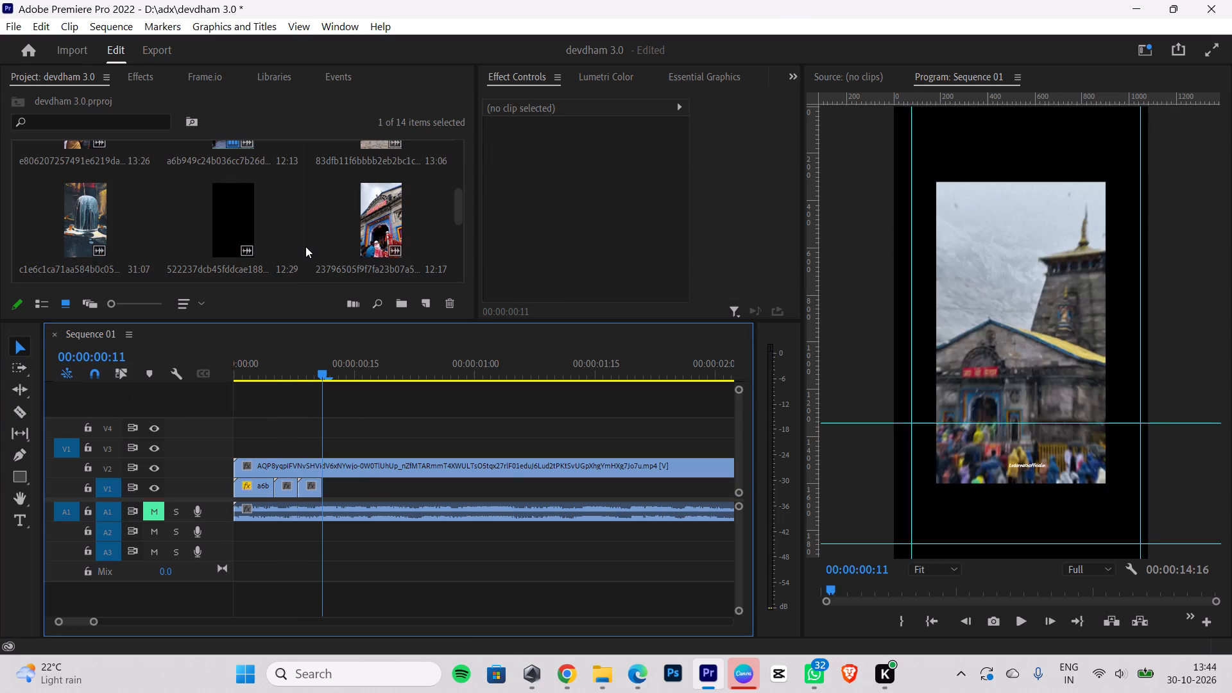
left_click_drag(78, 216, 388, 404)
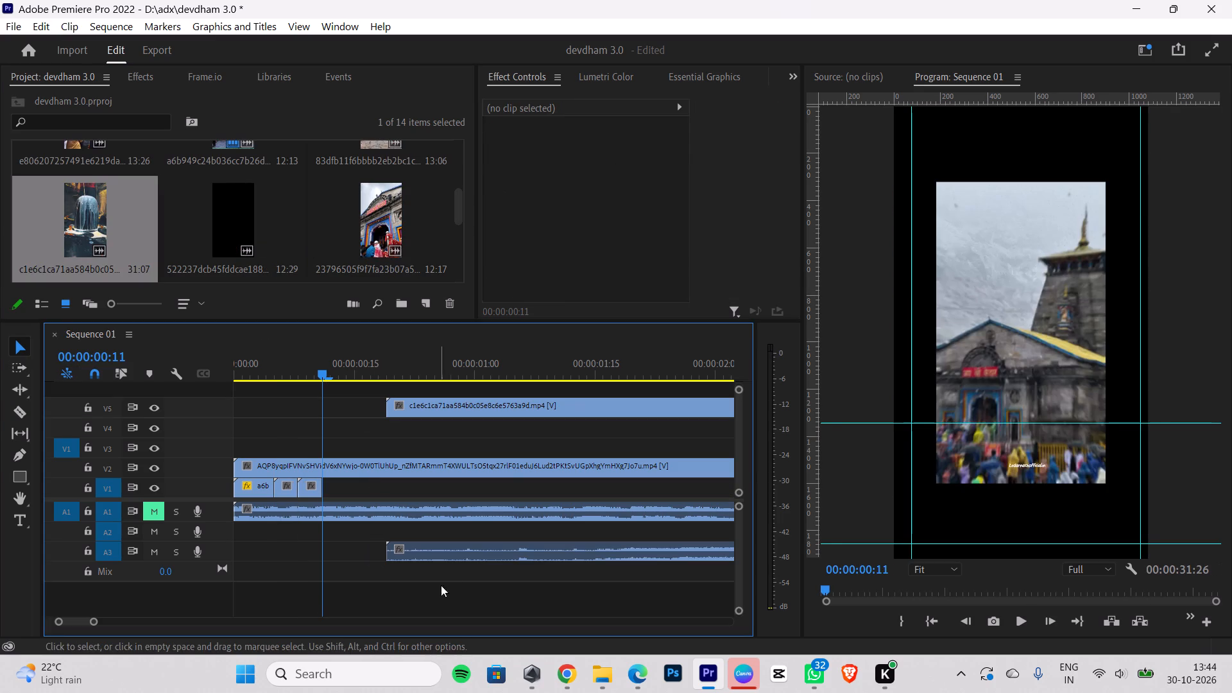
left_click(462, 557)
key("BackSpace")
left_click_drag(443, 401, 442, 401)
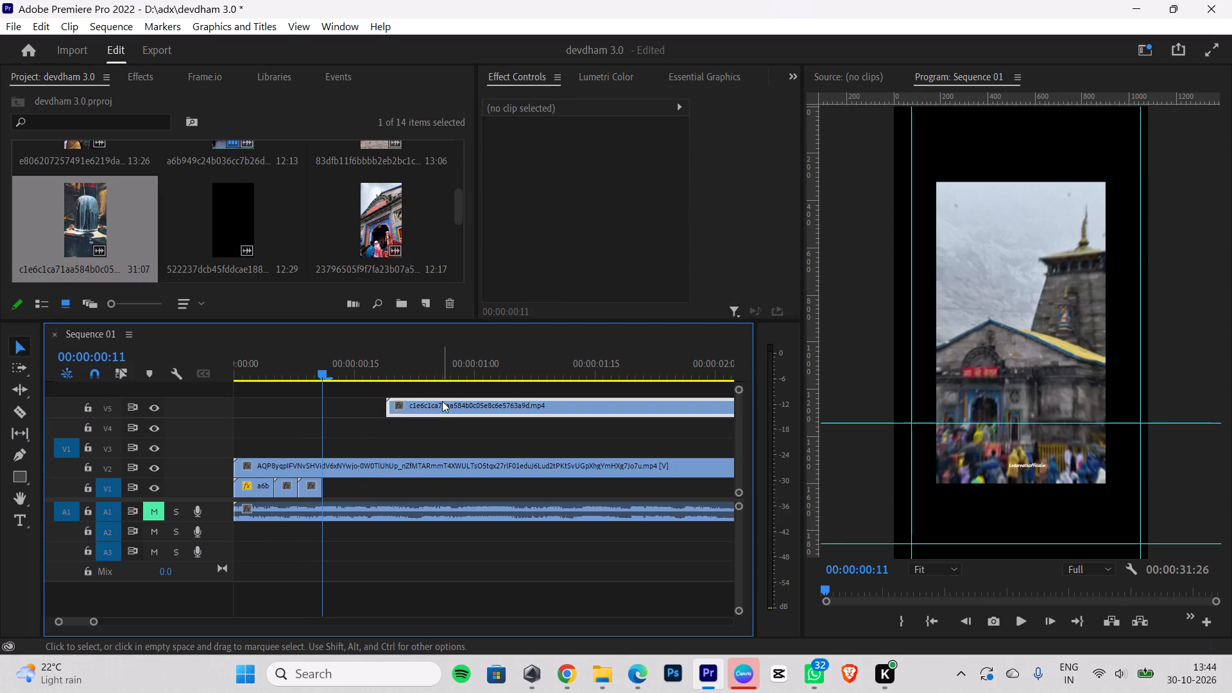
left_click_drag(442, 401, 387, 484)
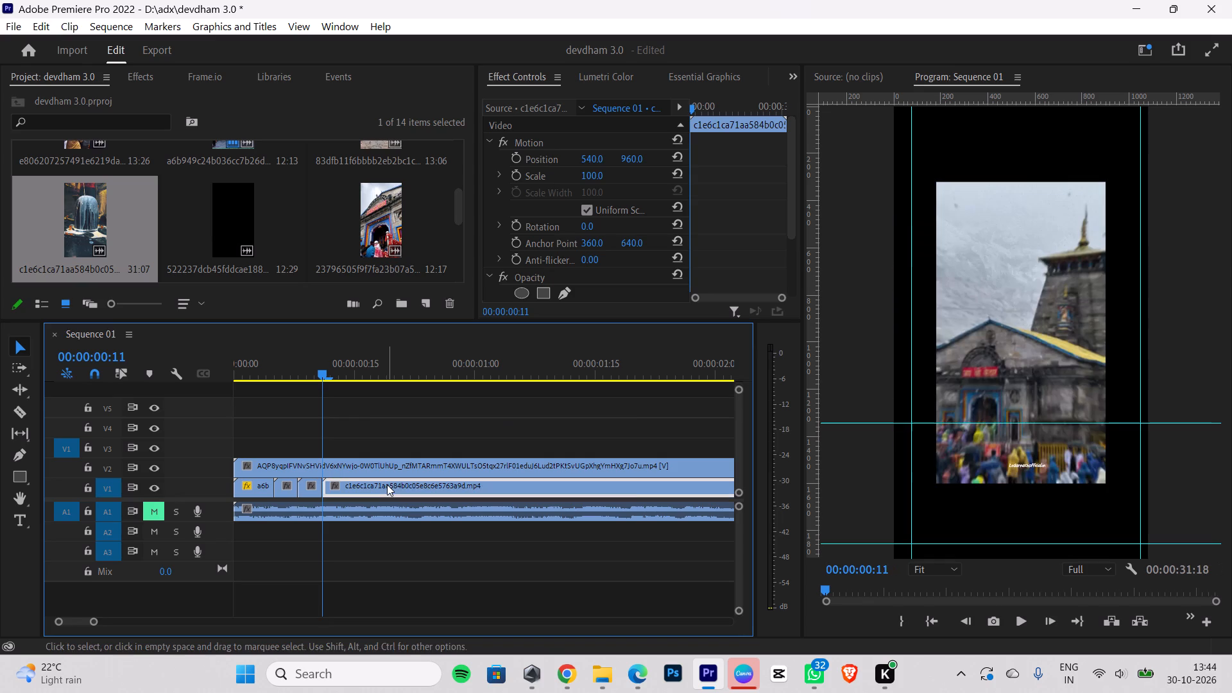
right_click(387, 484)
left_click(476, 616)
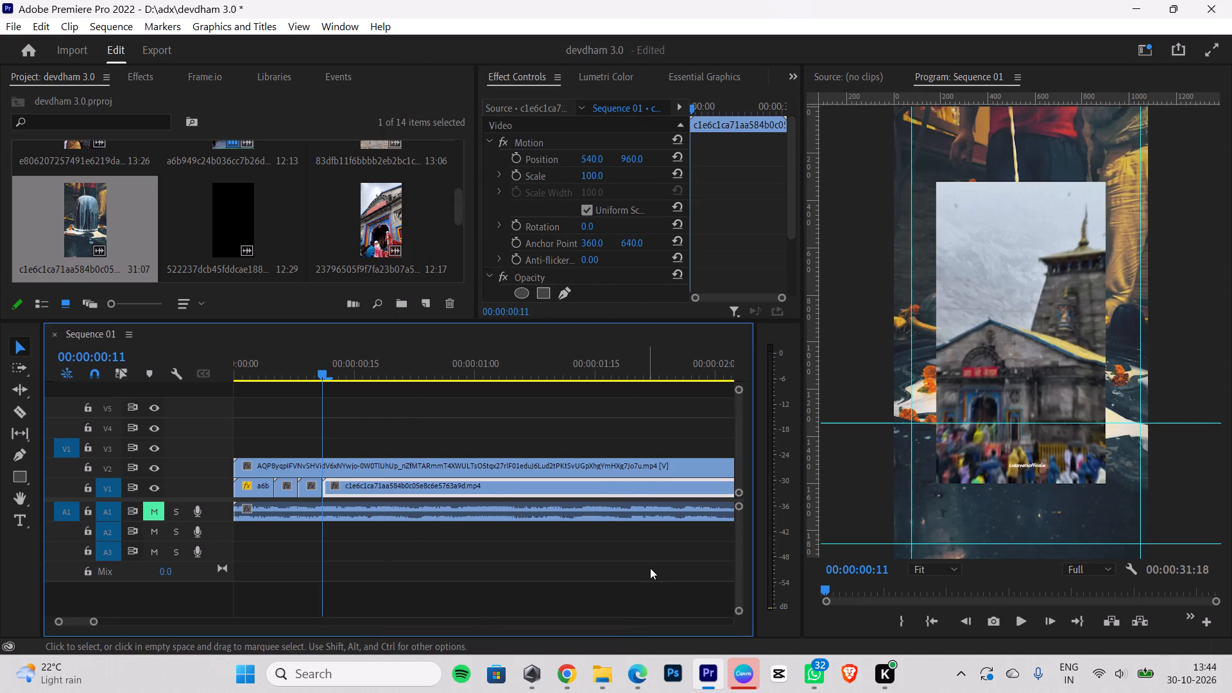
Cut the c1e6c1ca71aa584b0c05e8c6e5763a9d clip at 00:00:00:13, where the reference reel changes shot, and delete everything after the cut.
key("Right")
key("Right")
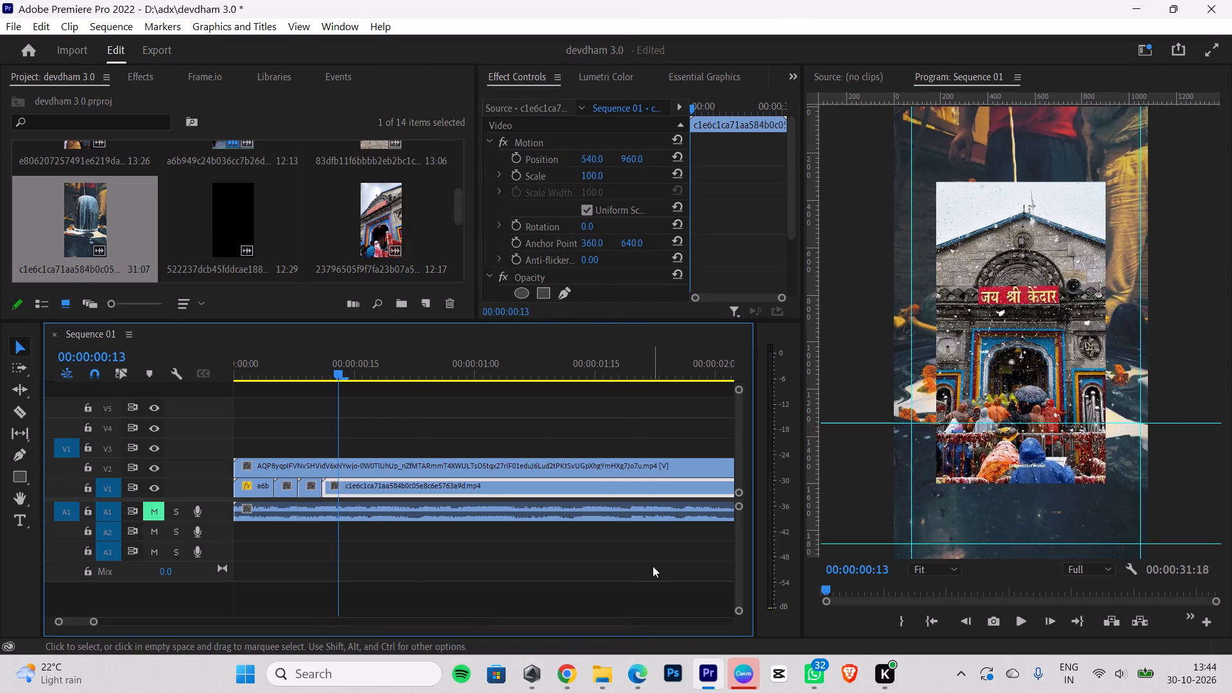
key("Left")
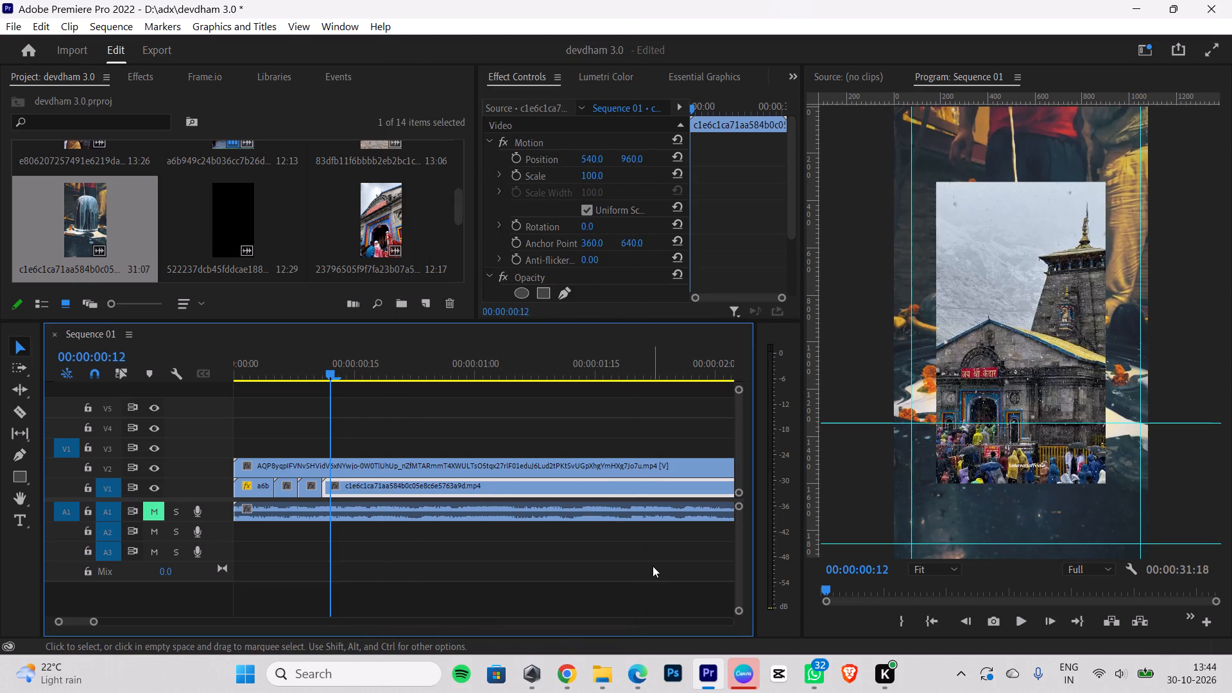
key("Right")
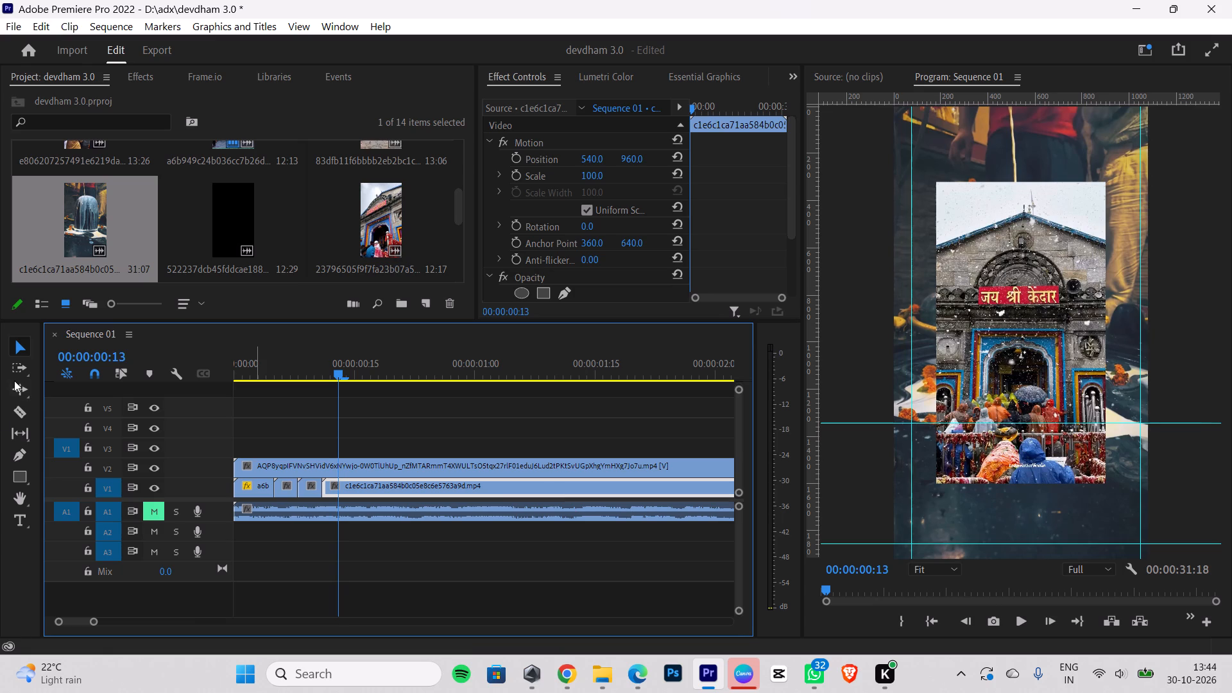
left_click(28, 415)
left_click(339, 481)
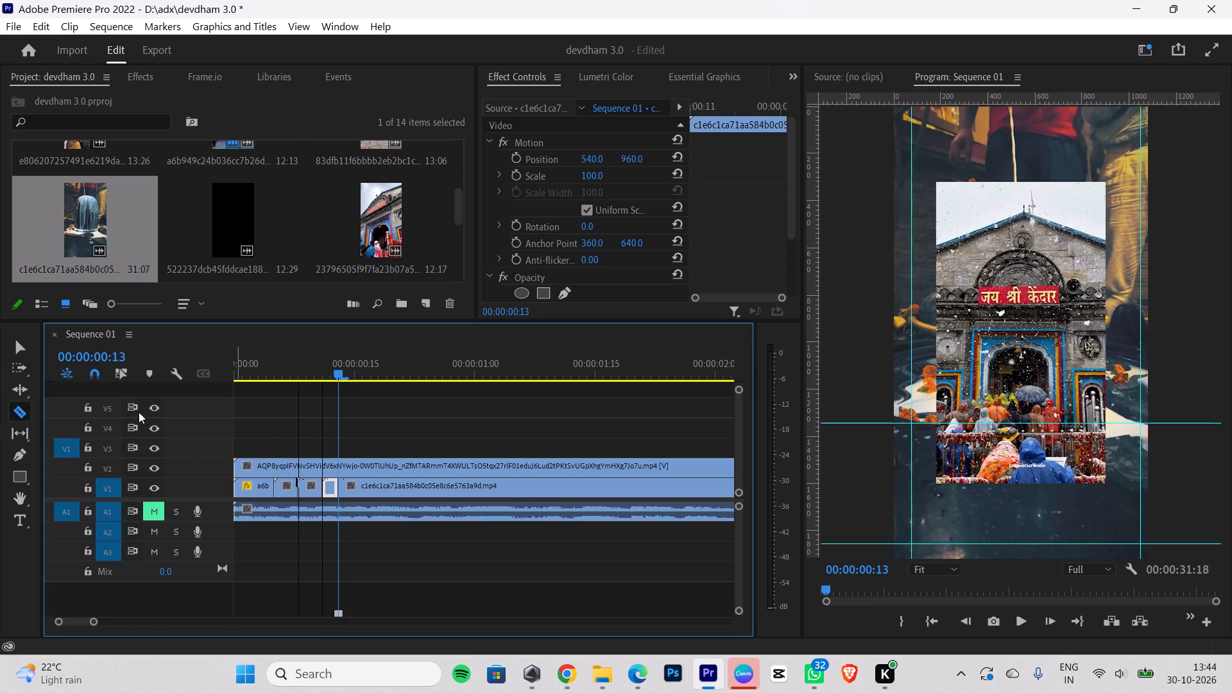
left_click(19, 341)
left_click(440, 491)
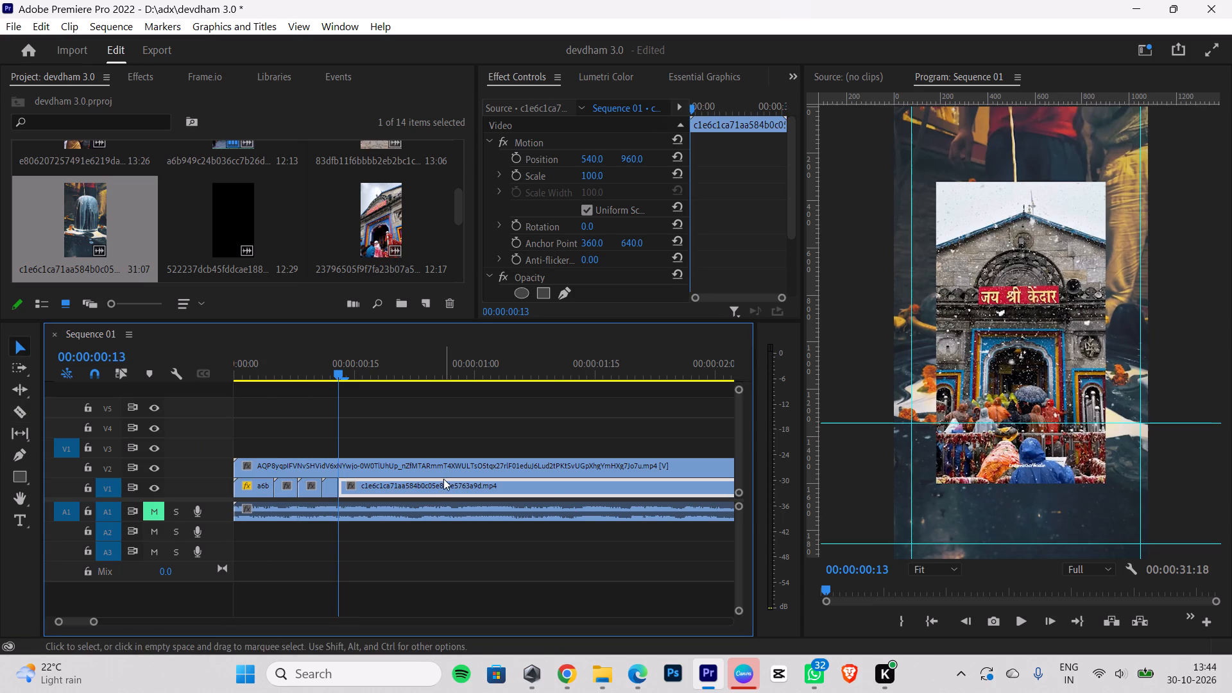
key("BackSpace")
Place the 23796505f9f7fa23b07a5702a84a56f1 (2) video on V1 from 00:00:00:13 without its audio, scaled to the frame size.
left_click_drag(391, 221, 372, 348)
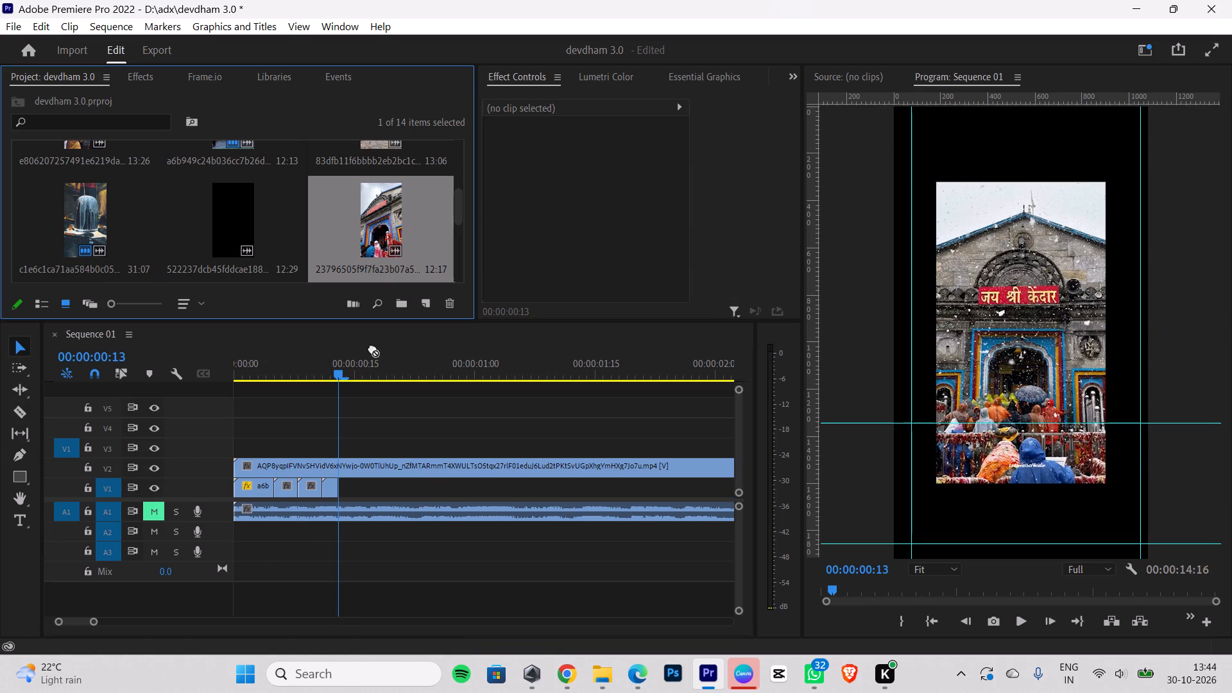
left_click_drag(372, 348, 366, 407)
left_click(428, 559)
key("BackSpace")
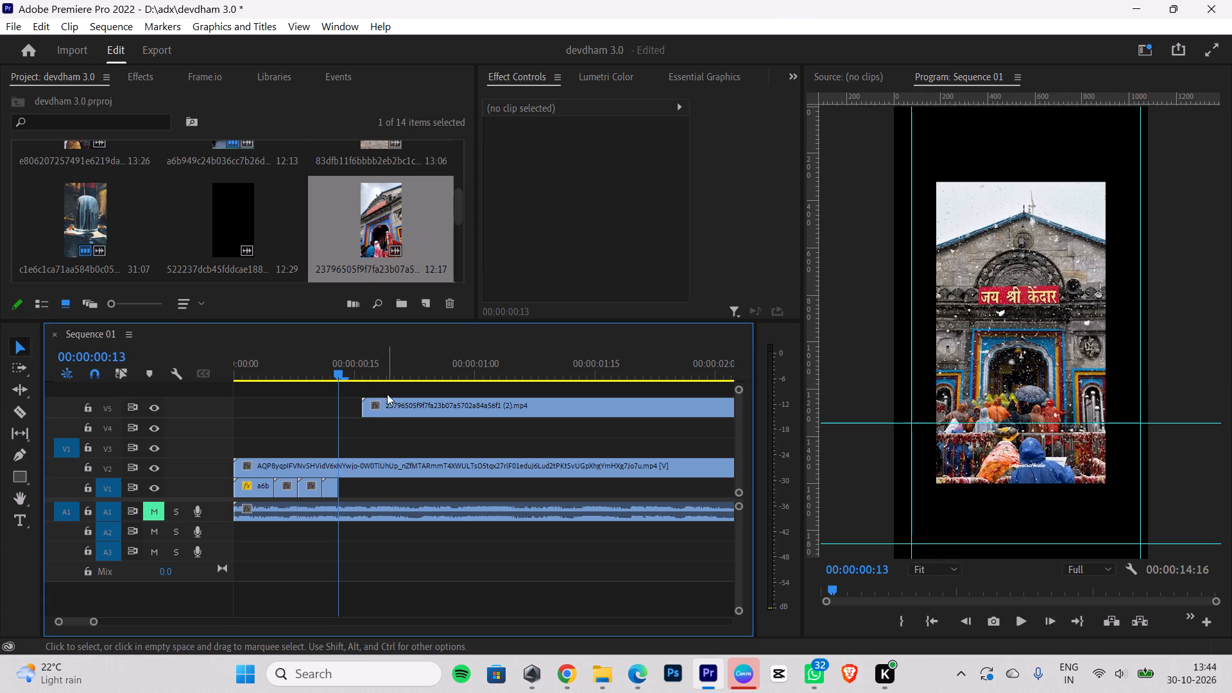
left_click_drag(387, 400, 363, 483)
right_click(376, 481)
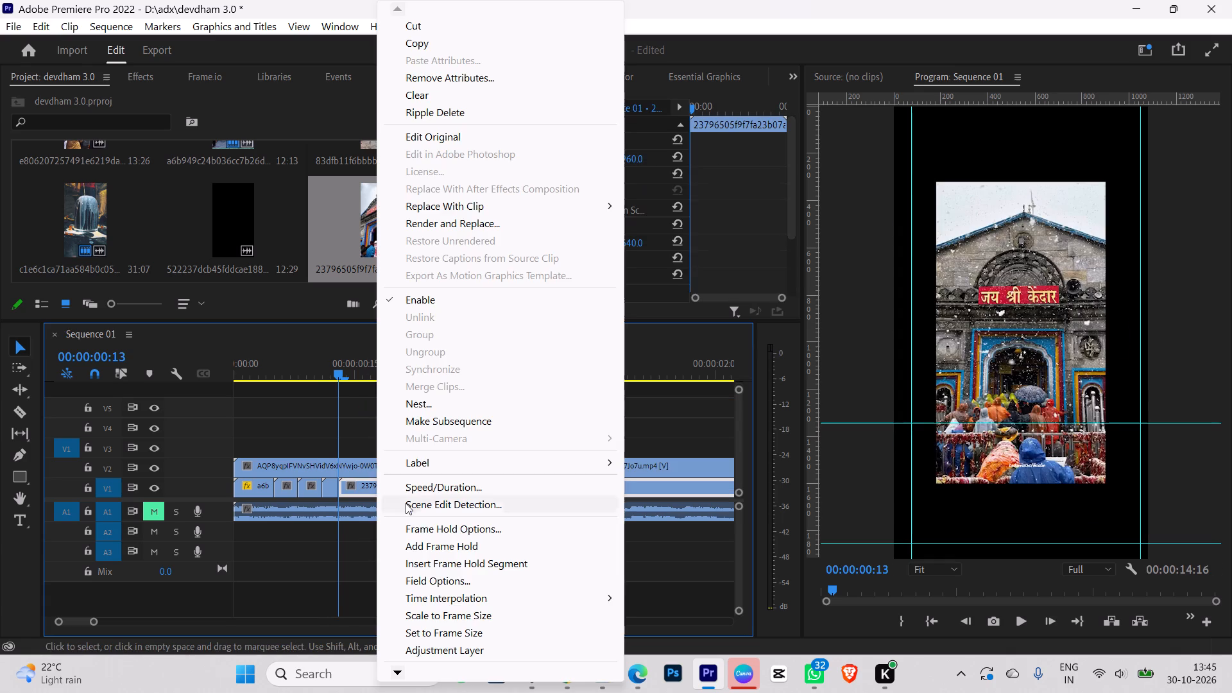
left_click(438, 617)
Cut the 23796505f9f7fa23b07a5702a84a56f1 (2) clip at 00:00:00:16, following the reference reel, and delete everything after the cut.
key("Right")
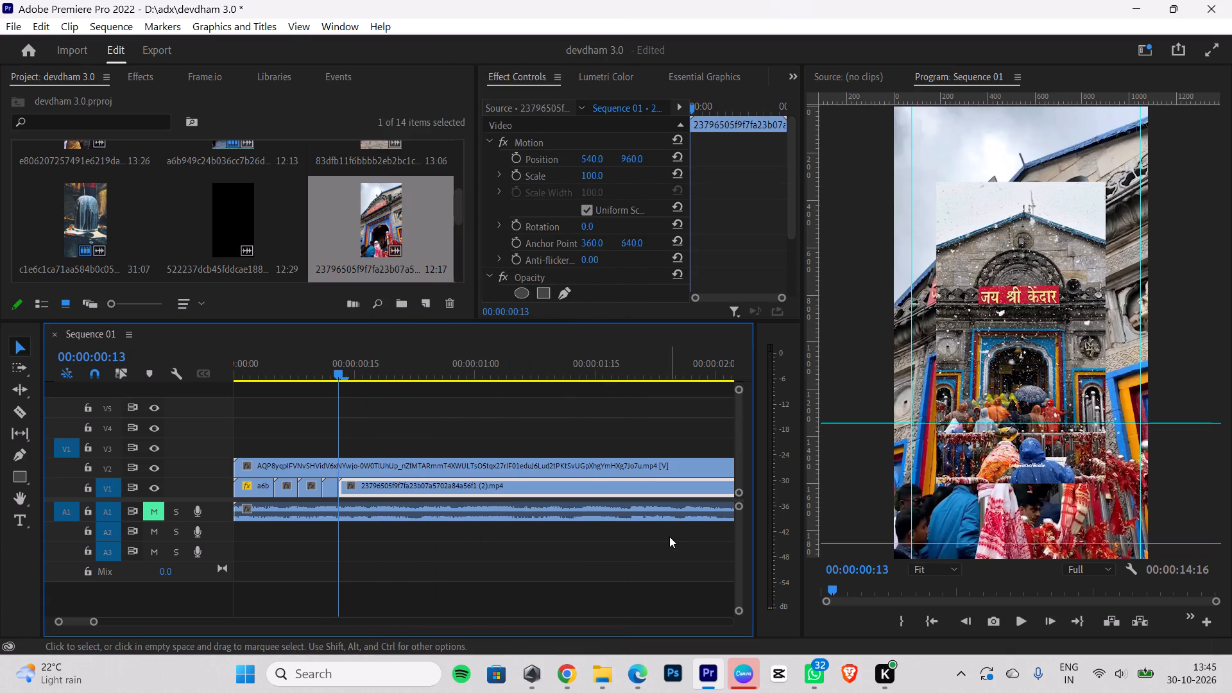
key("Right")
key("Right")
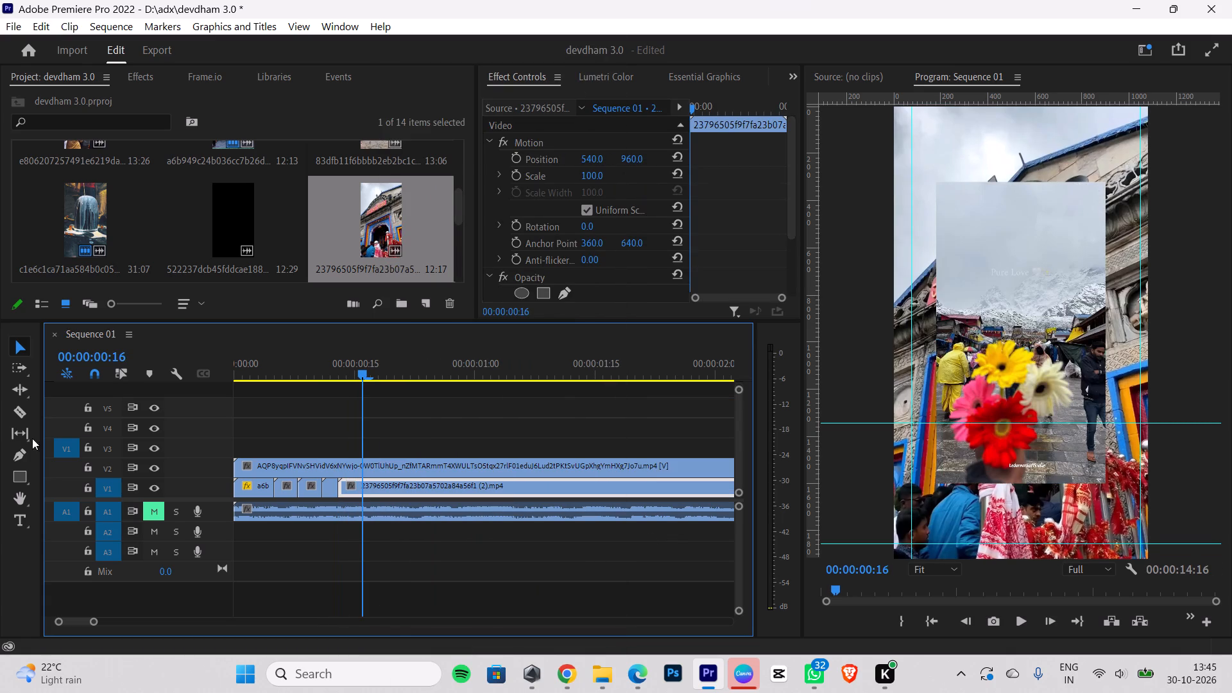
left_click(23, 416)
left_click(364, 484)
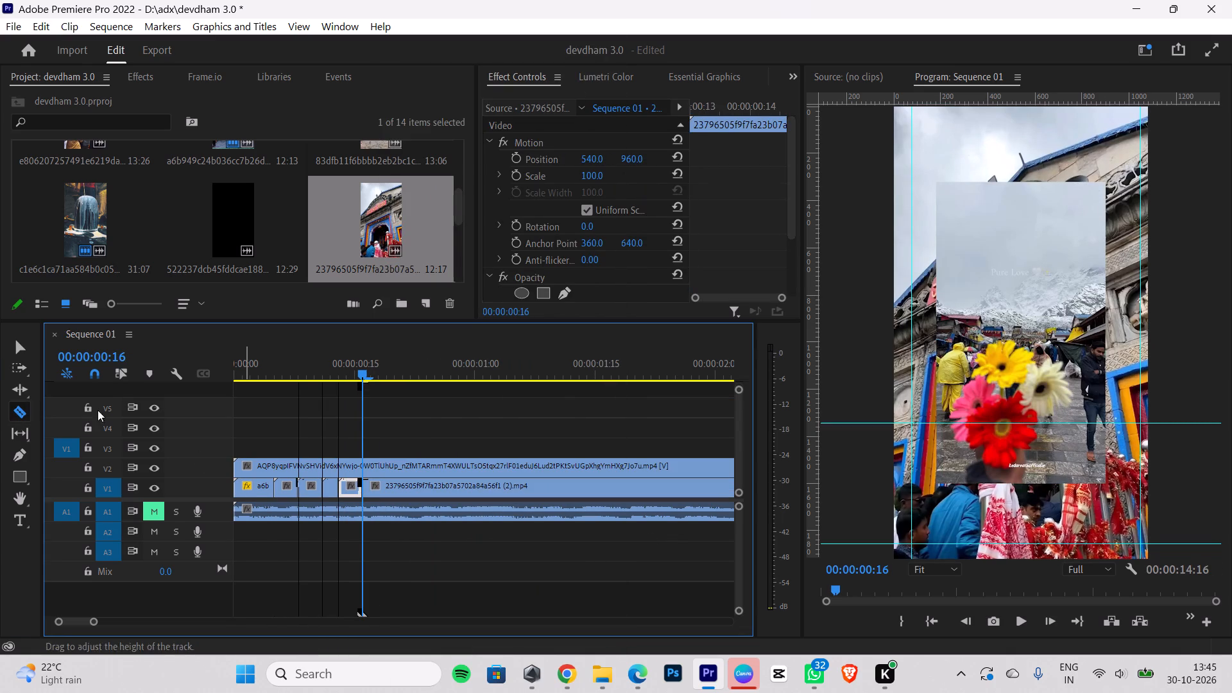
left_click(22, 340)
left_click(481, 485)
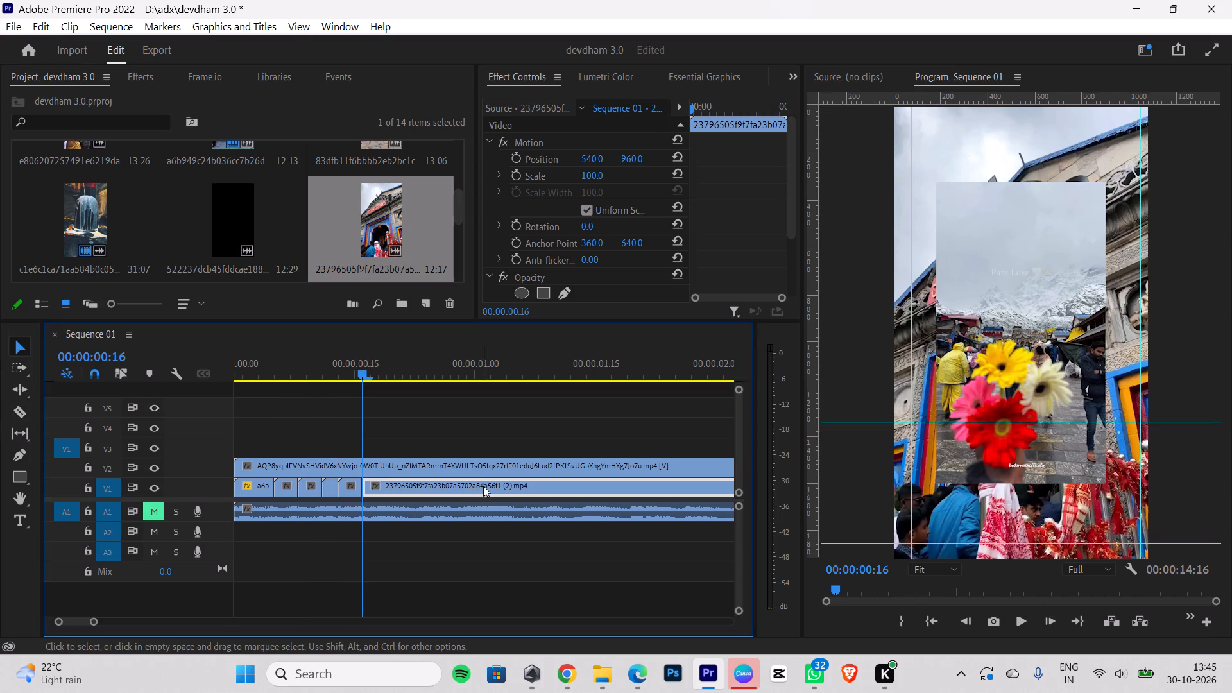
key("BackSpace")
scroll(324, 223, "up", 1)
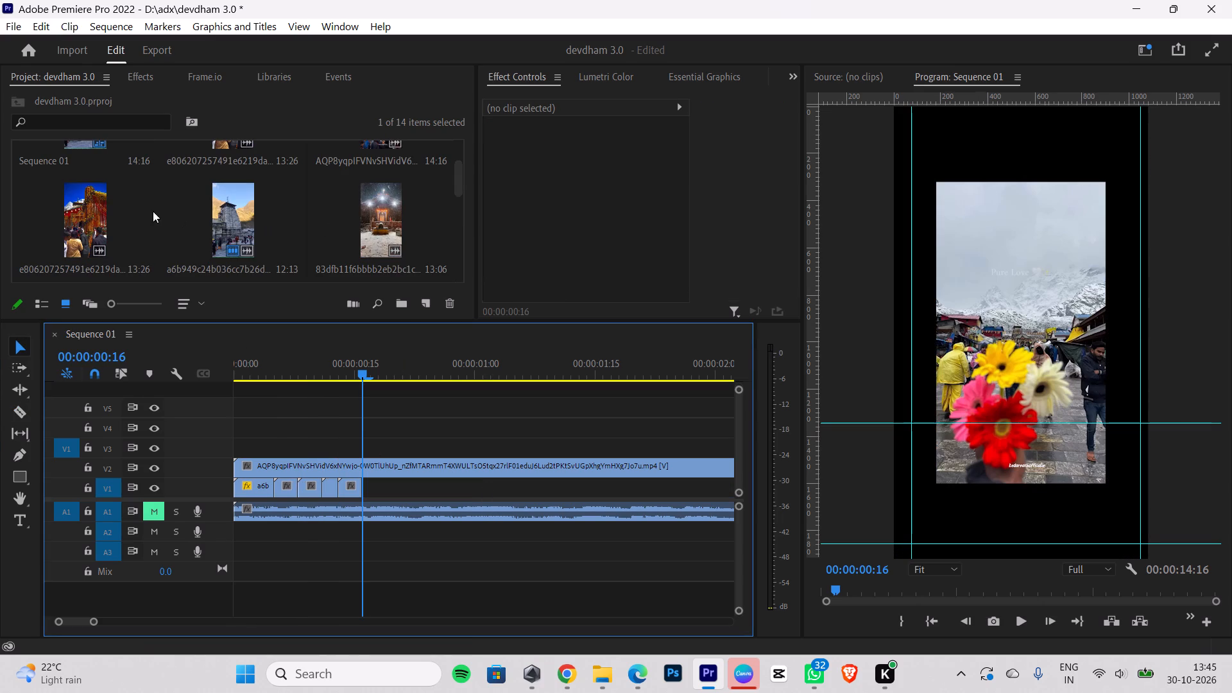
left_click_drag(91, 211, 440, 406)
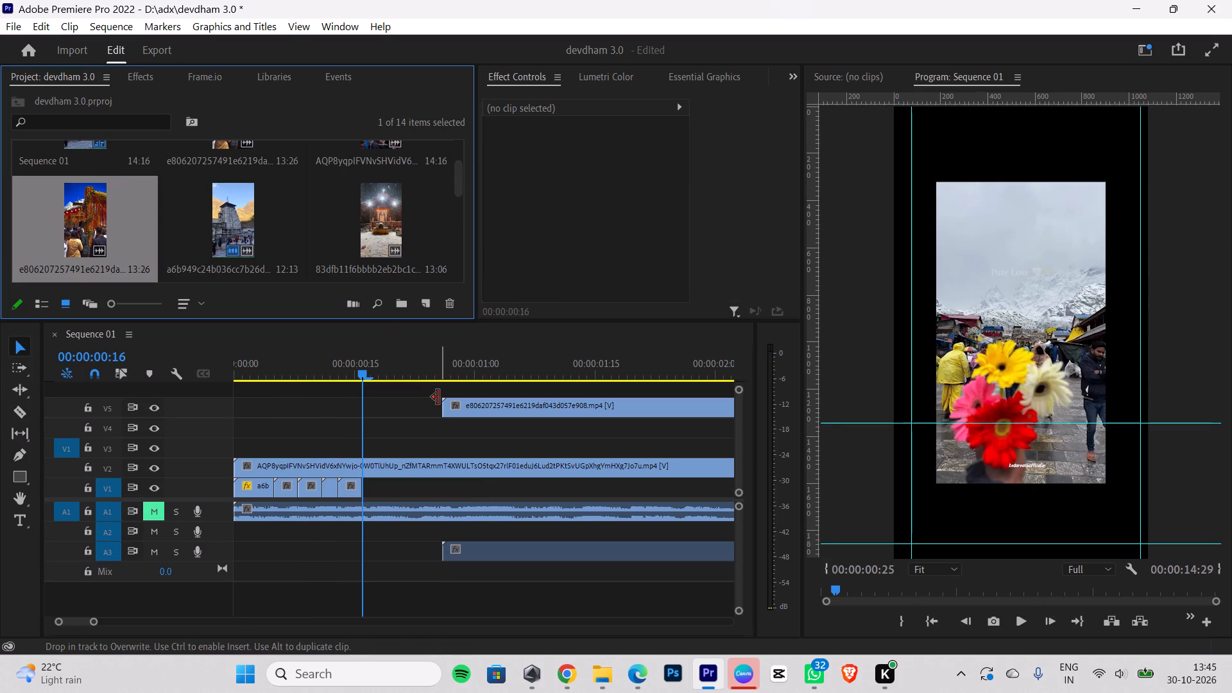
left_click(568, 557)
key("BackSpace")
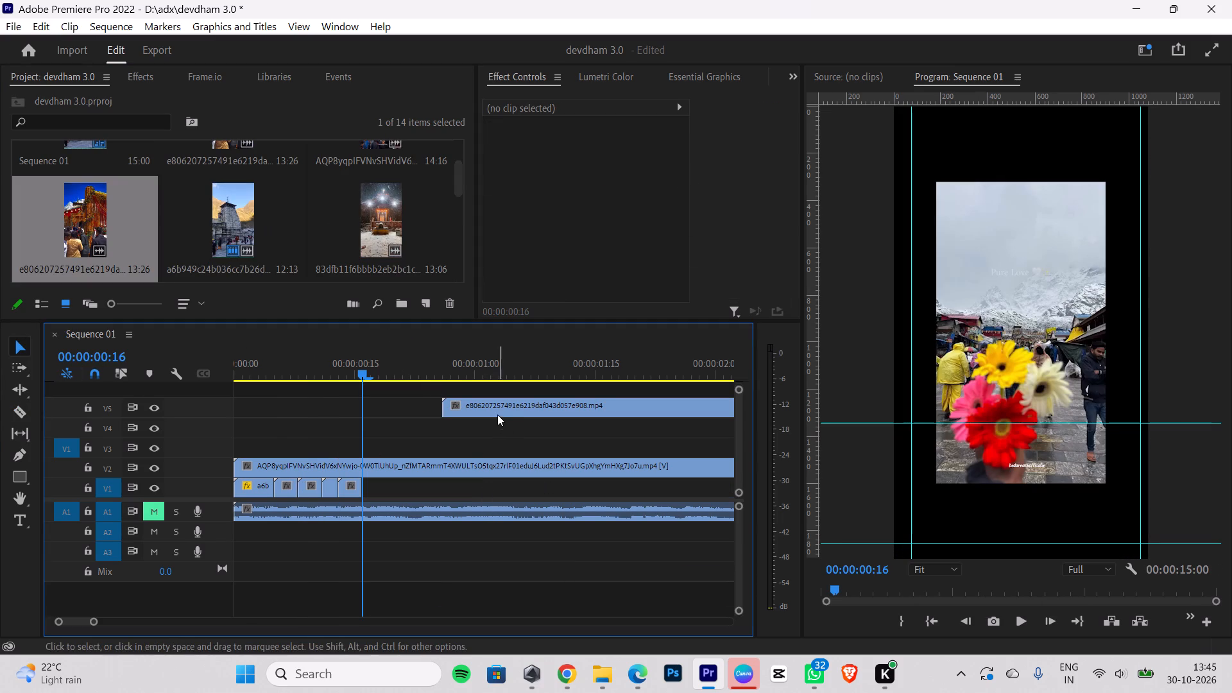
left_click_drag(497, 409, 422, 489)
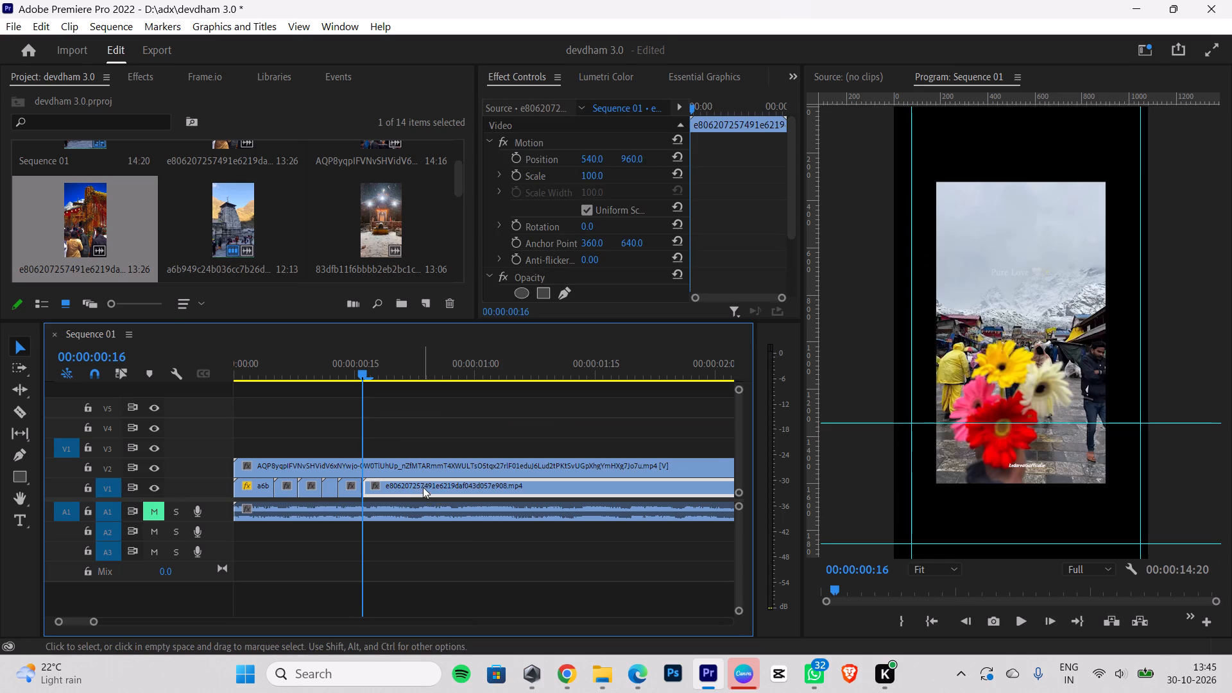
right_click(423, 487)
left_click(500, 617)
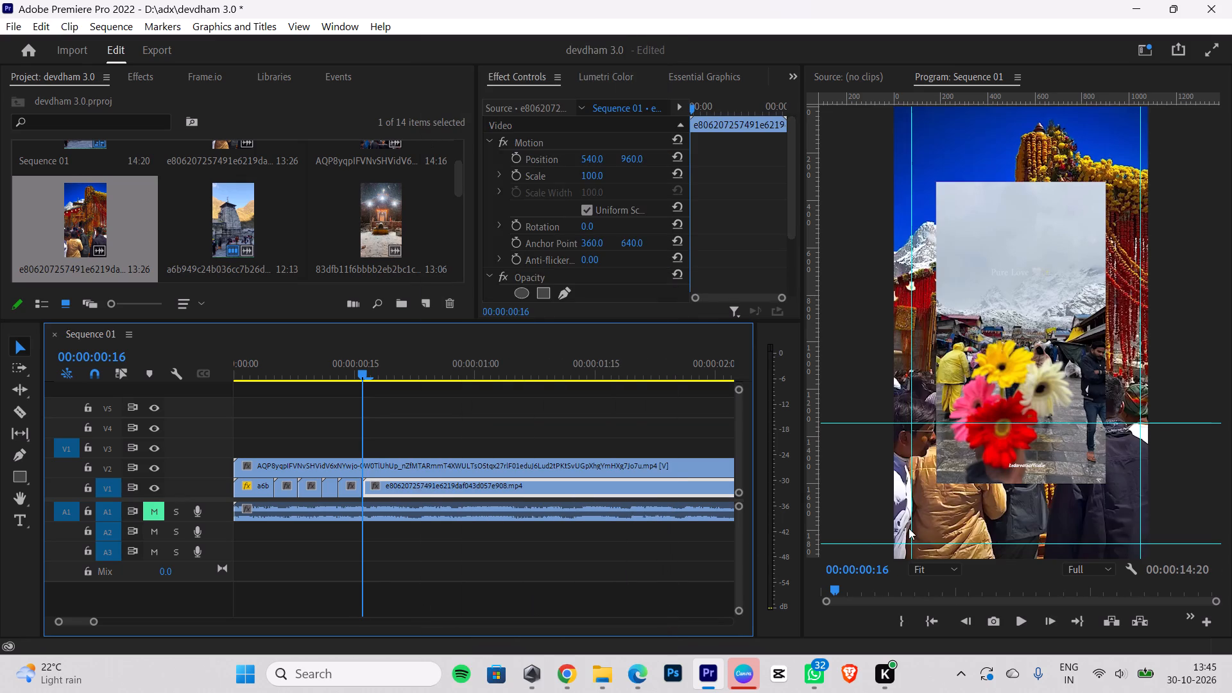
key("Right")
key("Right")
key("Right")
key("Right")
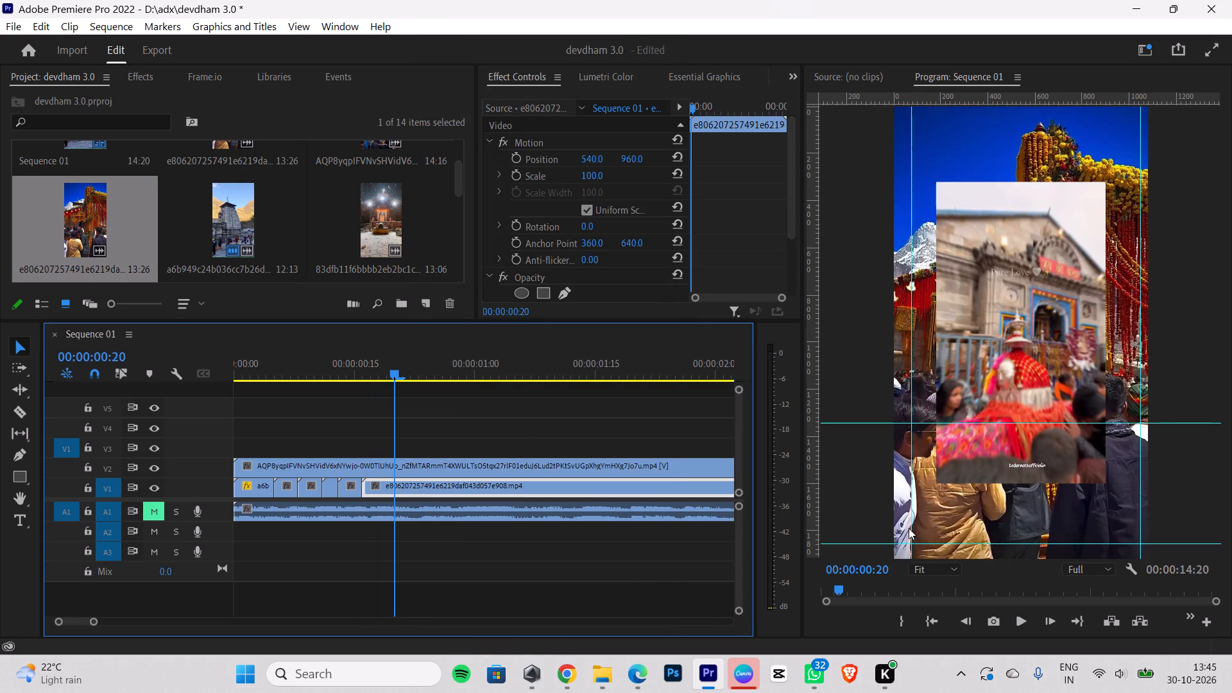
left_click(24, 414)
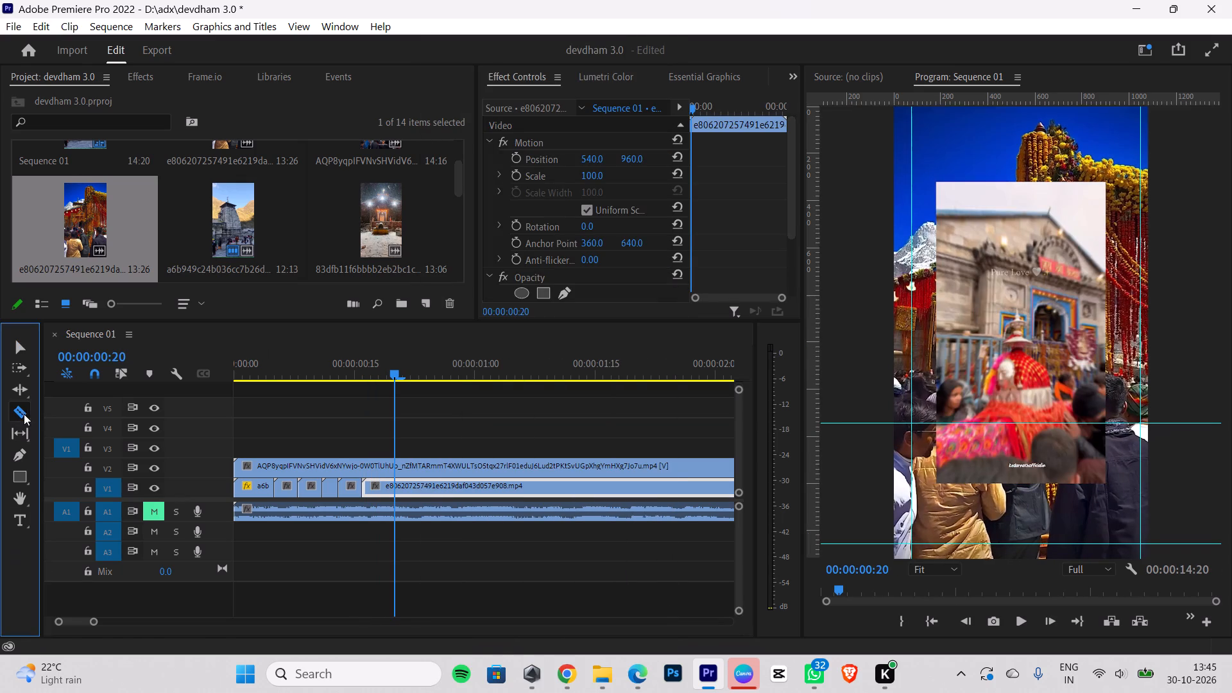
left_click(394, 478)
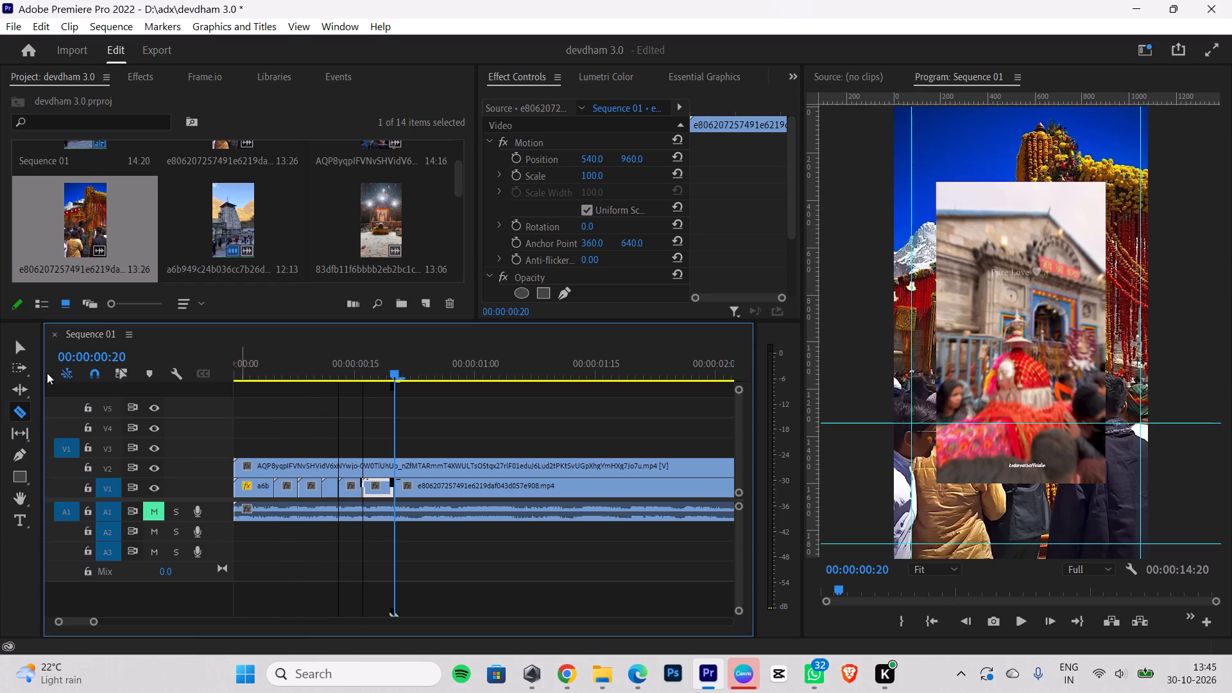
left_click(20, 350)
left_click(463, 488)
key("BackSpace")
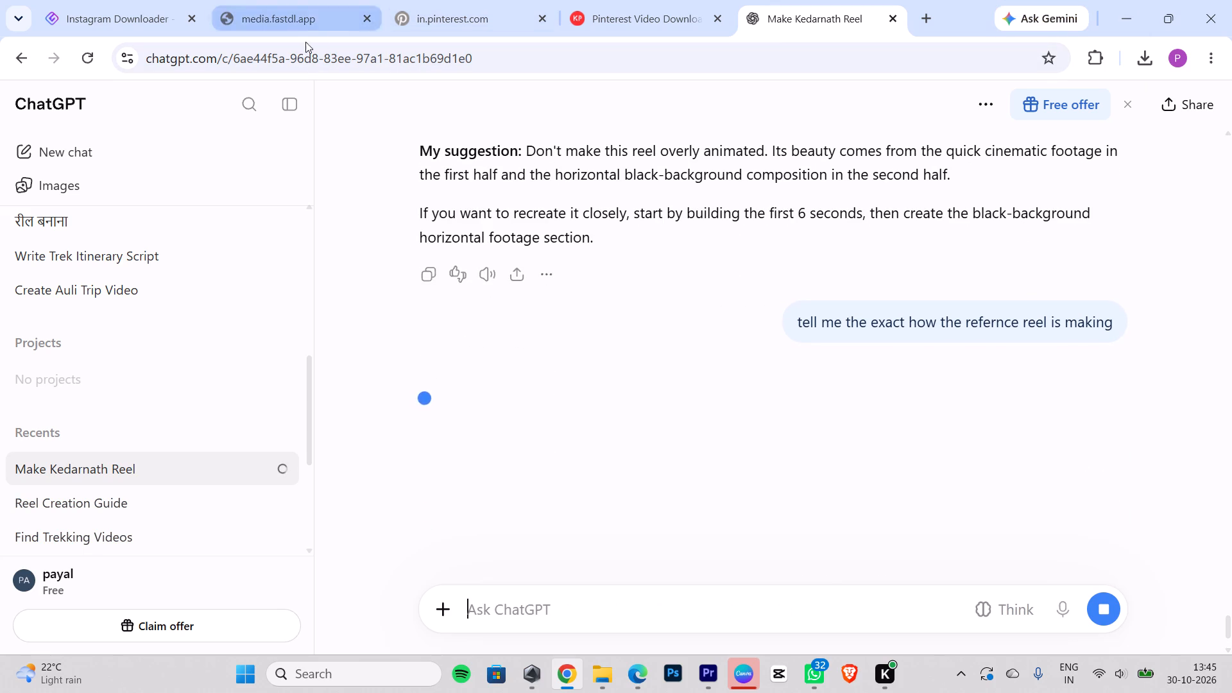
Close the media.fastdl.app page, reload the Pinterest page and search Pinterest for "flower in kedarnath dham".
left_click(366, 20)
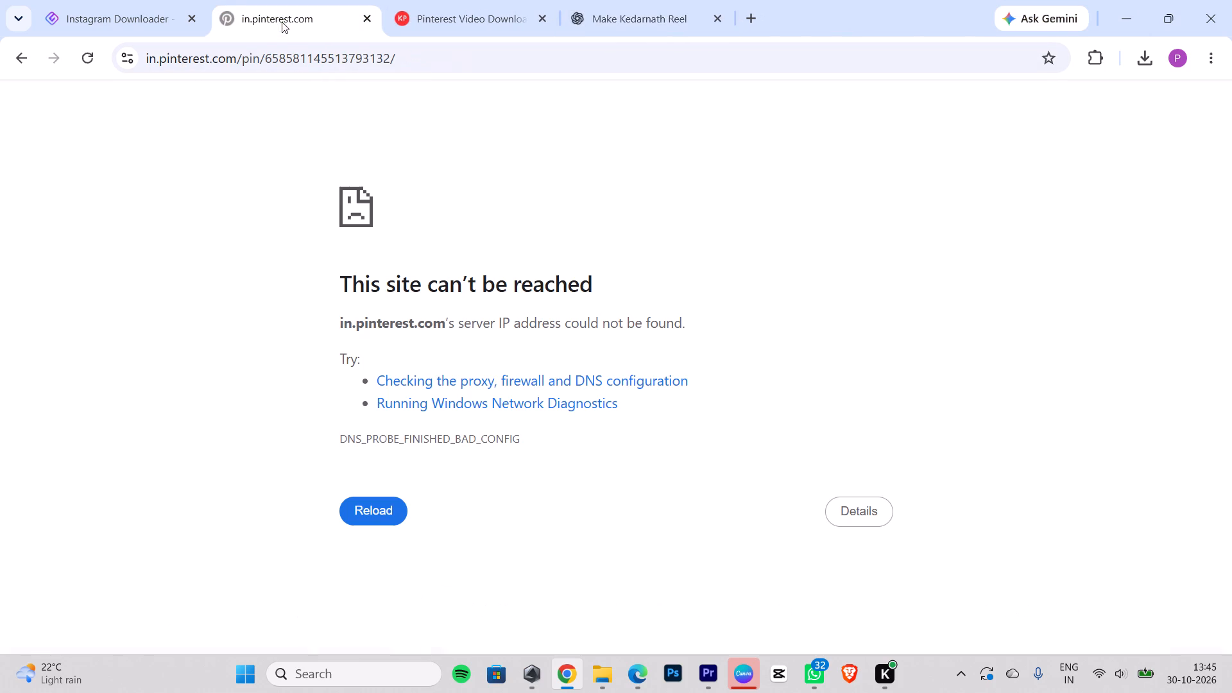
left_click(282, 22)
left_click(372, 518)
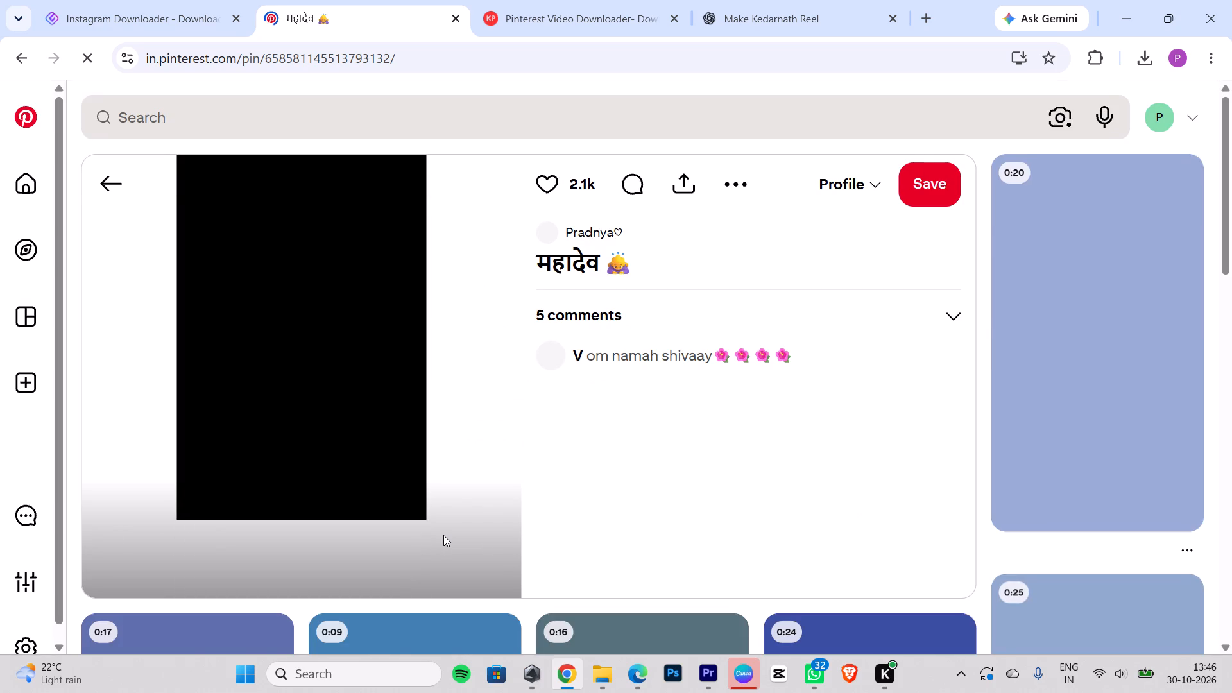
left_click(120, 193)
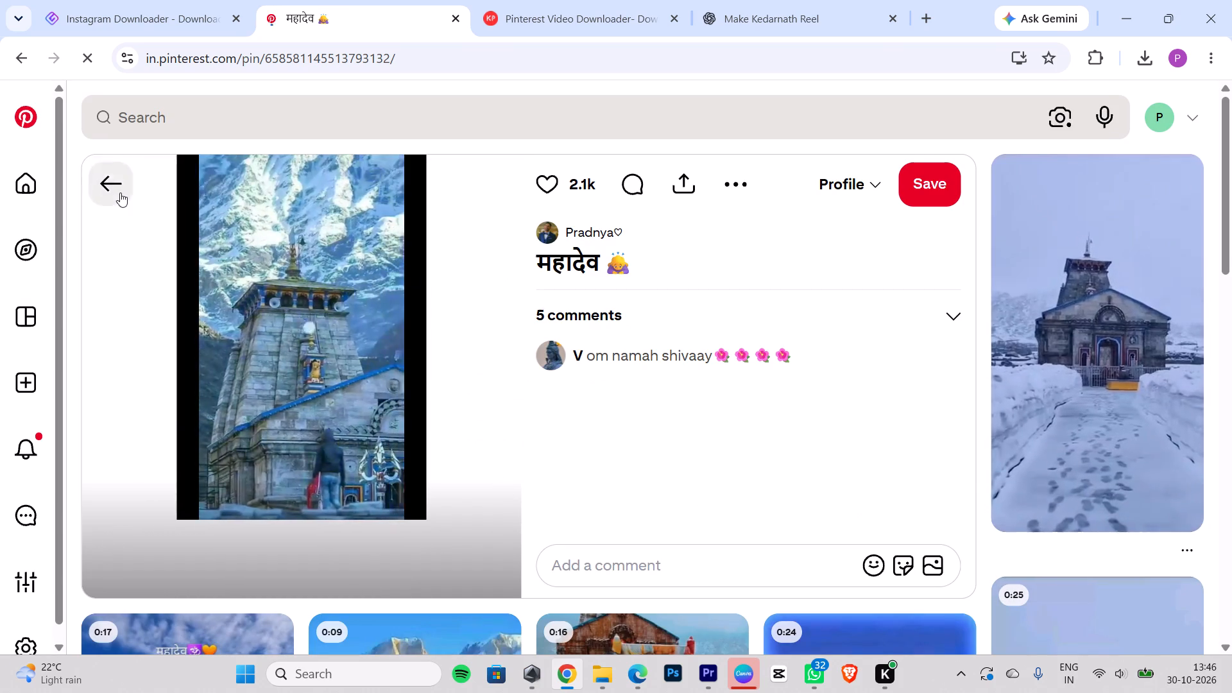
scroll(676, 339, "down", 4)
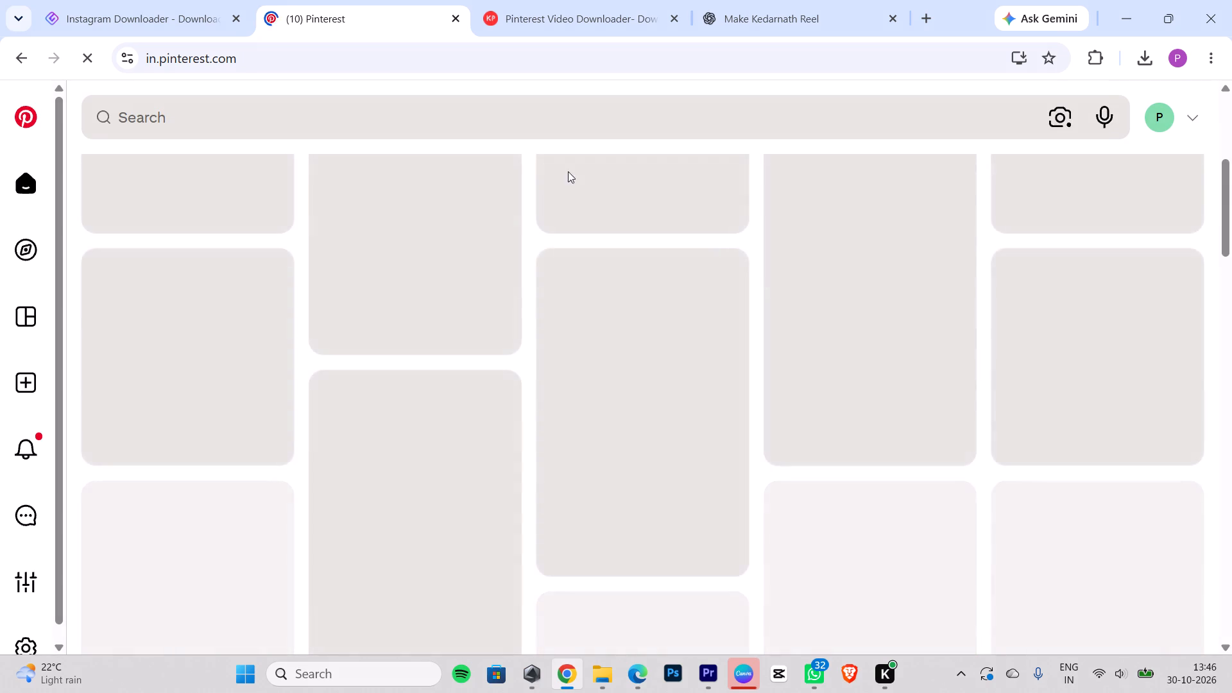
left_click(515, 101)
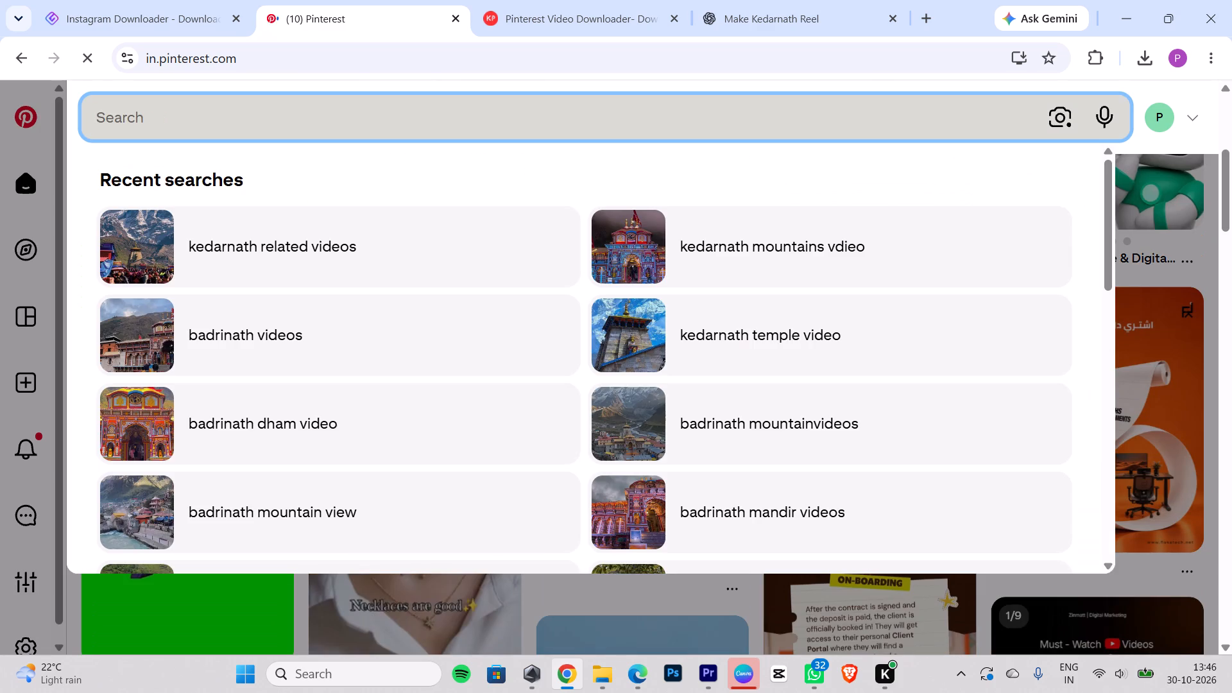
type("flower in kedar")
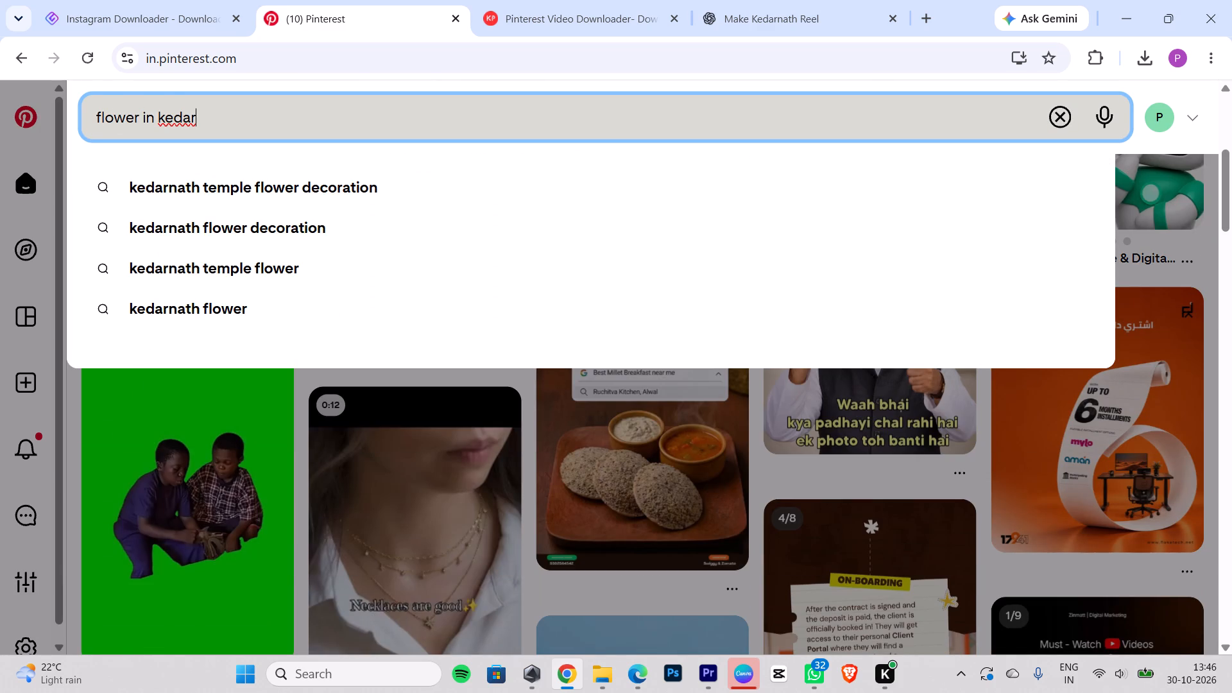
type("nath")
key("space")
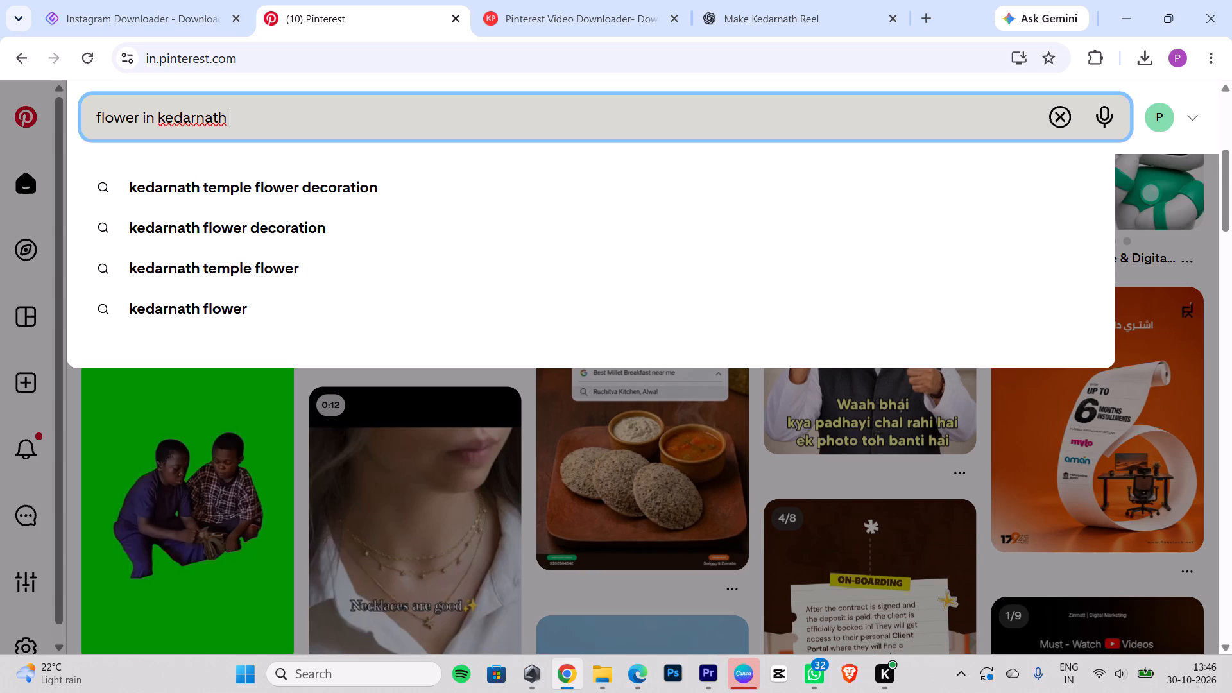
type("dham")
key("Return")
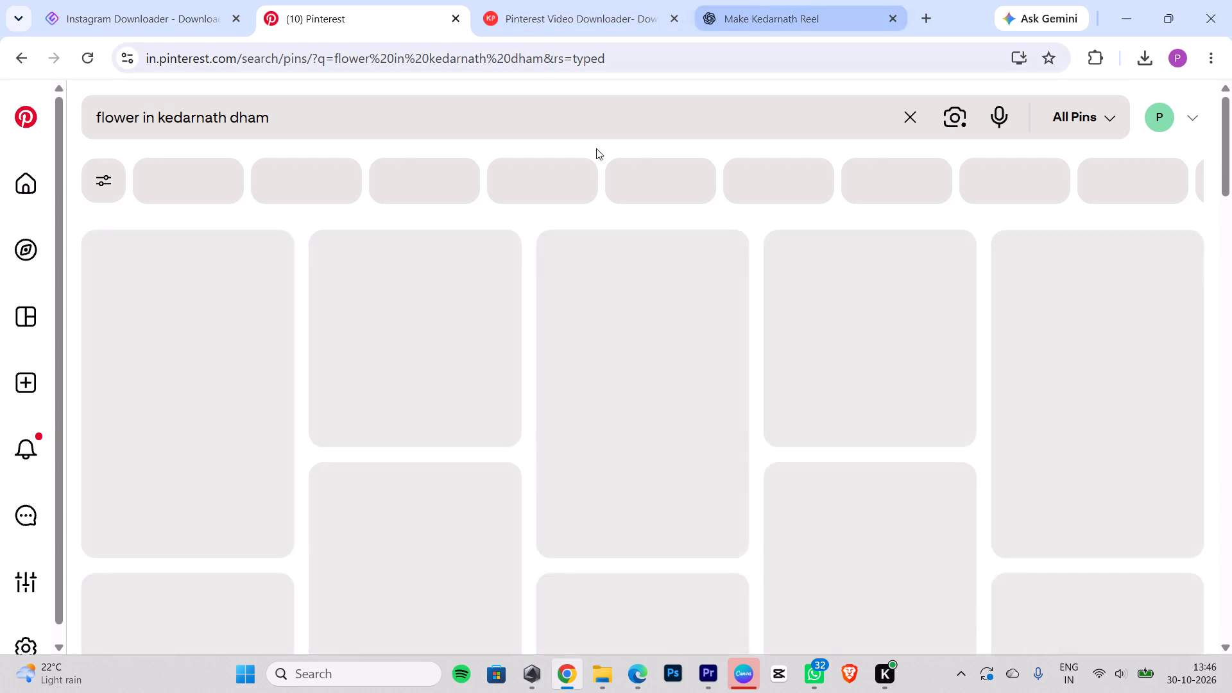
Examine the Pinterest results for flower footage at Kedarnath that suits the reel.
scroll(1059, 425, "down", 4)
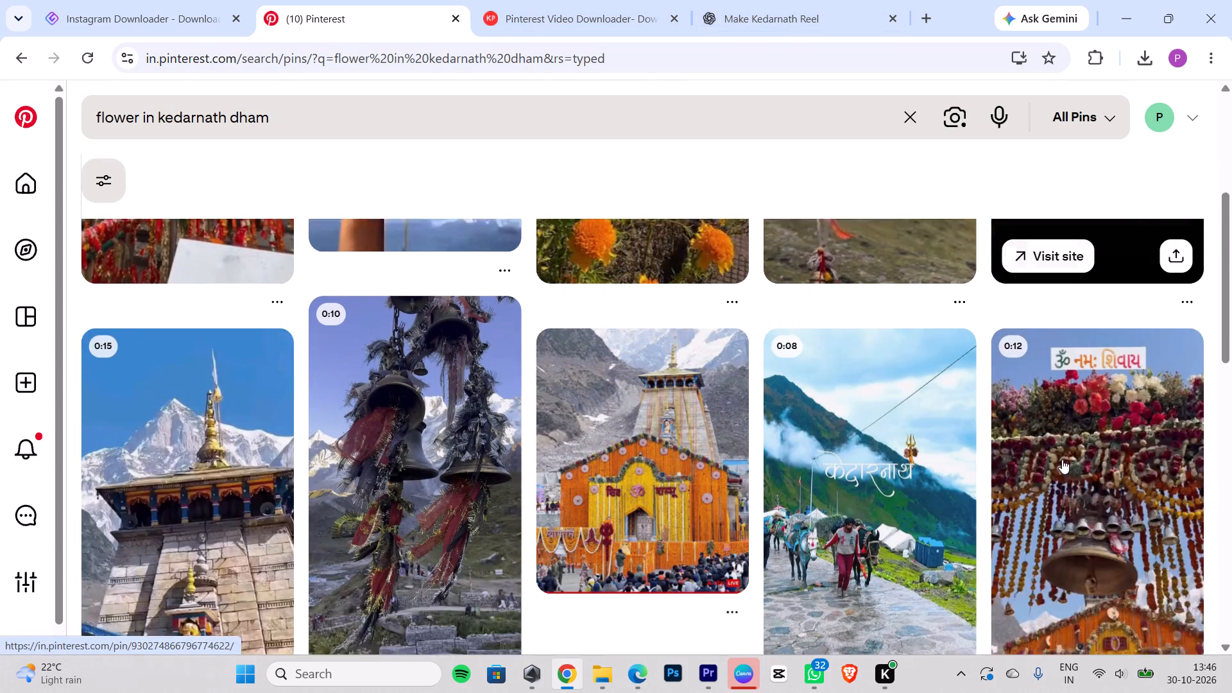
scroll(1051, 470, "down", 7)
scroll(1013, 533, "up", 5)
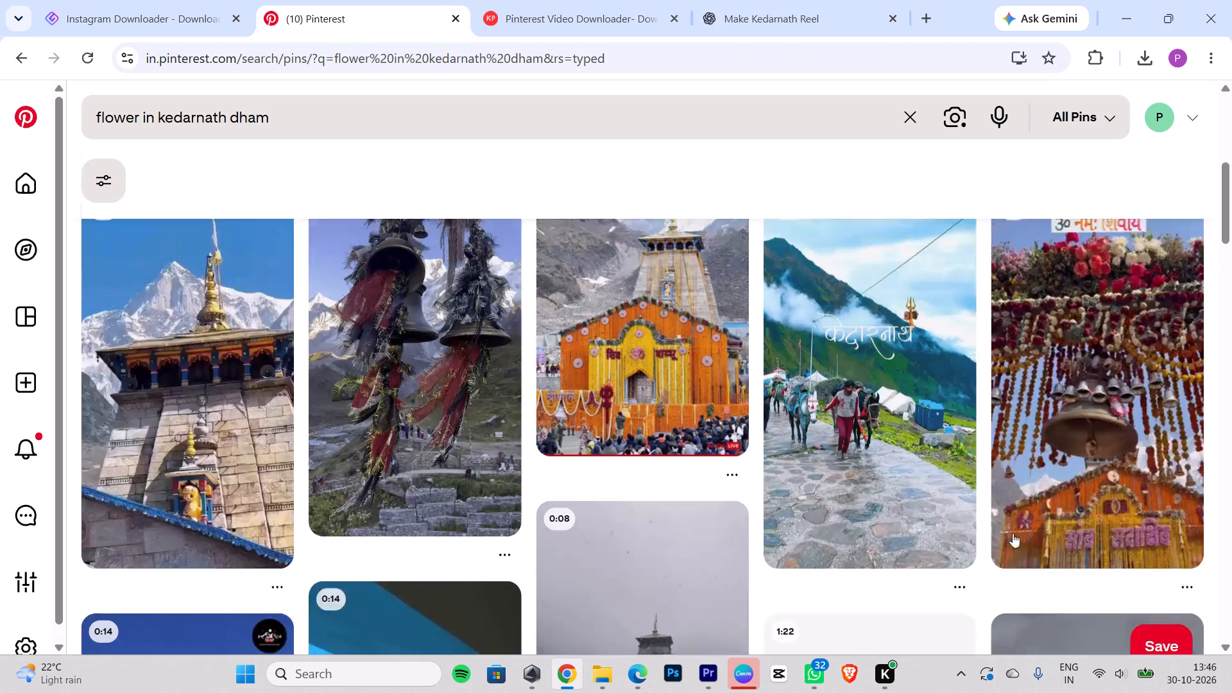
scroll(1013, 533, "up", 6)
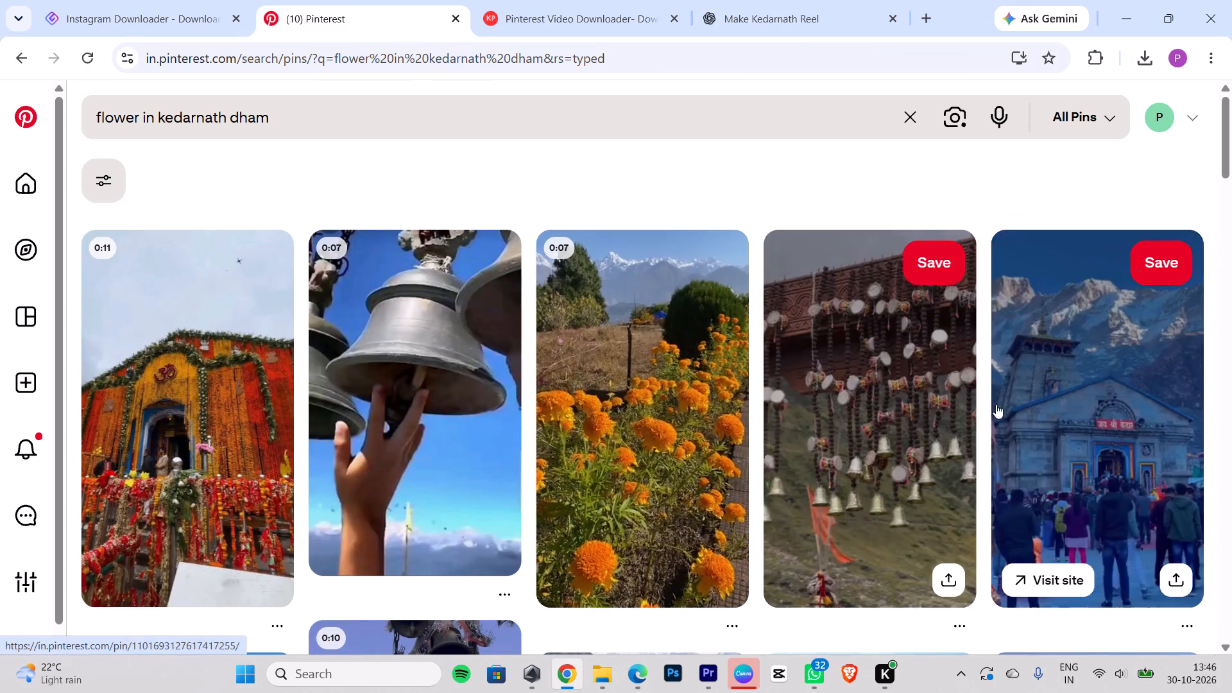
scroll(1091, 404, "down", 17)
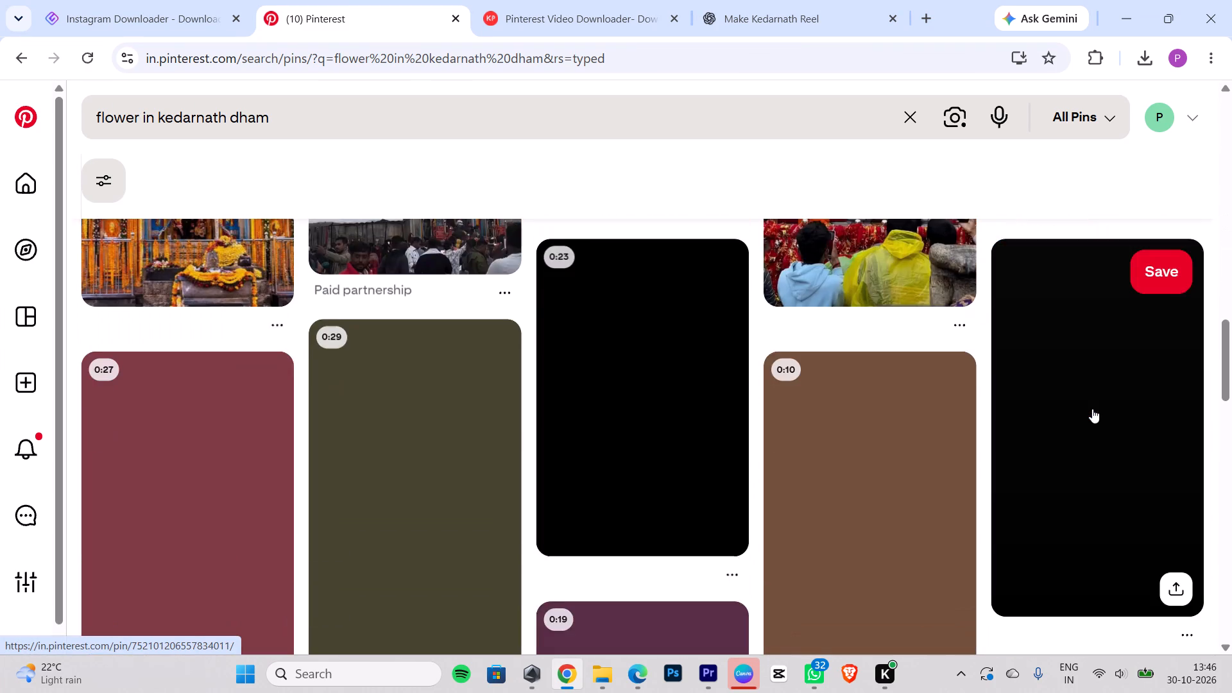
scroll(1092, 409, "down", 3)
scroll(268, 359, "up", 2)
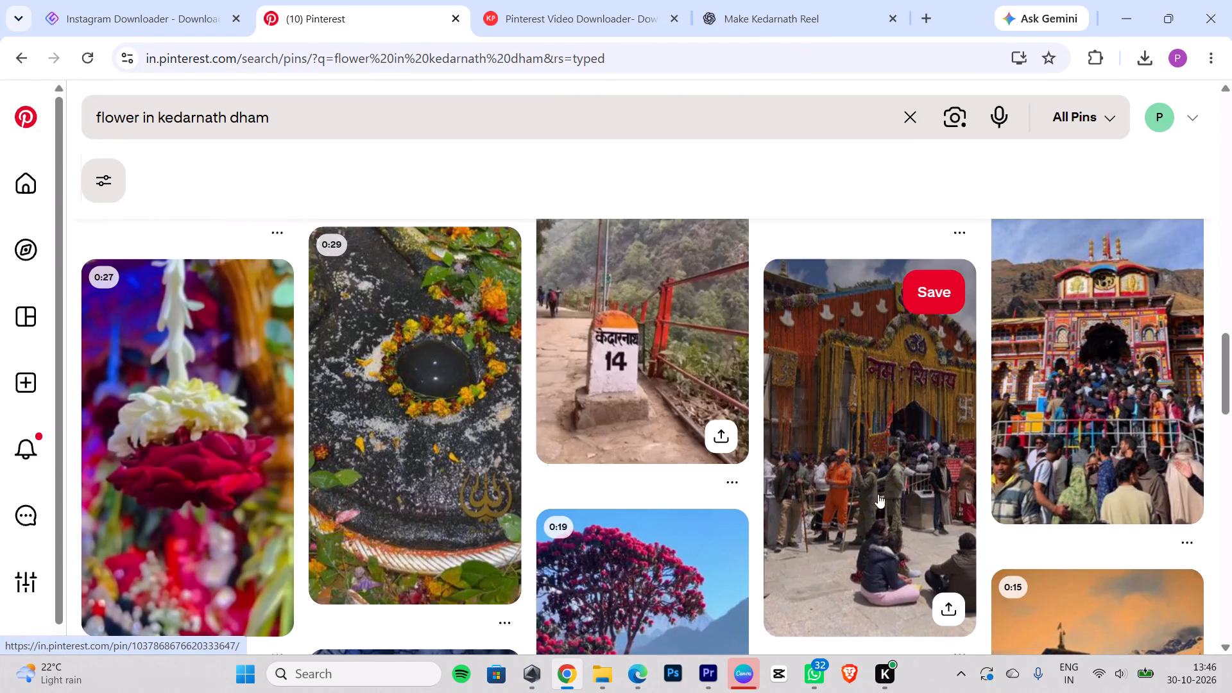
Back in Premiere Pro, place the 08330a4ead287180fe1951f80bccf0a3 video on V1 from 00:00:00:20 without its audio, scaled to the frame size.
left_click(705, 675)
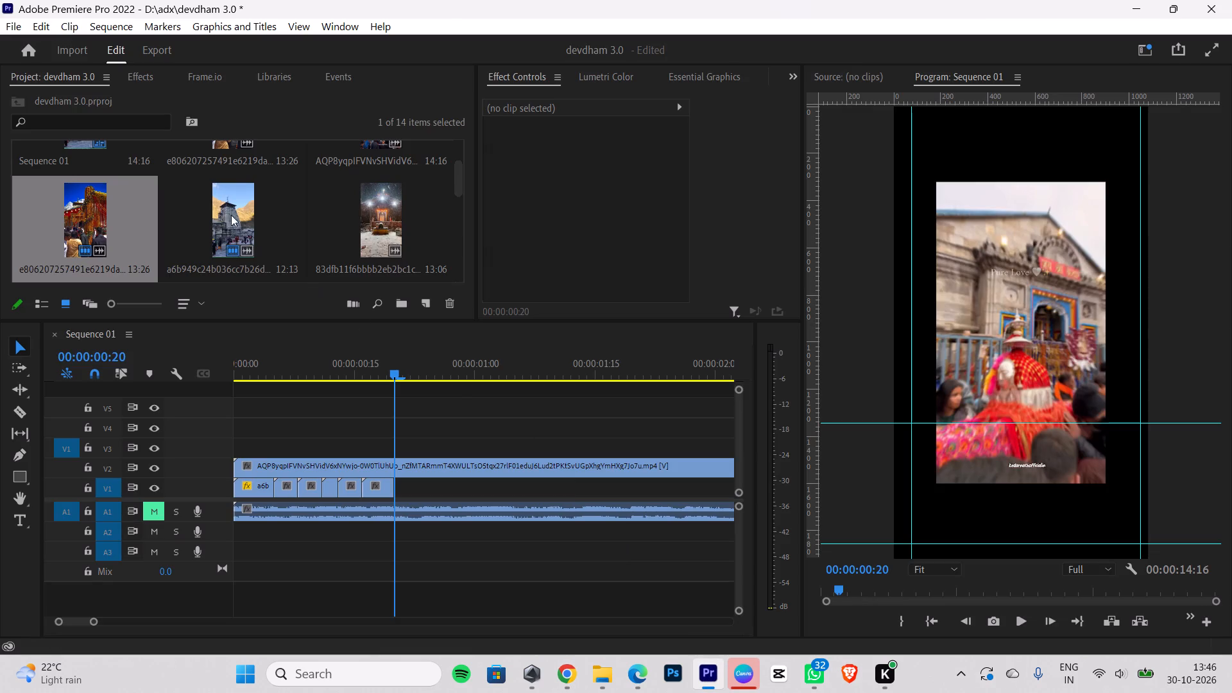
scroll(250, 235, "up", 1)
scroll(301, 200, "down", 9)
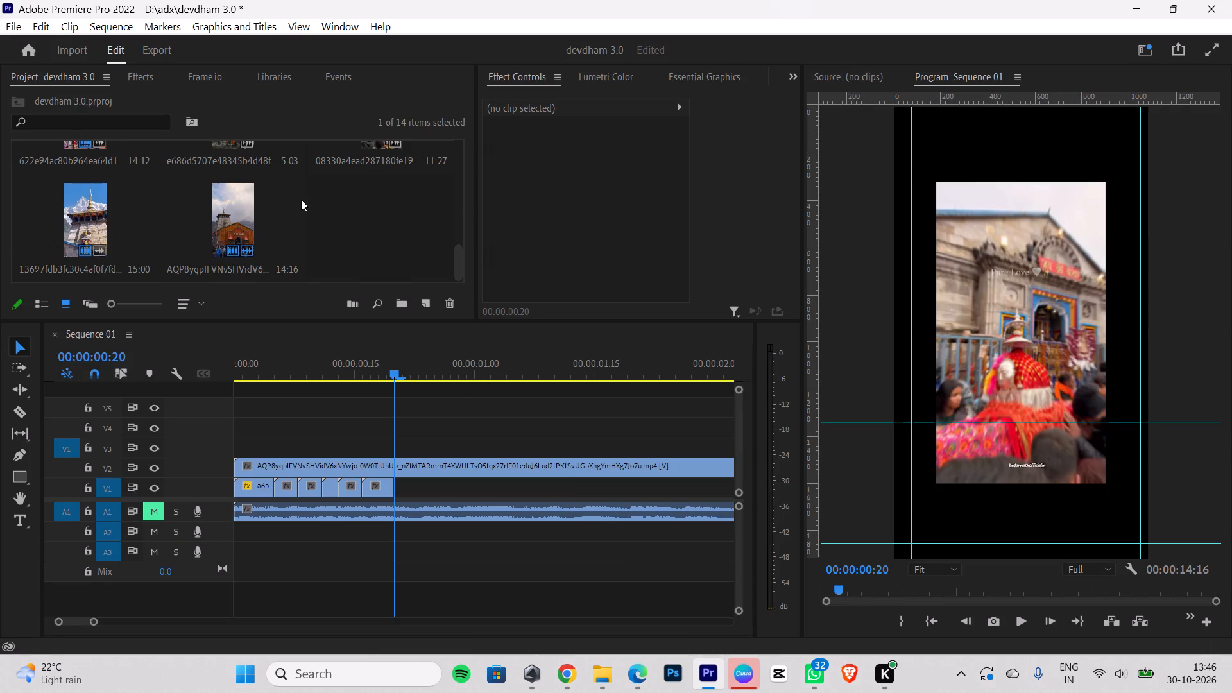
scroll(301, 200, "down", 2)
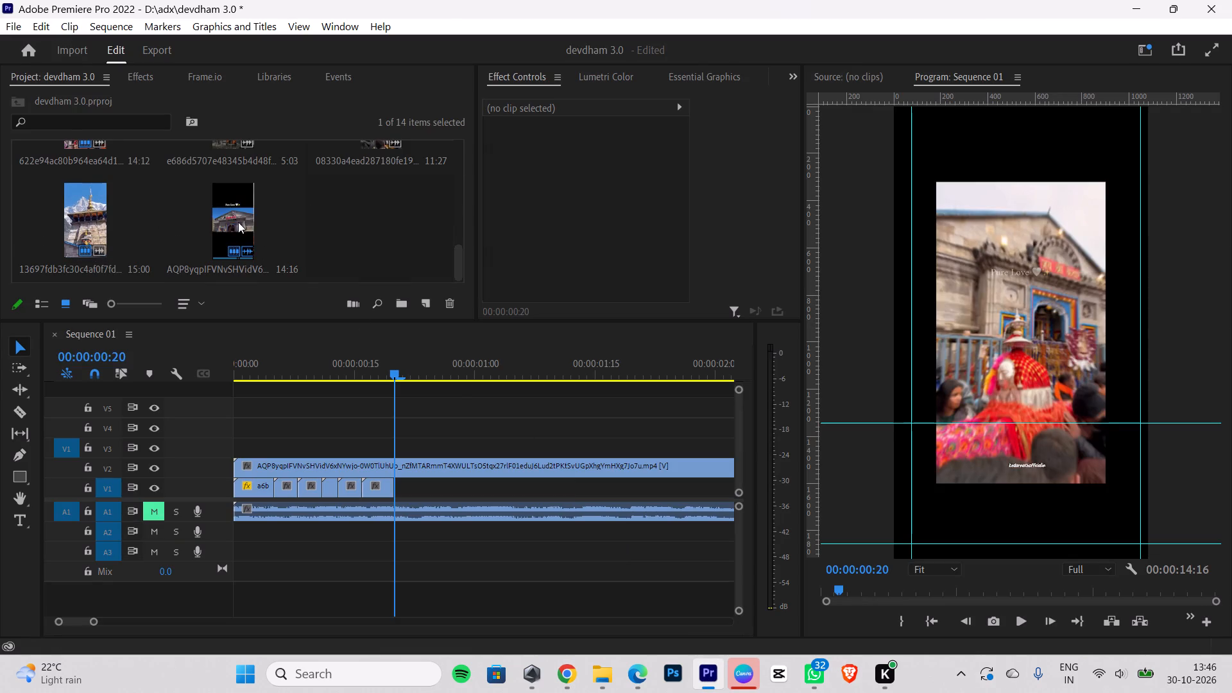
scroll(308, 216, "up", 1)
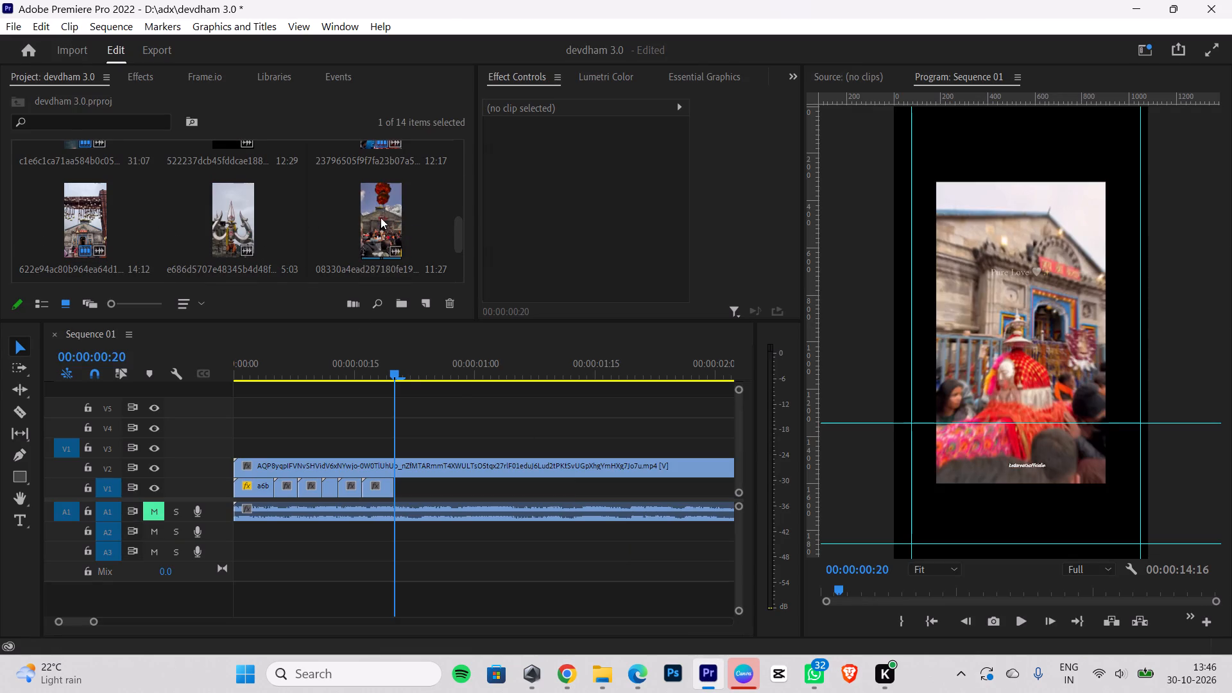
left_click_drag(381, 209, 411, 406)
left_click(483, 551)
key("BackSpace")
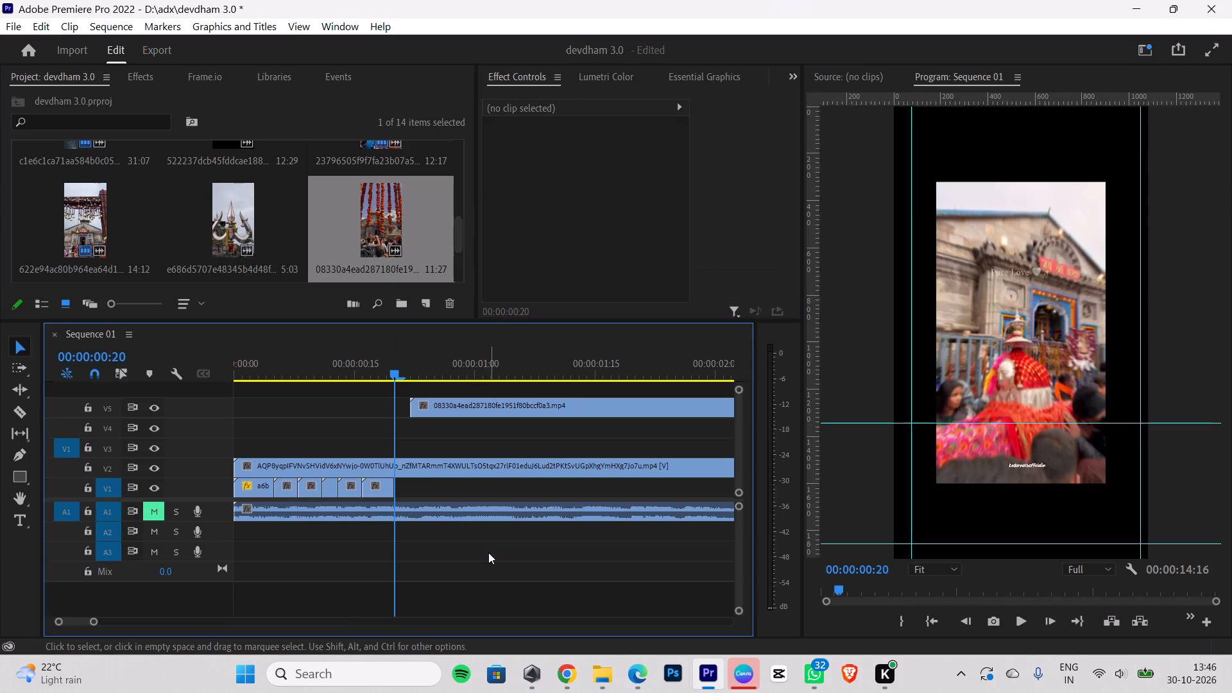
left_click_drag(461, 404, 435, 476)
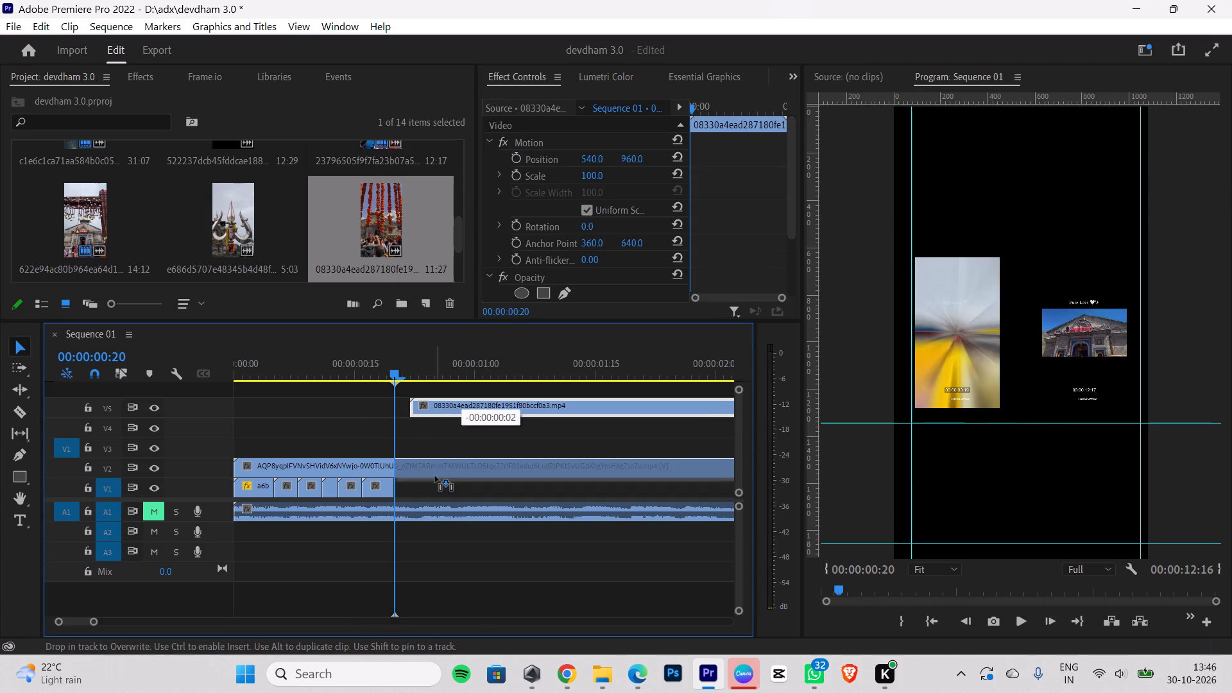
left_click_drag(435, 476, 437, 481)
right_click(437, 481)
left_click(526, 609)
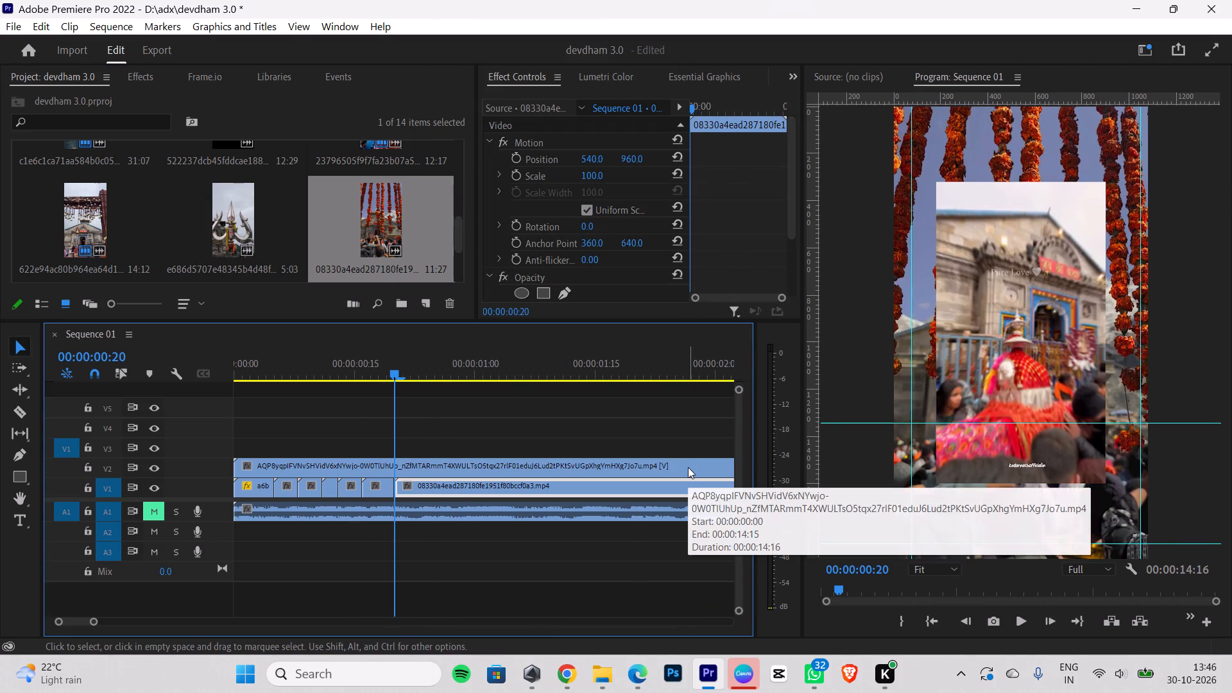
Cut the 08330a4ead287180fe1951f80bccf0a3 clip at 00:00:00:23, following the reference reel, and delete everything after the cut.
key("Right")
key("Right")
key("Right")
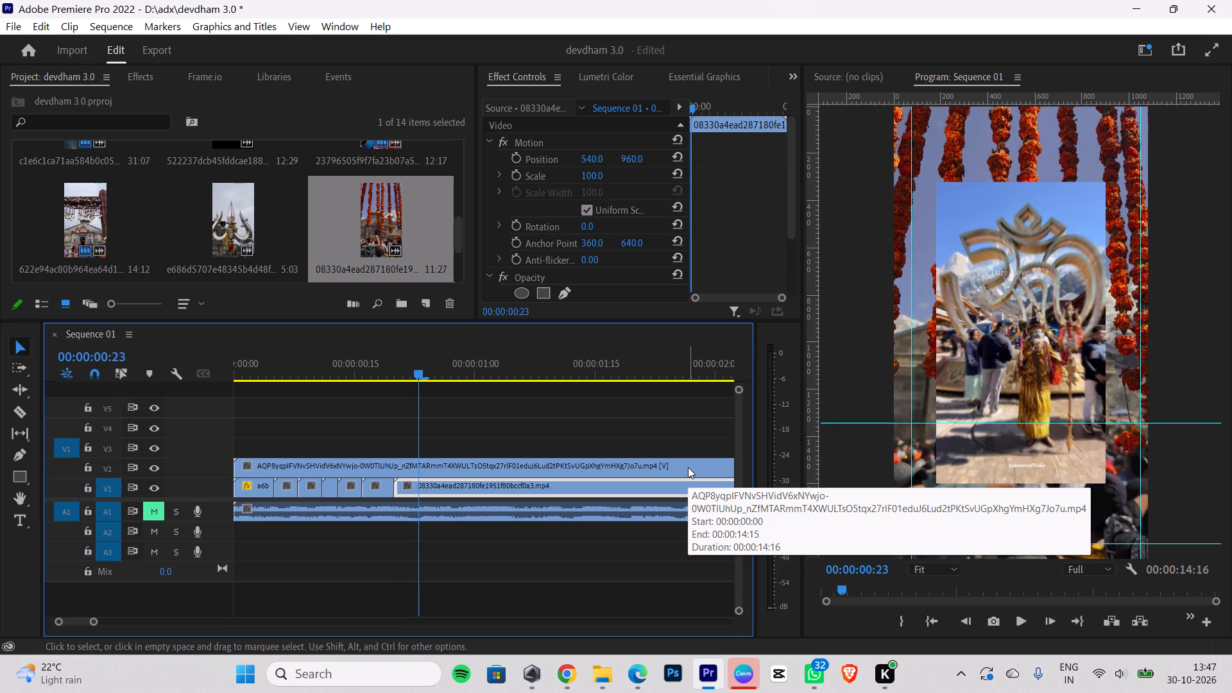
key("Left")
key("Left")
key("Left")
key("Left")
key("Right")
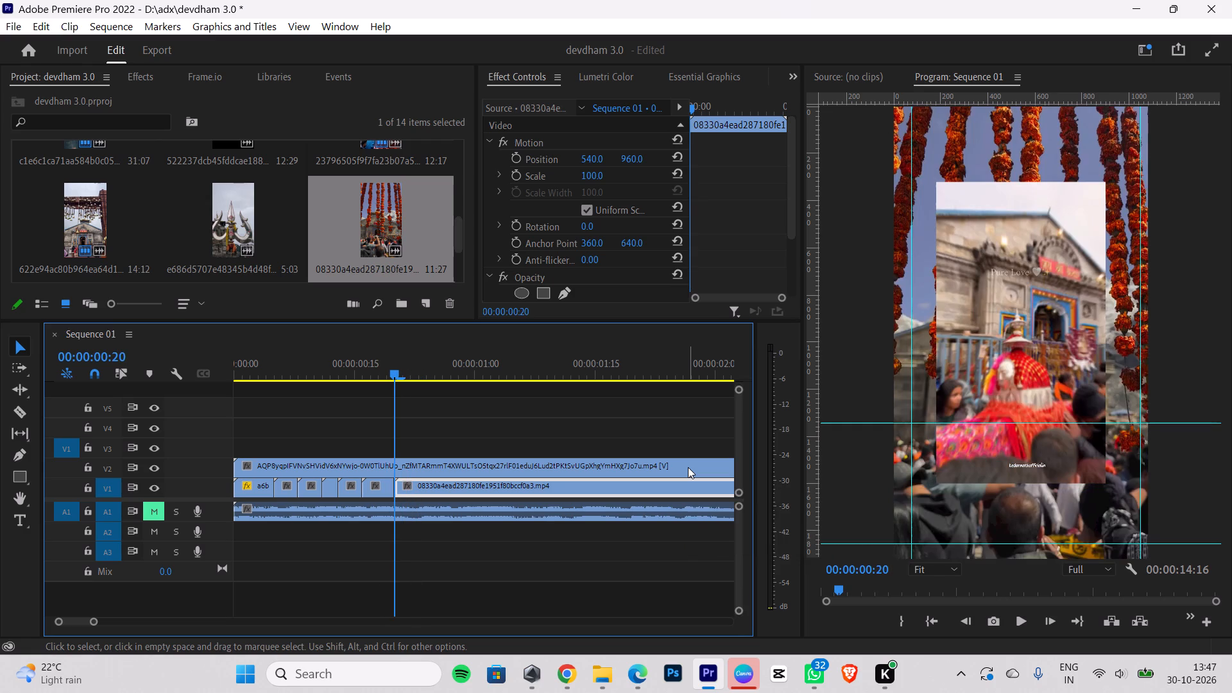
key("Right")
key("Right")
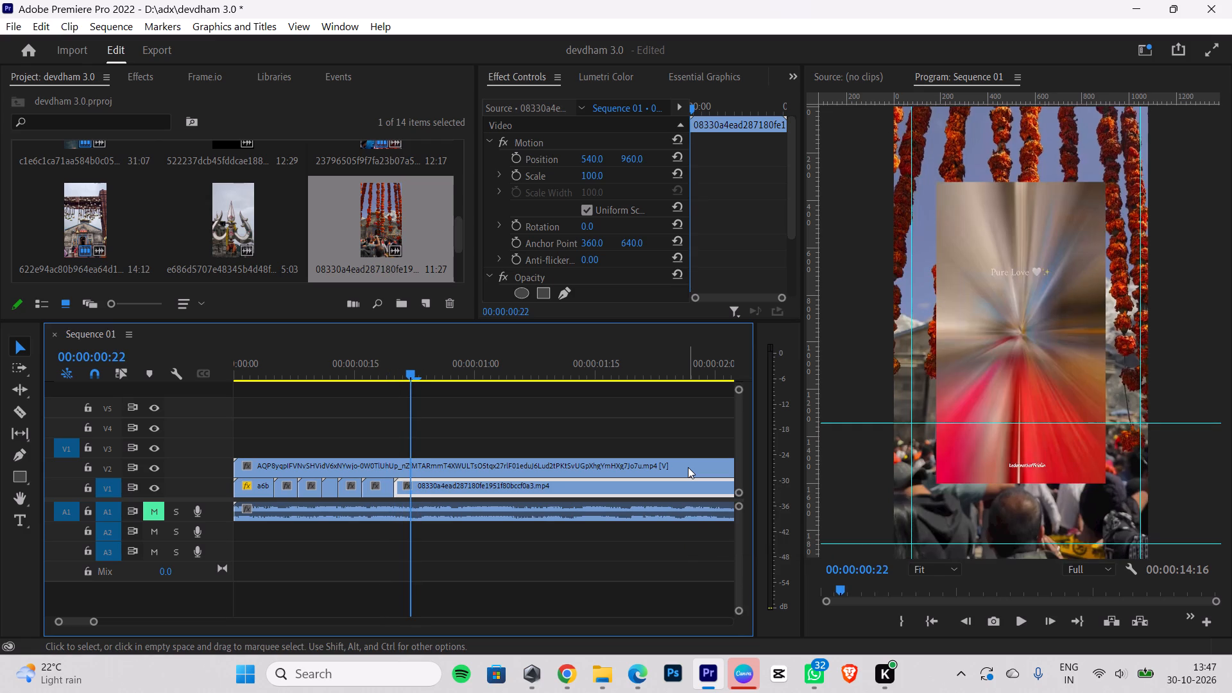
key("Right")
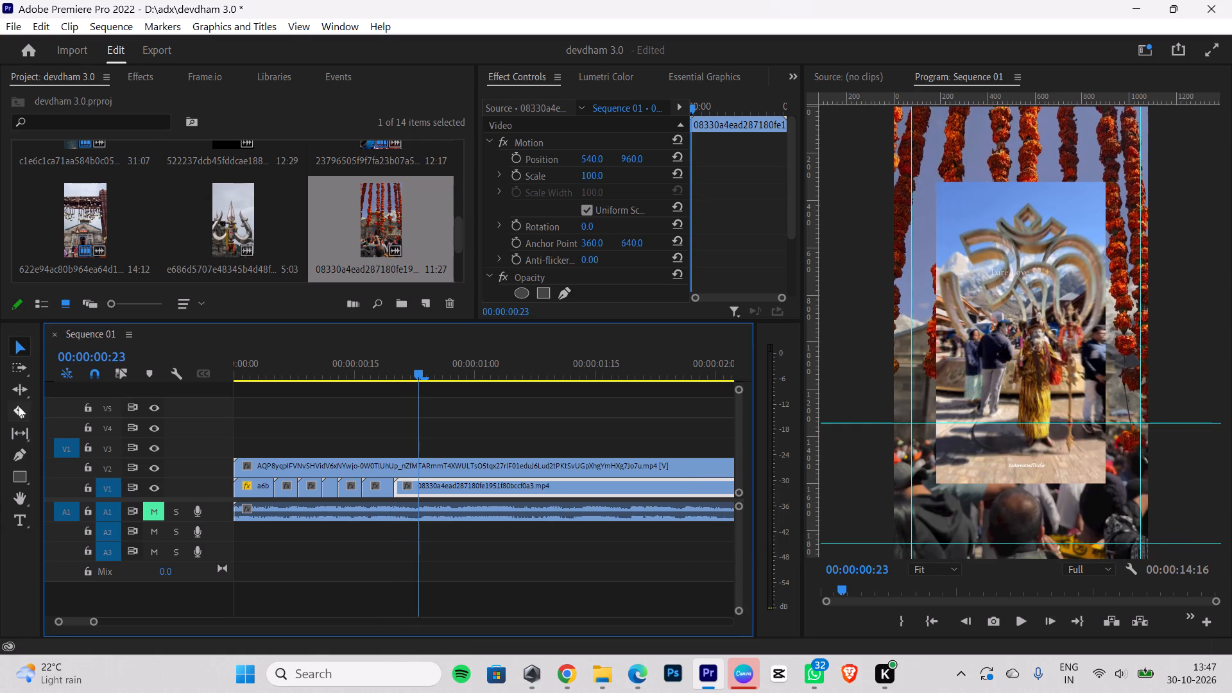
left_click(19, 407)
left_click(419, 479)
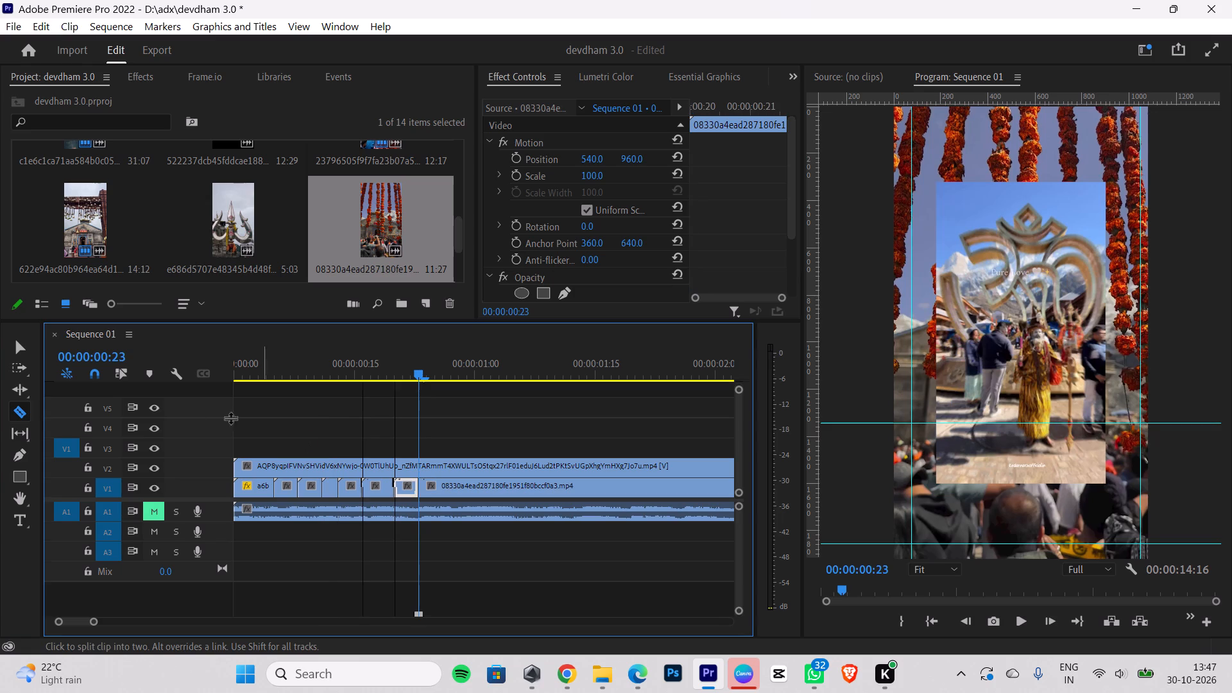
left_click(29, 347)
left_click(550, 483)
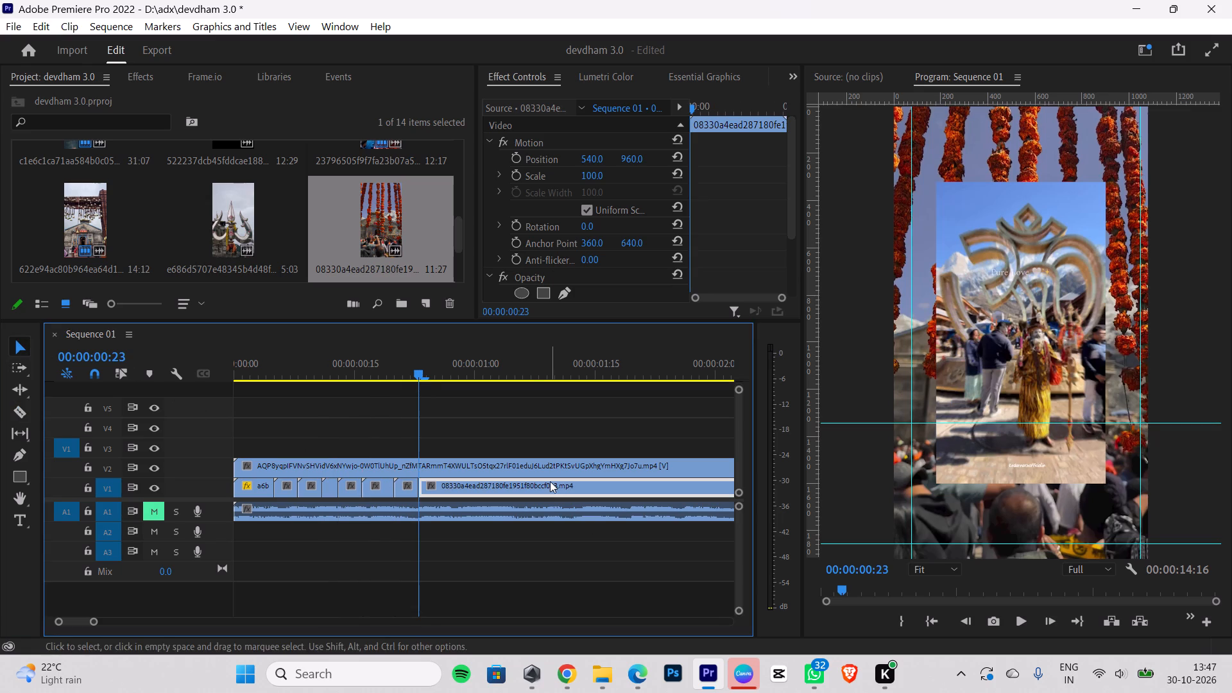
key("BackSpace")
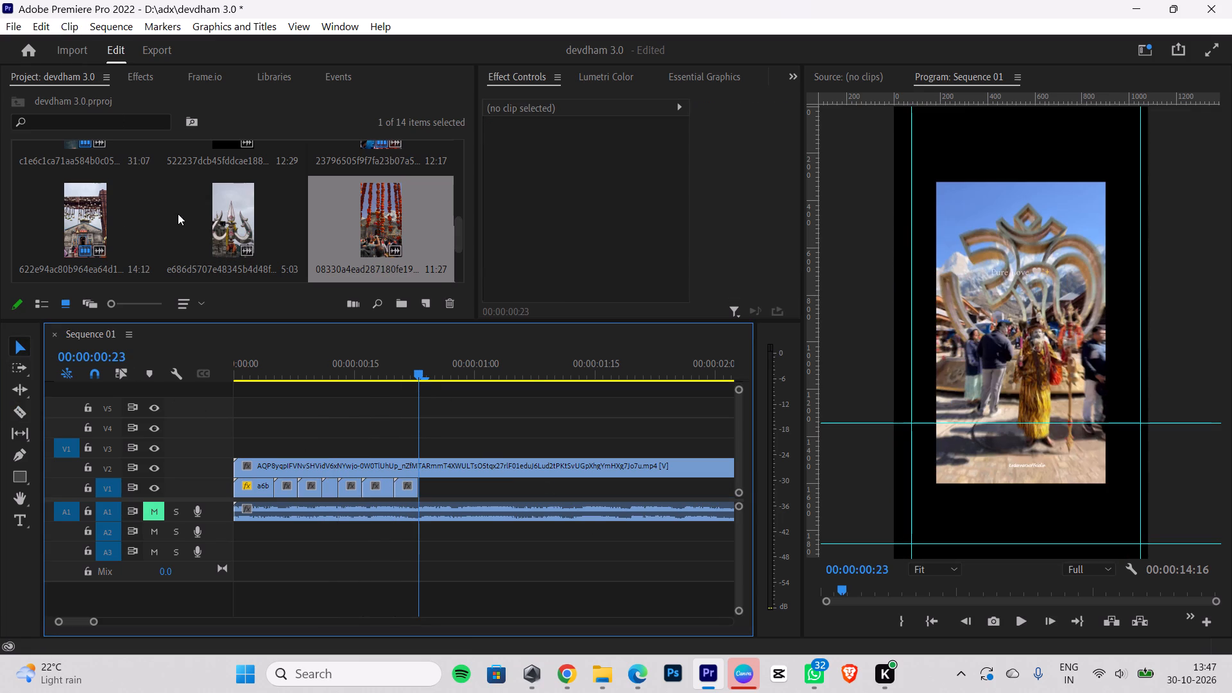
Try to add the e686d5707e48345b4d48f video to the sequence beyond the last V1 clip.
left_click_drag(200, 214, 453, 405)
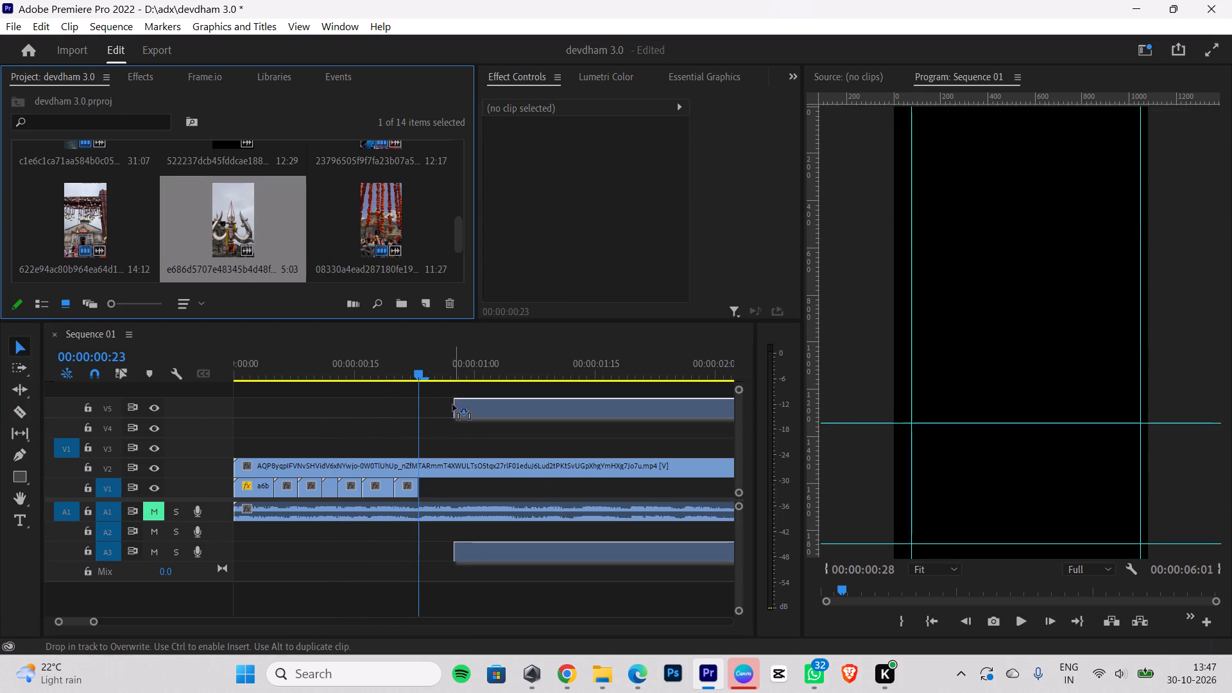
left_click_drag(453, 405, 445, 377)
Examine the V1 clips against the reference reel from 00:00:00:04 to 00:00:00:24, ending at 00:00:00:23.
left_click_drag(403, 373, 275, 425)
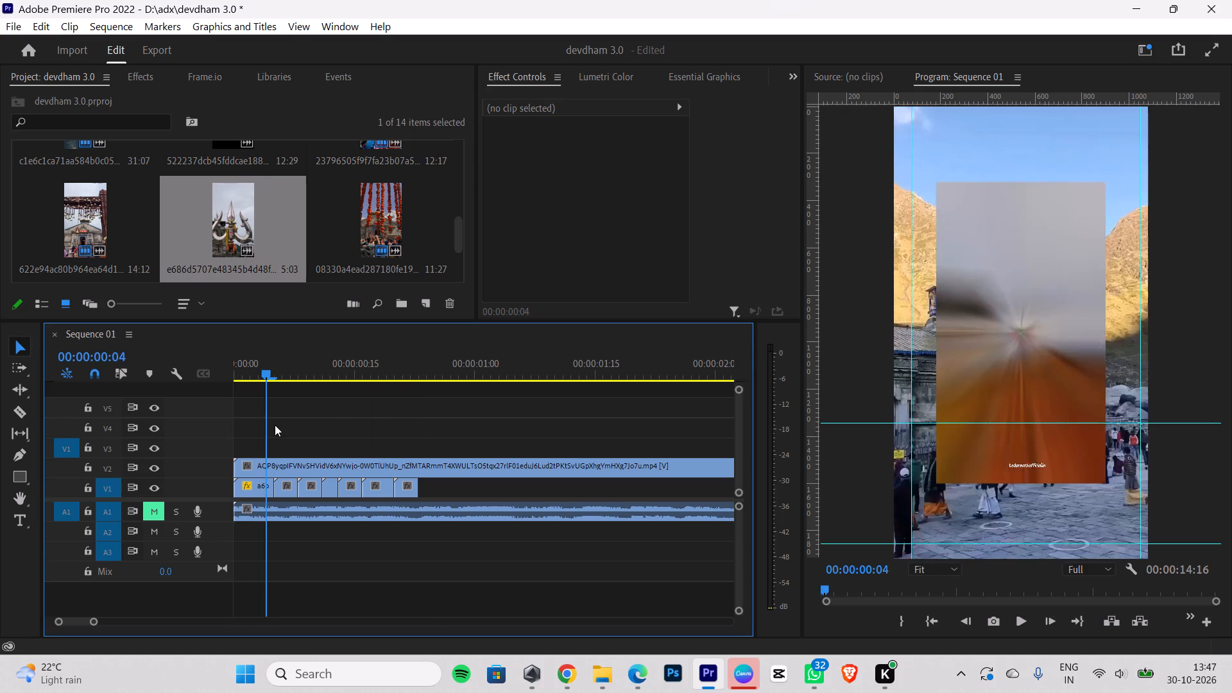
left_click_drag(275, 425, 319, 409)
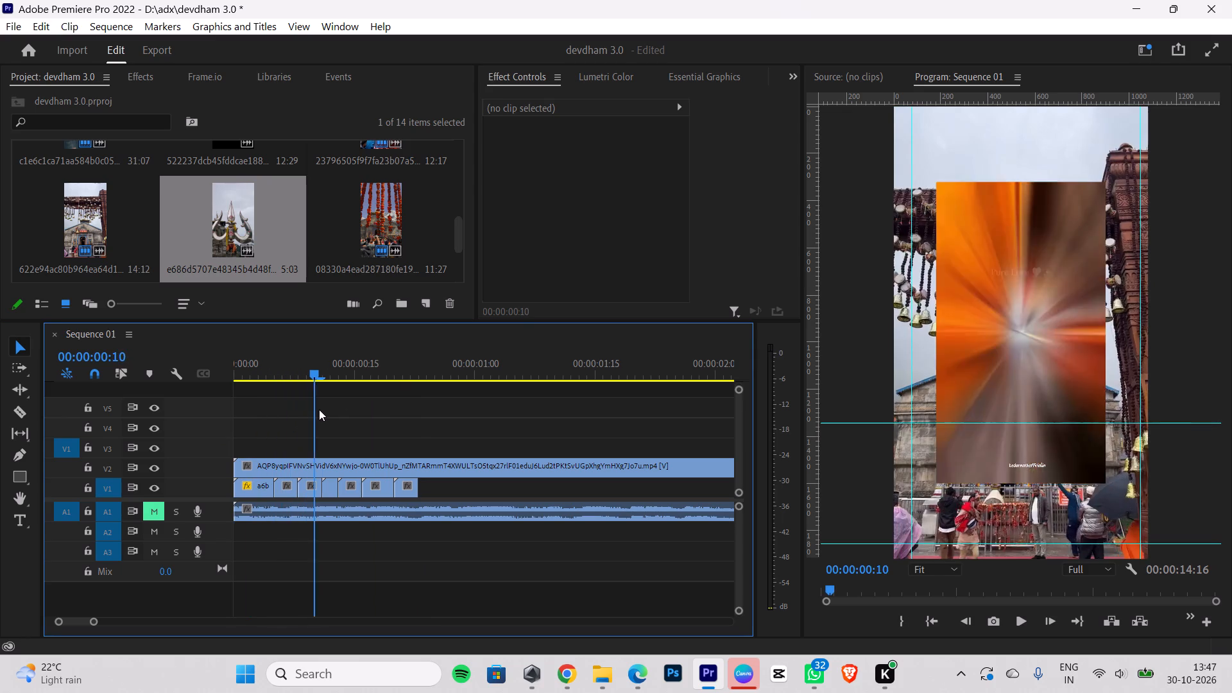
left_click_drag(319, 409, 352, 392)
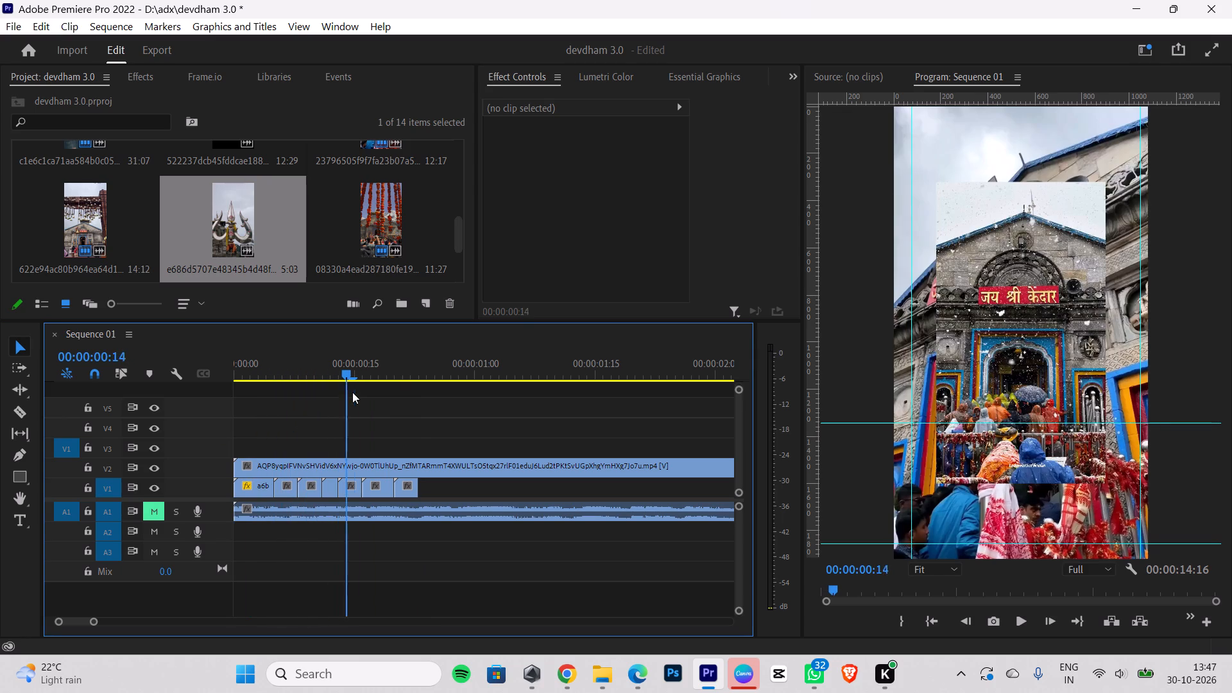
left_click_drag(352, 392, 397, 378)
key("Right")
key("Right")
key("Right")
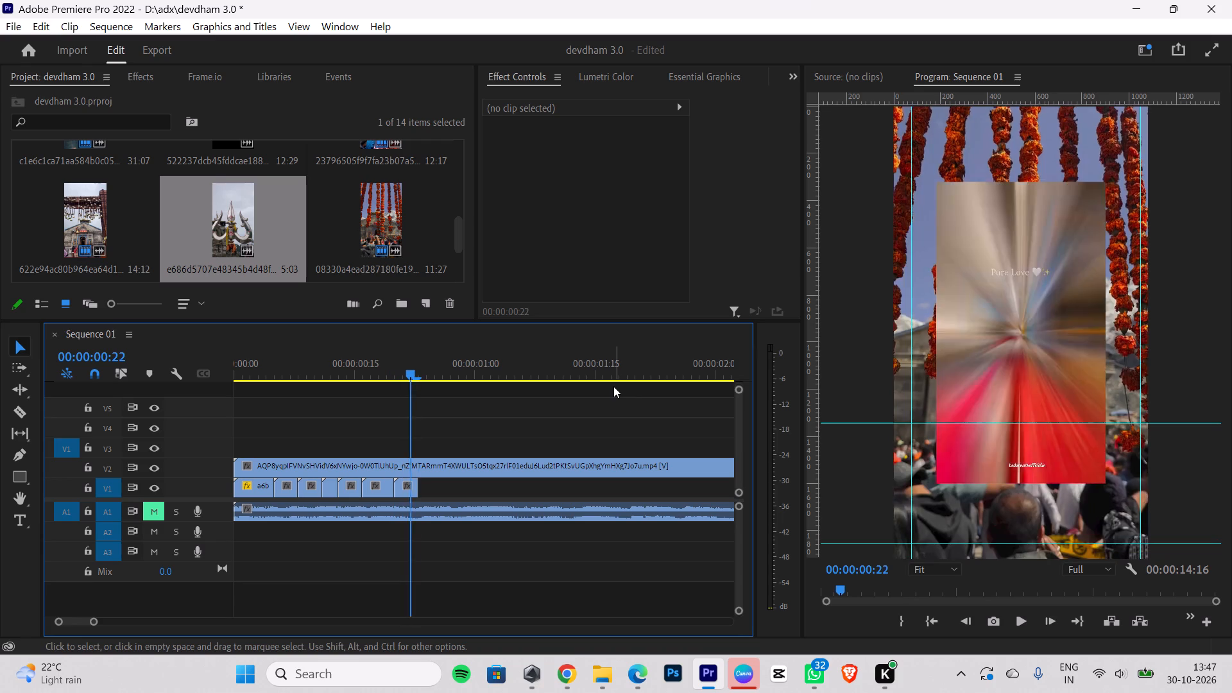
key("Right")
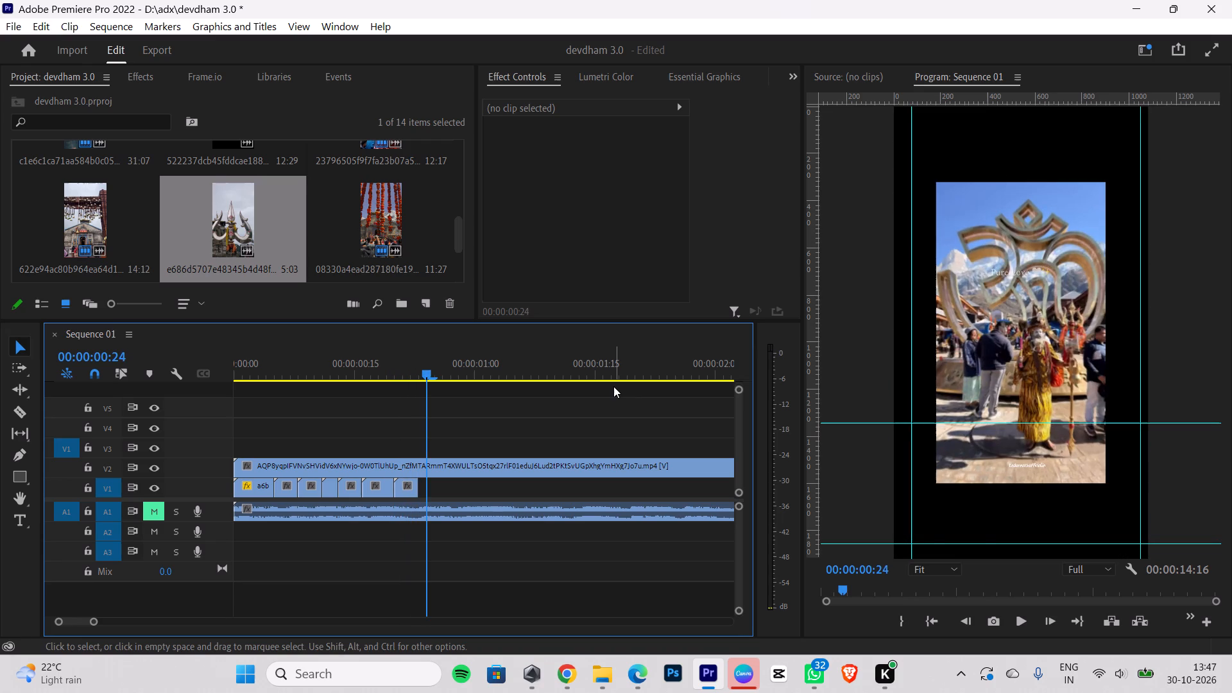
key("Left")
key("Left")
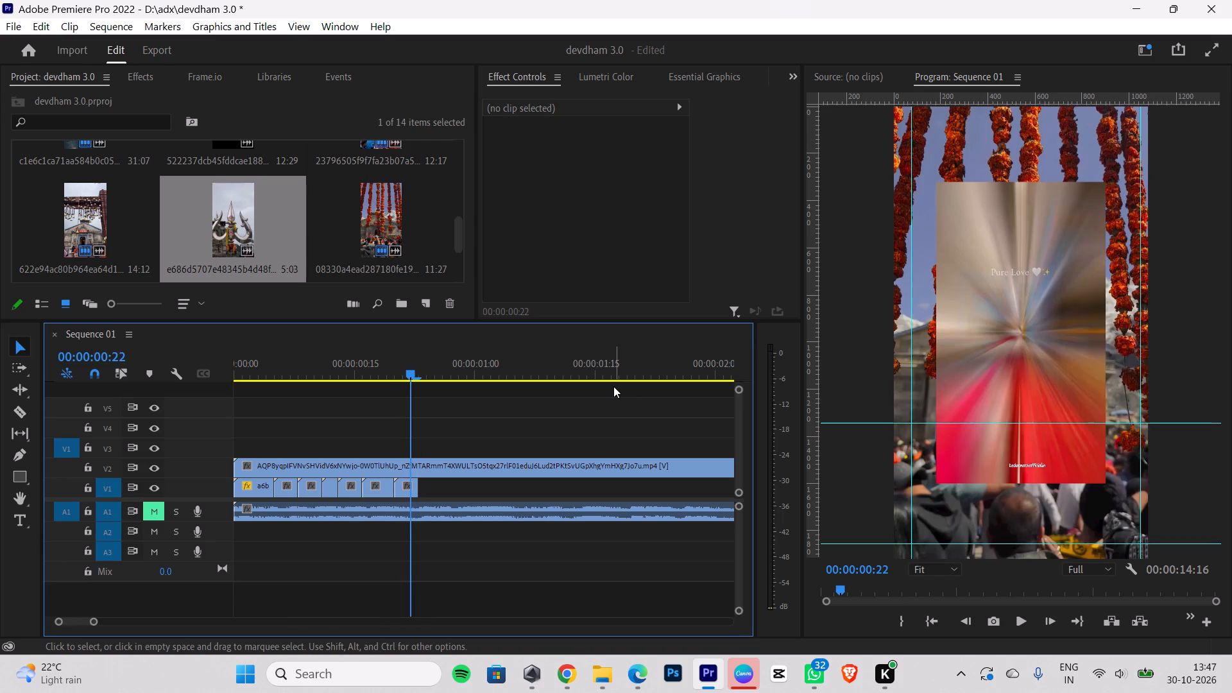
key("Right")
Place the e686d5707e48345b4d48fe71bd357763 video on V1 from 00:00:00:23 without its audio, scaled to the frame size.
left_click_drag(242, 219, 428, 400)
left_click(472, 544)
key("BackSpace")
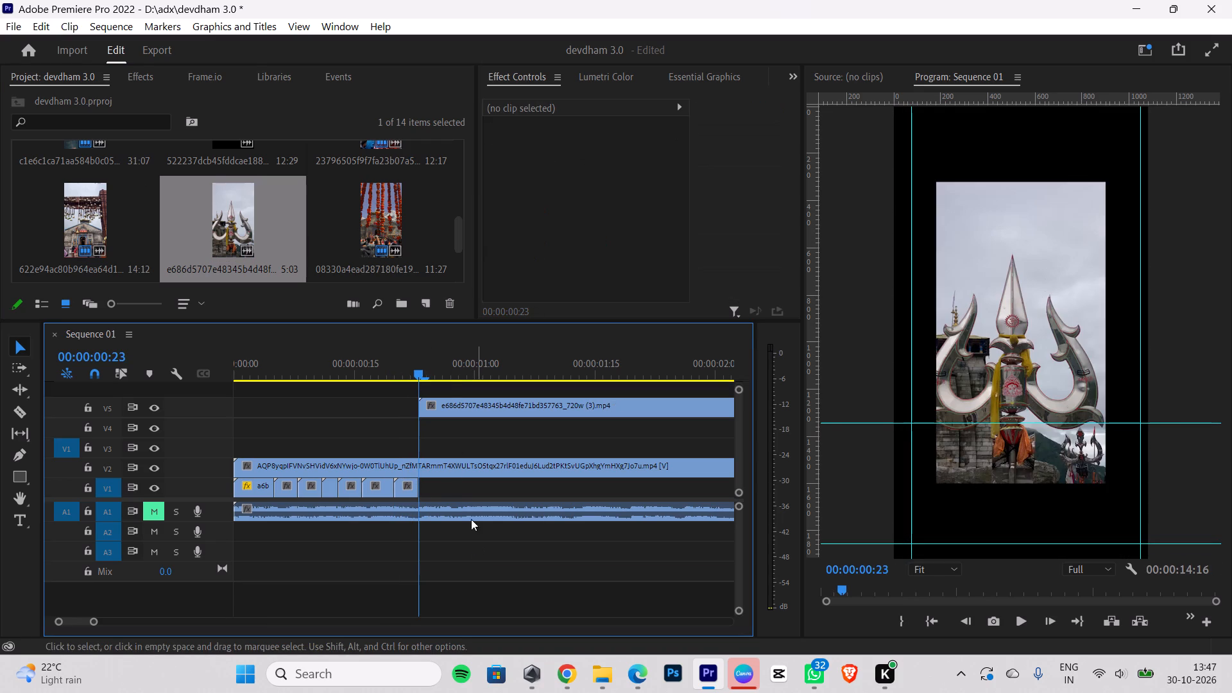
left_click_drag(442, 408, 460, 478)
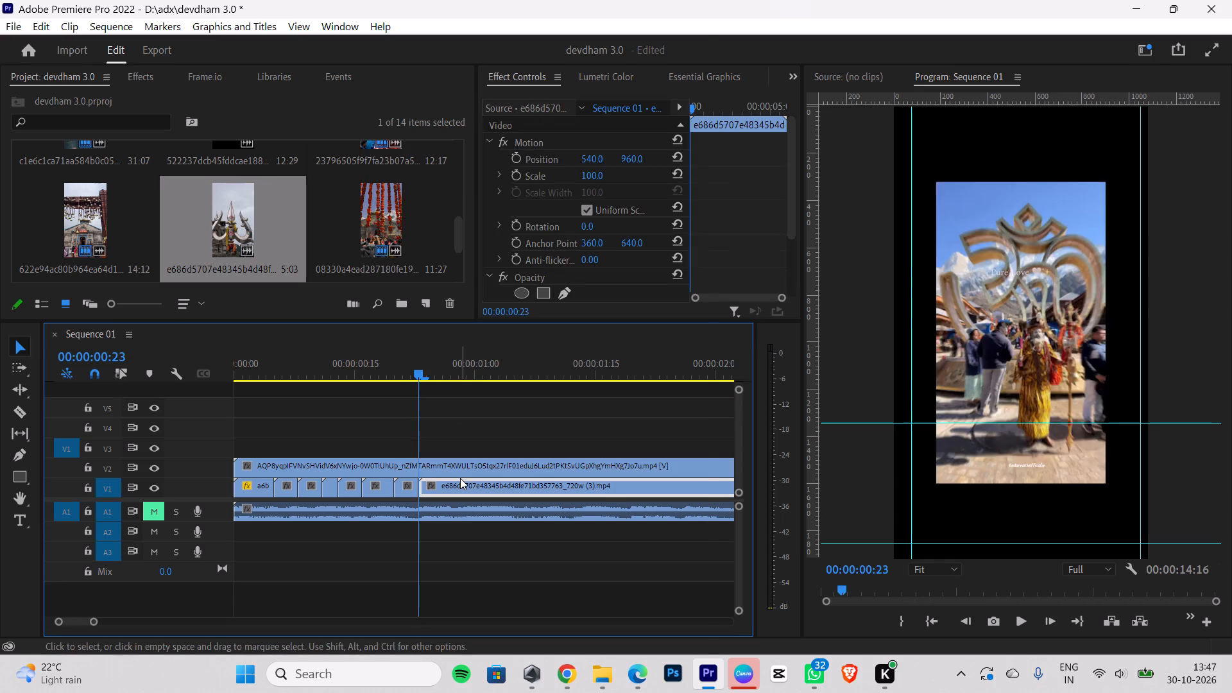
right_click(460, 478)
left_click(508, 612)
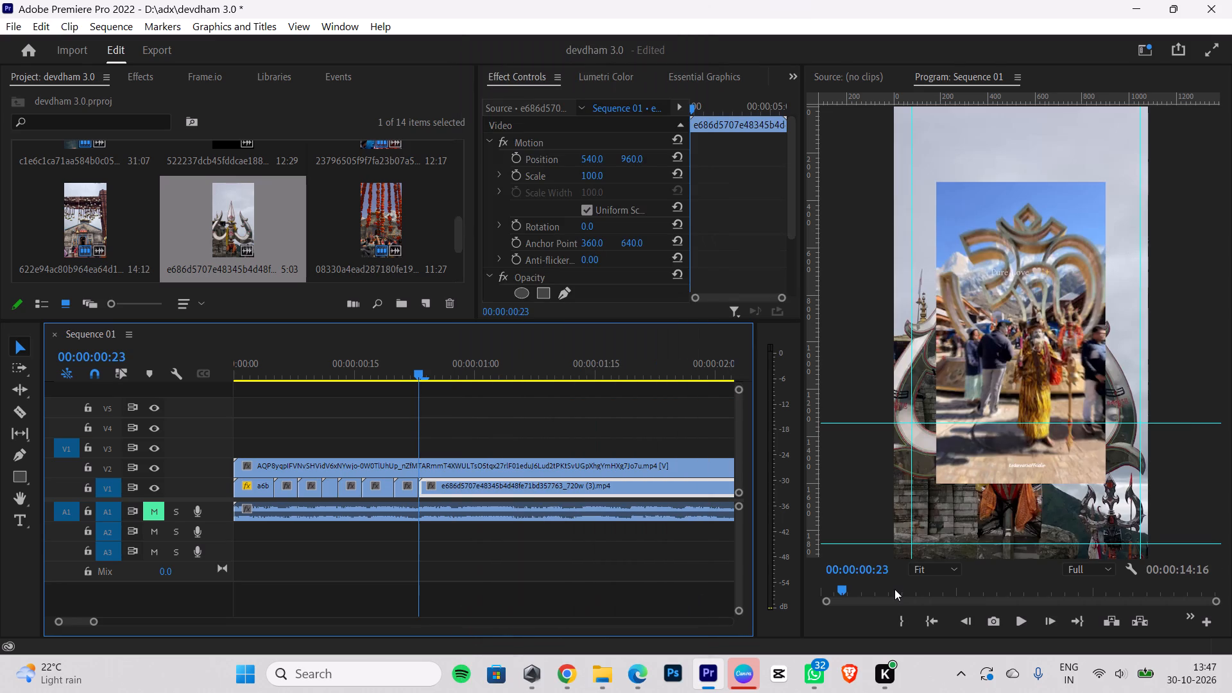
Cut the e686d5707e48345b4d48fe71bd357763 clip at 00:00:00:26, following the reference reel, and delete everything after the cut.
key("Right")
key("Right")
key("Right")
key("Left")
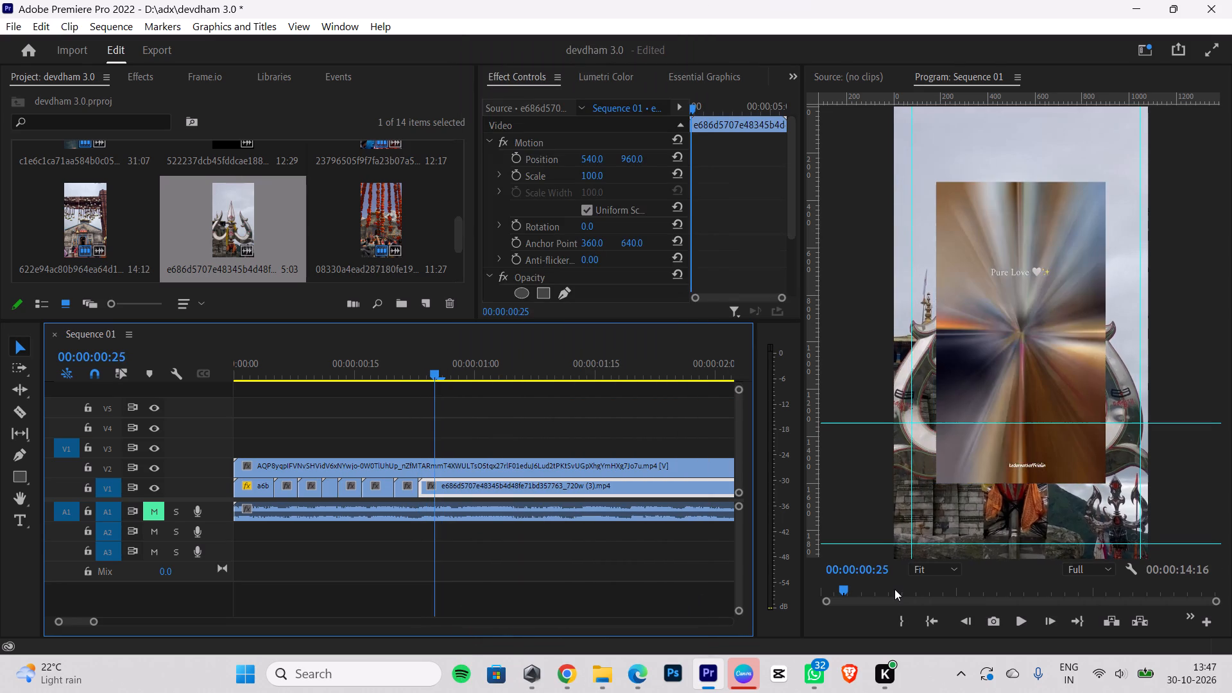
key("Left")
key("Right")
key("Right")
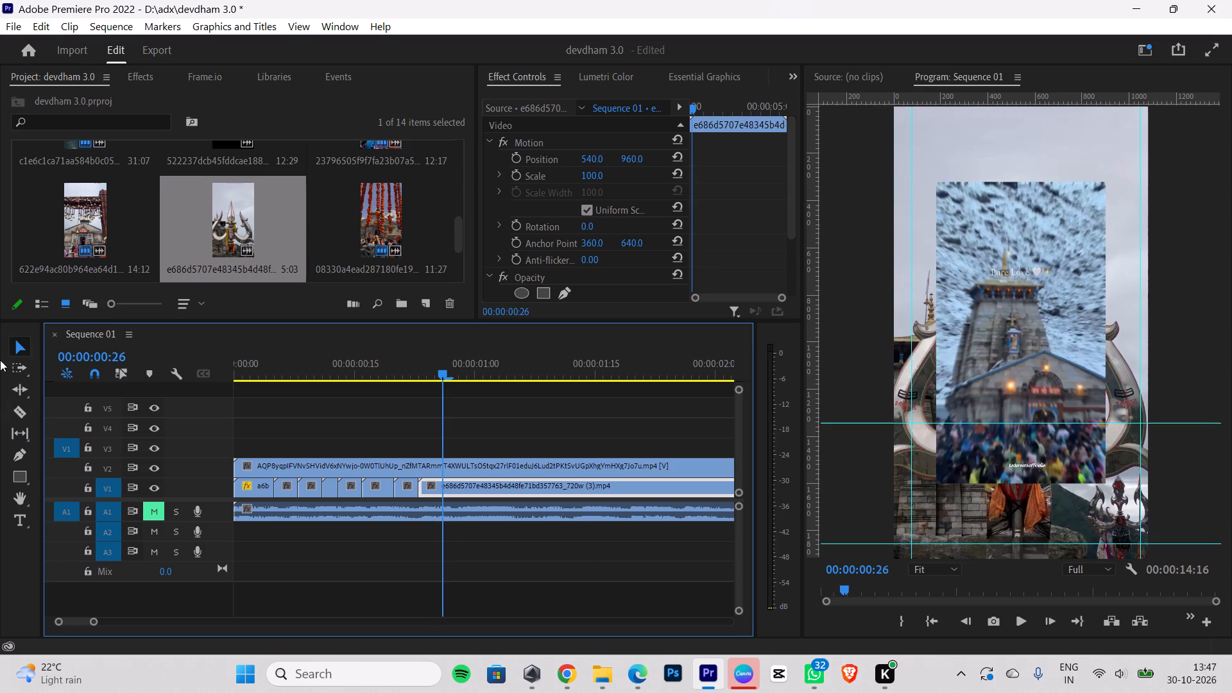
left_click(13, 405)
left_click(443, 486)
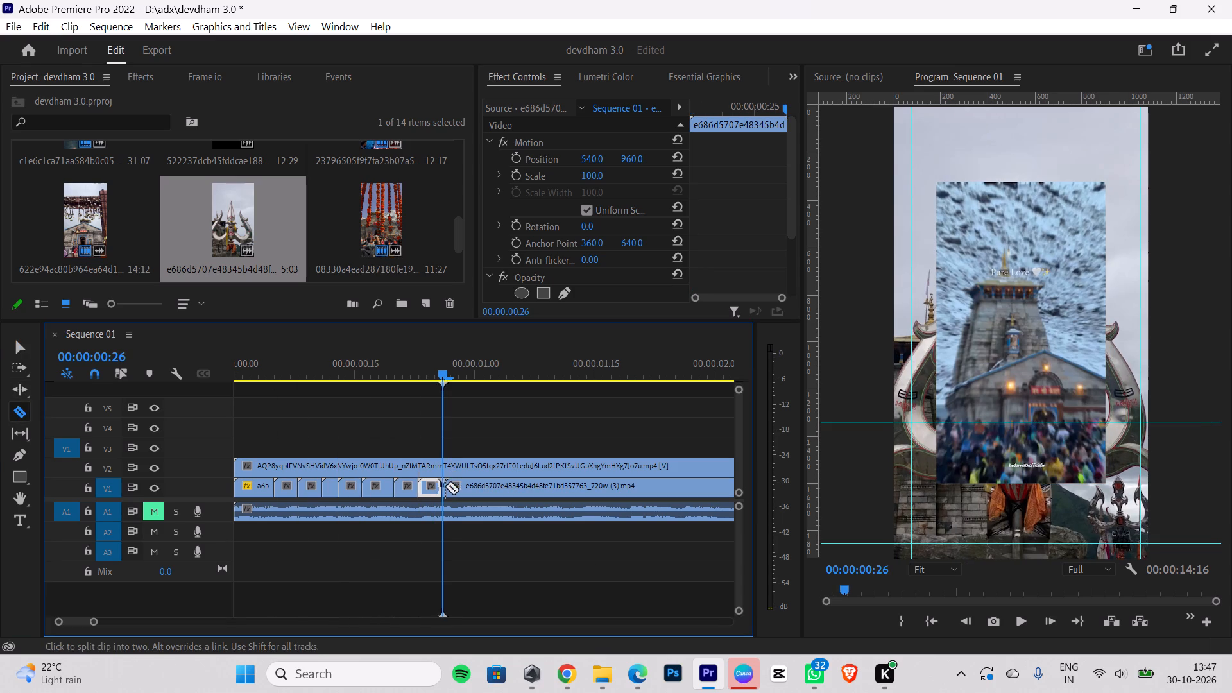
left_click(8, 348)
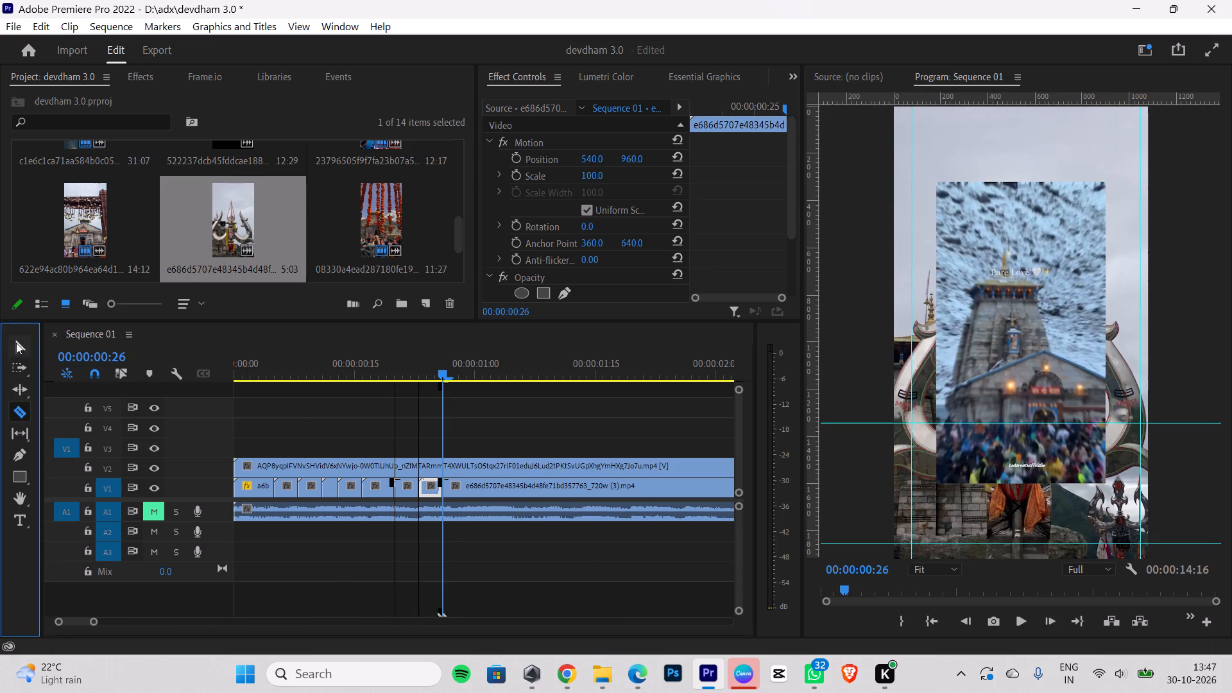
left_click(19, 345)
left_click(561, 490)
key("BackSpace")
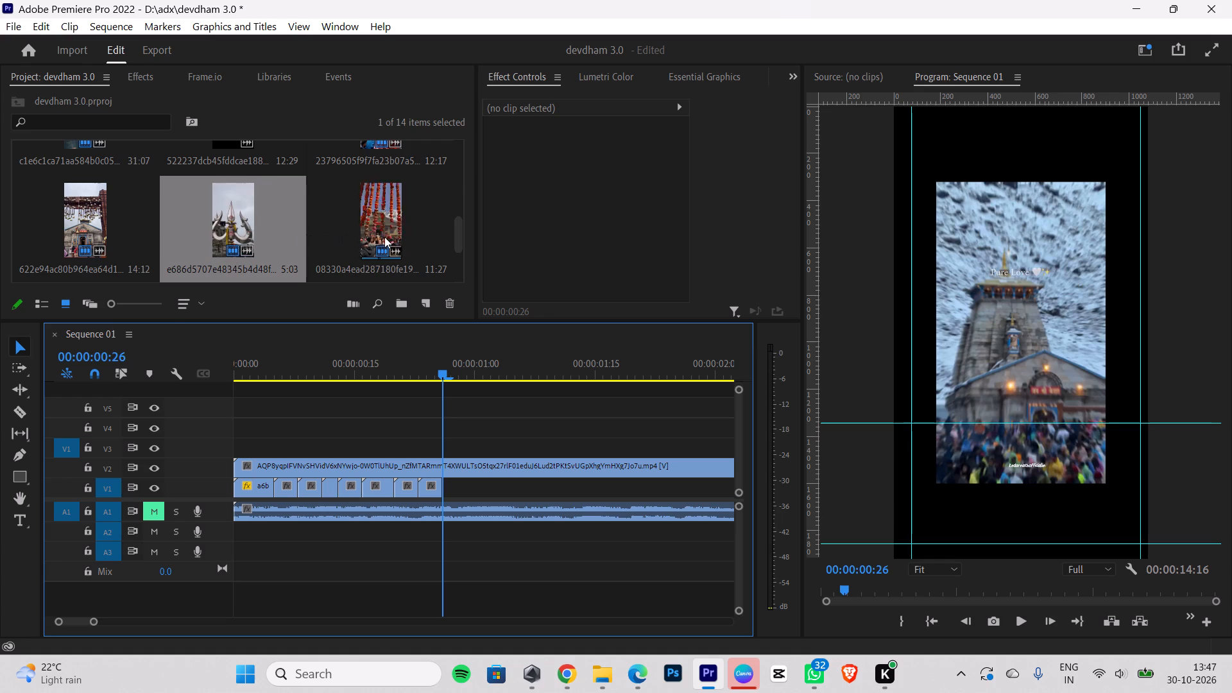
Place the 23796505f9f7fa23b07a5702a84a56f1 video on V1 from 00:00:00:26 without its audio, scaled to the frame size.
scroll(384, 237, "up", 1)
left_click_drag(379, 215, 456, 323)
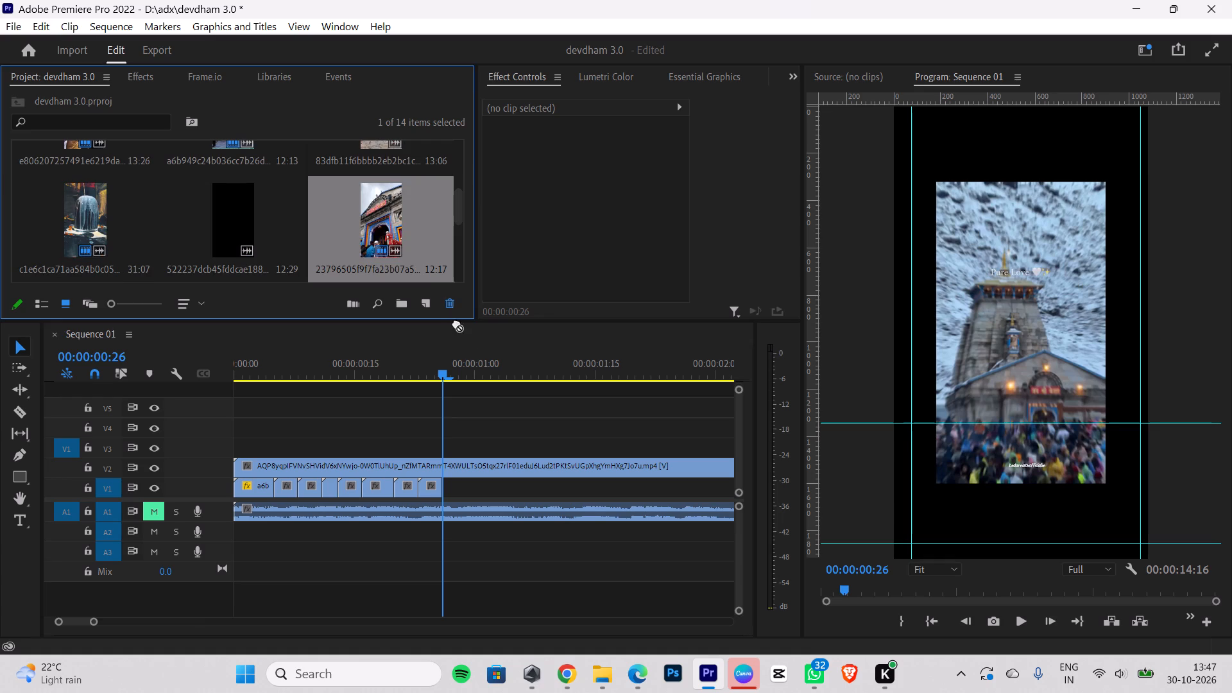
left_click_drag(456, 323, 493, 413)
left_click(561, 562)
left_click(563, 552)
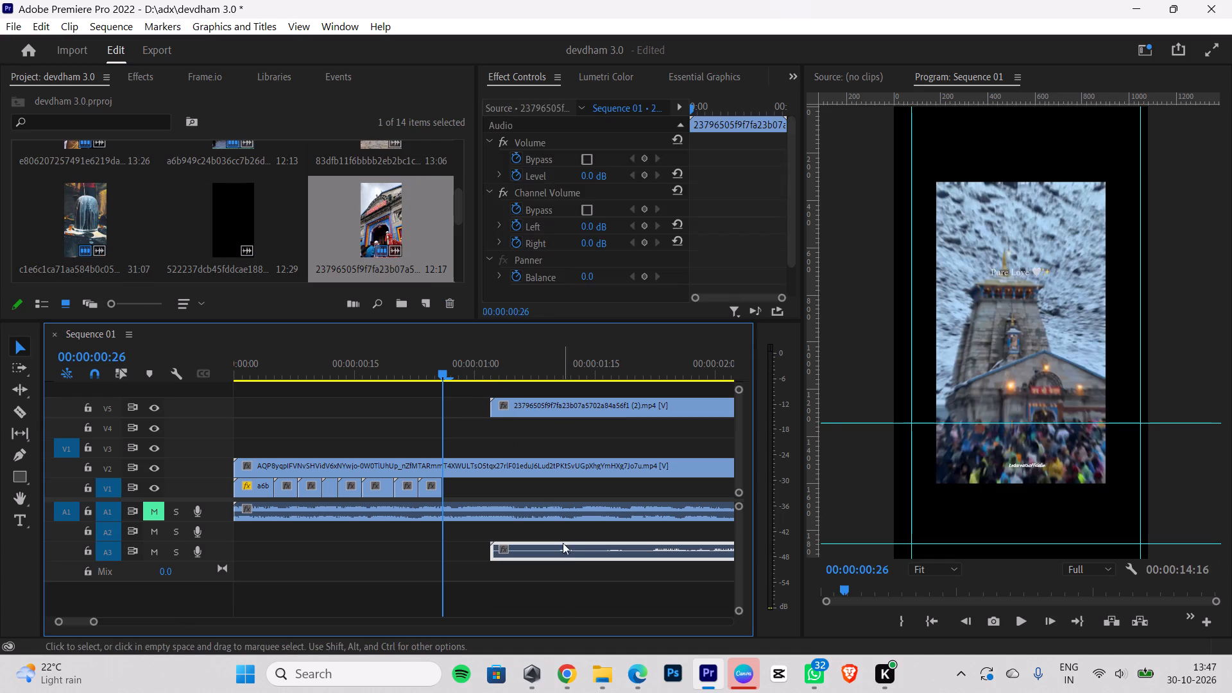
key("BackSpace")
left_click_drag(521, 404, 486, 480)
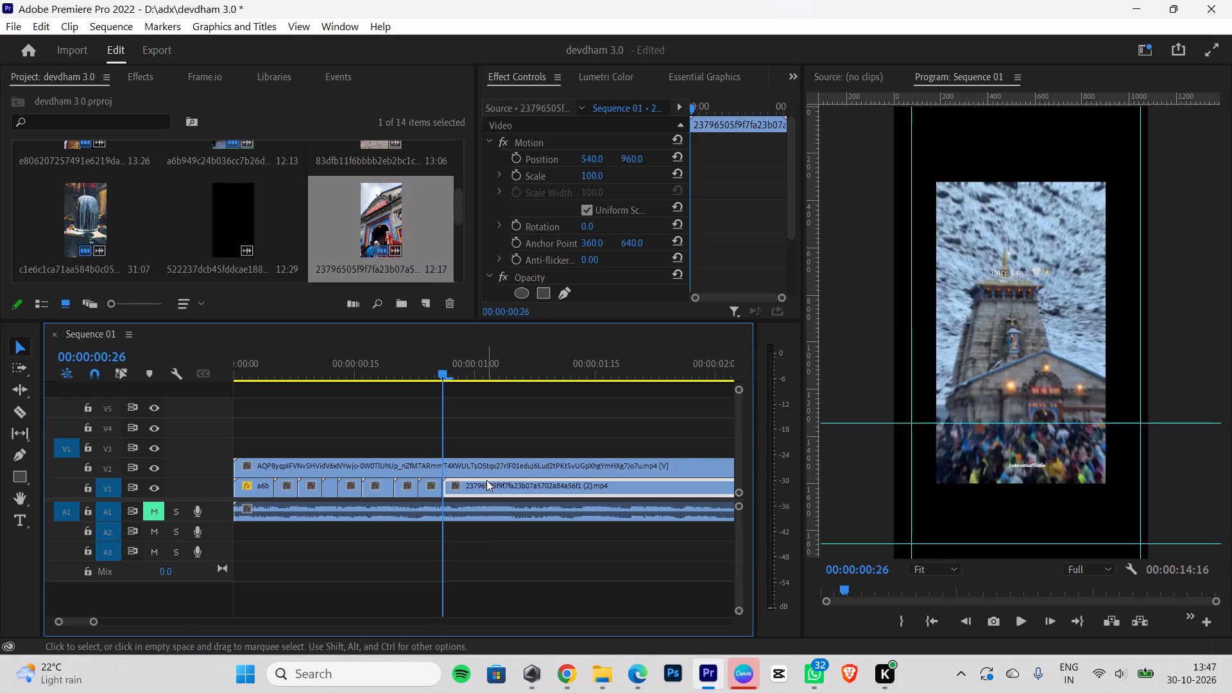
right_click(486, 480)
left_click(527, 606)
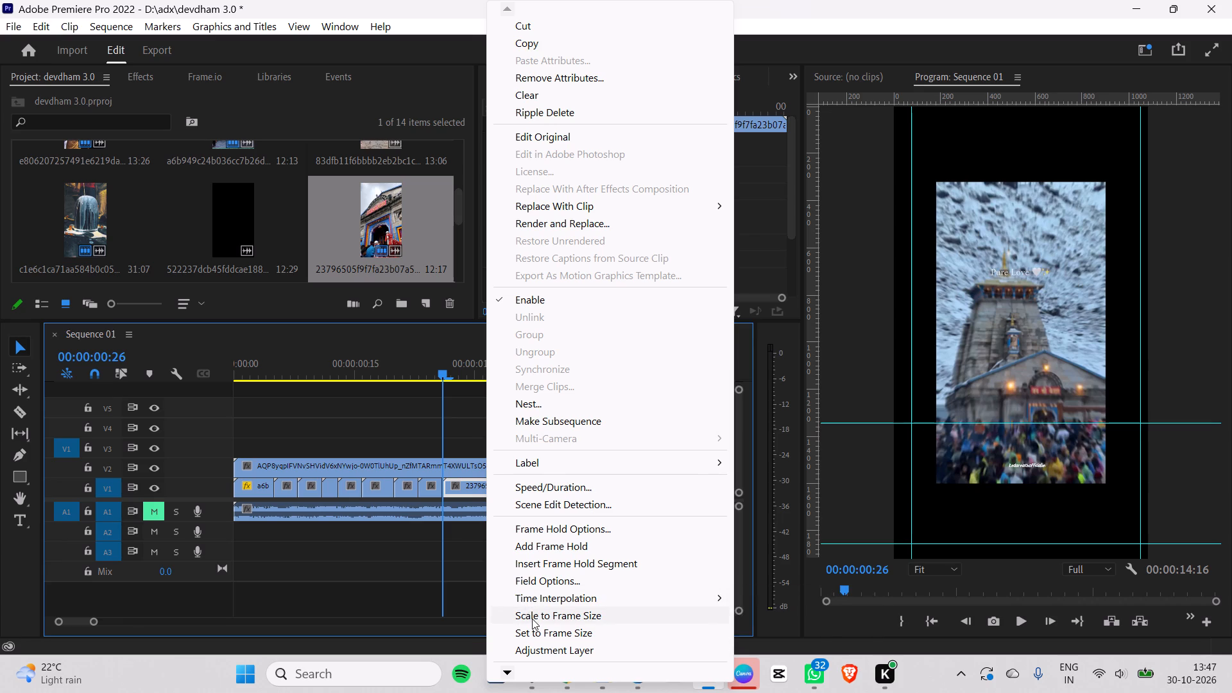
left_click(532, 617)
Cut the 23796505f9f7fa23b07a5702a84a56f1 clip at 00:00:01:00 and delete everything after the cut.
key("Right")
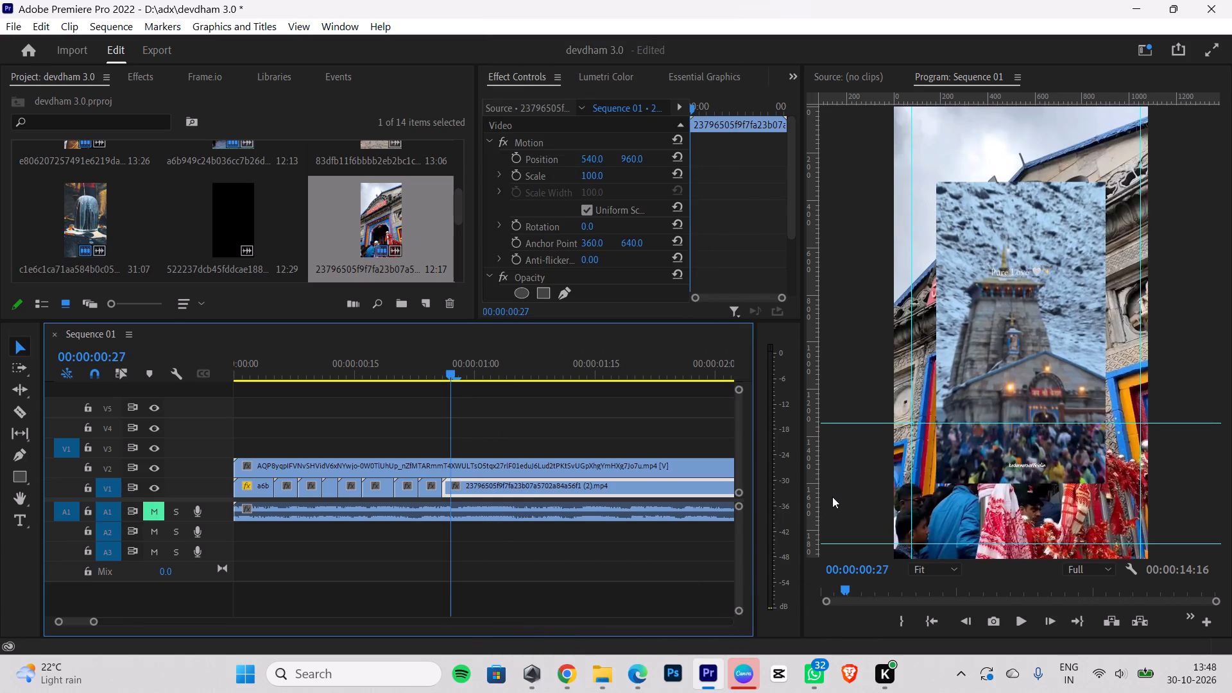
key("Right")
key("Right")
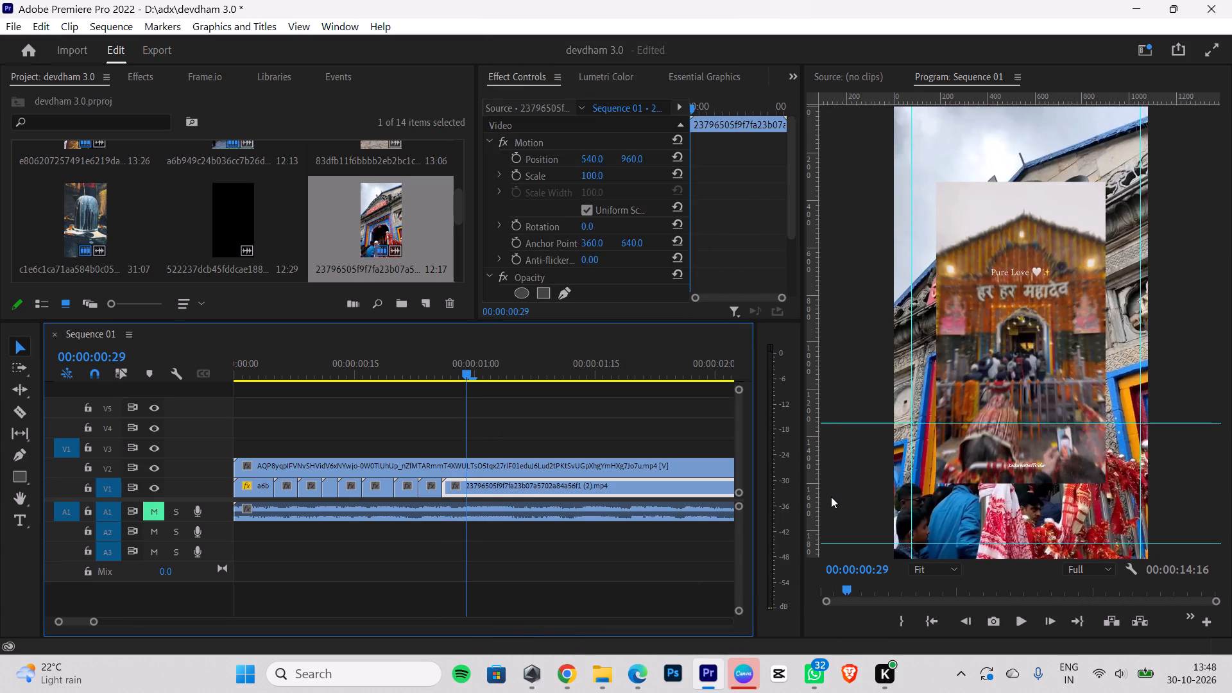
key("Right")
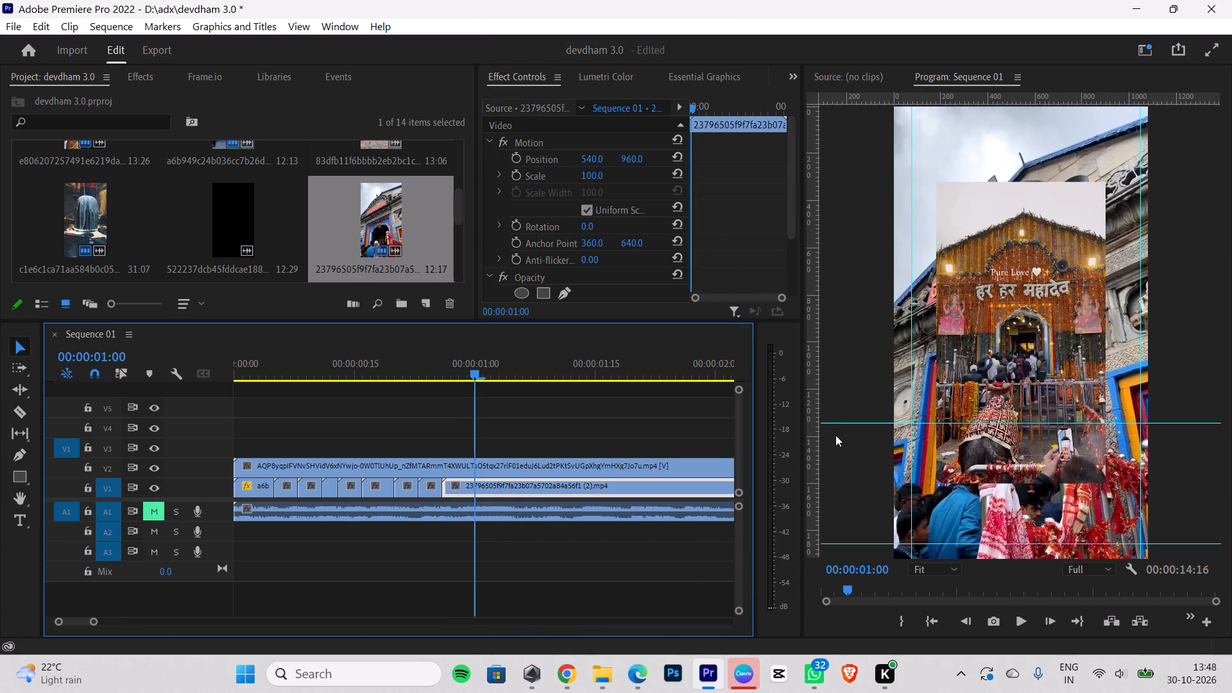
left_click(21, 411)
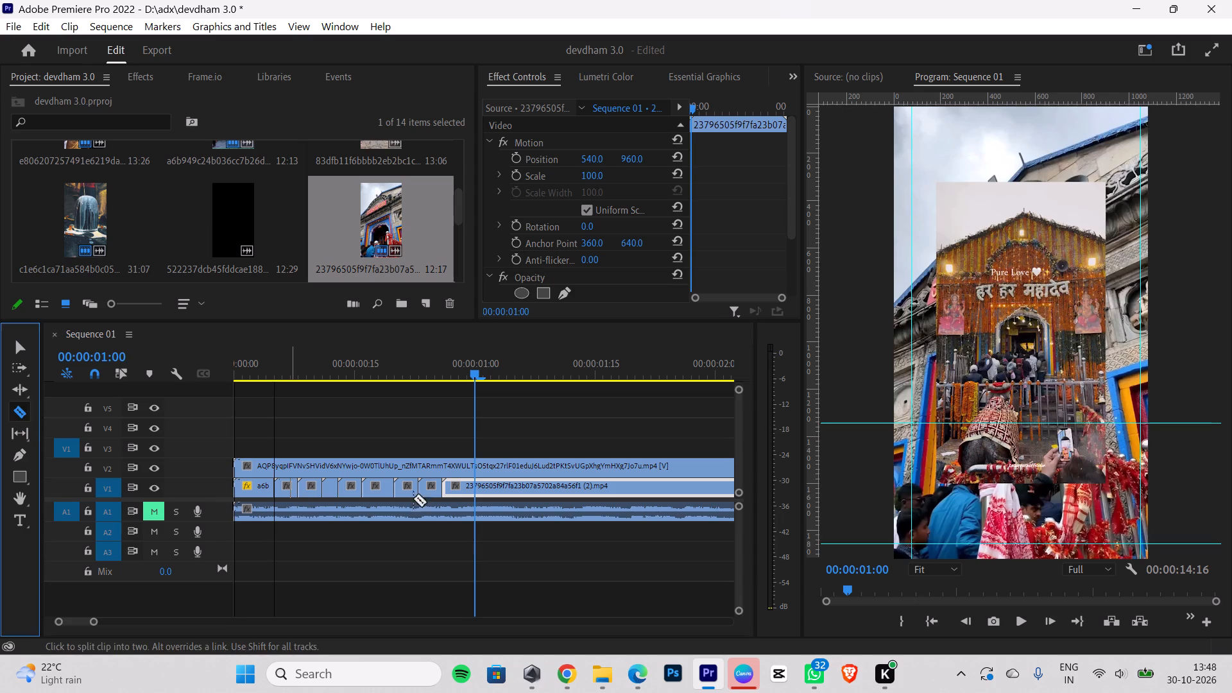
left_click(474, 484)
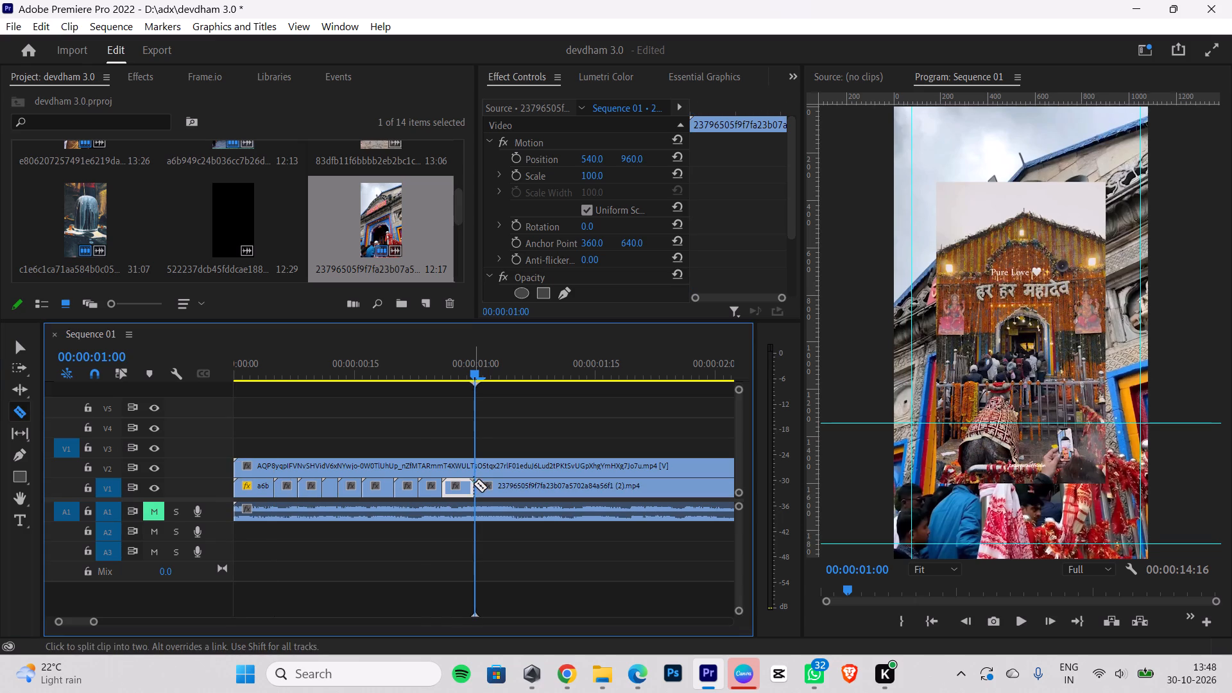
left_click(26, 346)
left_click(513, 479)
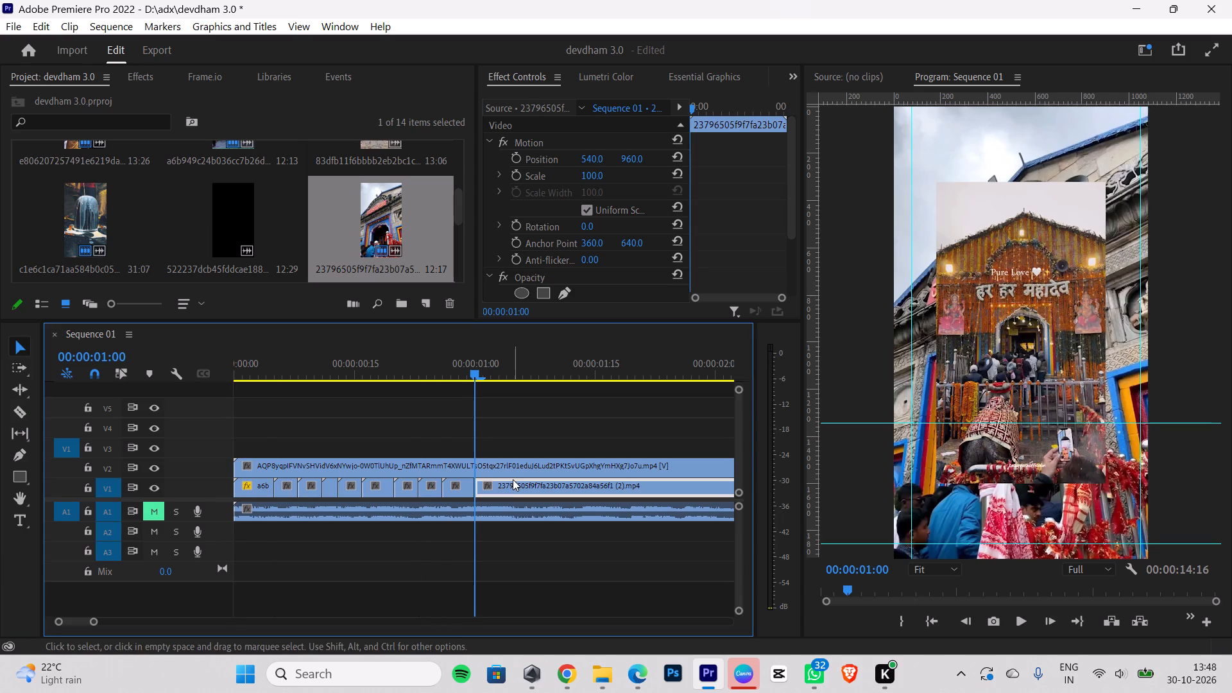
key("BackSpace")
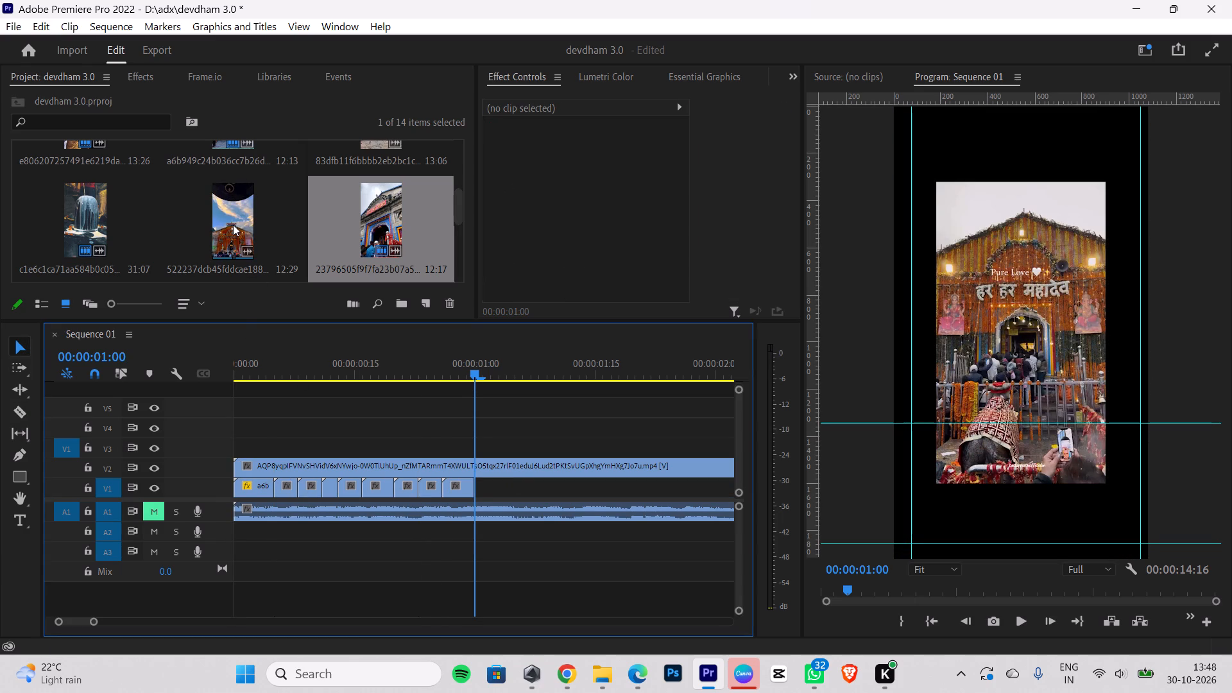
Place the 522237dcb45fddcae1886c78cbbaabca video on V1 from 00:00:01:00 without its audio, using Set to Frame Size.
left_click_drag(233, 210, 498, 415)
left_click(556, 547)
key("BackSpace")
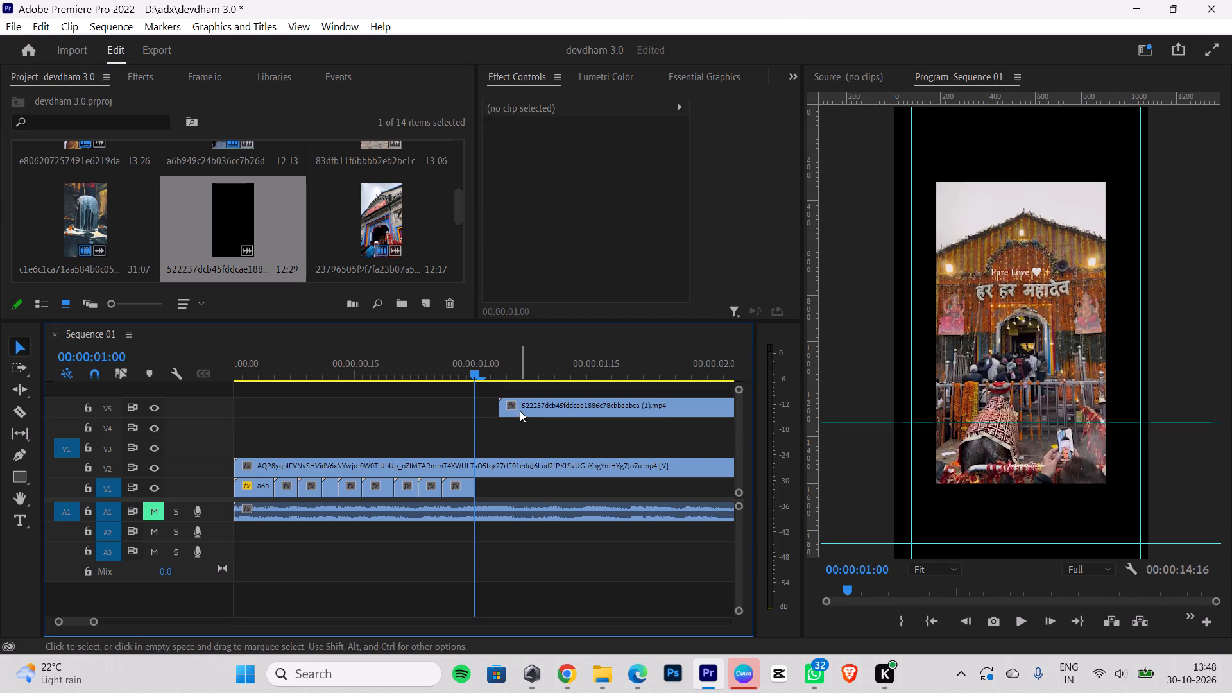
left_click_drag(520, 408, 495, 482)
right_click(497, 482)
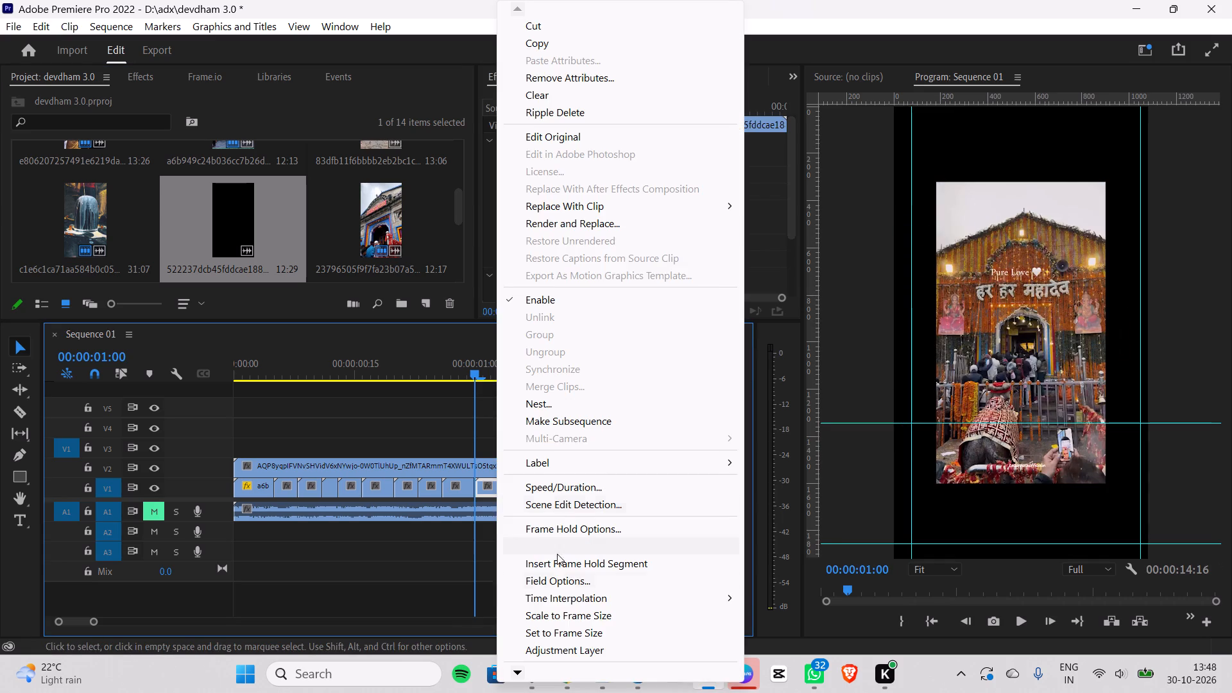
left_click(569, 613)
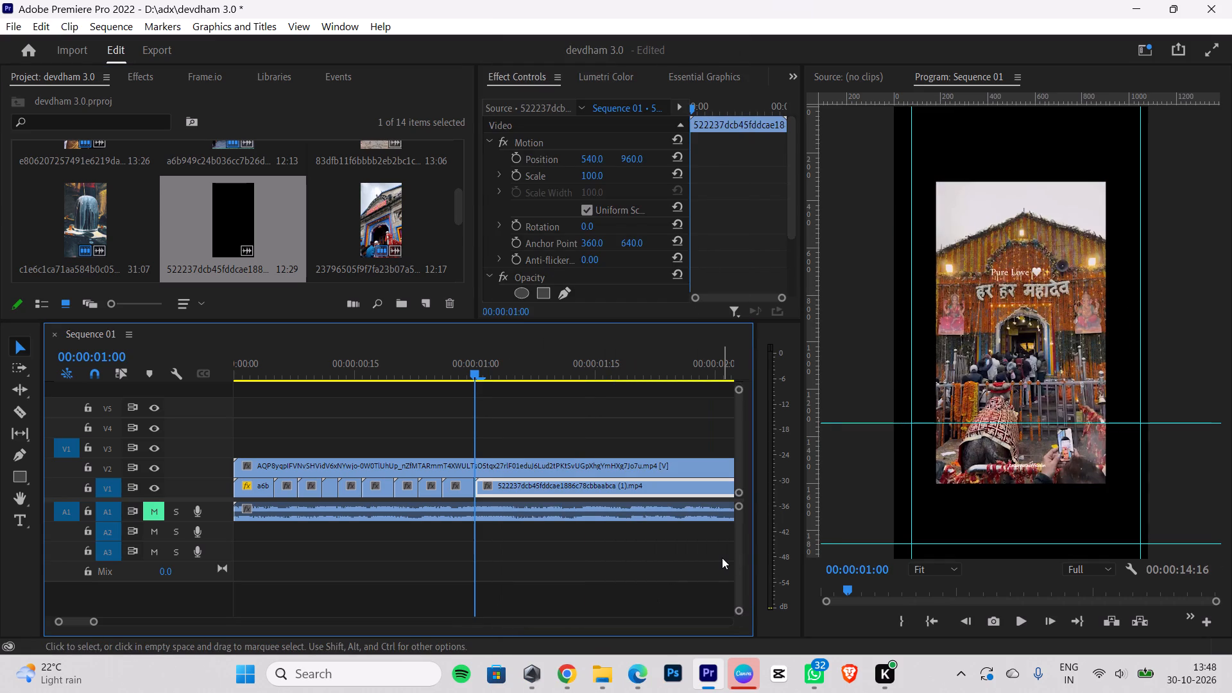
right_click(554, 484)
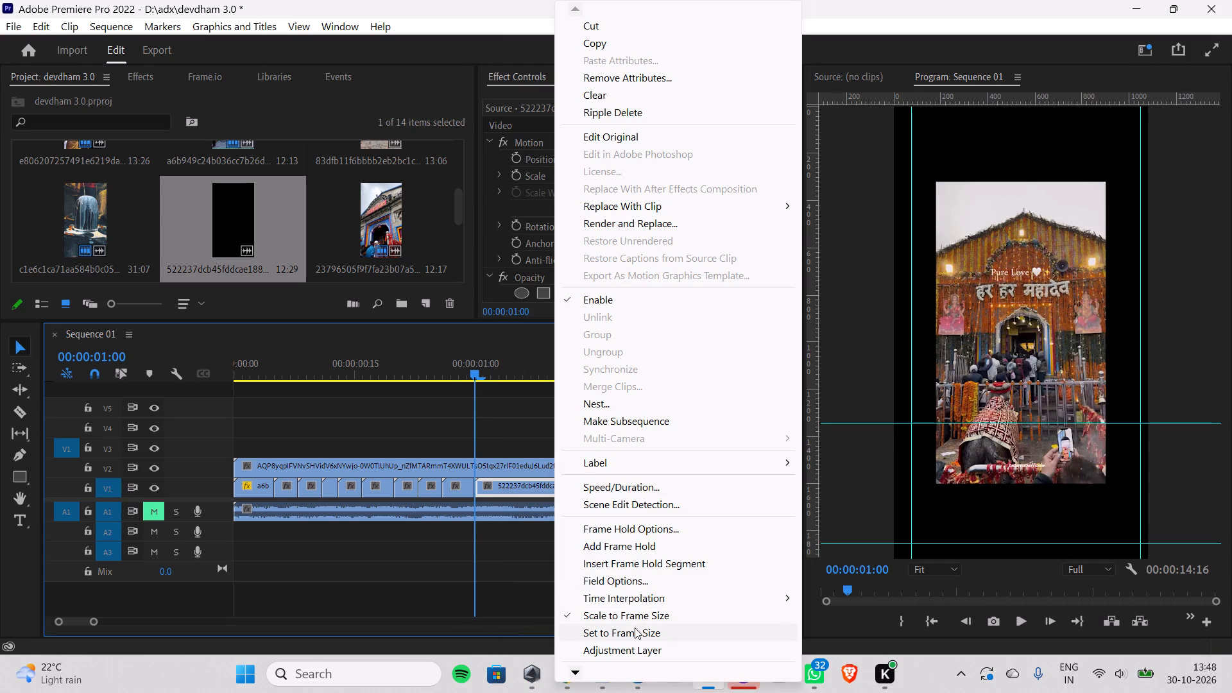
left_click(635, 628)
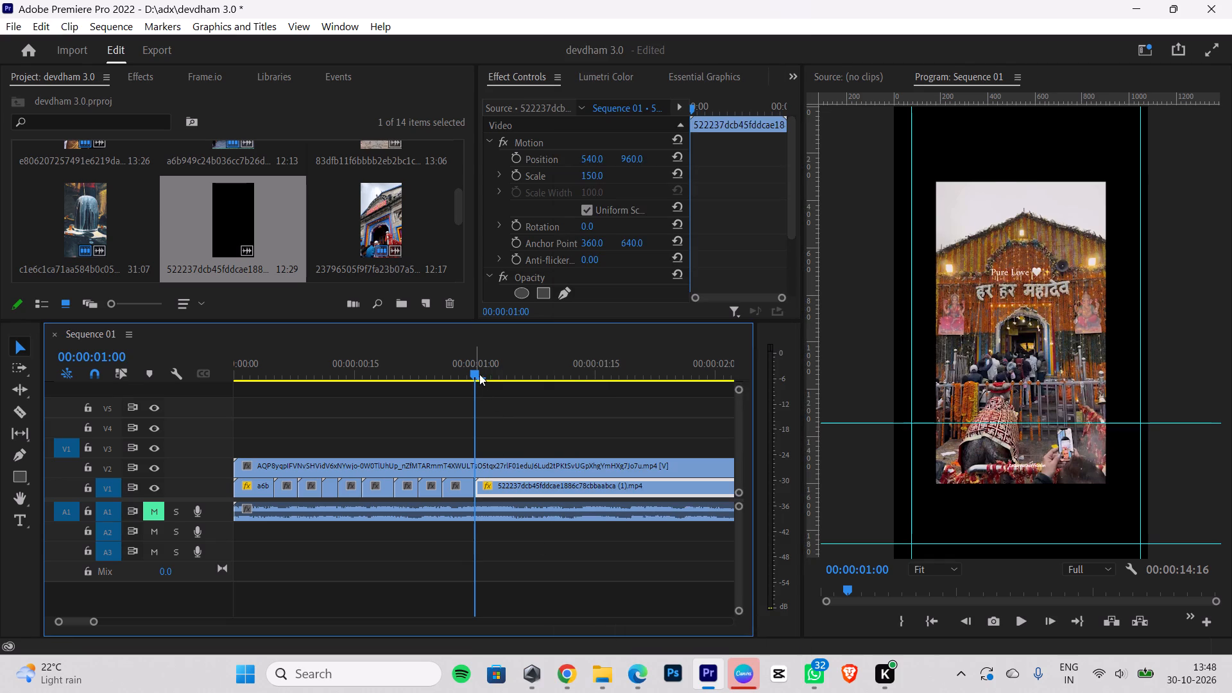
Cut the 23796505f9f7fa23b07a5702a84a56f1 clip on V1 at 00:00:00:29, following the reference reel, and delete the piece after the cut.
left_click_drag(479, 375, 486, 377)
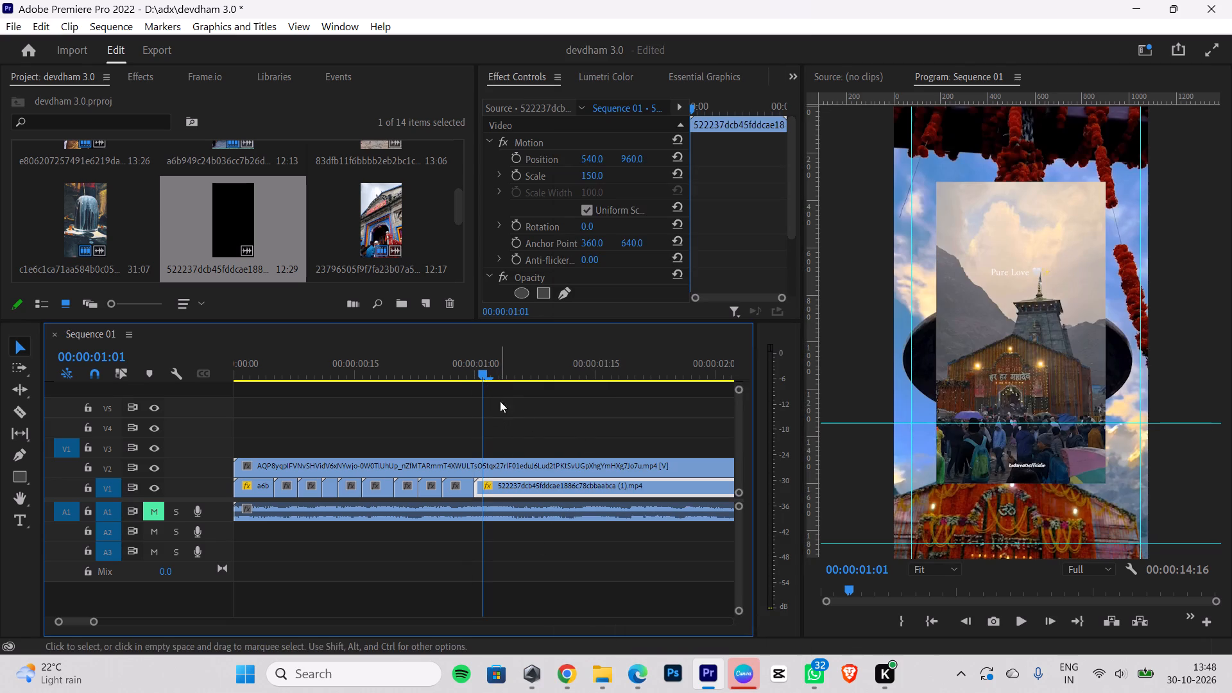
left_click_drag(477, 370, 455, 380)
key("Right")
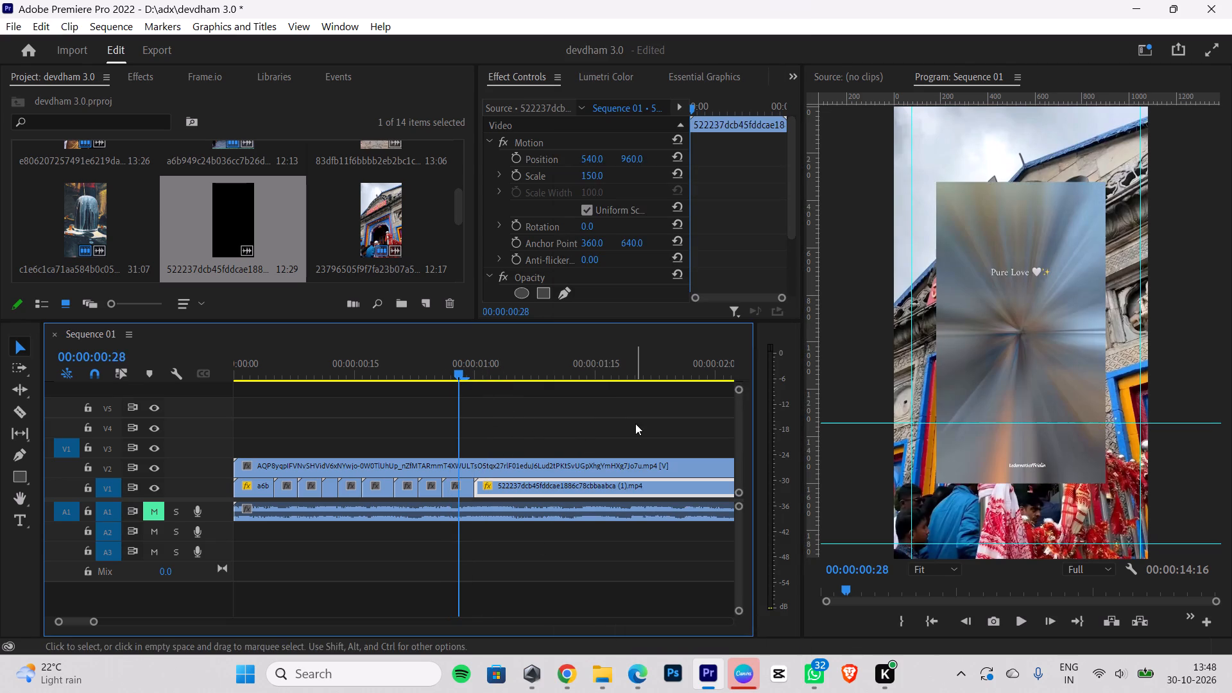
key("Right")
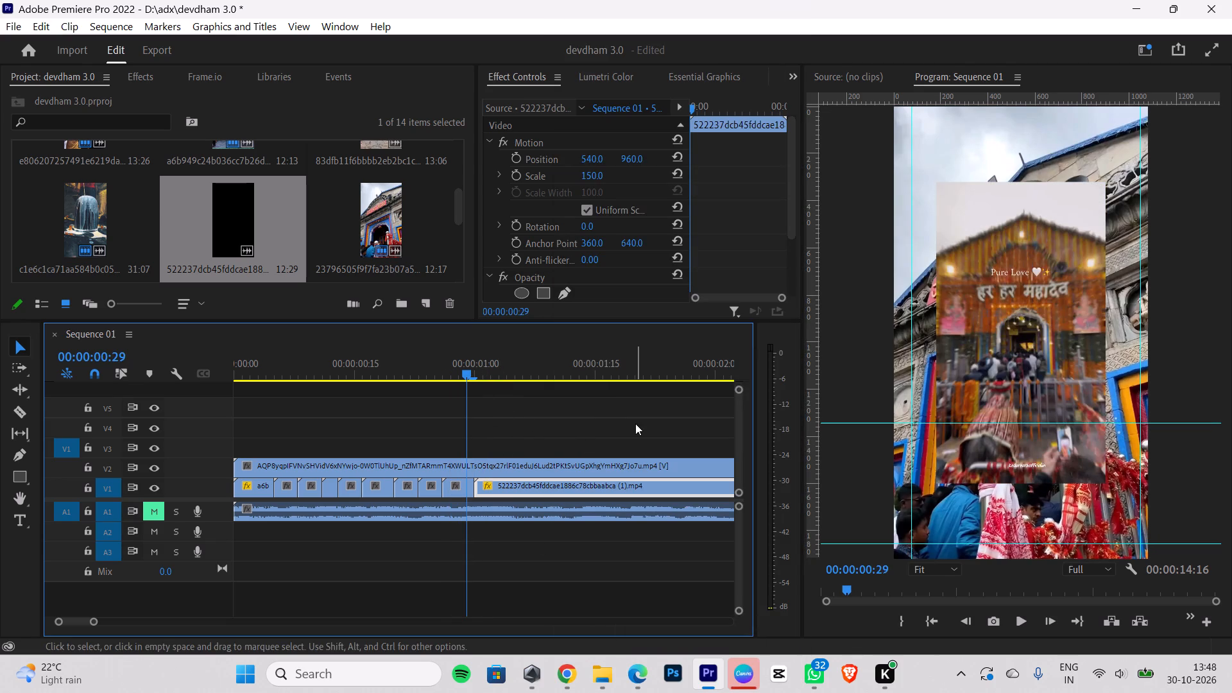
key("Right")
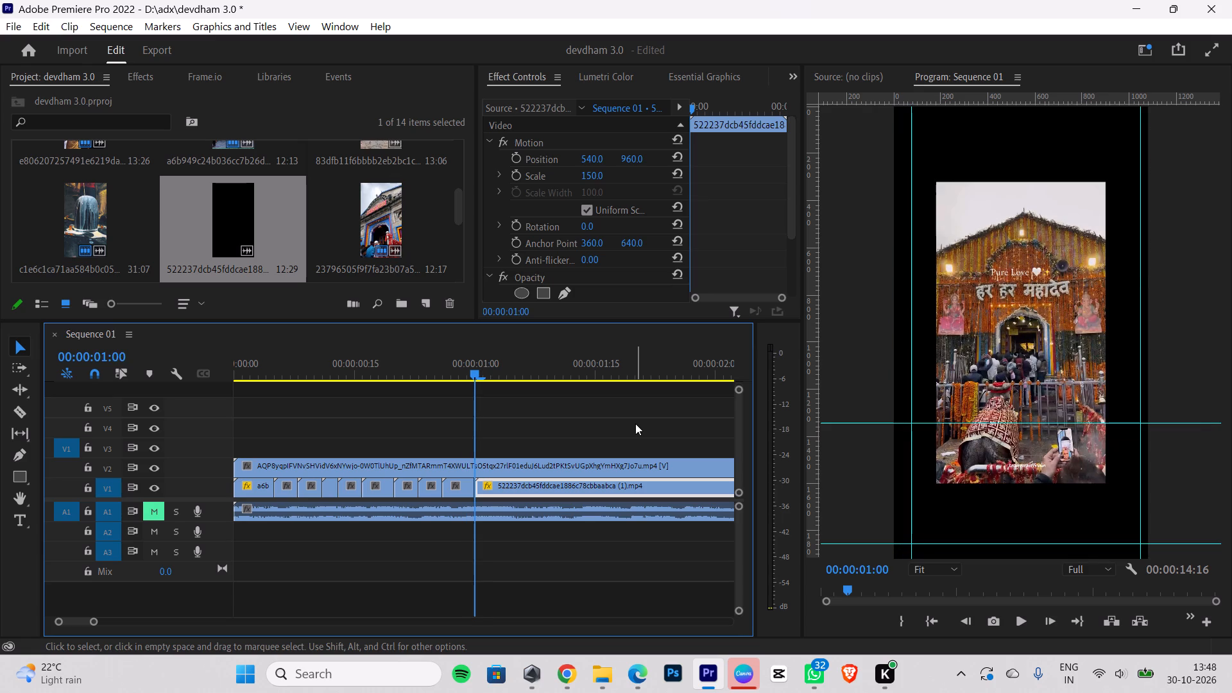
key("Left")
key("Left")
key("Right")
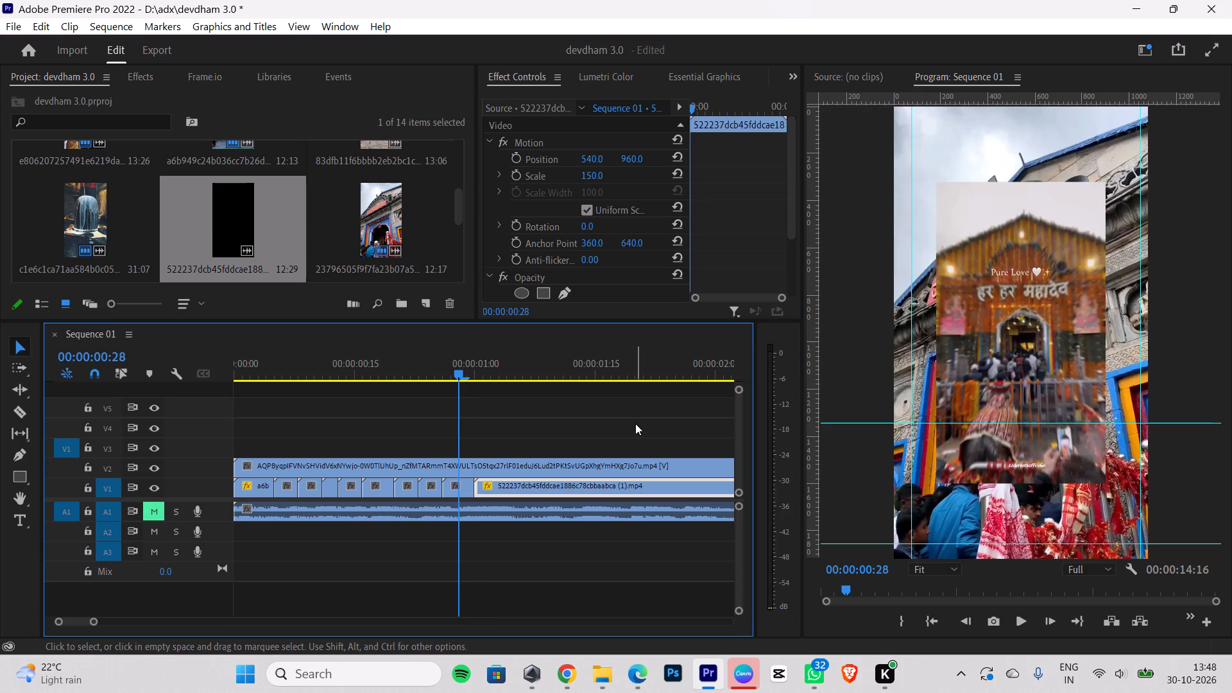
left_click(20, 408)
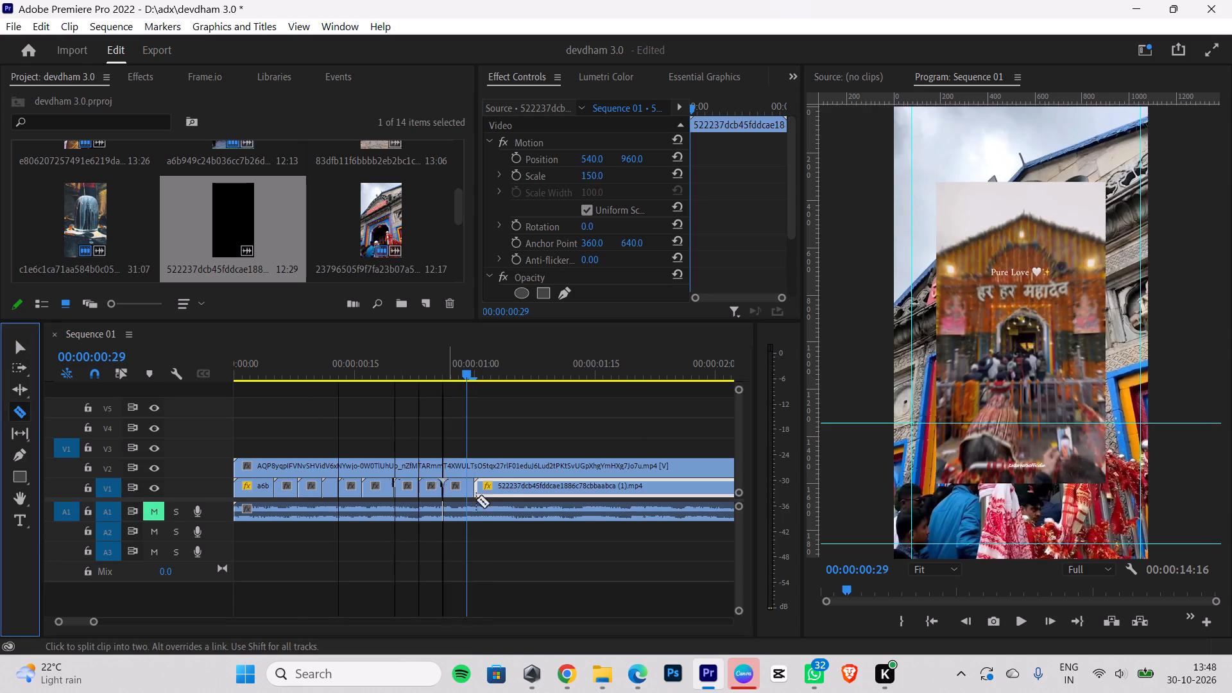
left_click(468, 484)
left_click(30, 346)
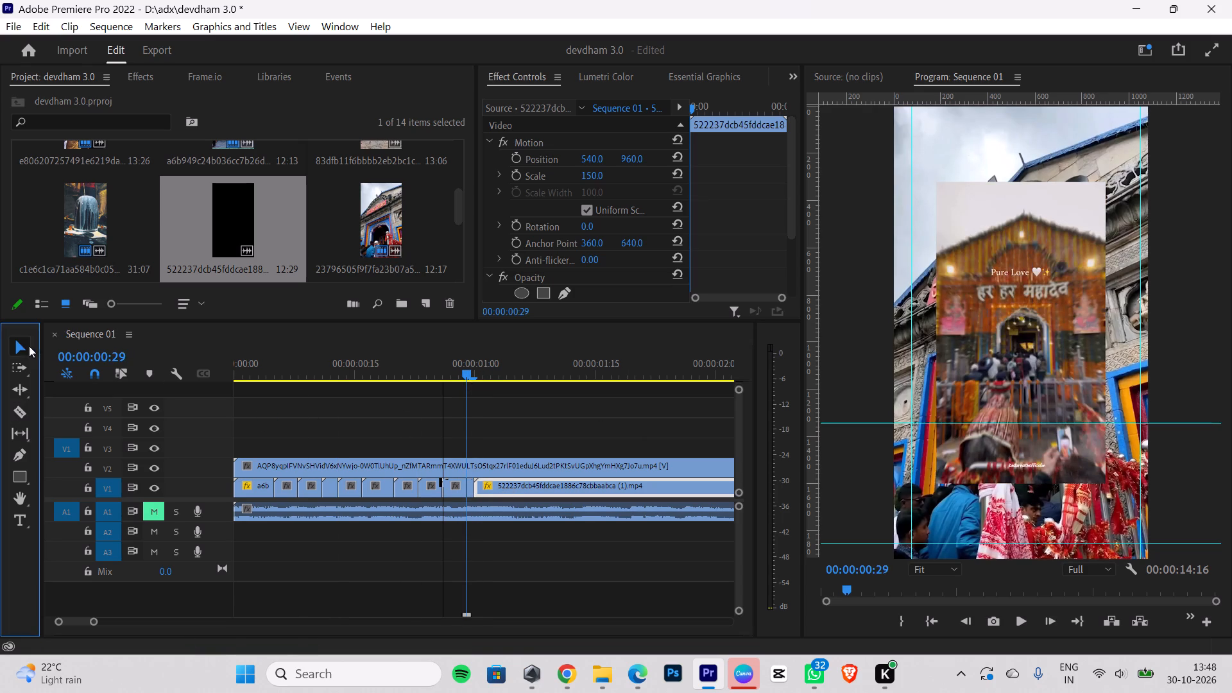
left_click(473, 487)
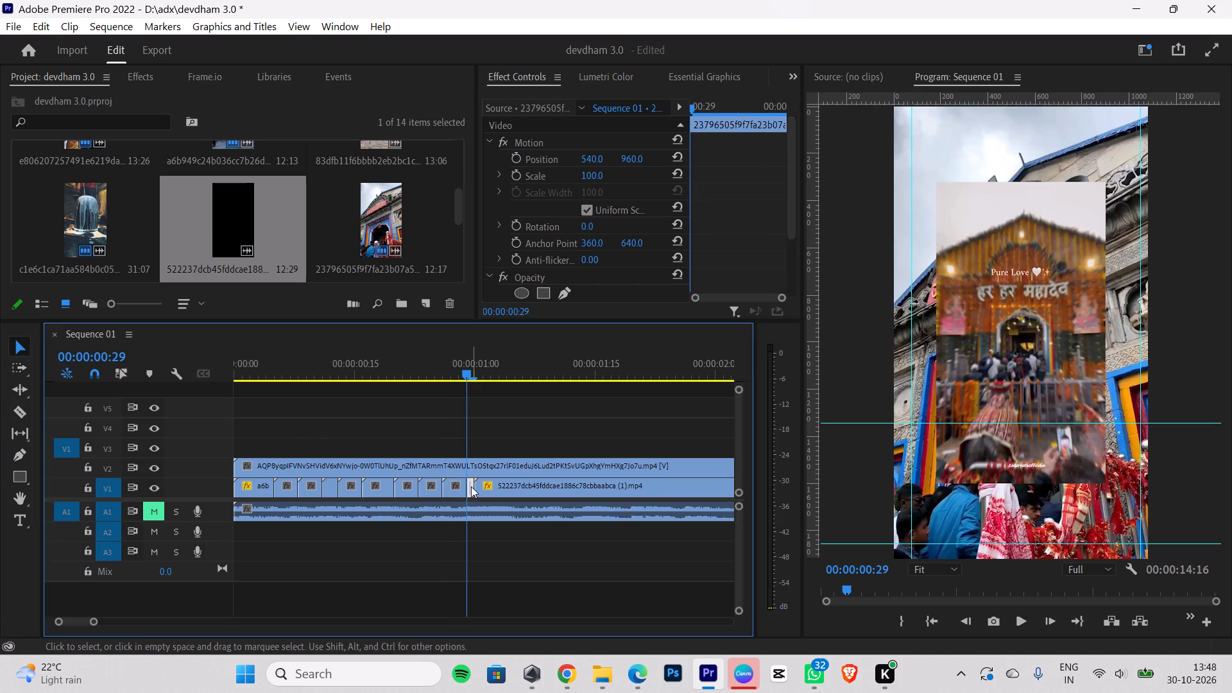
key("BackSpace")
Move the 522237dcb45fddcae1886c78cbbaabca clip on V1 to start at 00:00:00:29 and apply Scale to Frame Size.
left_click_drag(502, 486, 495, 488)
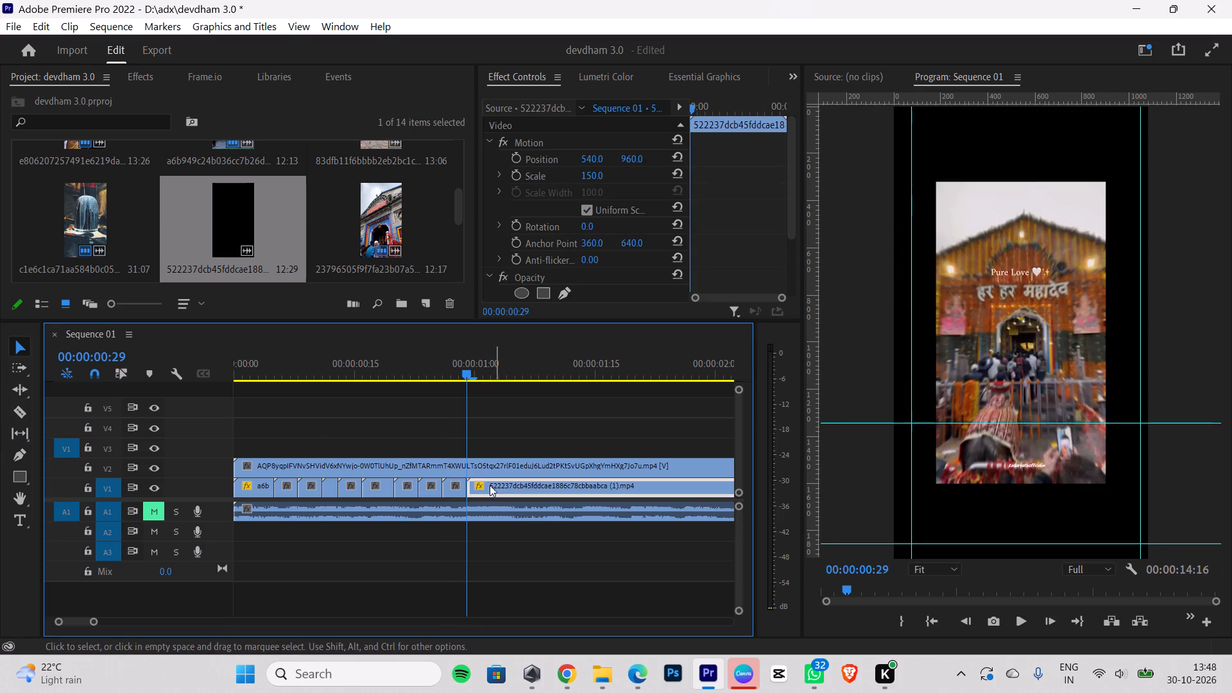
right_click(548, 480)
left_click(587, 615)
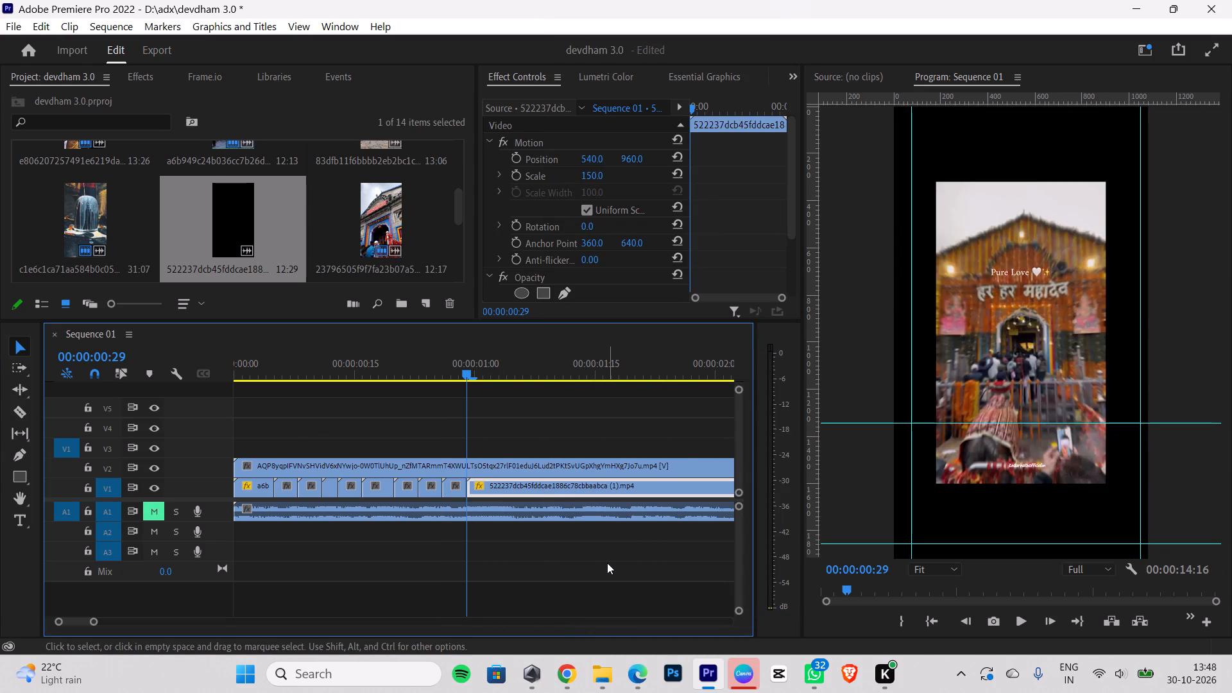
Cut off the black first frame of the 522237dcb45fddcae1886c78cbbaabca clip at 00:00:01:00, delete it, and close the gap back to 00:00:00:29.
key("Right")
key("Left")
key("Left")
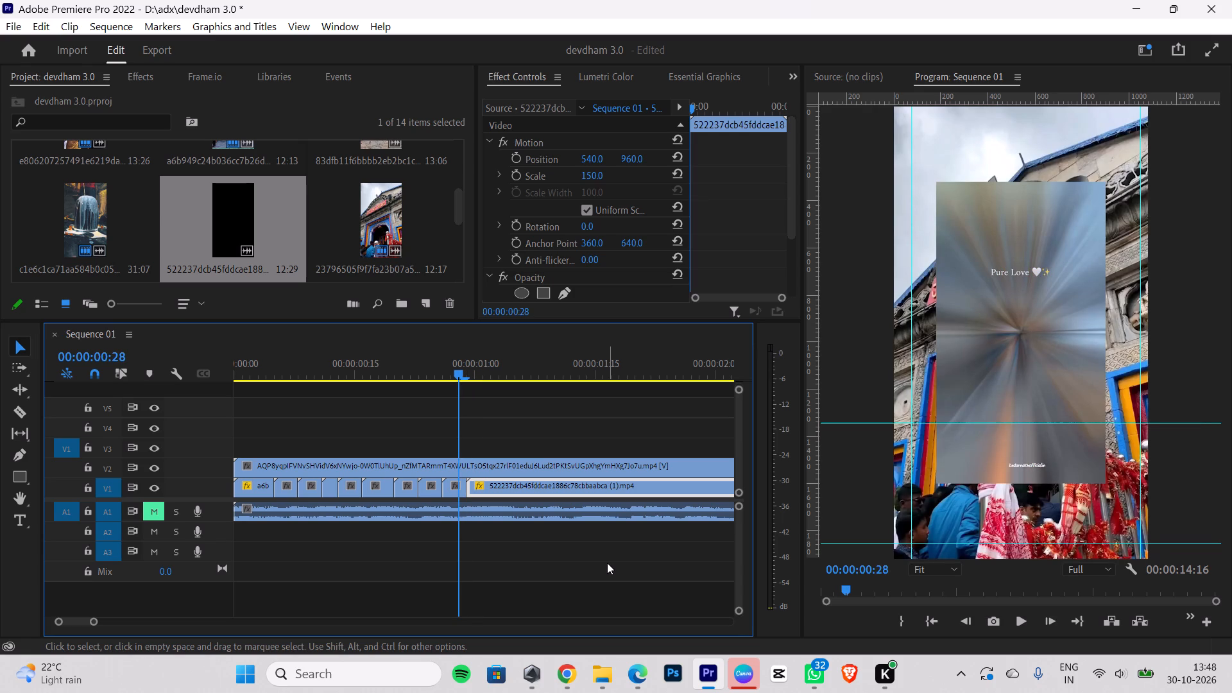
key("Right")
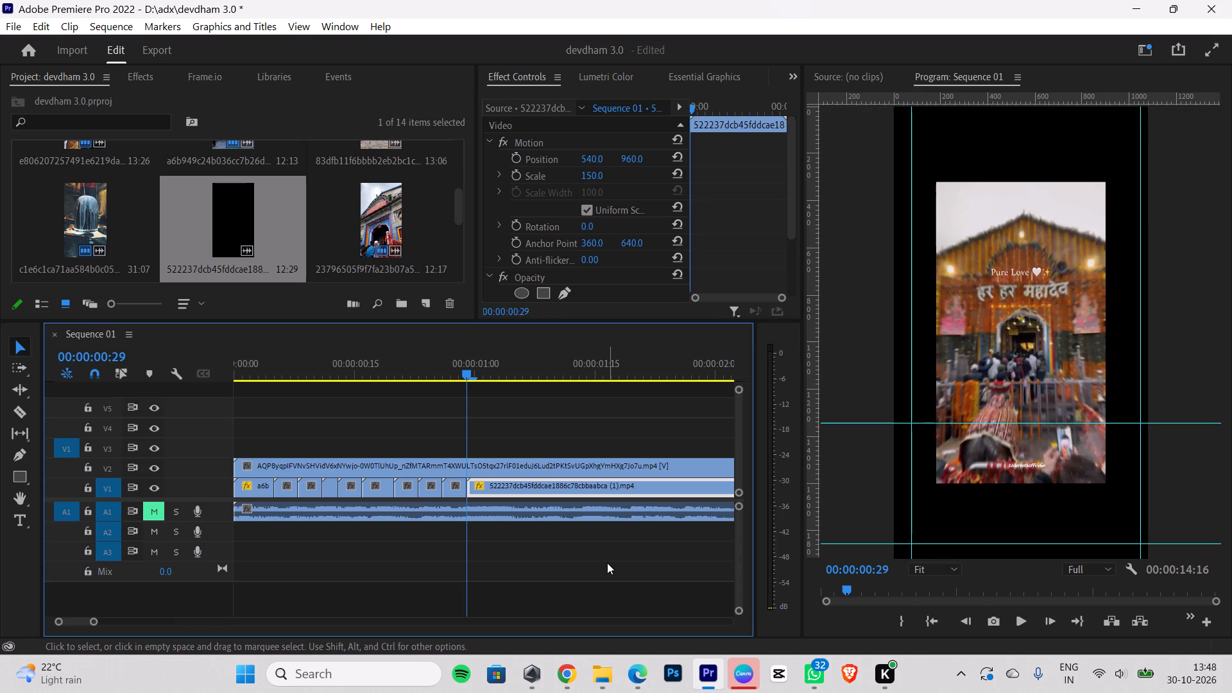
key("Left")
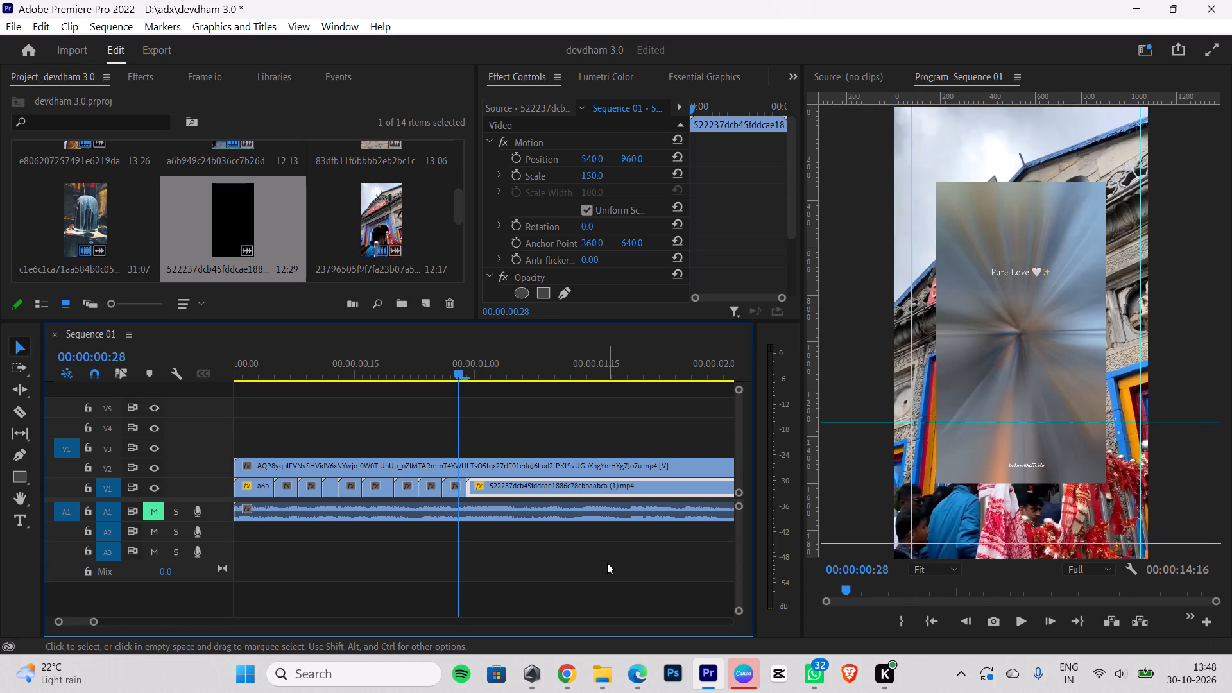
key("Right")
key("Right")
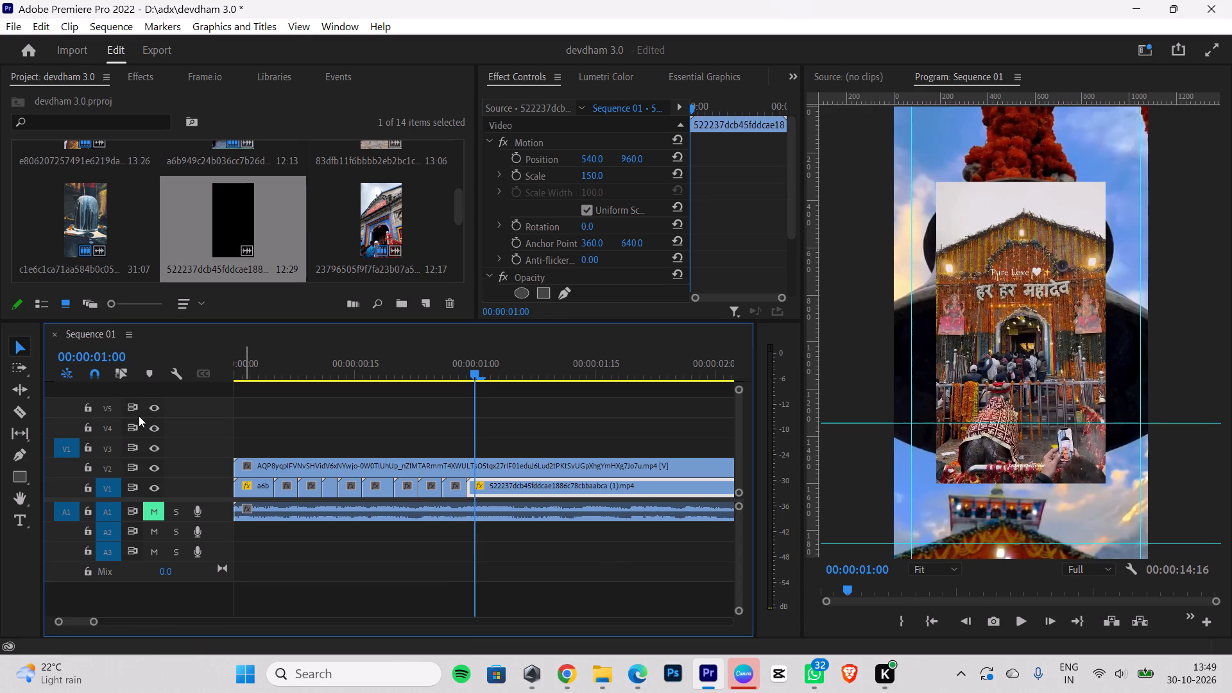
left_click(21, 404)
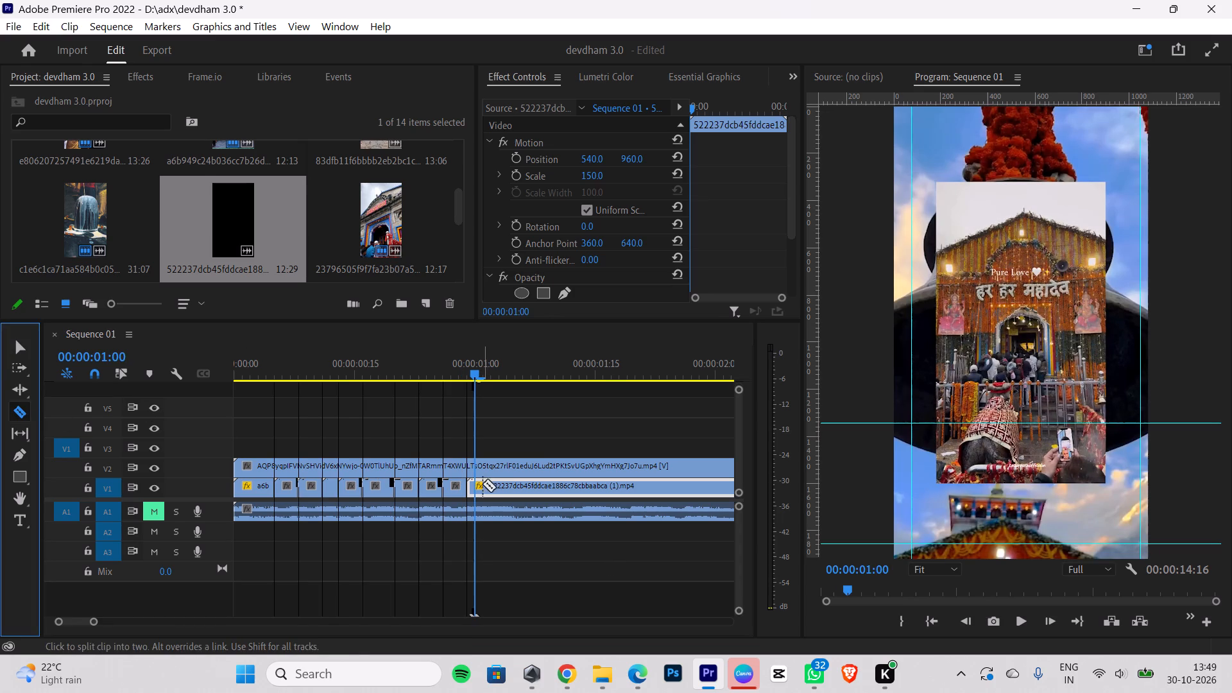
left_click(476, 486)
left_click(13, 341)
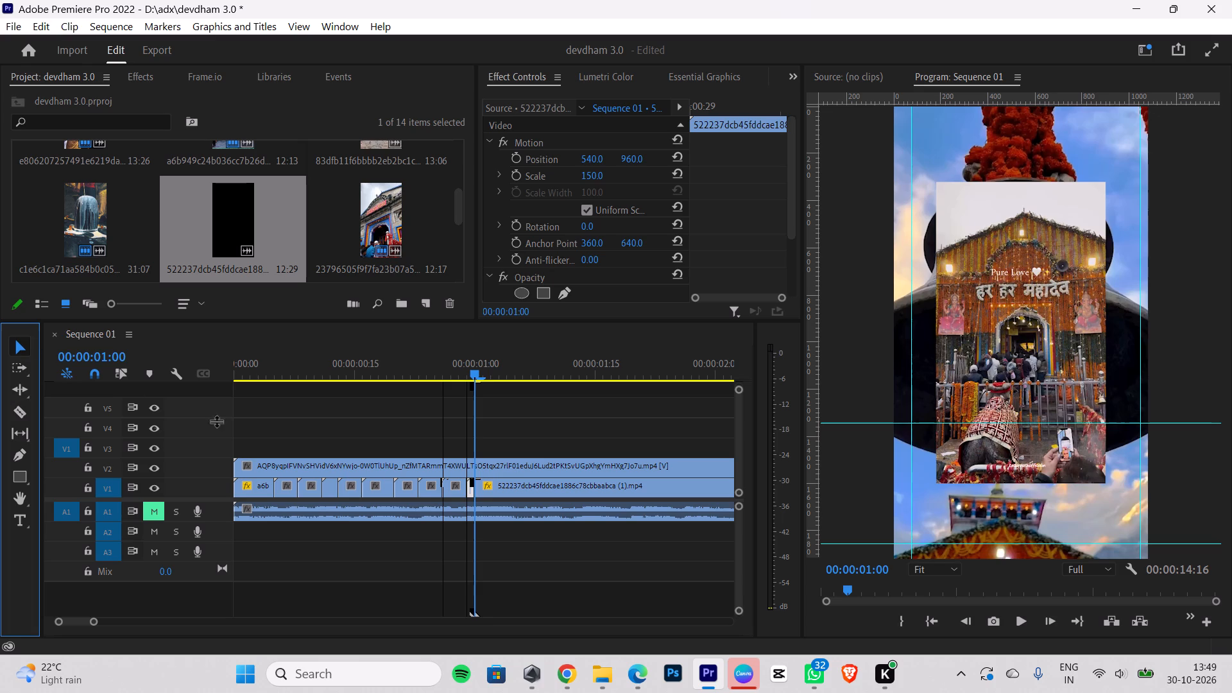
left_click(468, 490)
key("BackSpace")
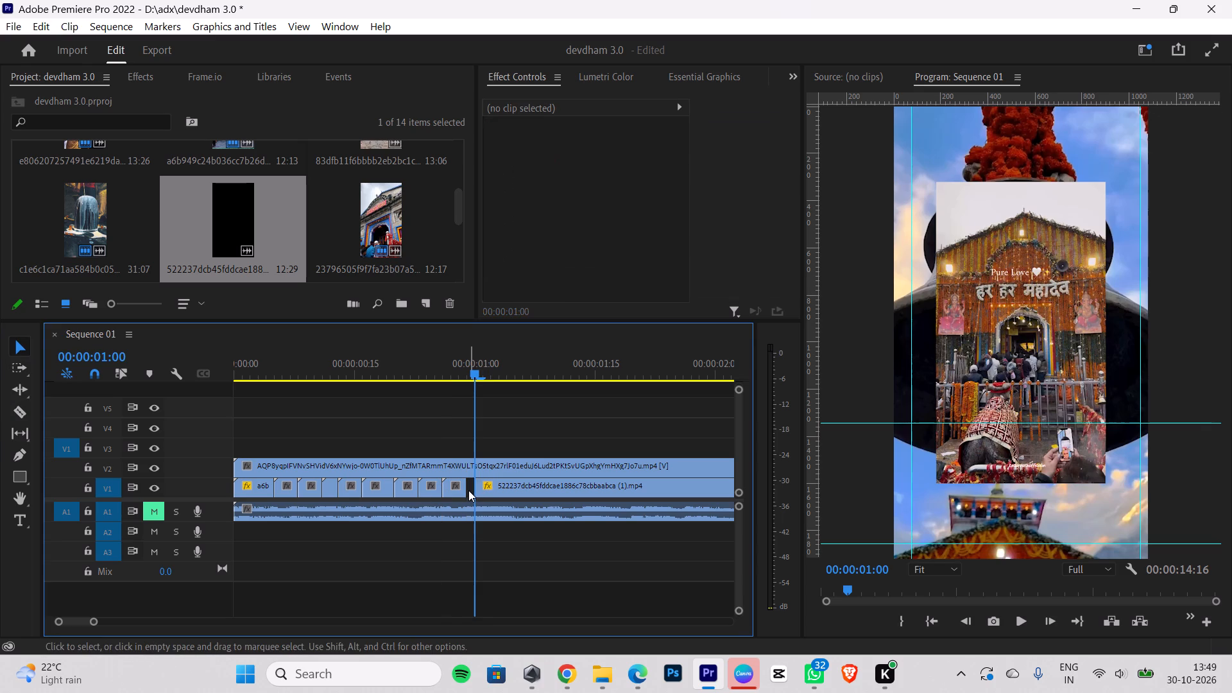
left_click_drag(502, 486, 492, 486)
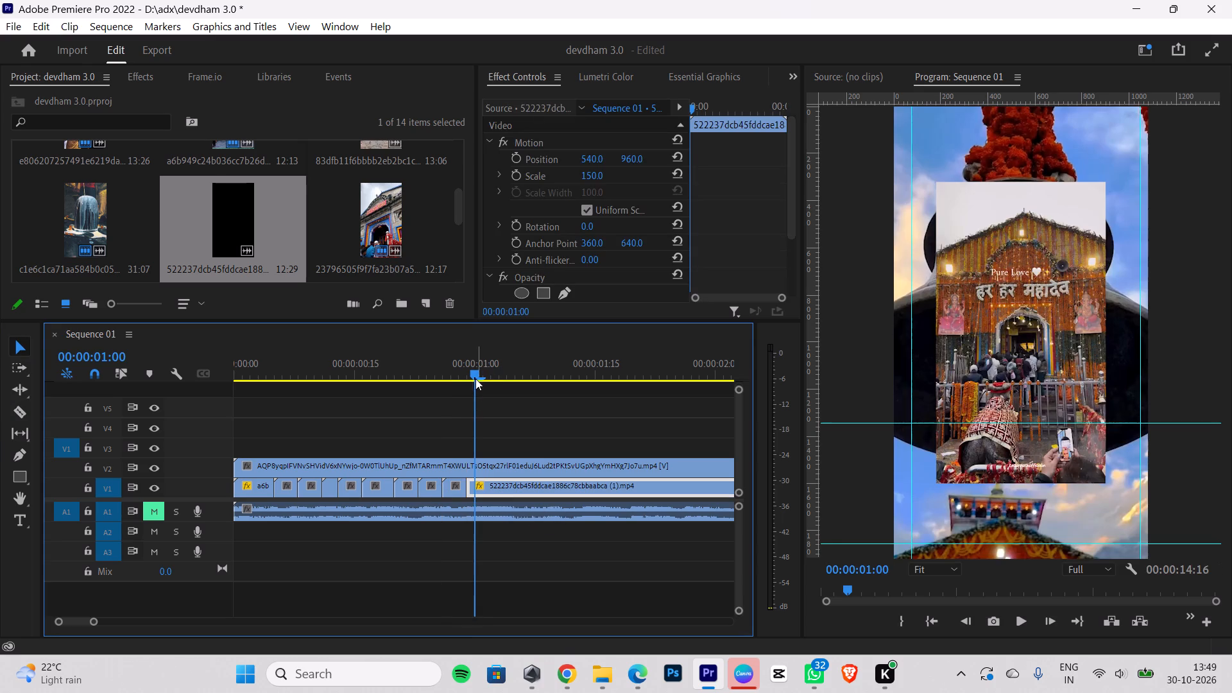
Cut the 522237dcb45fddcae1886c78cbbaabca clip at 00:00:01:01, following the reference reel, and delete everything after the cut.
left_click_drag(473, 374, 460, 390)
key("Right")
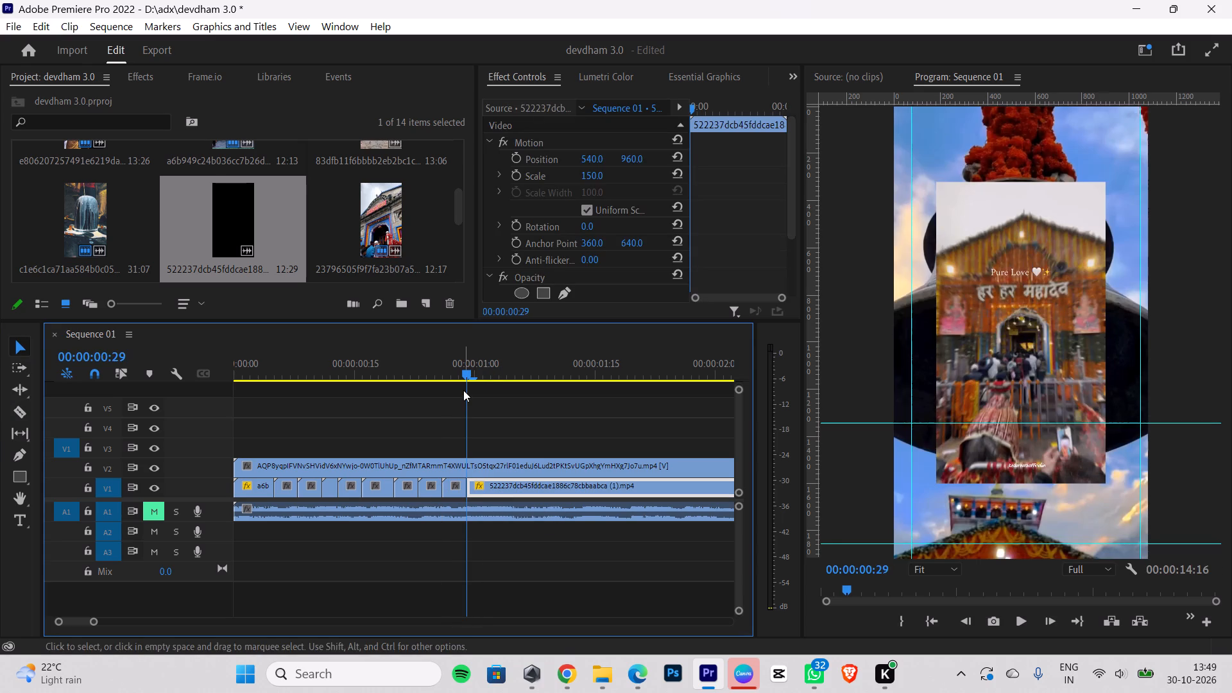
key("Right")
key("Right")
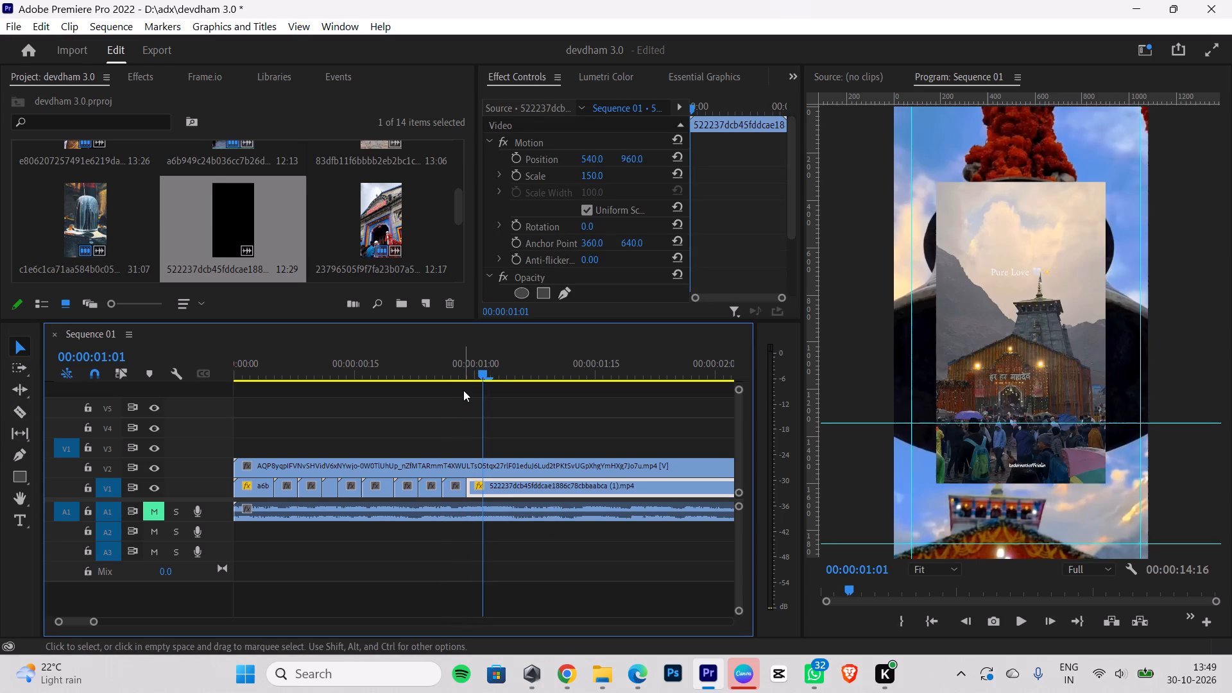
key("Left")
key("Left")
key("Right")
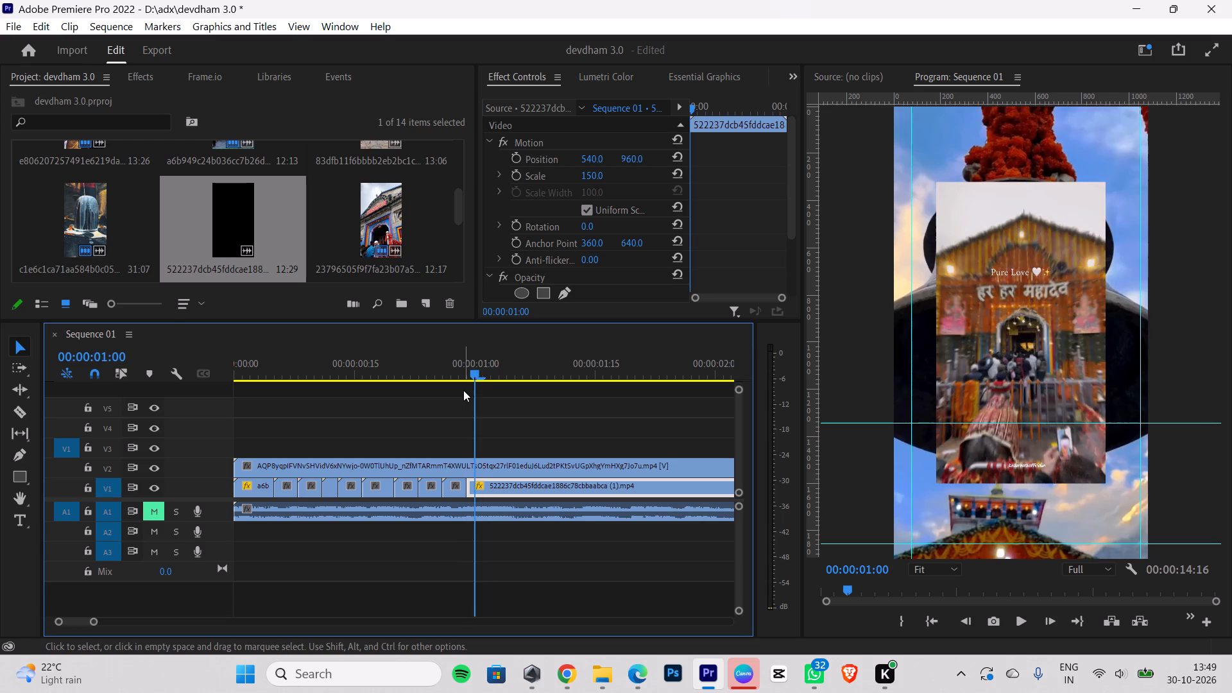
key("Right")
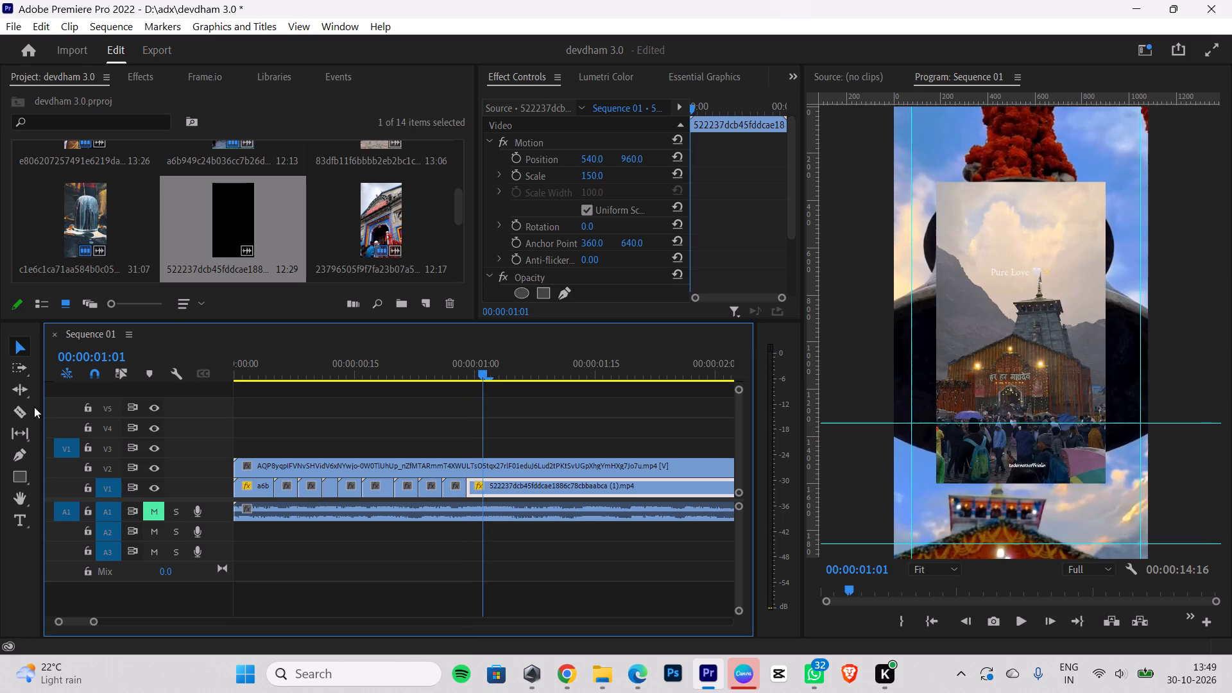
left_click(14, 411)
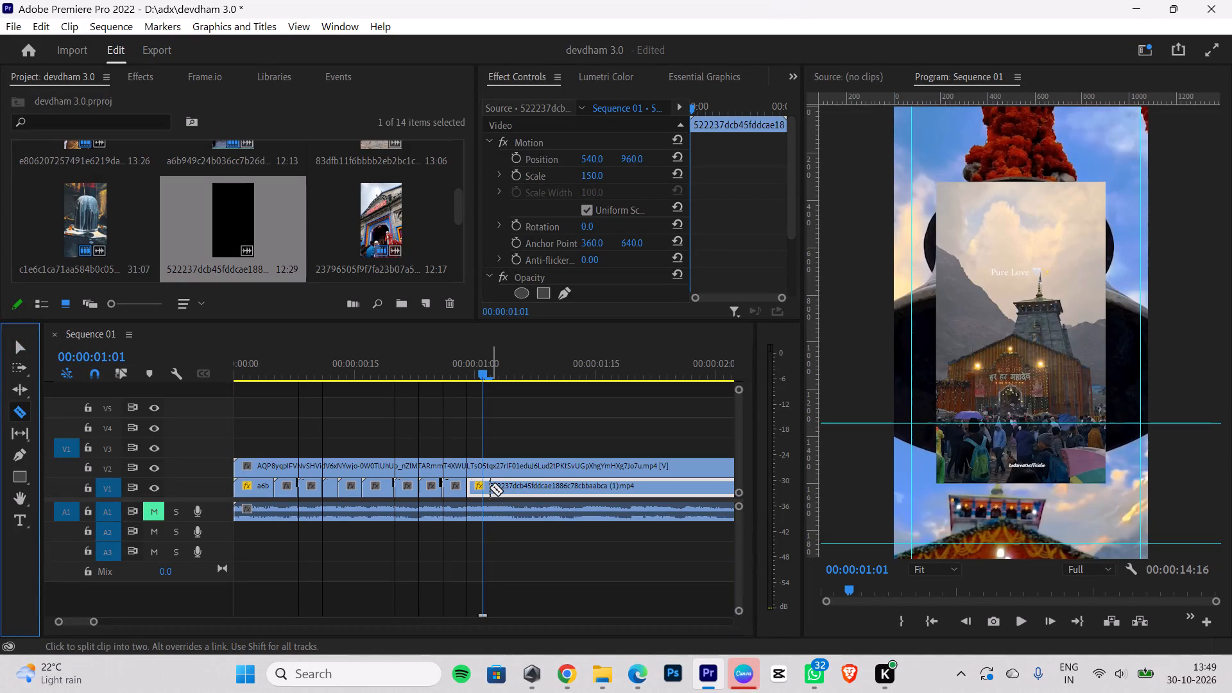
left_click(483, 486)
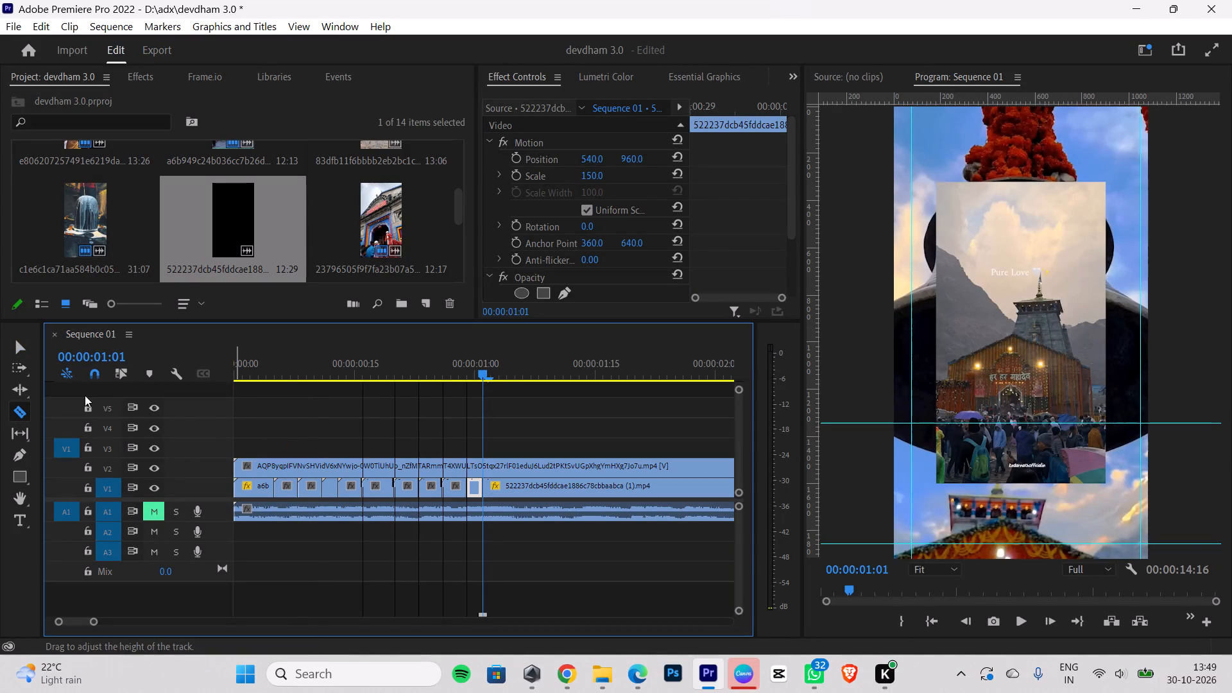
left_click(17, 354)
left_click(544, 489)
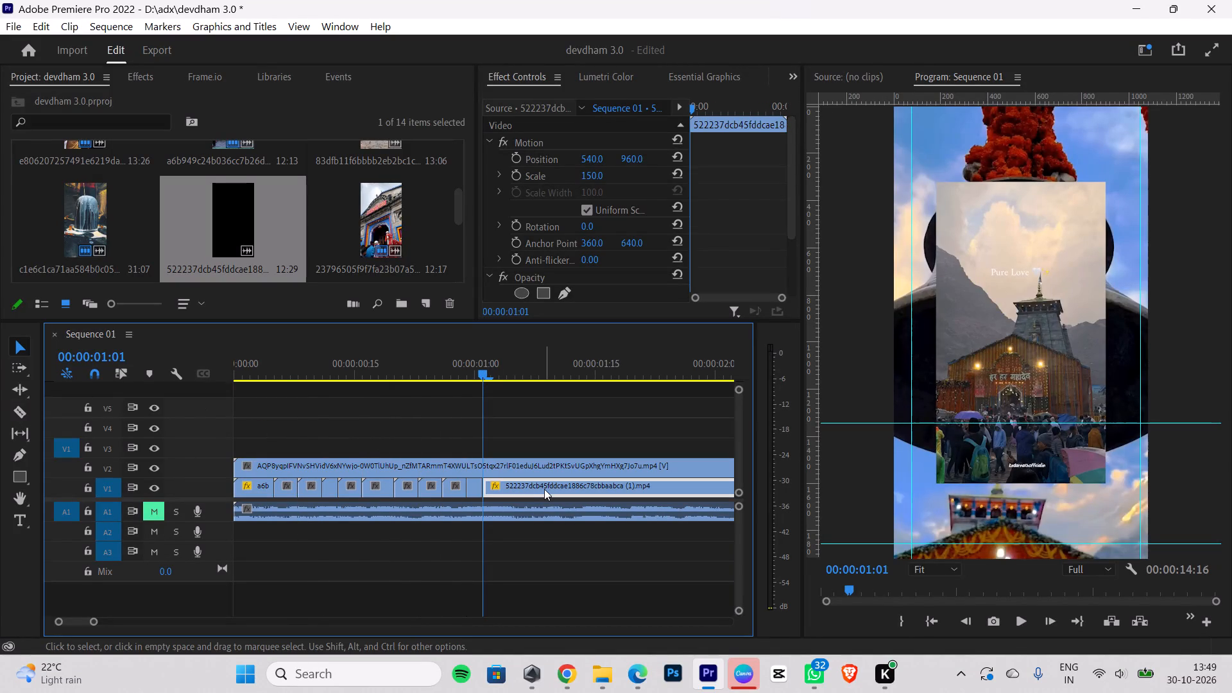
key("BackSpace")
scroll(295, 234, "up", 1)
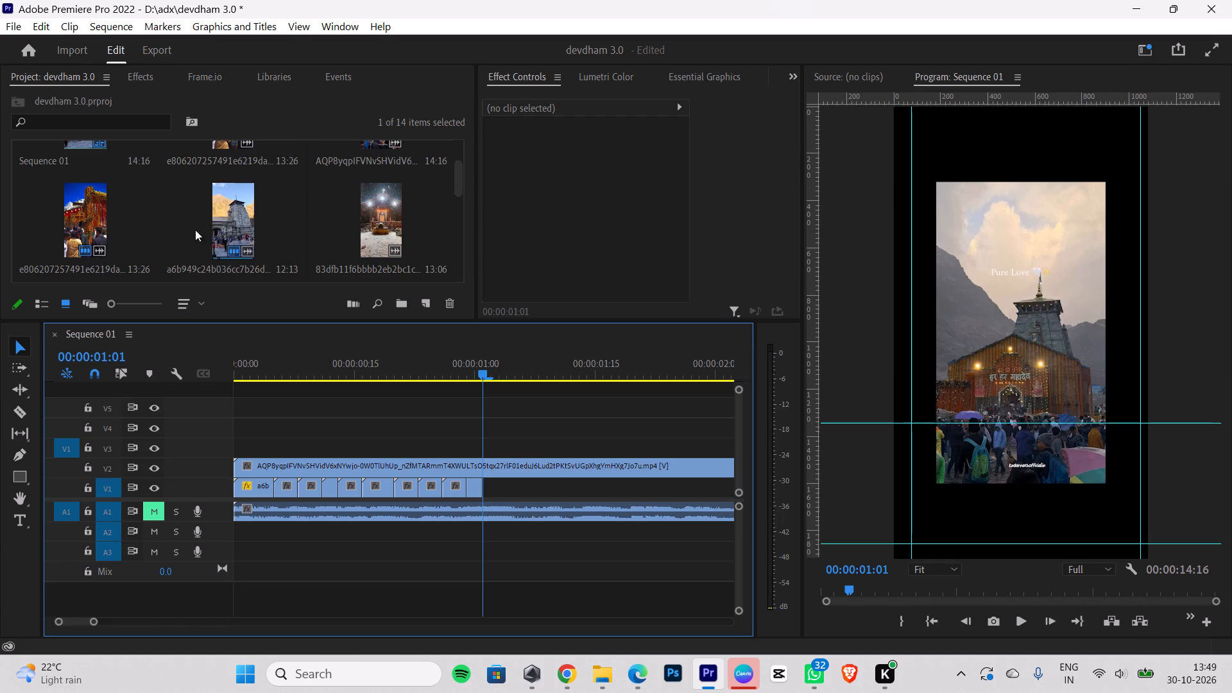
left_click_drag(85, 218, 540, 423)
left_click(619, 528)
key("BackSpace")
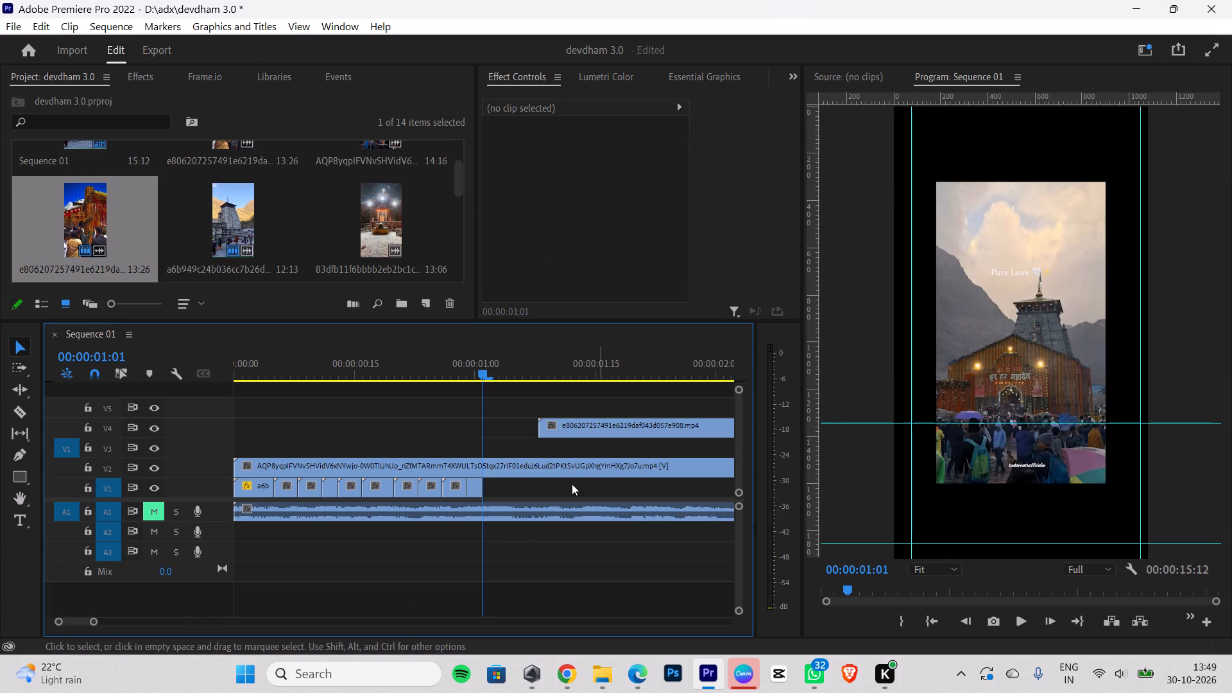
left_click_drag(567, 427, 520, 483)
right_click(520, 483)
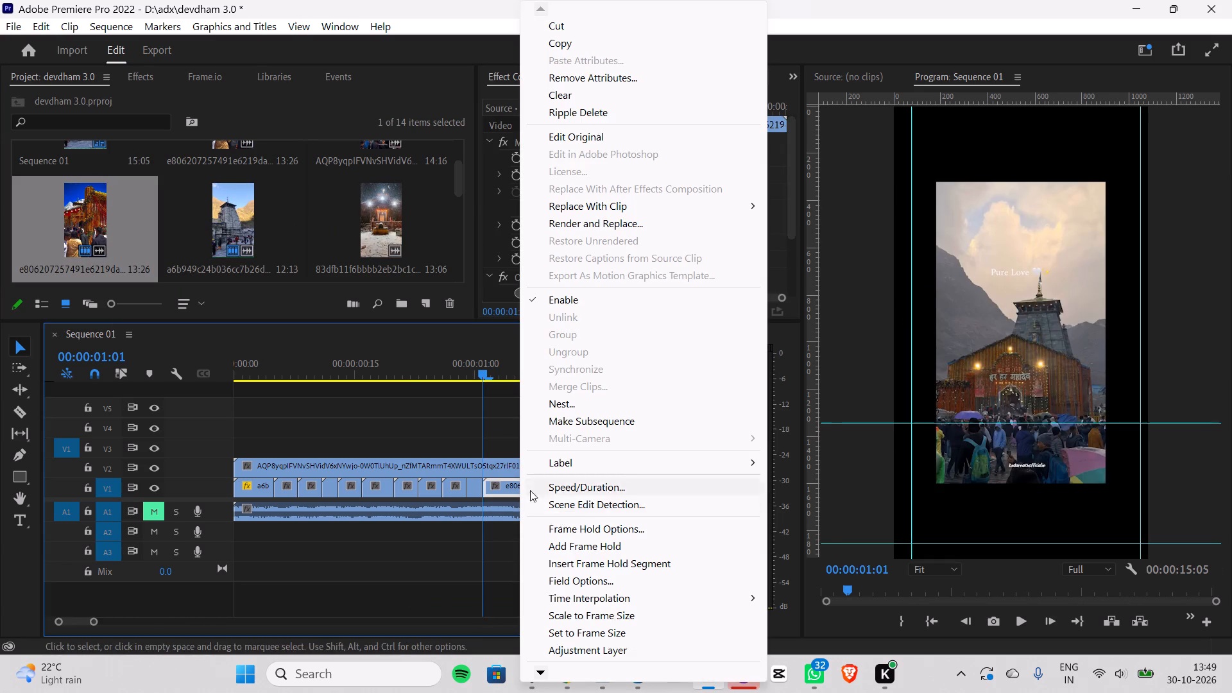
left_click(606, 611)
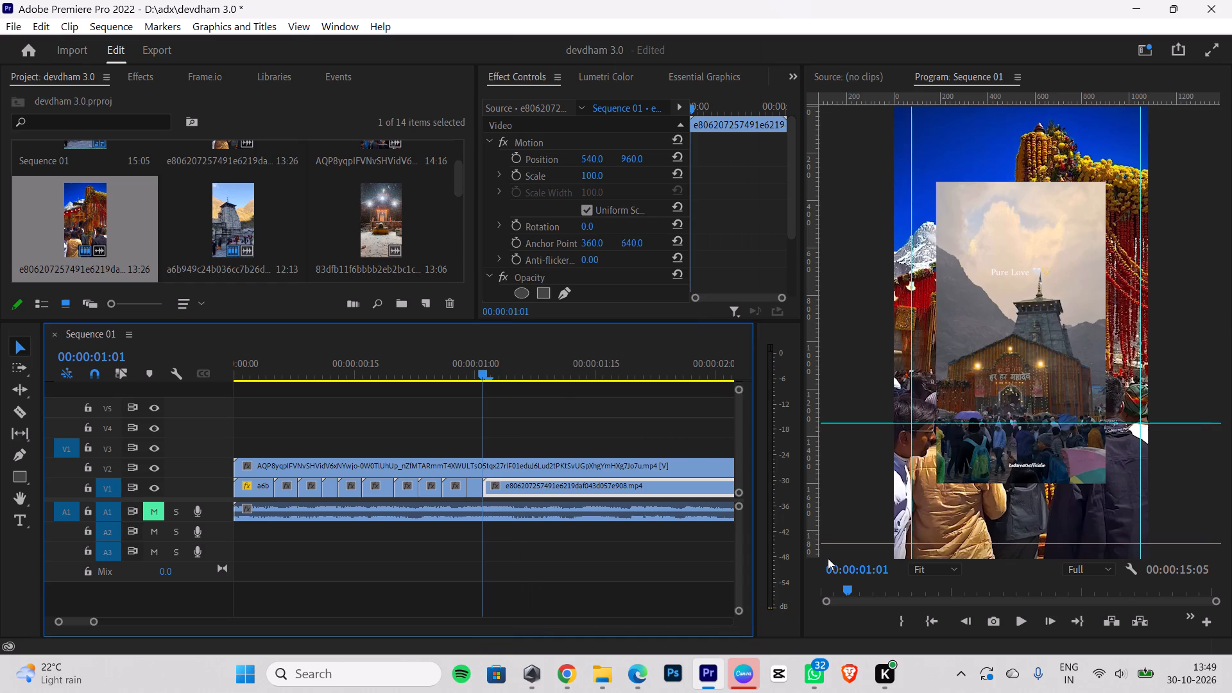
key("Right")
key("Right")
key("Right")
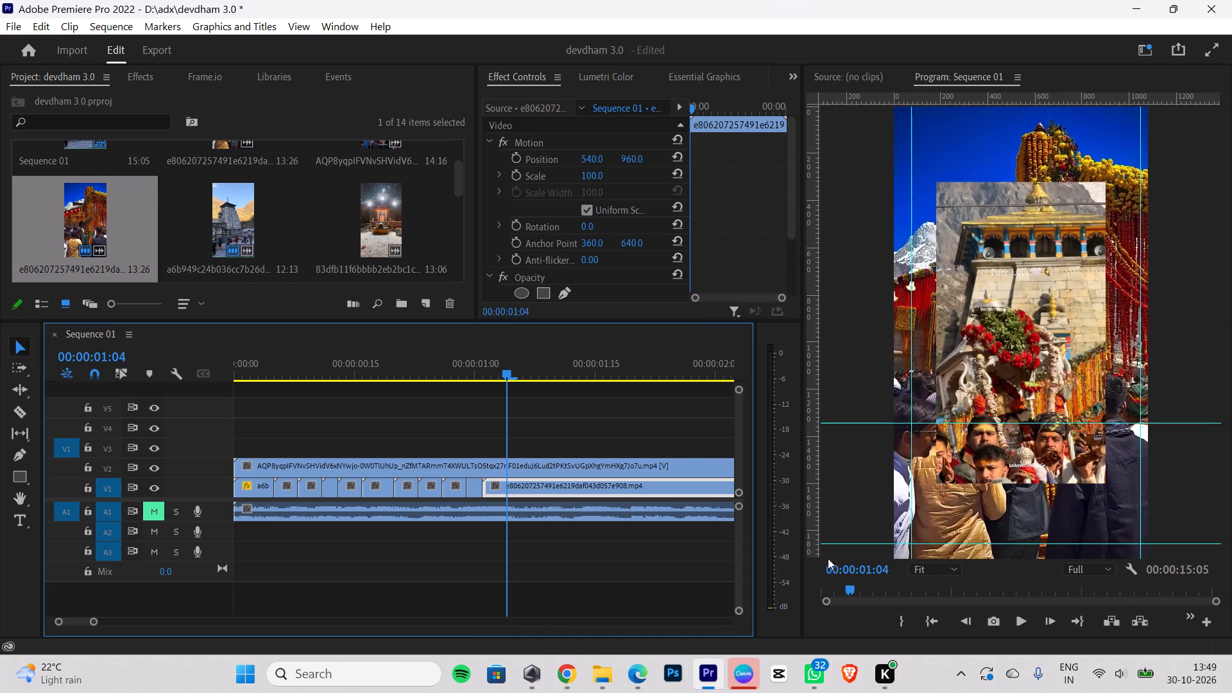
key("Left")
key("Right")
left_click(26, 409)
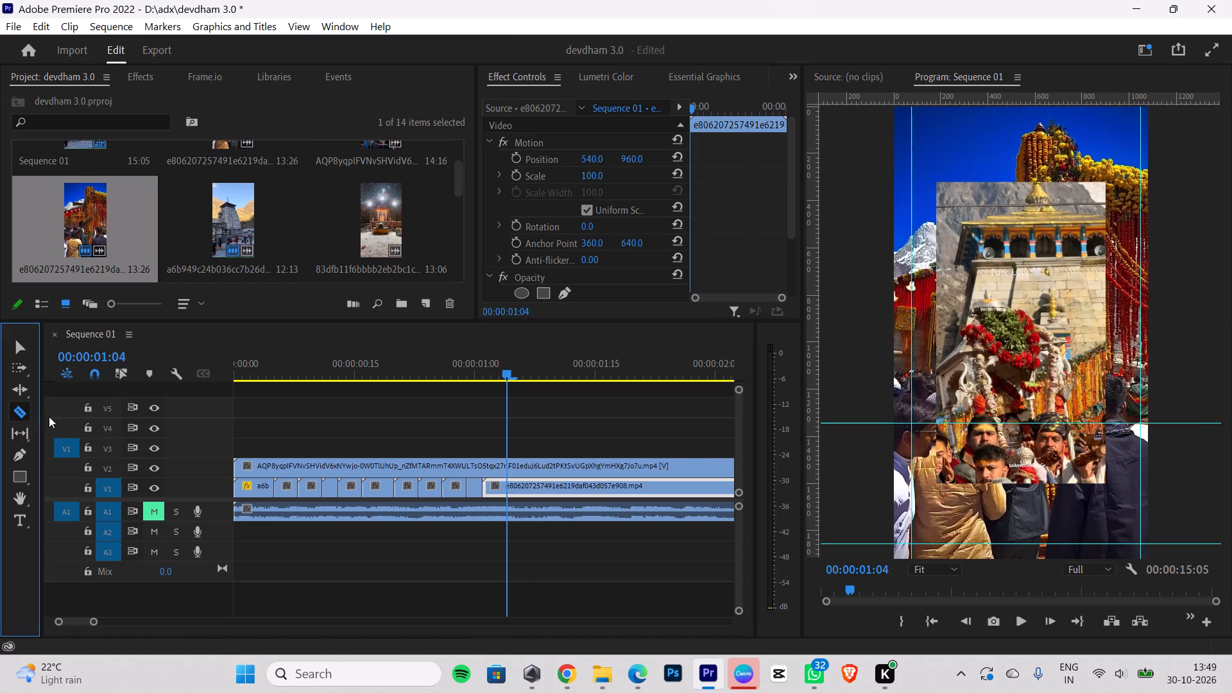
left_click(506, 487)
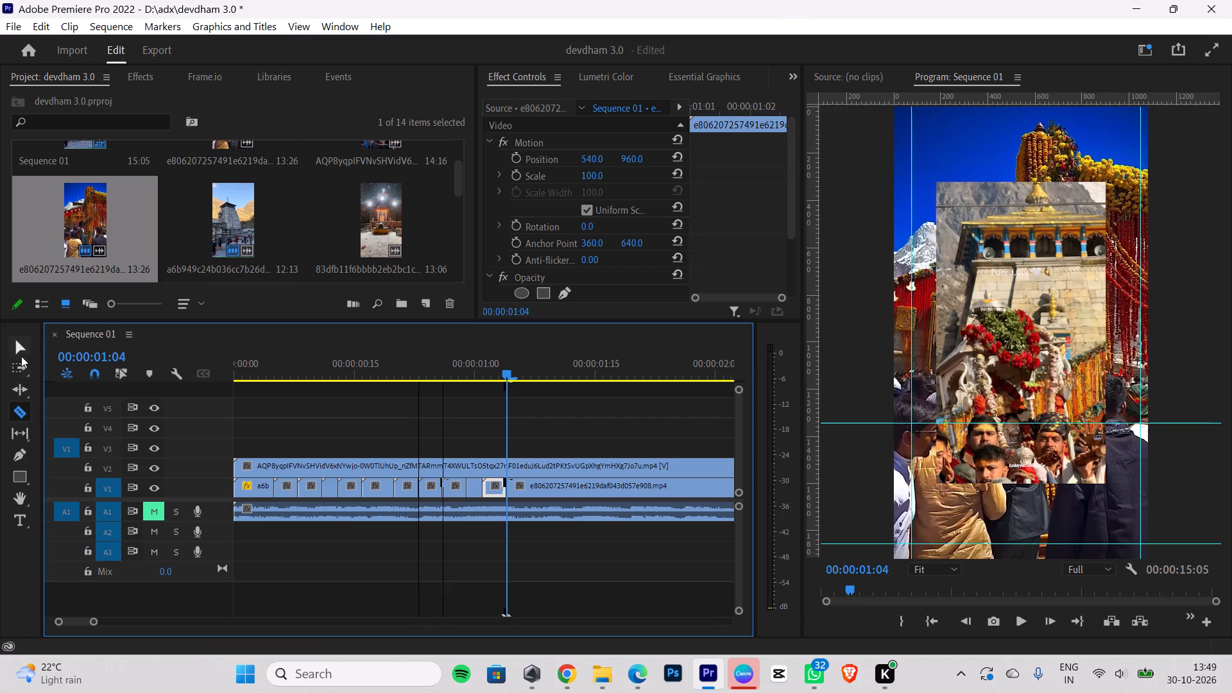
left_click(24, 353)
left_click(633, 485)
key("BackSpace")
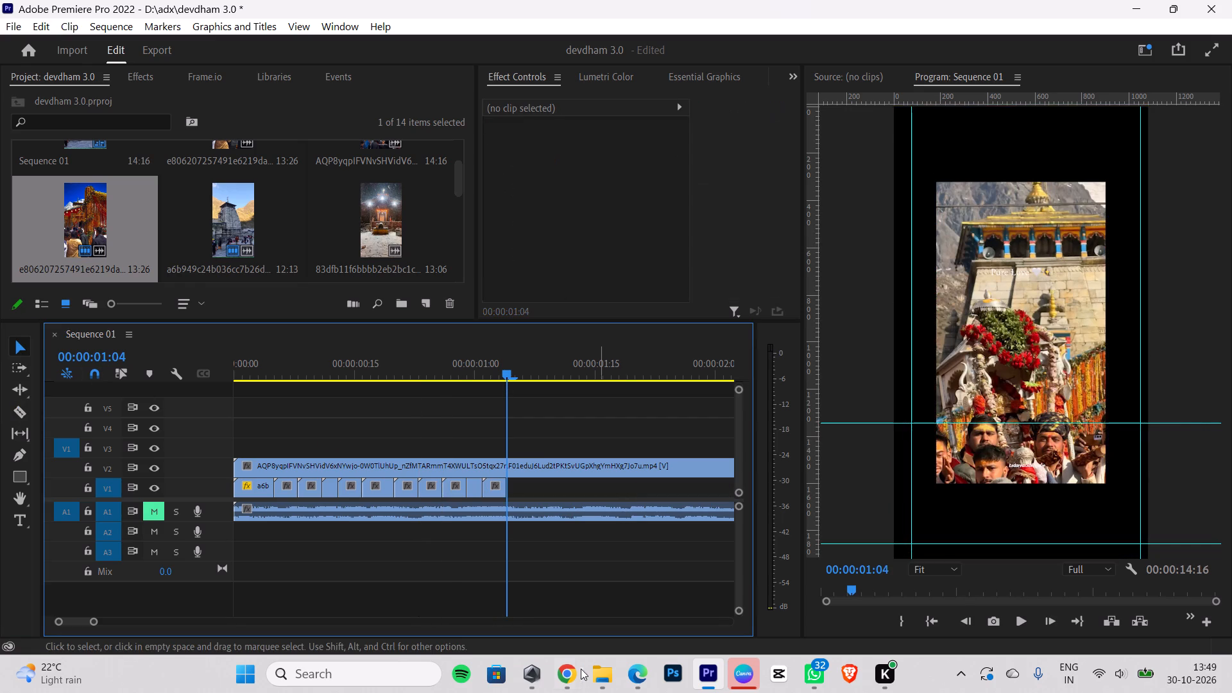
Switch to Chrome and search Pinterest for "kedarnarnath doli".
left_click(577, 672)
left_click_drag(414, 136, 53, 45)
key("BackSpace")
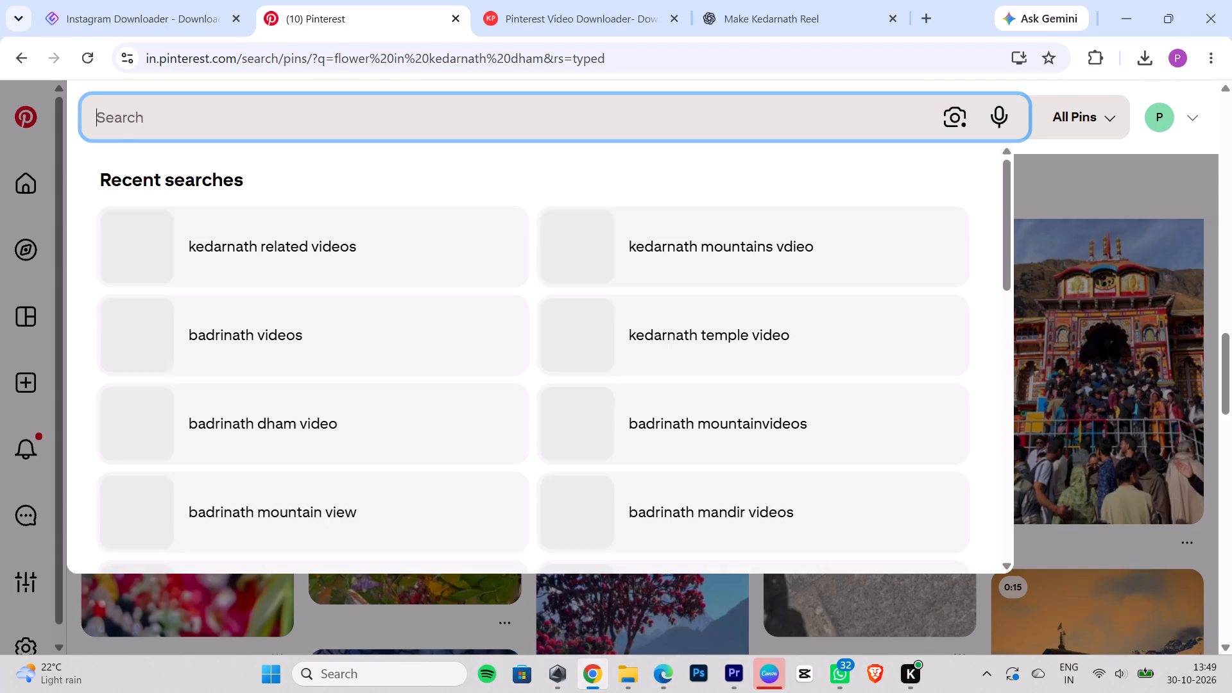
type("kedarnarh doli")
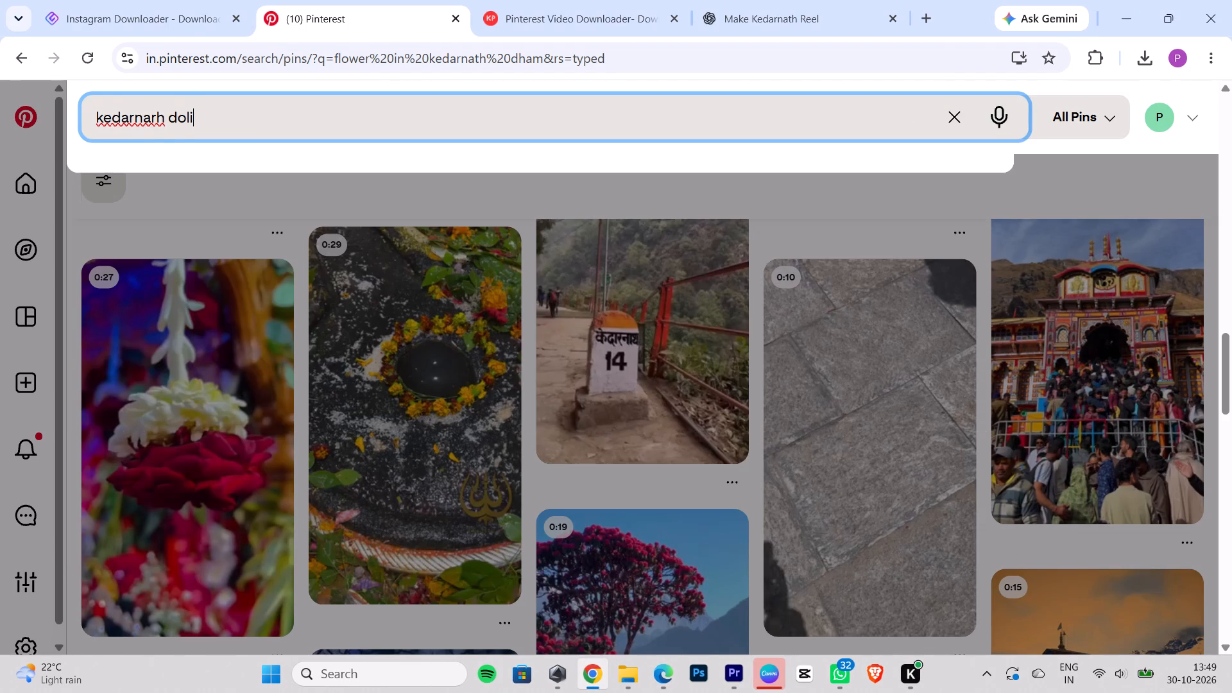
left_click(167, 120)
key("BackSpace")
key("BackSpace")
type("nath")
key("space")
key("Return")
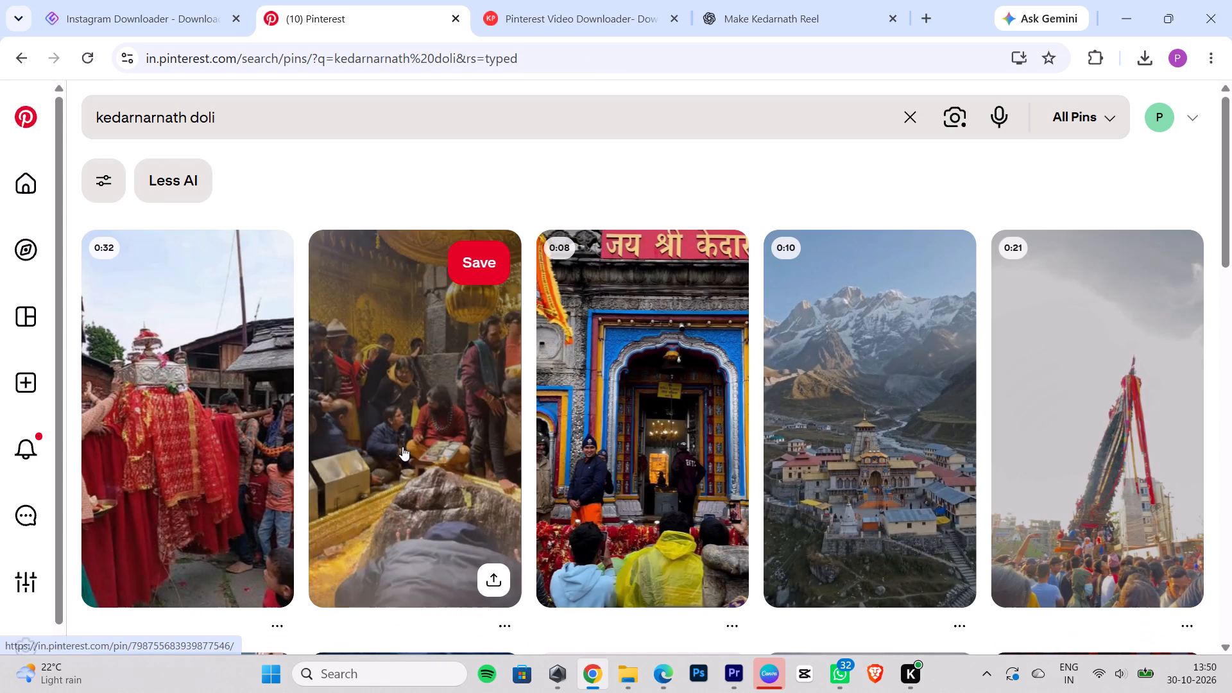
Look through the doli search results for usable footage and check the pin of the snow-covered doli.
scroll(965, 409, "down", 3)
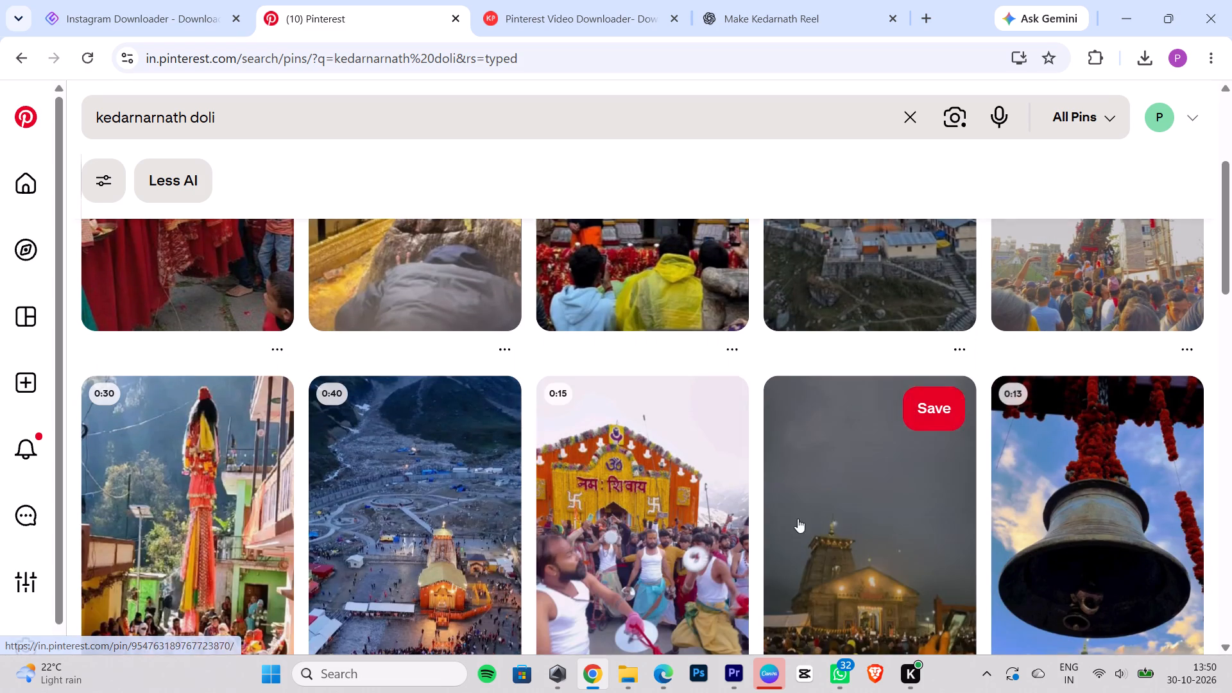
scroll(669, 529, "down", 2)
scroll(897, 483, "down", 5)
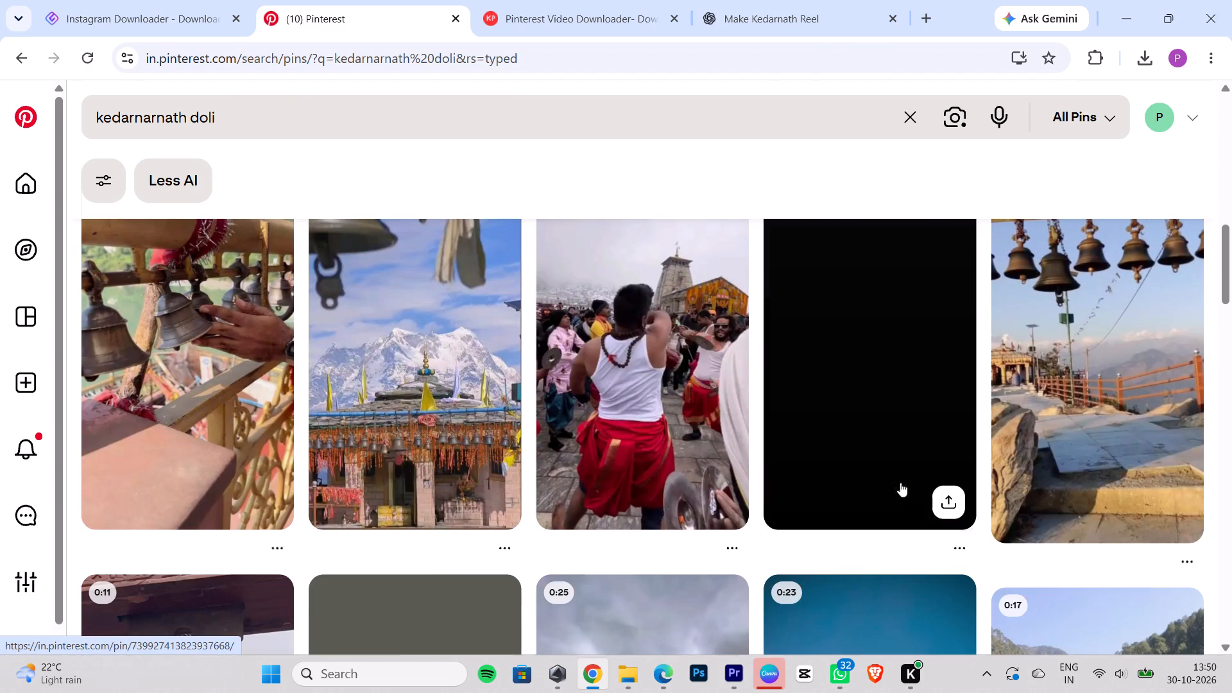
scroll(437, 452, "down", 2)
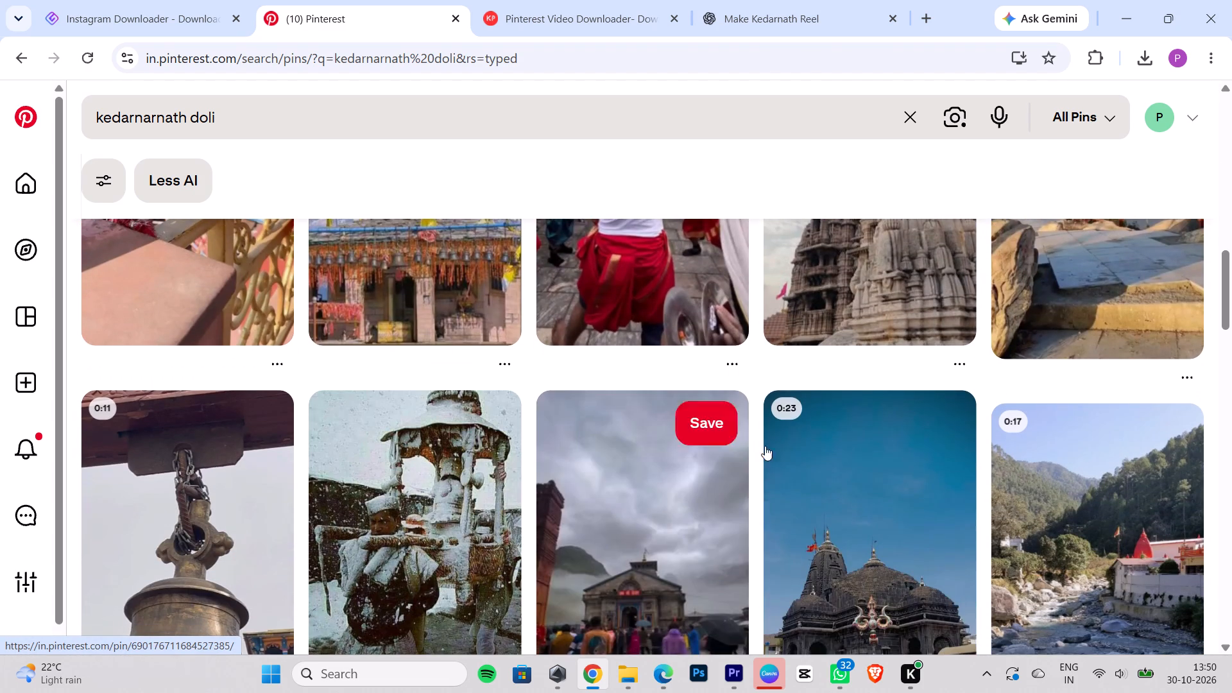
scroll(762, 448, "down", 2)
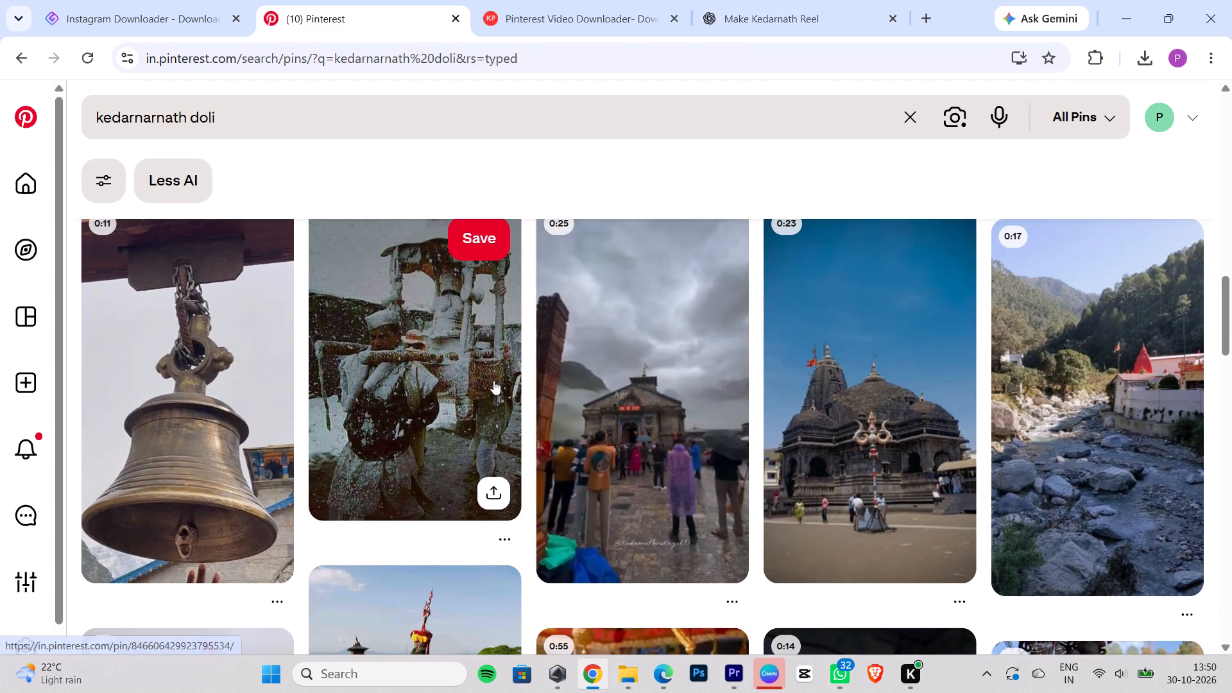
left_click(457, 387)
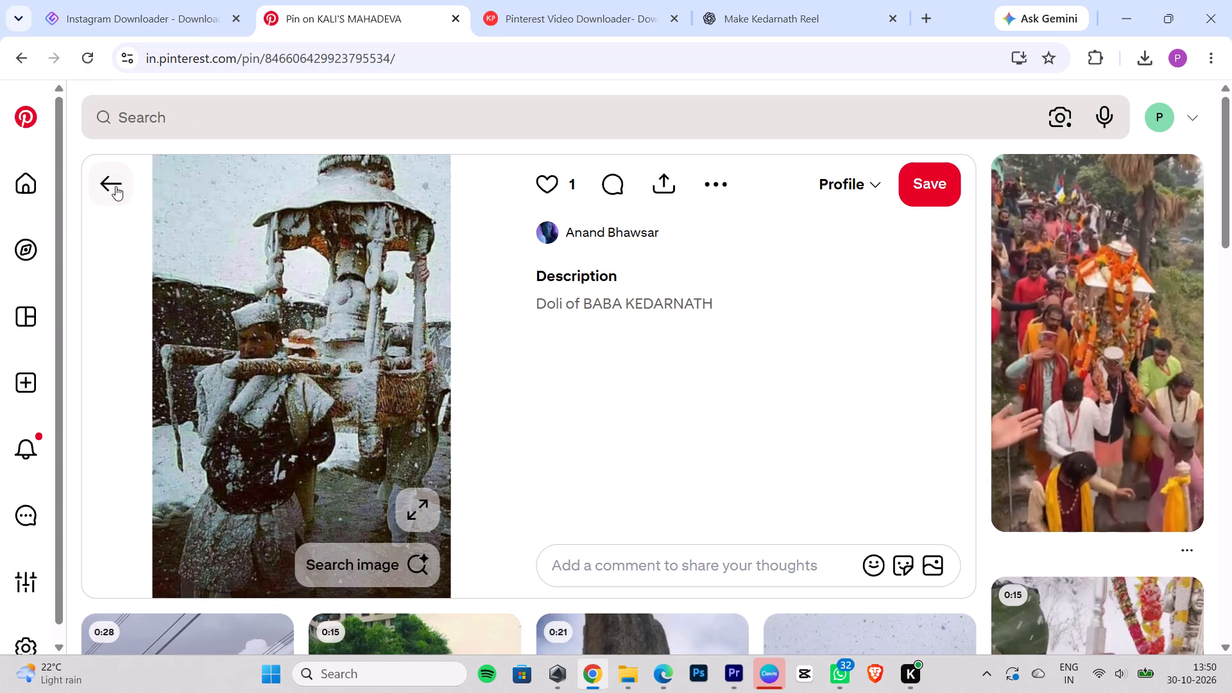
left_click(116, 189)
Search Pinterest for "kedanath doli videos".
left_click_drag(262, 108, 8, 135)
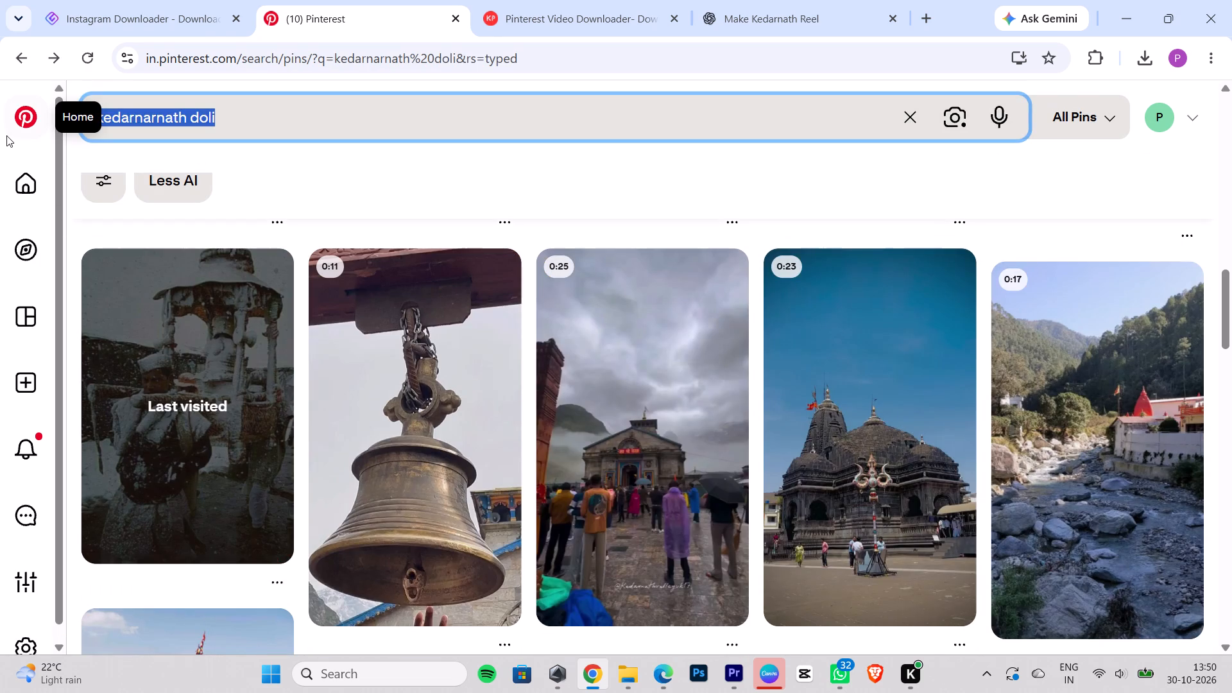
key("BackSpace")
type("kedanath doli videos")
key("space")
key("Return")
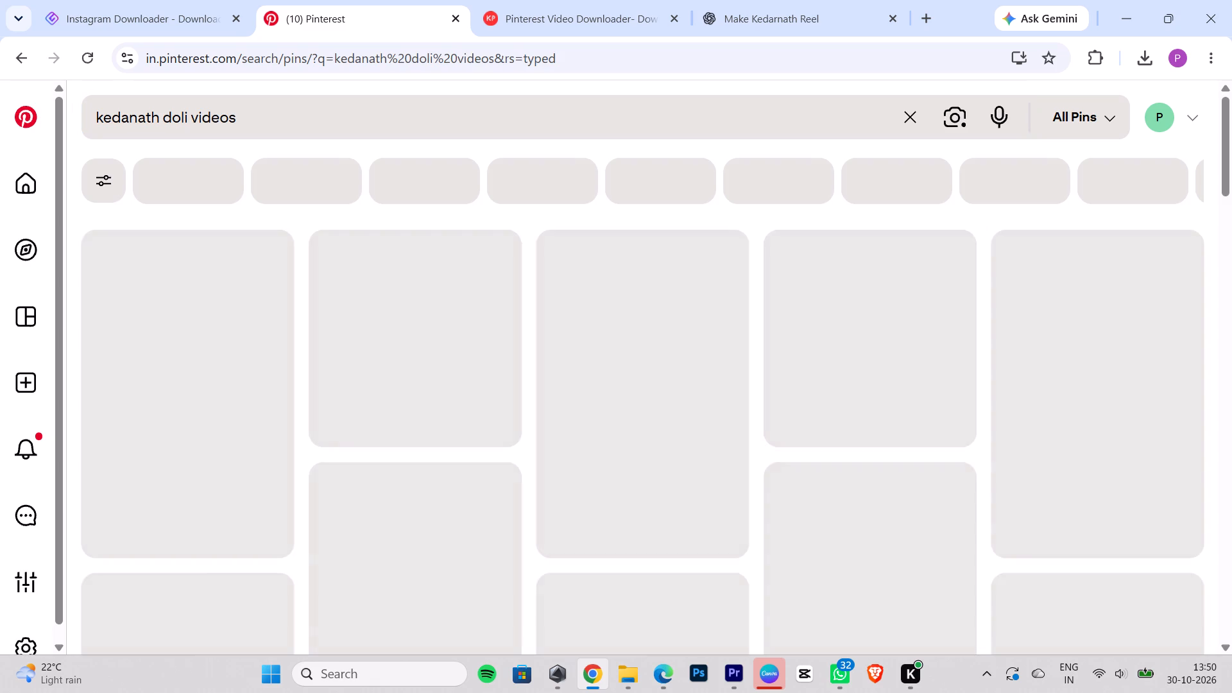
Examine the doli video pins and their related pins to find a suitable clip of the decorated Kedarnath doli.
scroll(324, 451, "up", 1)
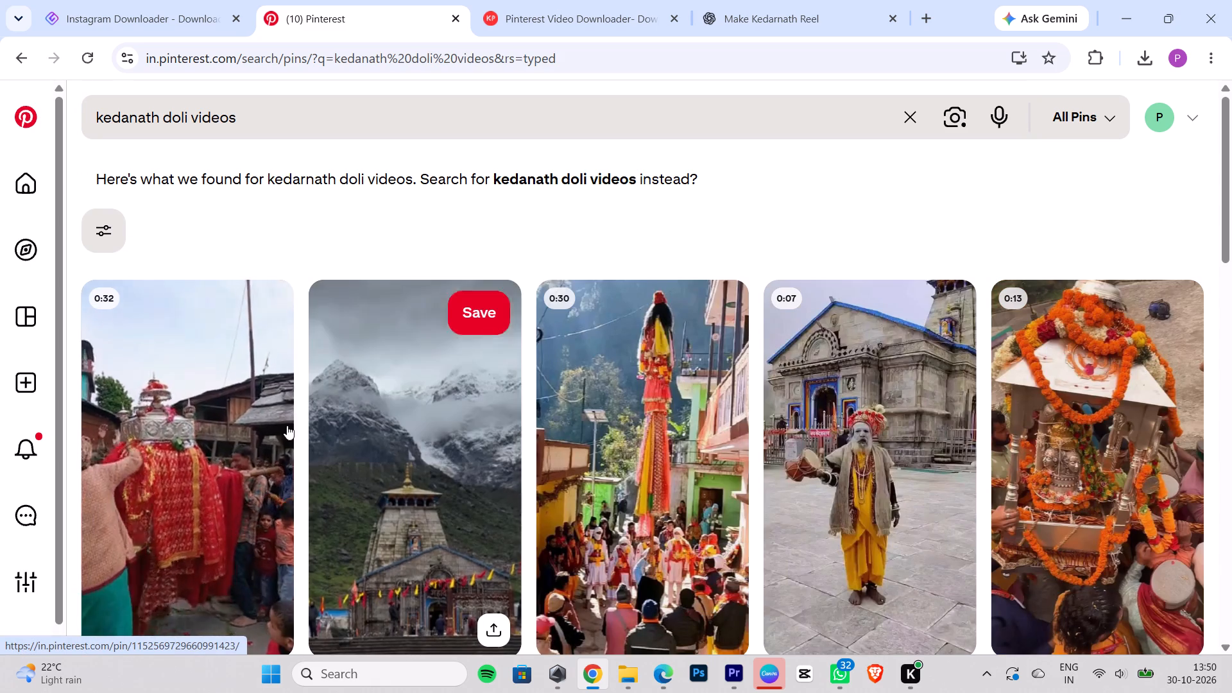
left_click(231, 490)
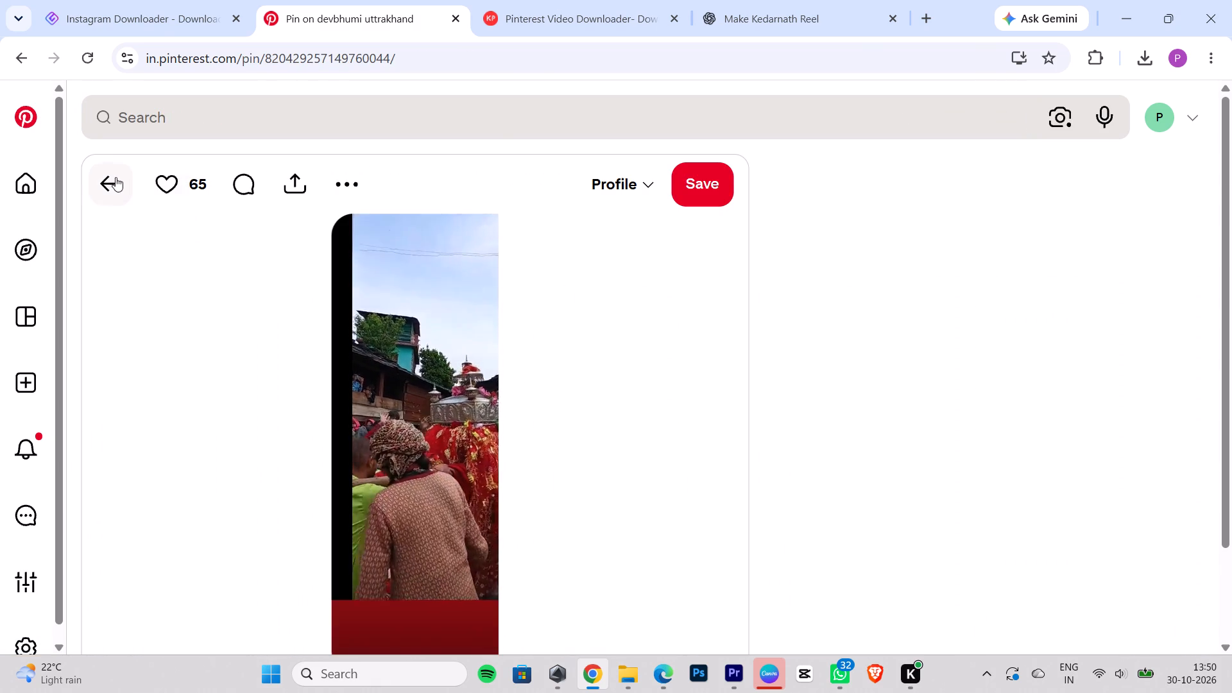
left_click(92, 191)
left_click(1131, 488)
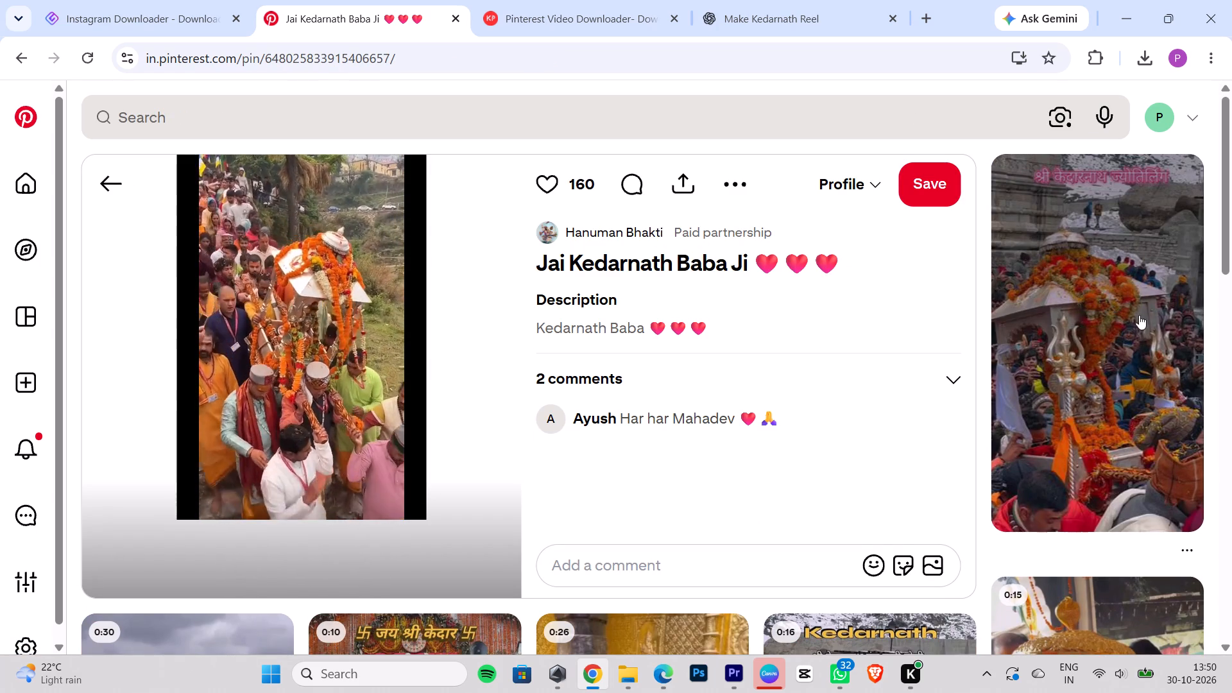
scroll(1108, 355, "down", 3)
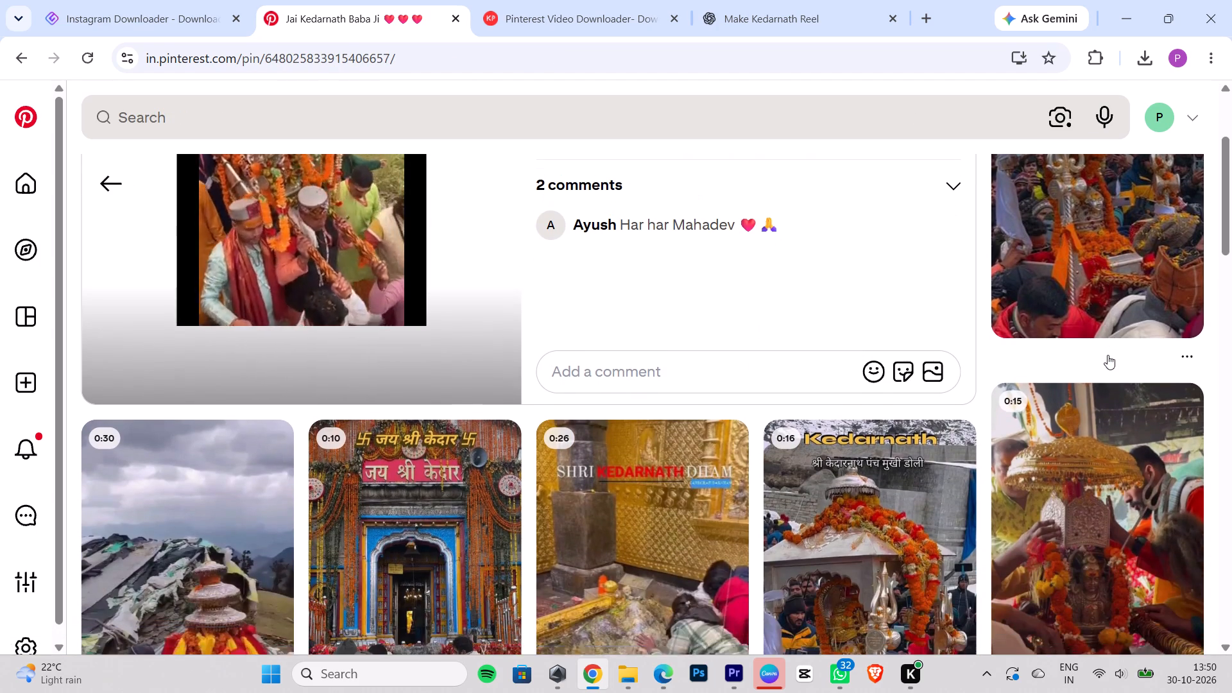
scroll(1108, 355, "up", 1)
left_click(1086, 282)
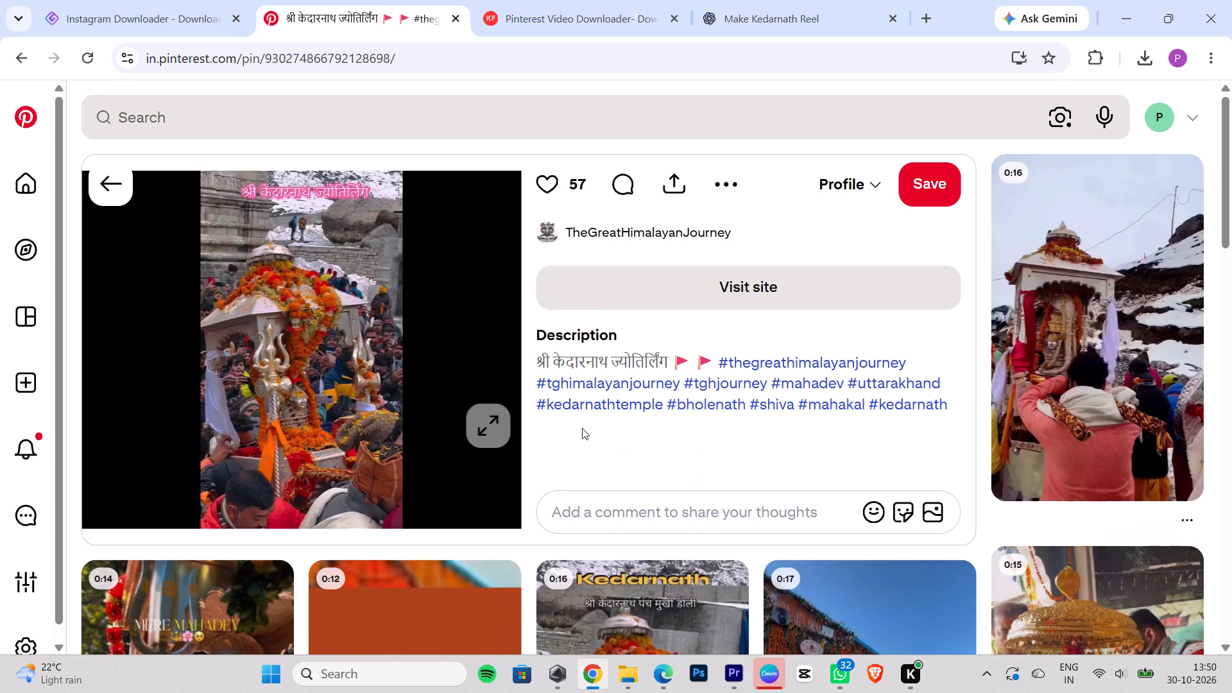
left_click(1082, 354)
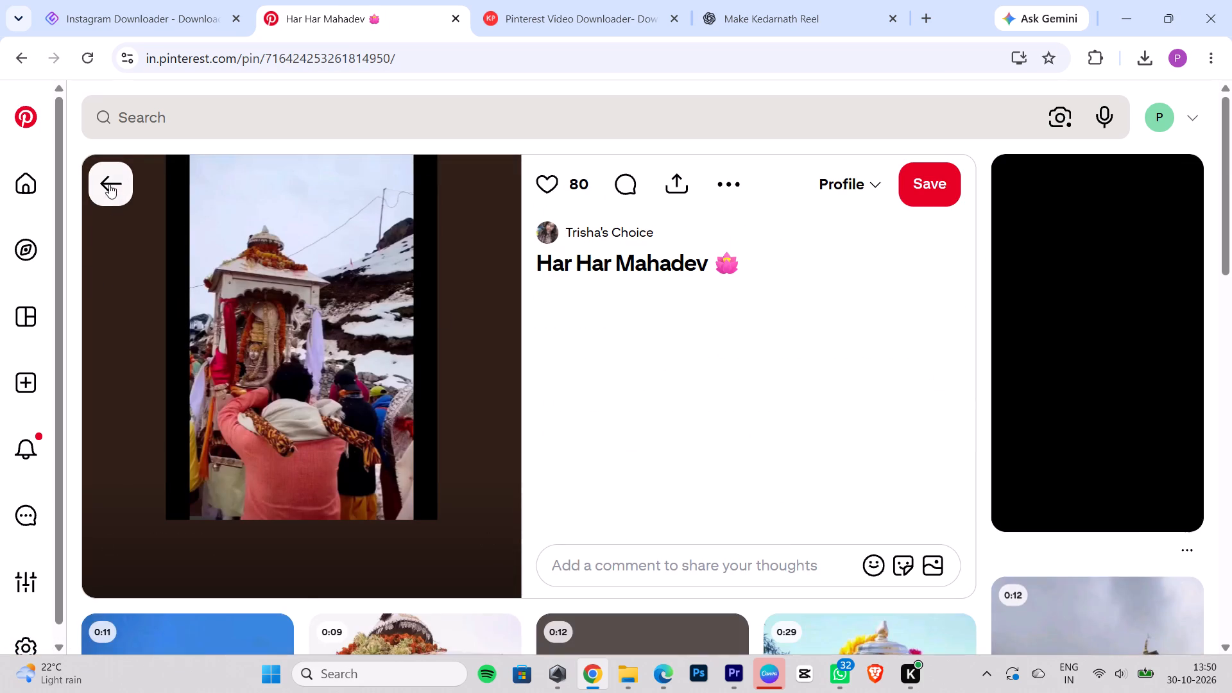
left_click(109, 184)
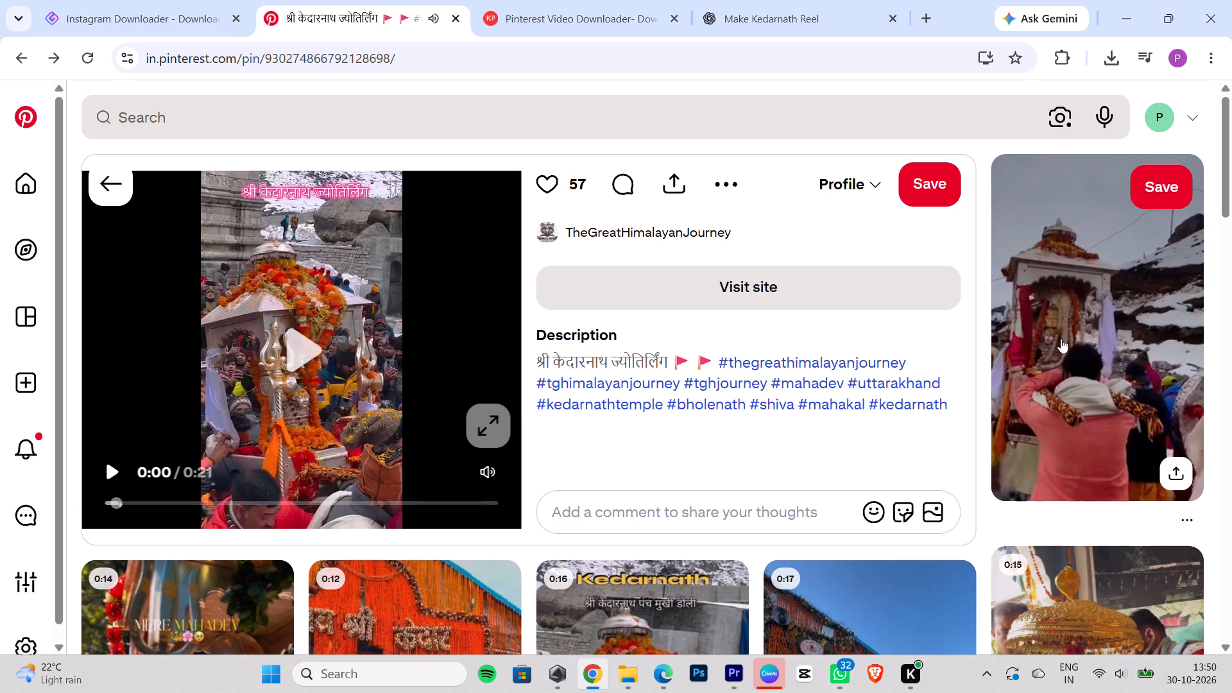
scroll(1071, 355, "down", 2)
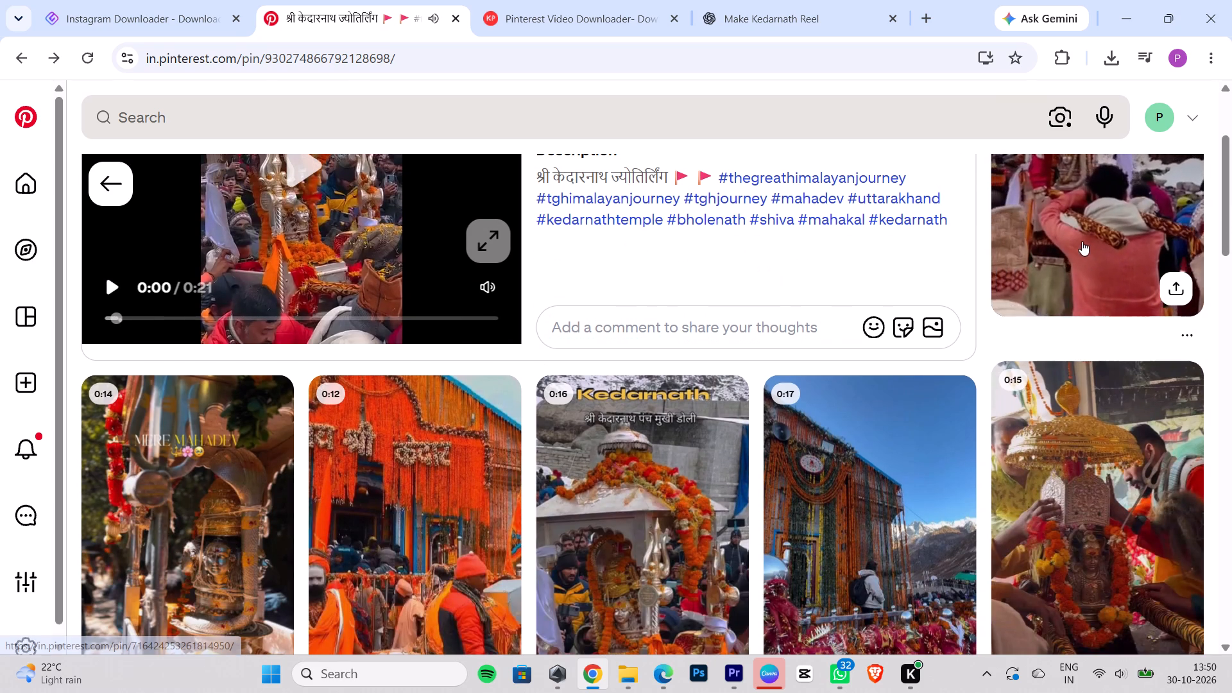
Open the Har Har Mahadev pin showing the doli against snowy slopes and copy its share link.
left_click(1082, 241)
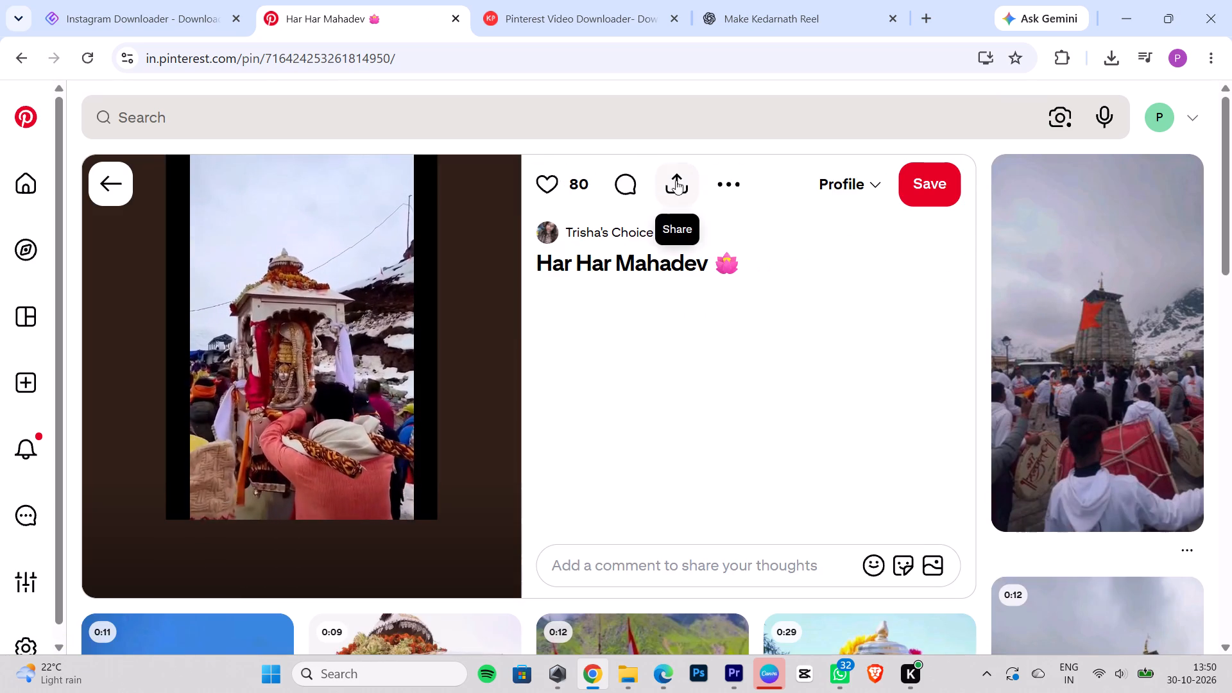
left_click(667, 188)
triple_click(530, 280)
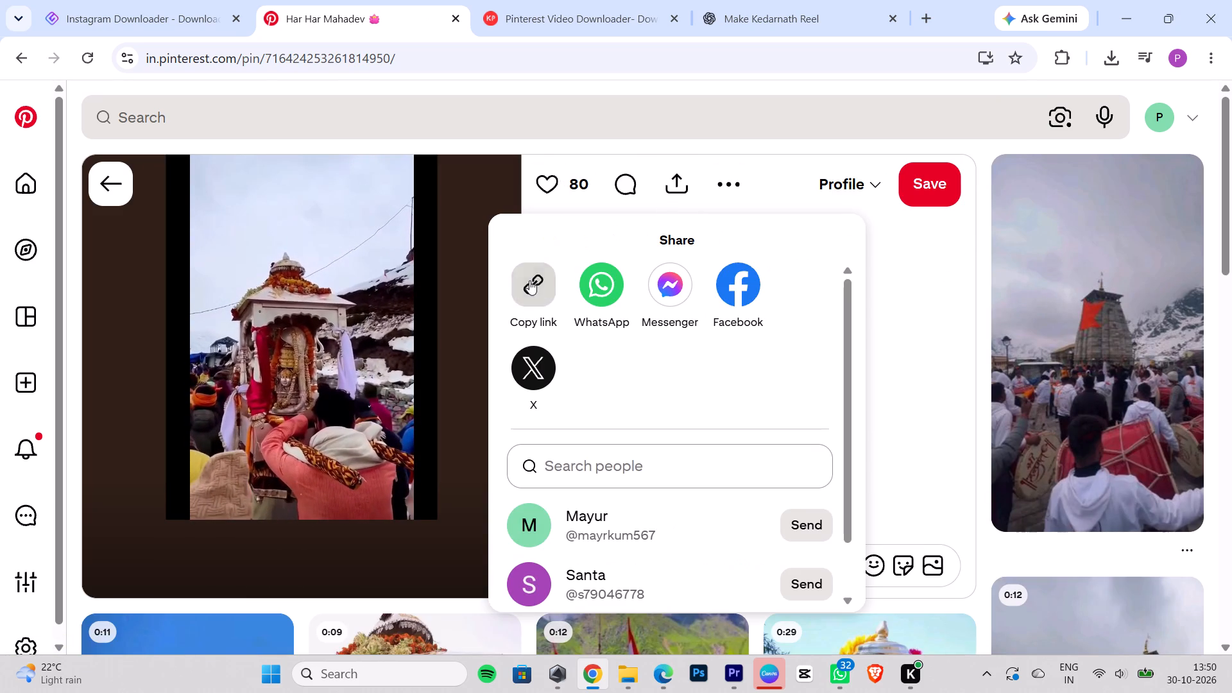
double_click(529, 280)
left_click_drag(529, 280, 527, 264)
Submit the copied pin link to the KlickPin Pinterest Video Downloader to fetch the doli video.
left_click(564, 32)
left_click(19, 54)
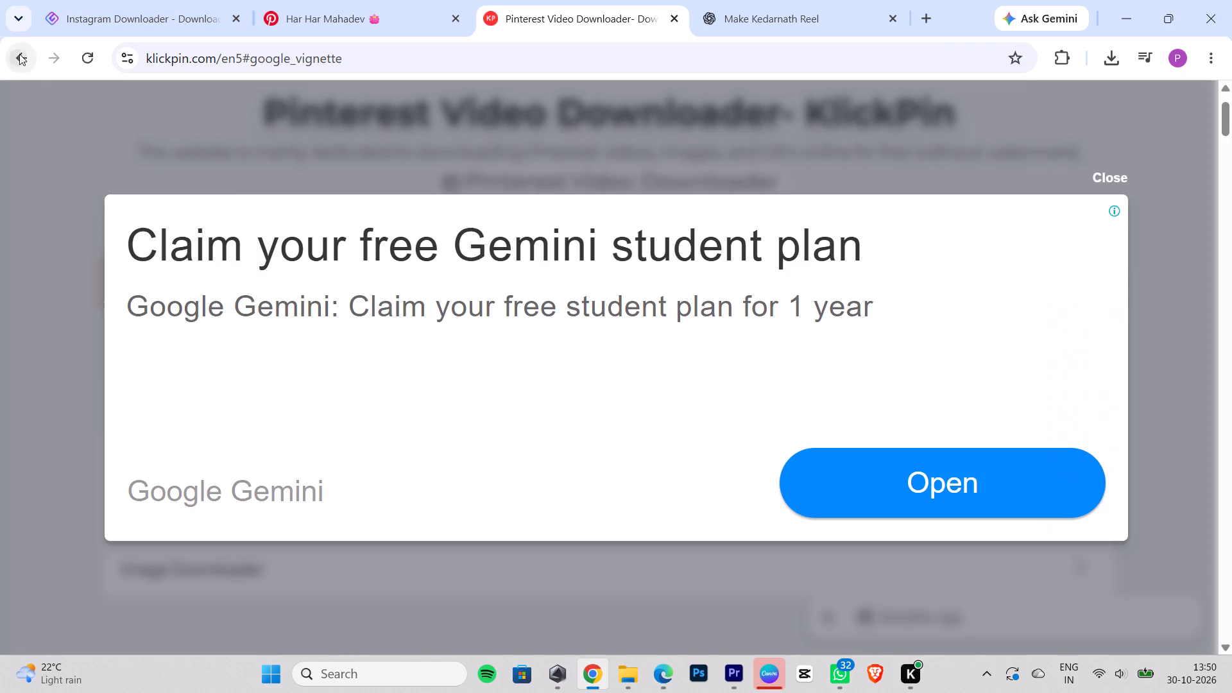
left_click(352, 171)
key("ctrl+v")
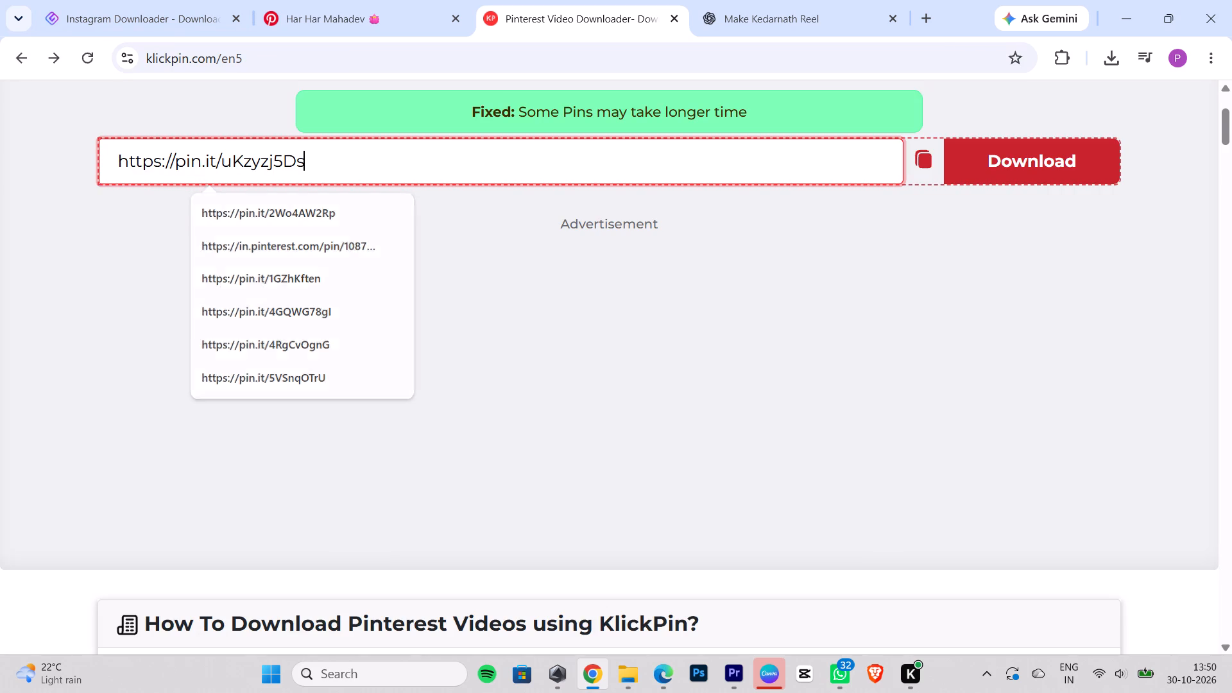
key("Return")
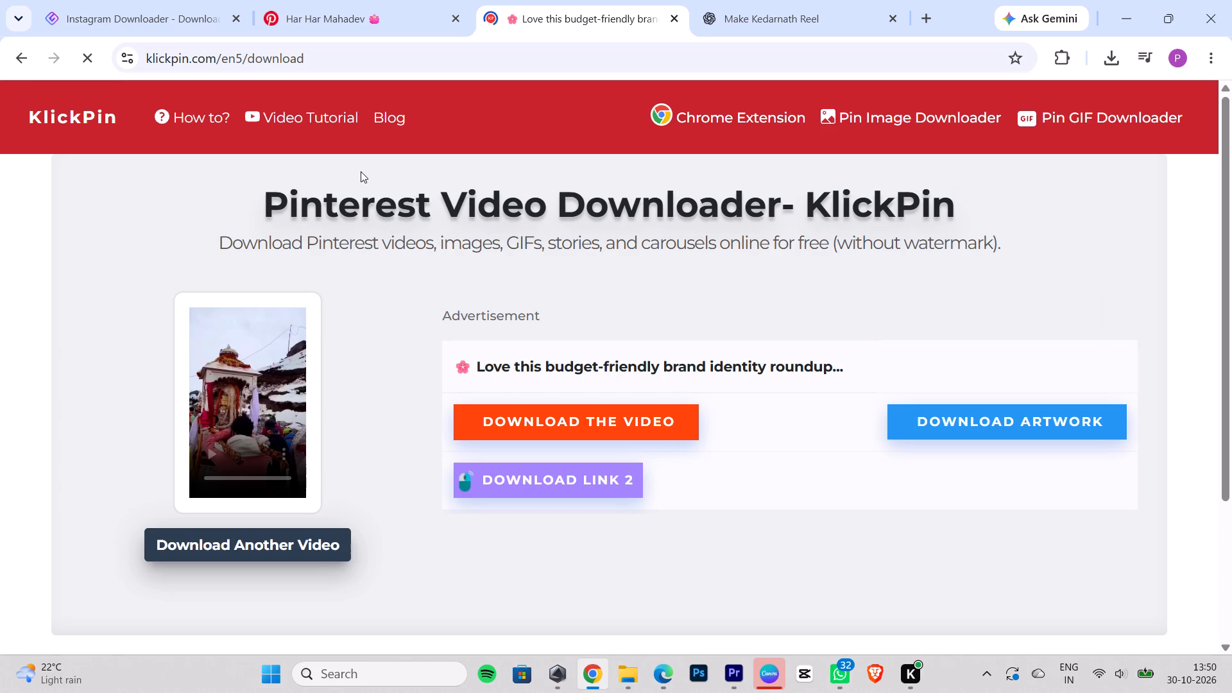
Download the fetched doli video from its preview player on the KlickPin page.
left_click(362, 321)
left_click(357, 373)
left_click(206, 449)
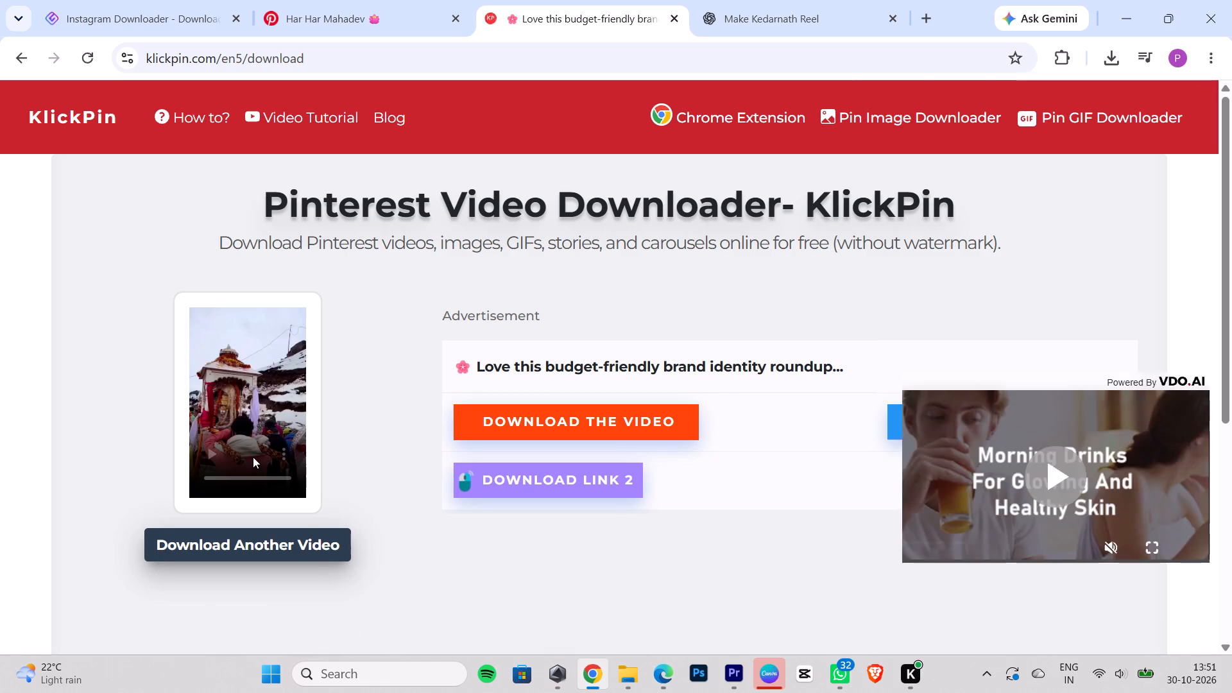
left_click(282, 239)
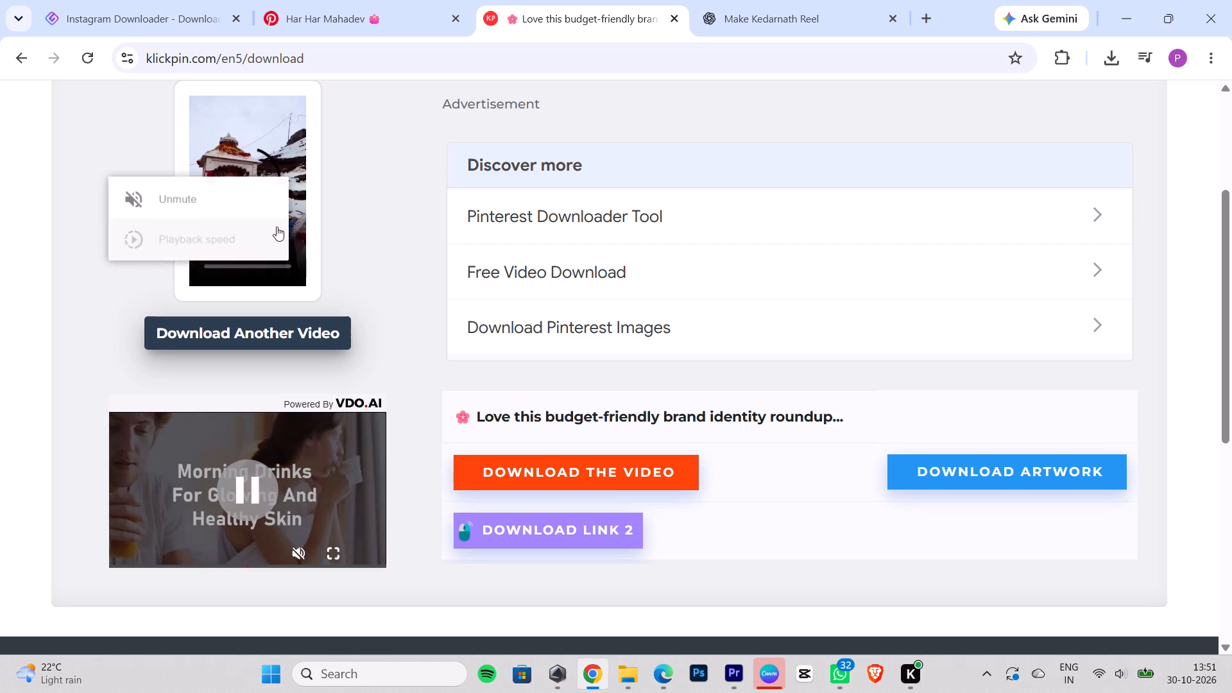
left_click(412, 140)
left_click(289, 235)
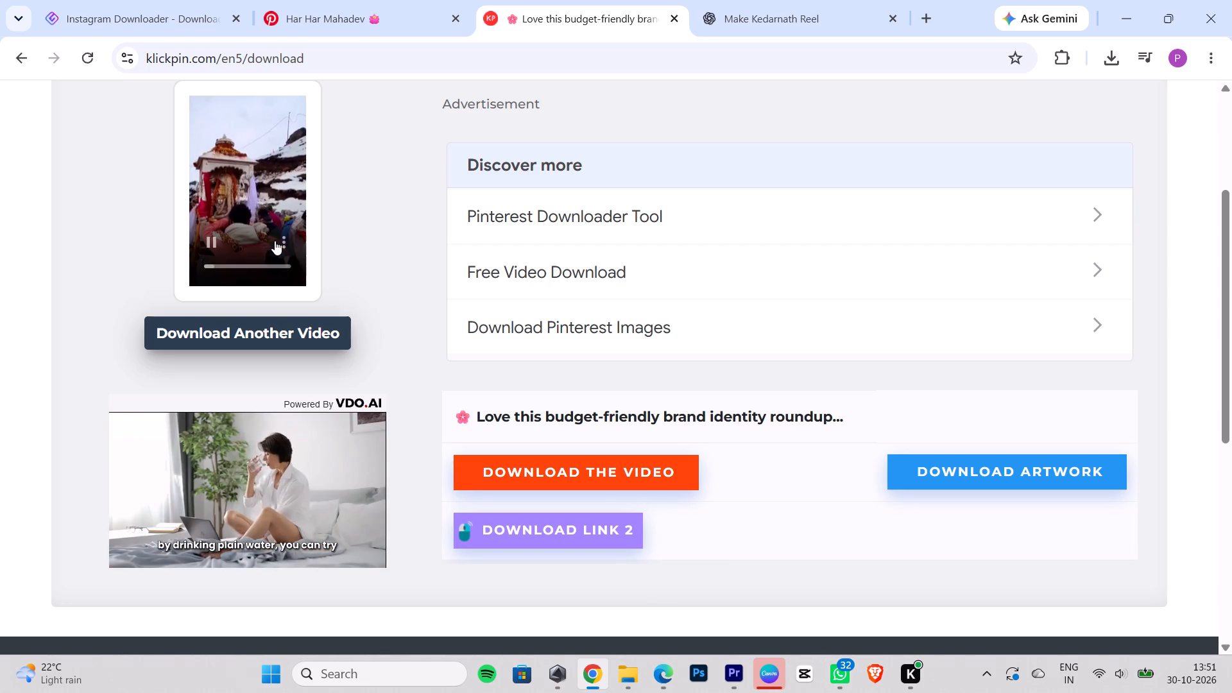
left_click(278, 239)
left_click(237, 115)
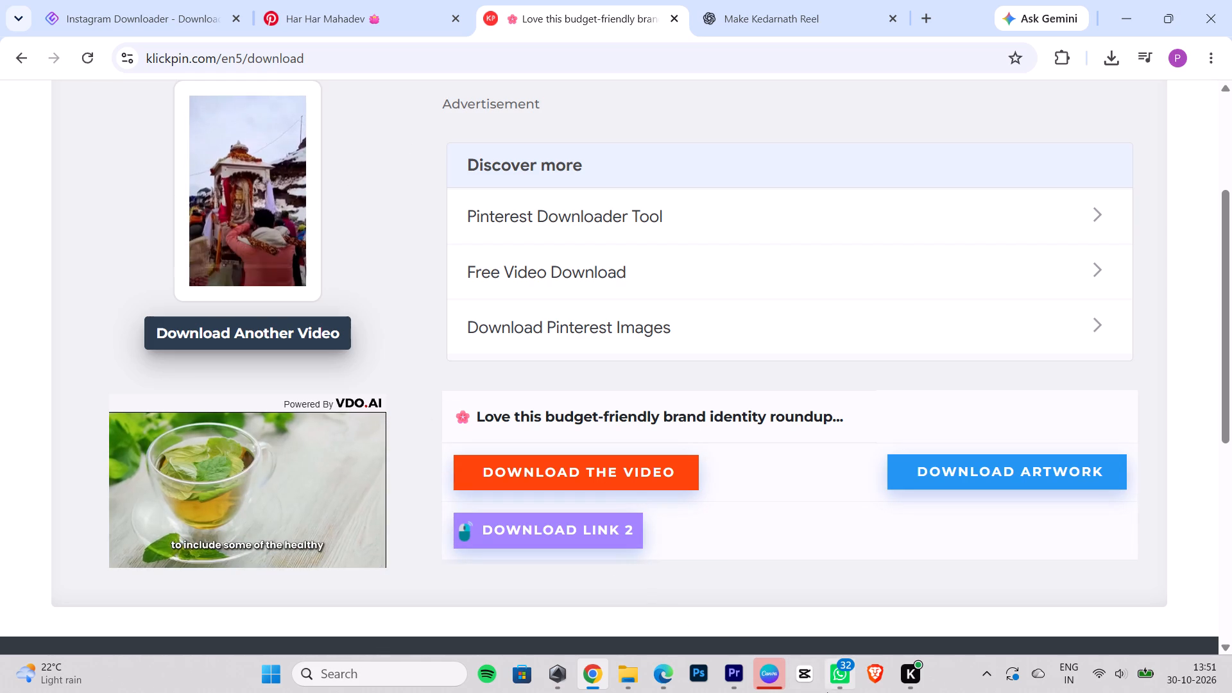
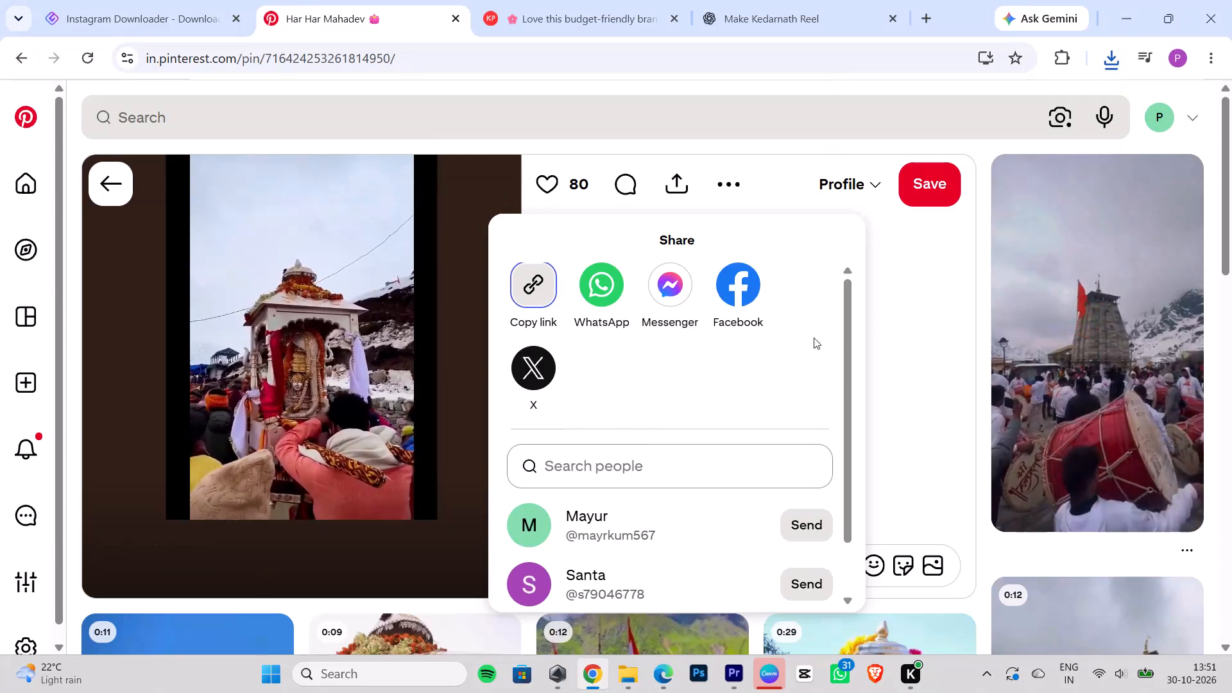
Switch to Premiere Pro and import the downloaded doli video f0e2d0c400f610a1c894e1c18eeca4c6_720w from Downloads into the project.
left_click(921, 363)
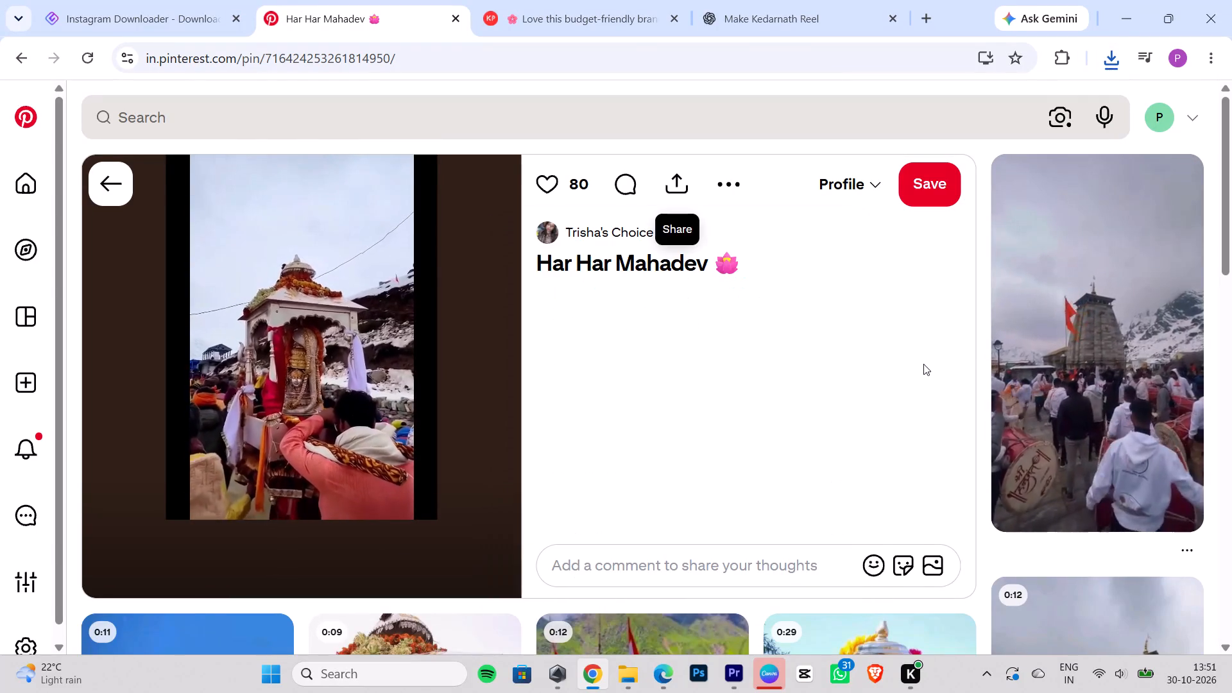
scroll(979, 342, "down", 4)
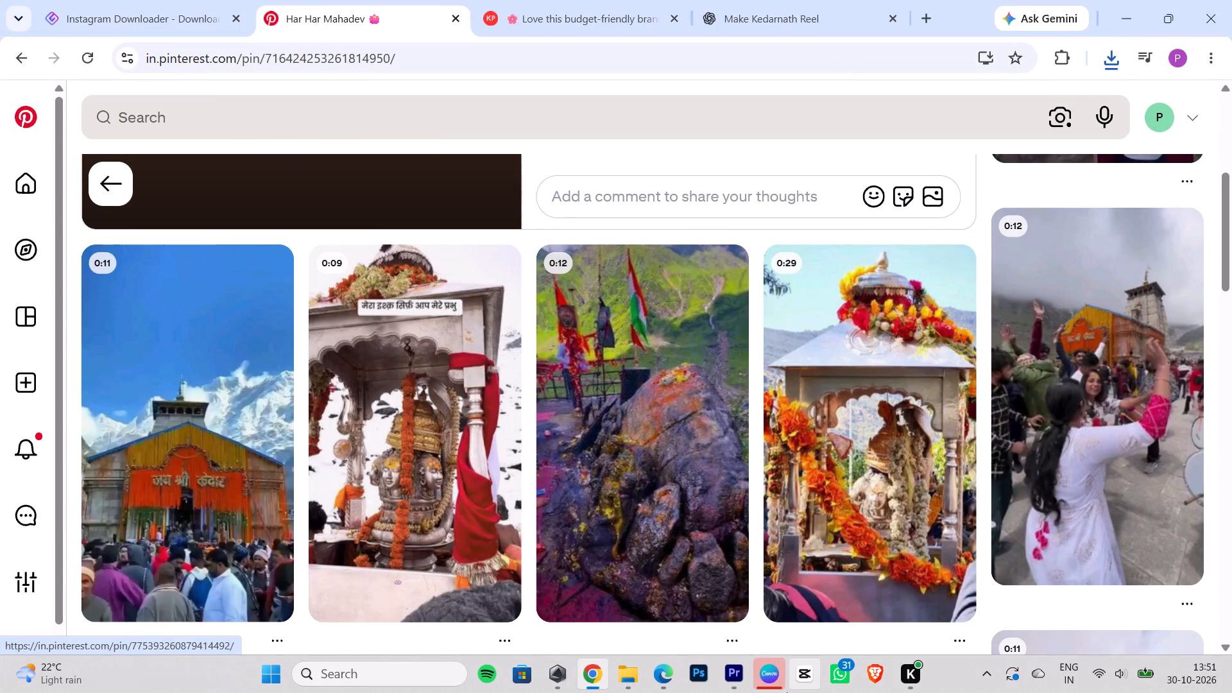
left_click(735, 690)
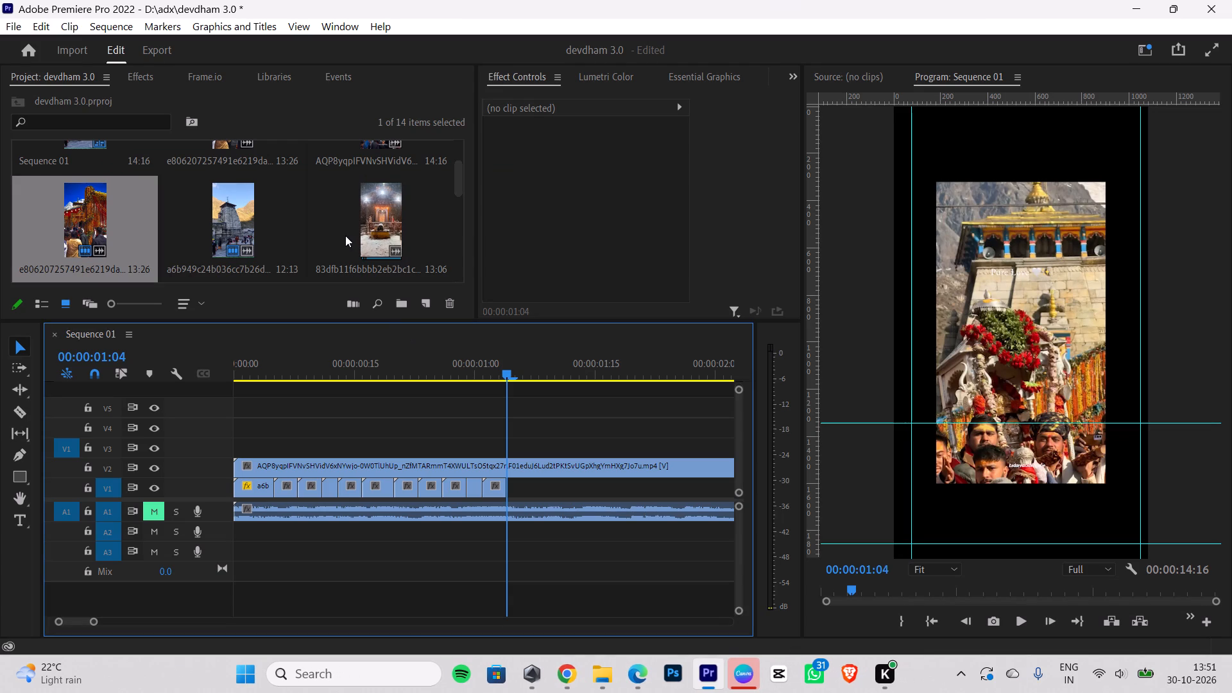
key("ctrl+i")
left_click(194, 169)
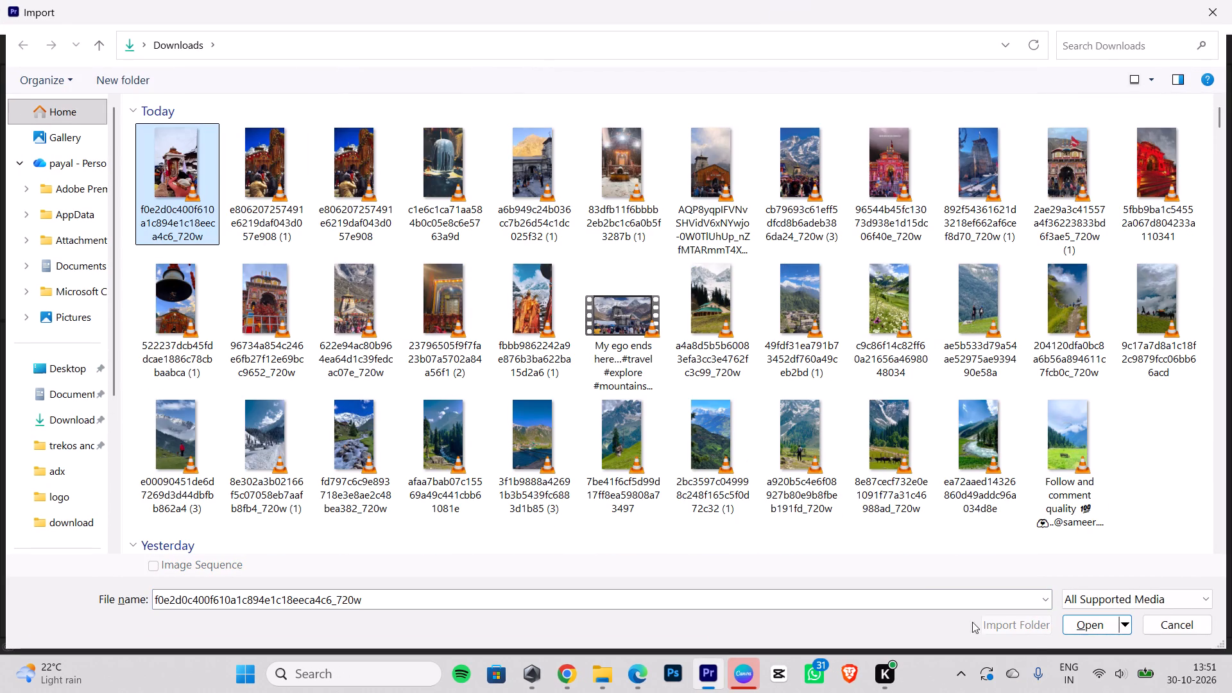
left_click(1100, 631)
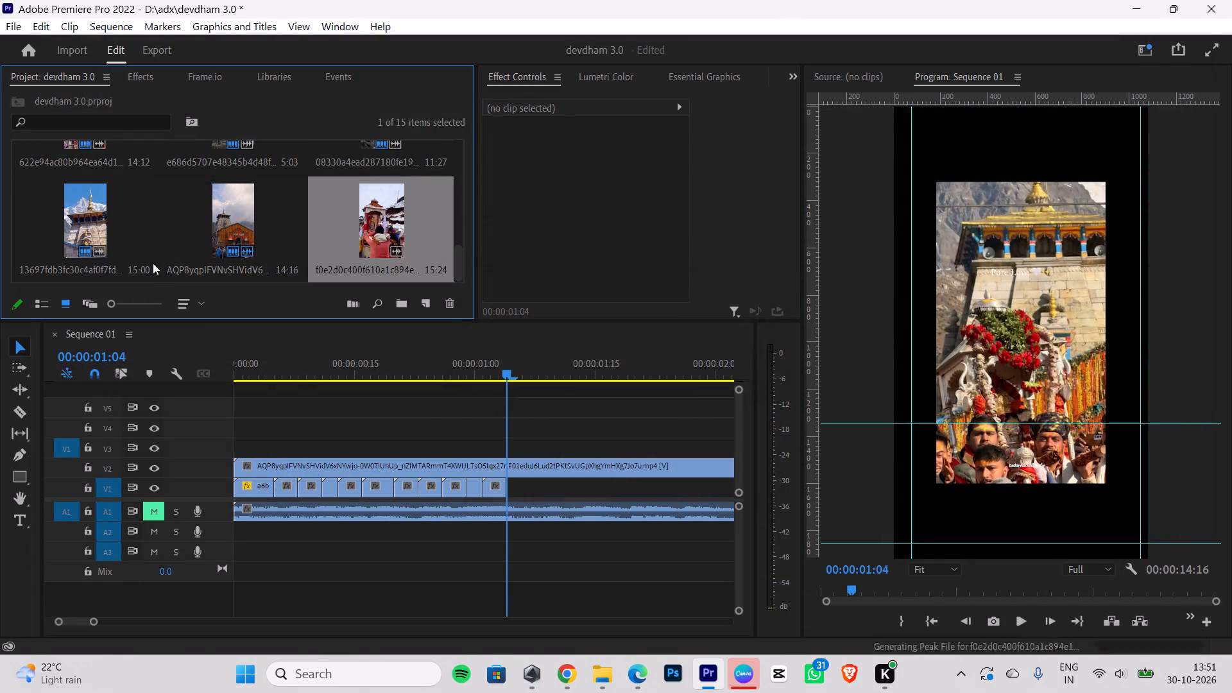
Place the imported doli clip on V1 at 00:00:01:04, right after the last cut, without its audio.
left_click_drag(364, 205, 512, 430)
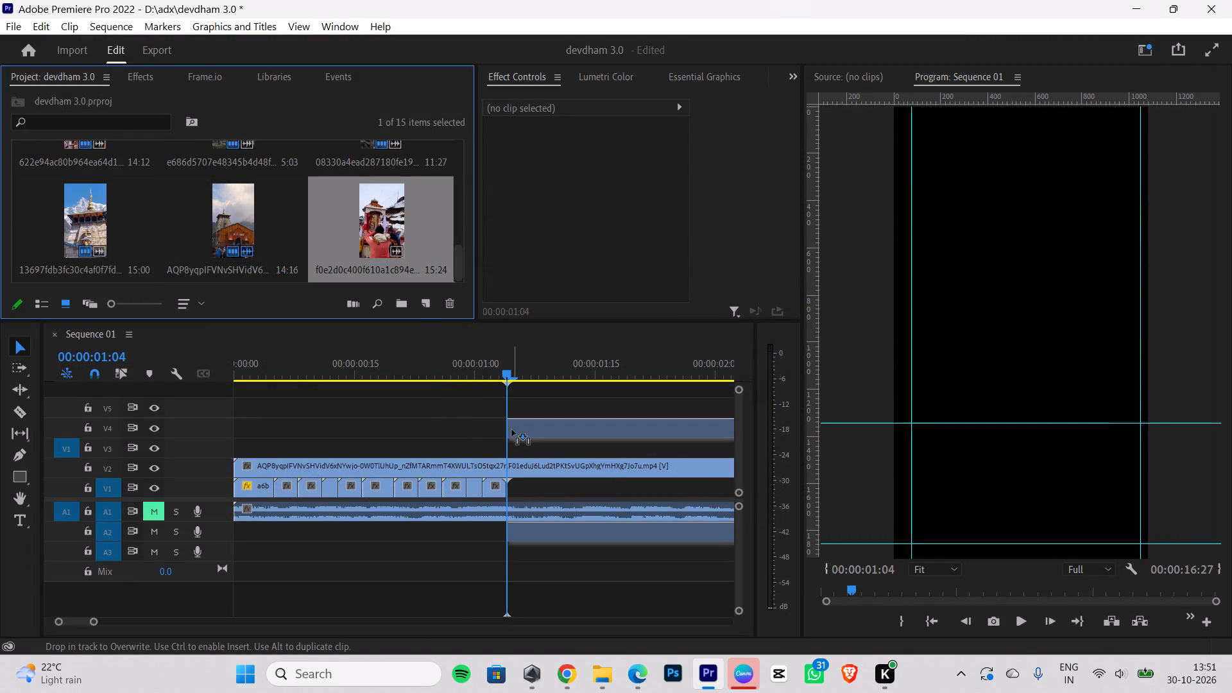
left_click(542, 536)
key("BackSpace")
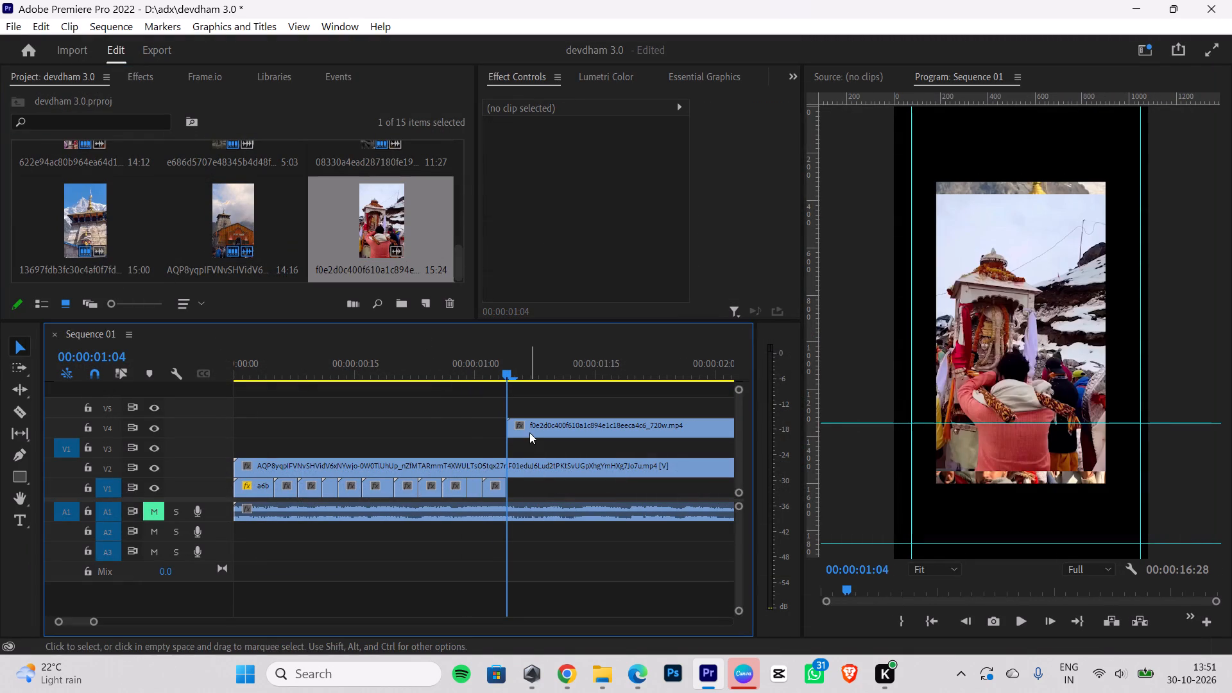
left_click_drag(529, 432, 523, 484)
Apply Scale to Frame Size to the doli clip on V1.
right_click(521, 484)
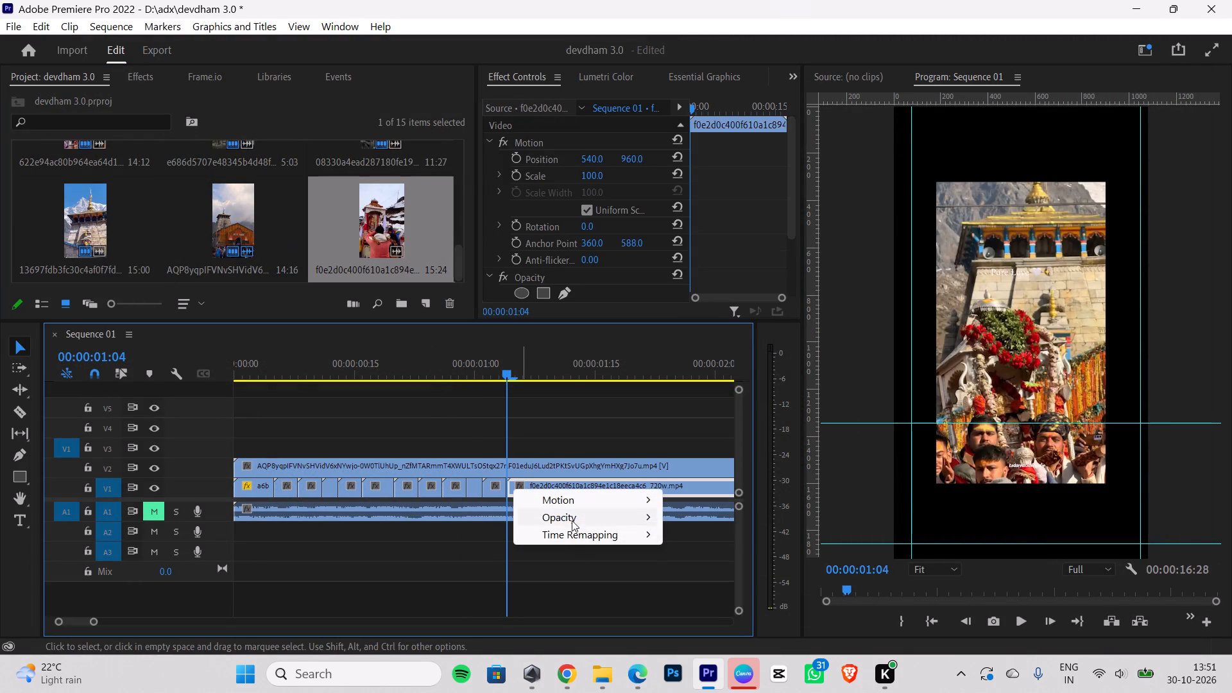
left_click(574, 372)
left_click_drag(571, 379, 523, 397)
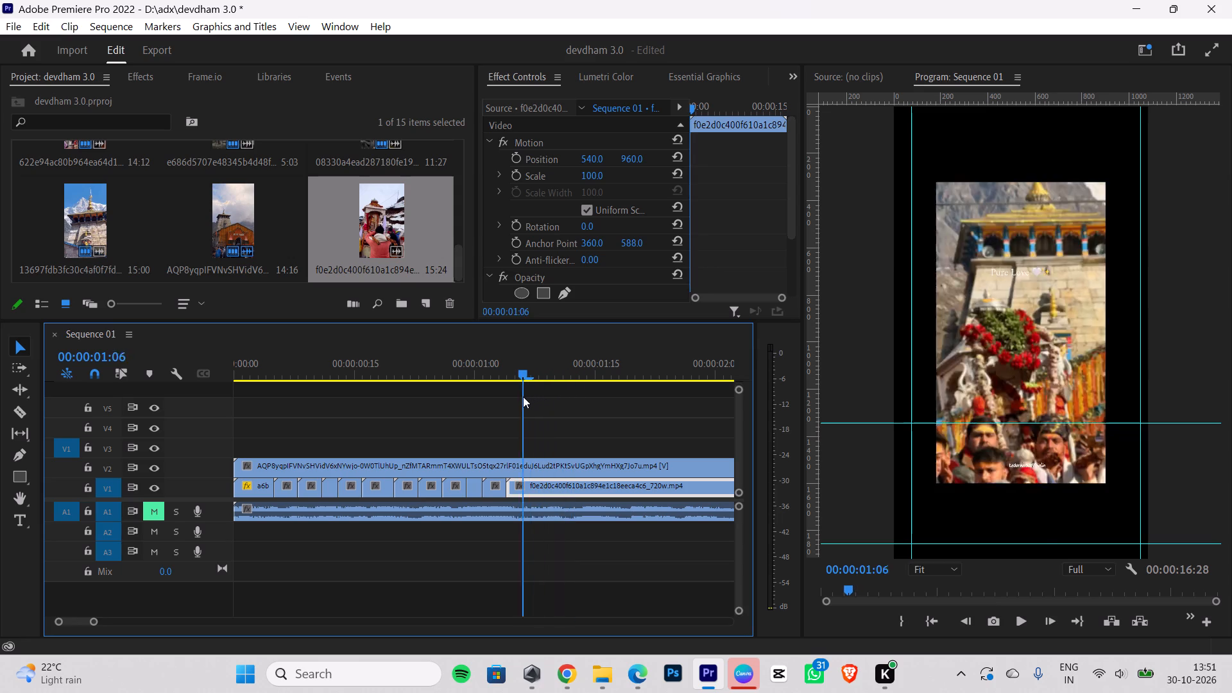
left_click_drag(523, 397, 495, 402)
right_click(557, 483)
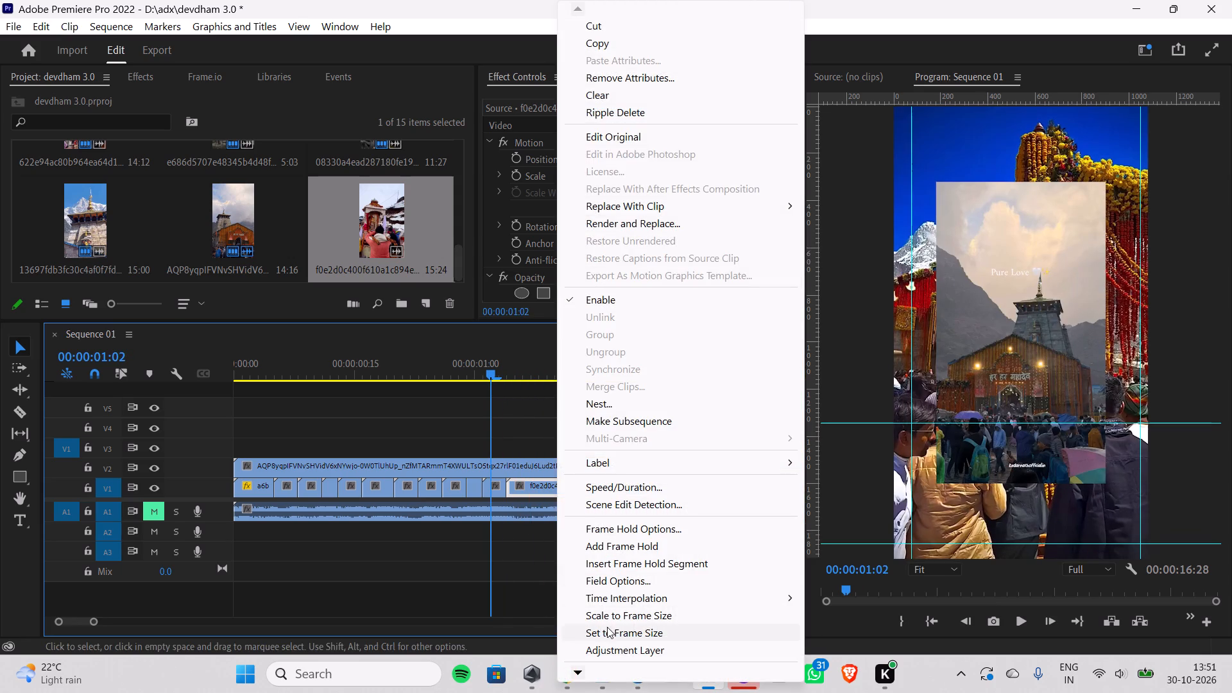
left_click(605, 608)
Split the doli clip at 00:00:01:08, where the reference reel changes shot, and delete the remainder.
key("Right")
key("Right")
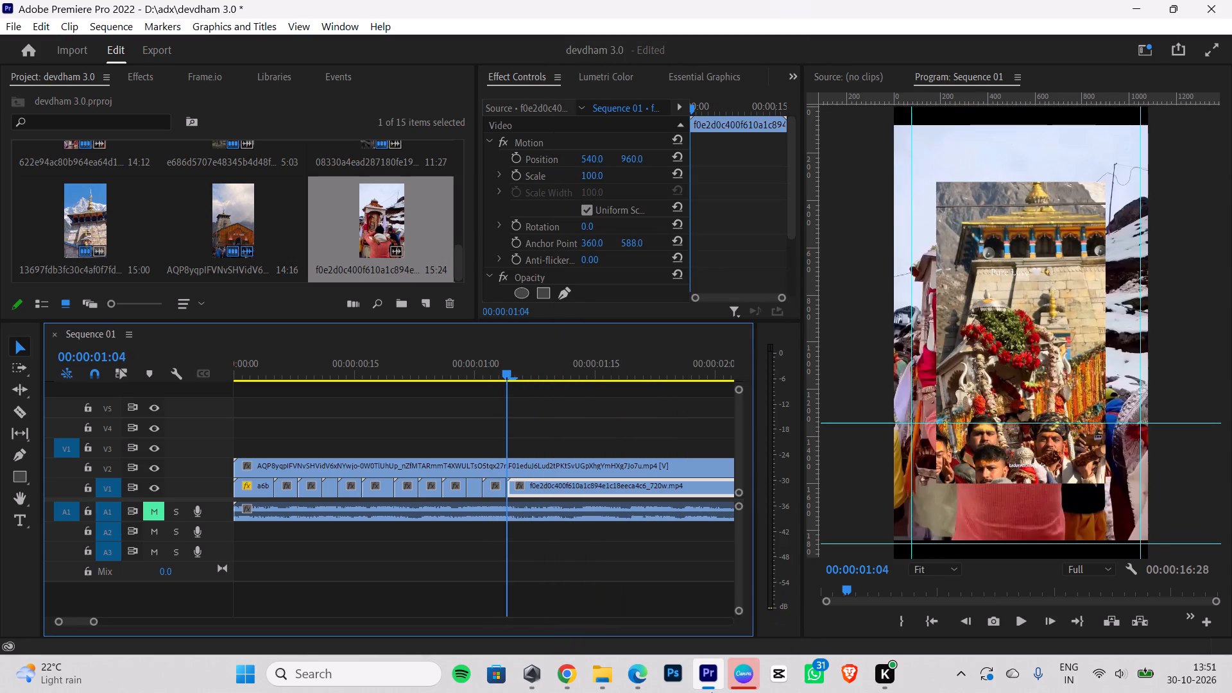
key("Right")
key("Left")
key("Left")
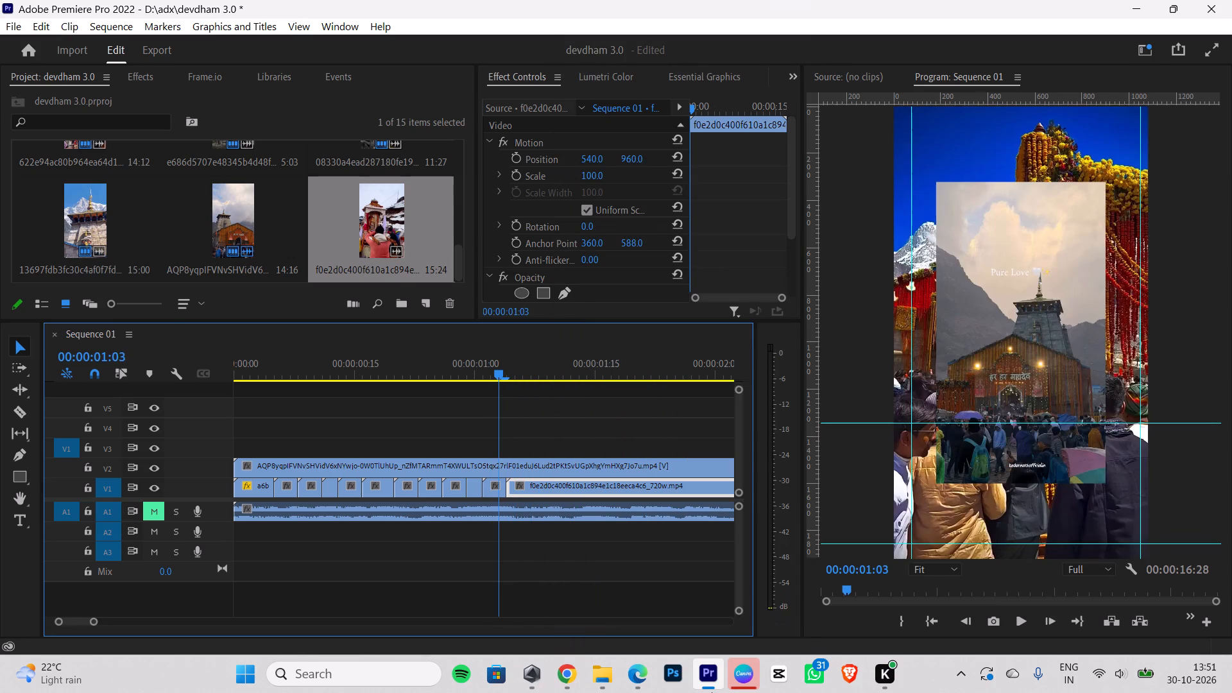
key("Right")
key("Right")
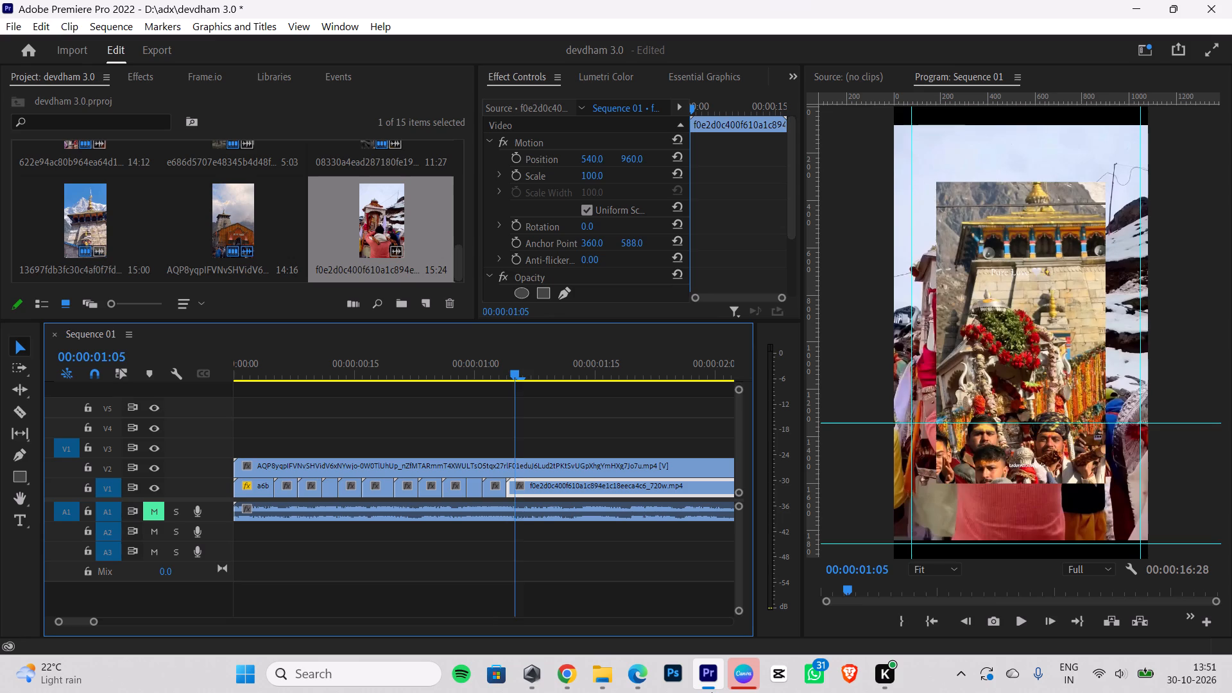
key("Right")
key("Right")
key("Right")
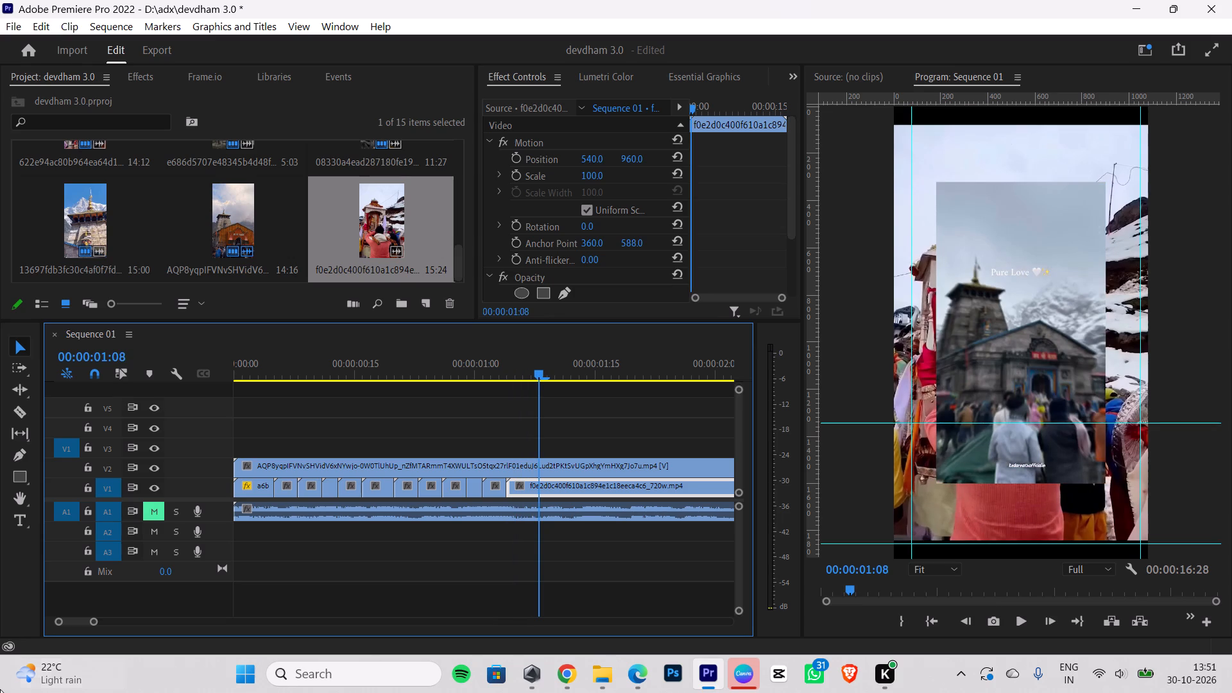
left_click(22, 415)
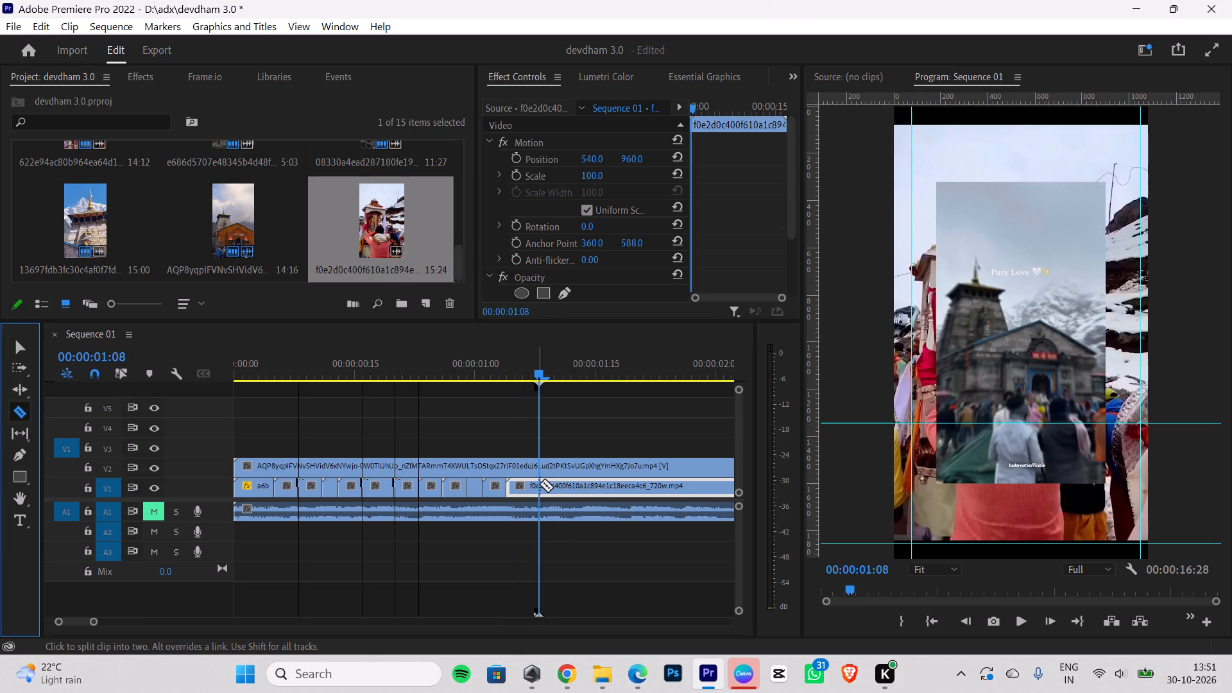
left_click(539, 483)
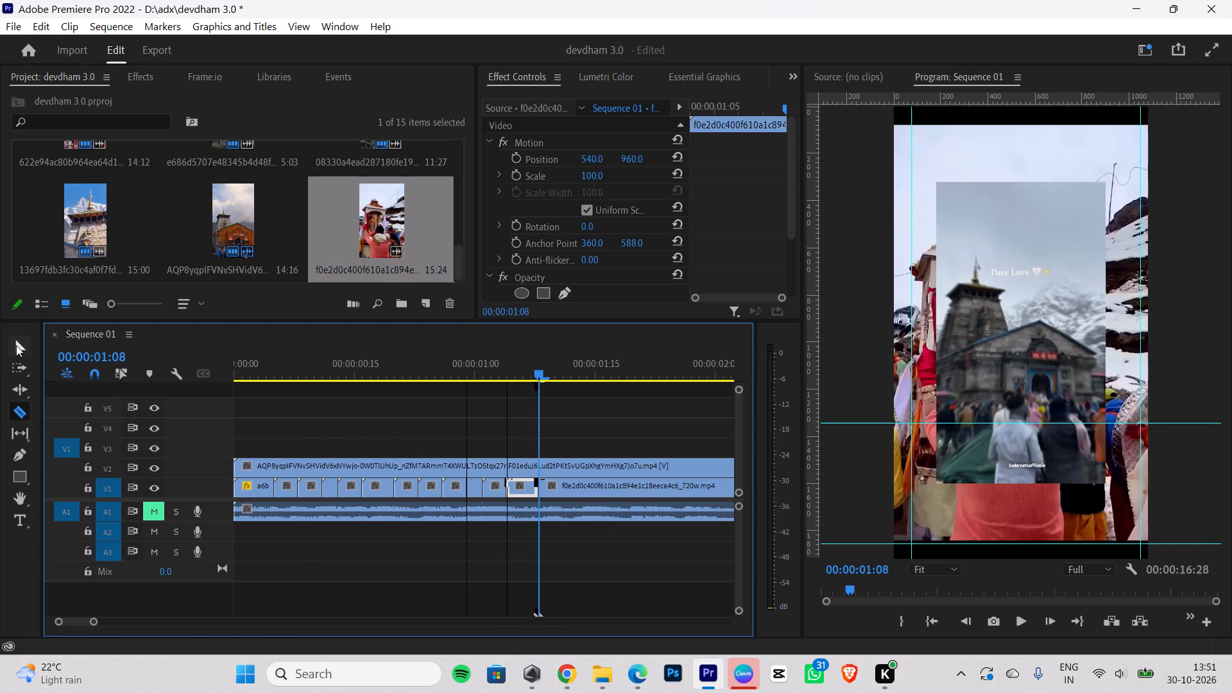
left_click(16, 345)
left_click(662, 493)
key("BackSpace")
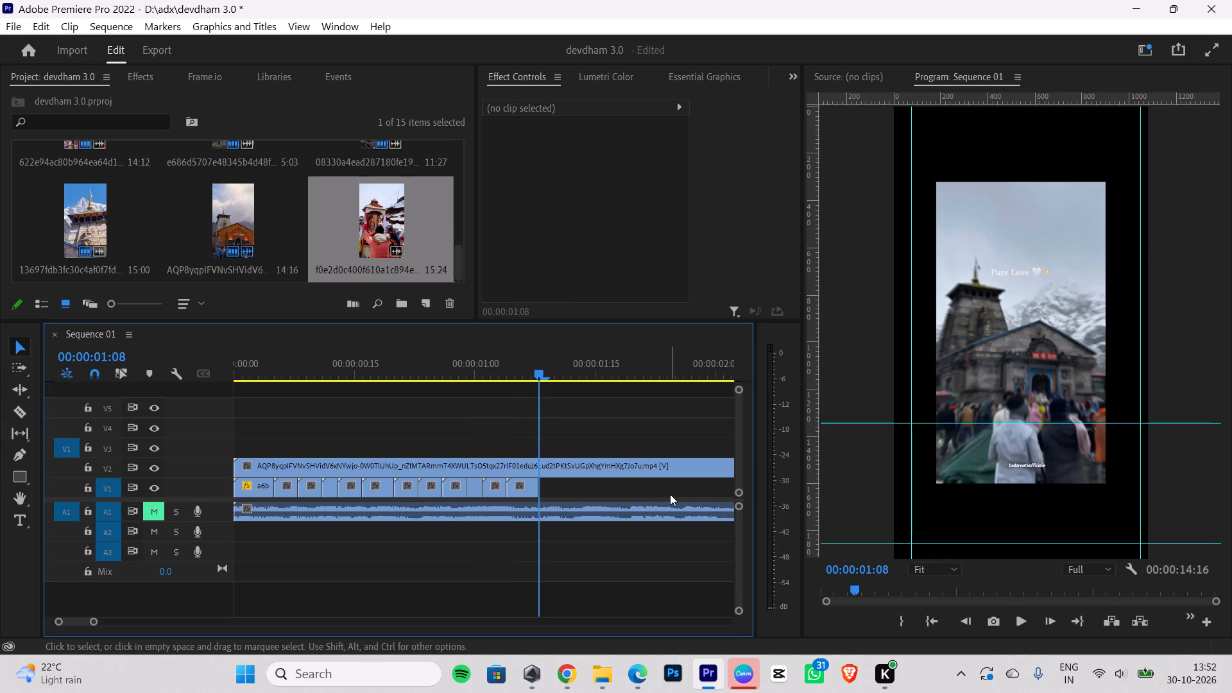
Step through the frames around 00:00:01:08 to examine the doli cut against the reference reel's shot change.
key("Left")
key("Left")
key("Right")
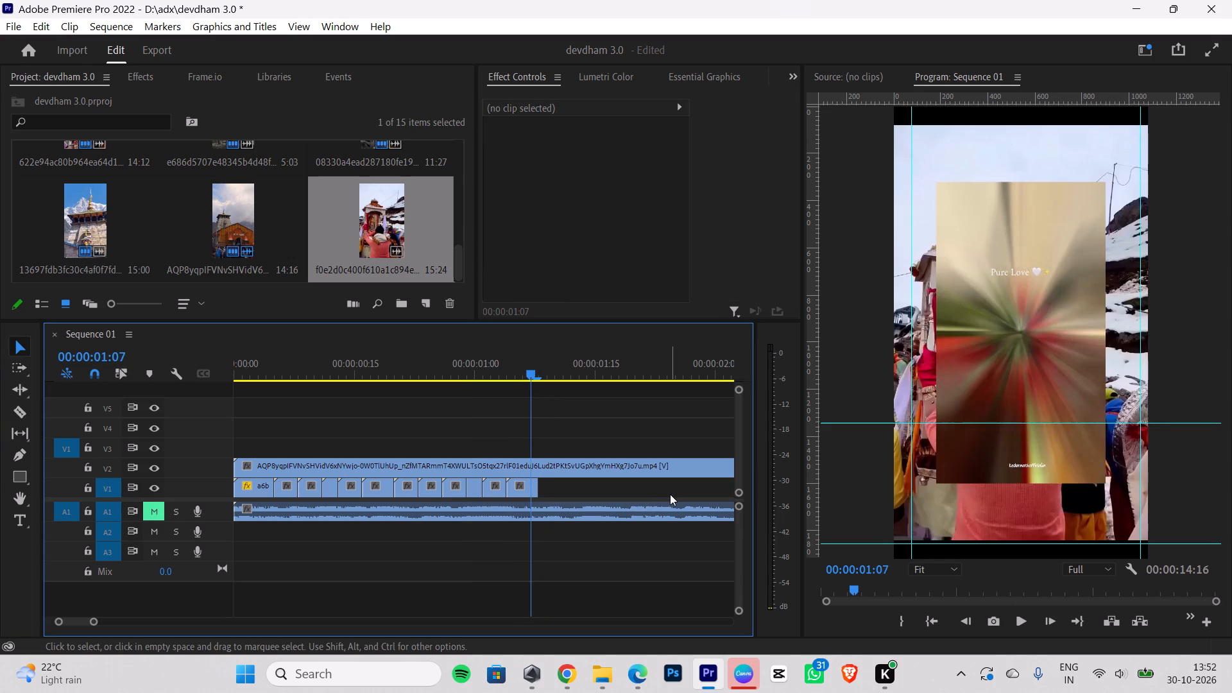
key("Right")
key("Right")
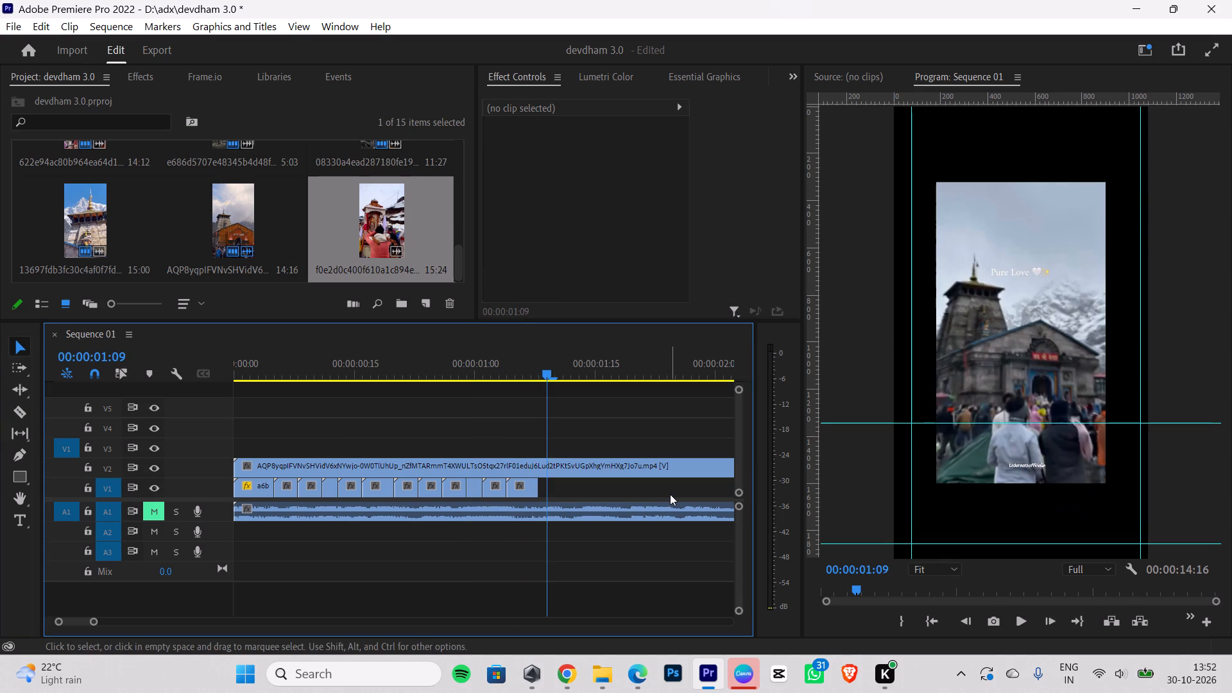
key("Right")
key("Left")
key("Left")
key("Left")
key("Right")
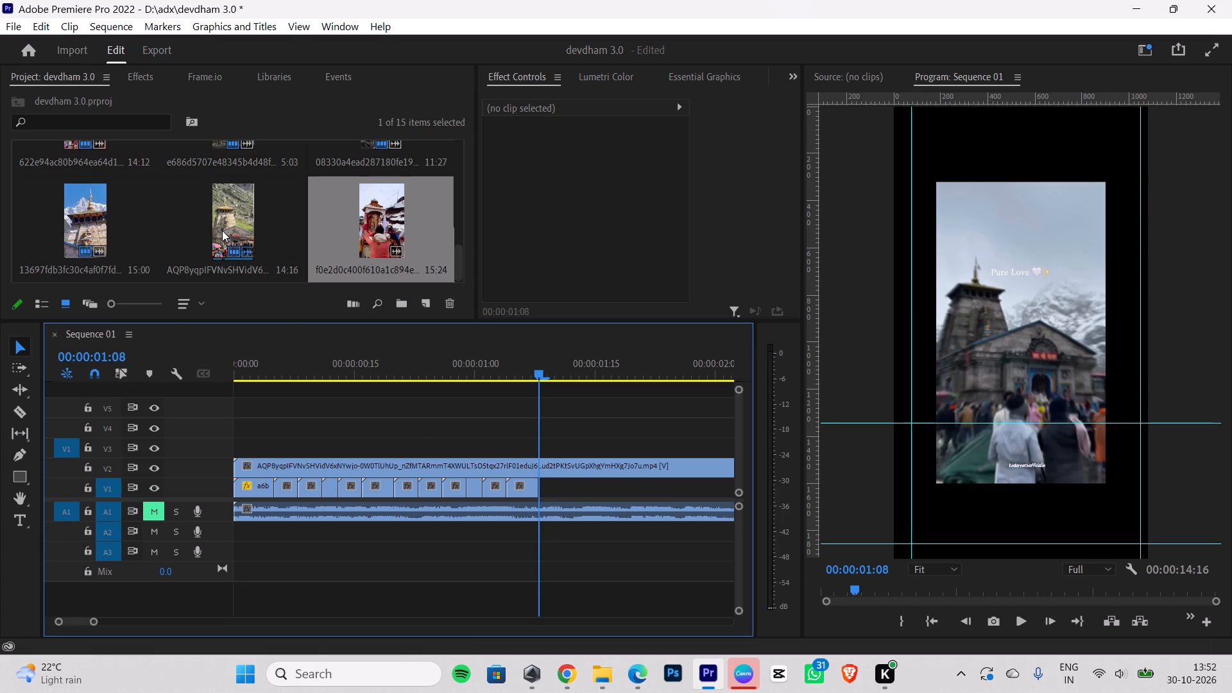
Place the temple entrance clip 23796505f9f7fa23b07a5702a84a56f1 (2) on V1 at 00:00:01:08 without its audio.
scroll(345, 200, "up", 1)
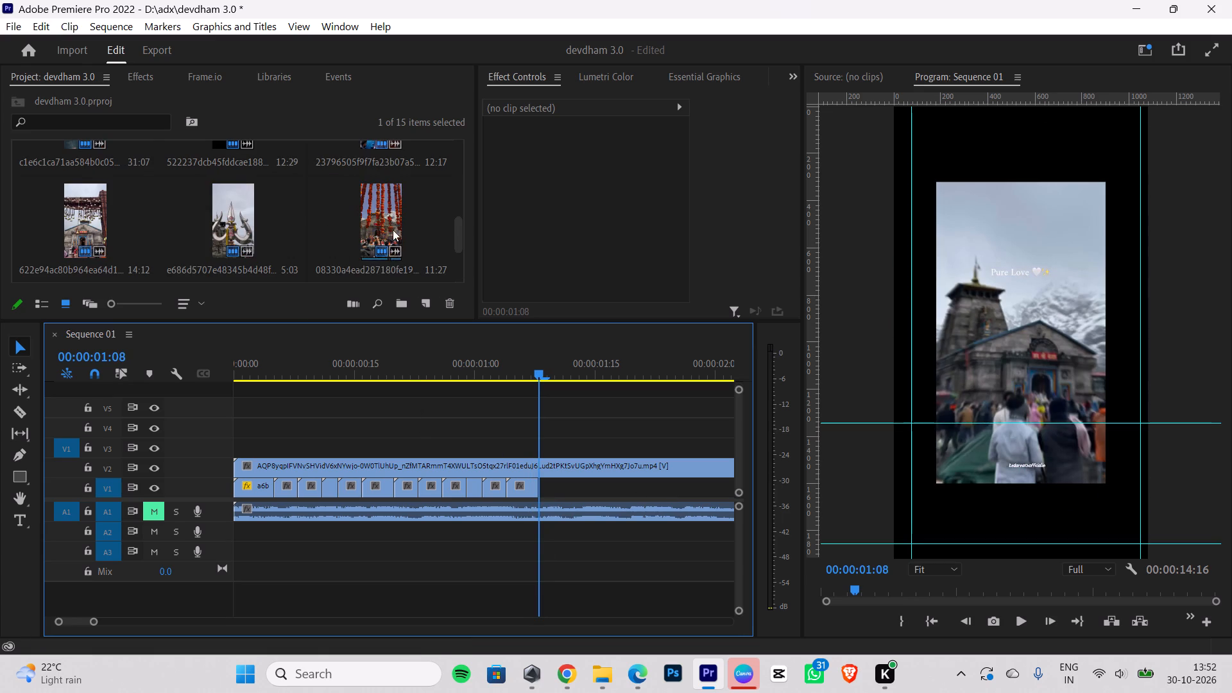
scroll(335, 228, "up", 1)
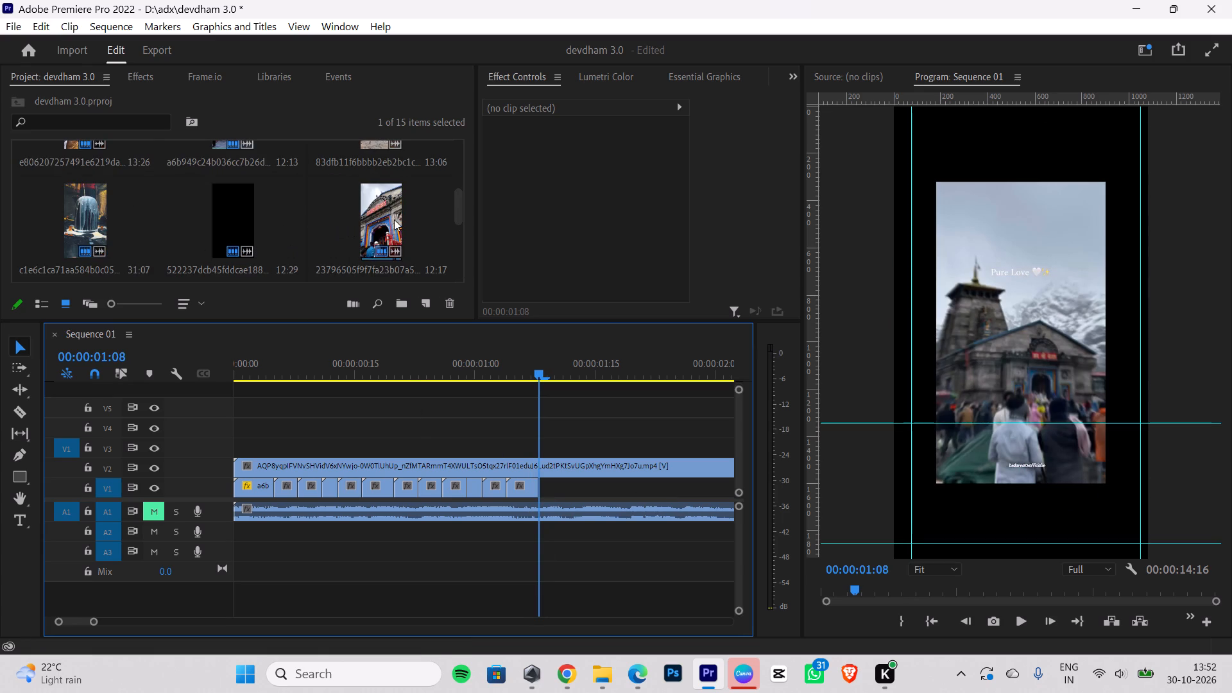
left_click_drag(382, 212, 553, 424)
left_click(626, 530)
key("BackSpace")
left_click_drag(567, 422, 561, 456)
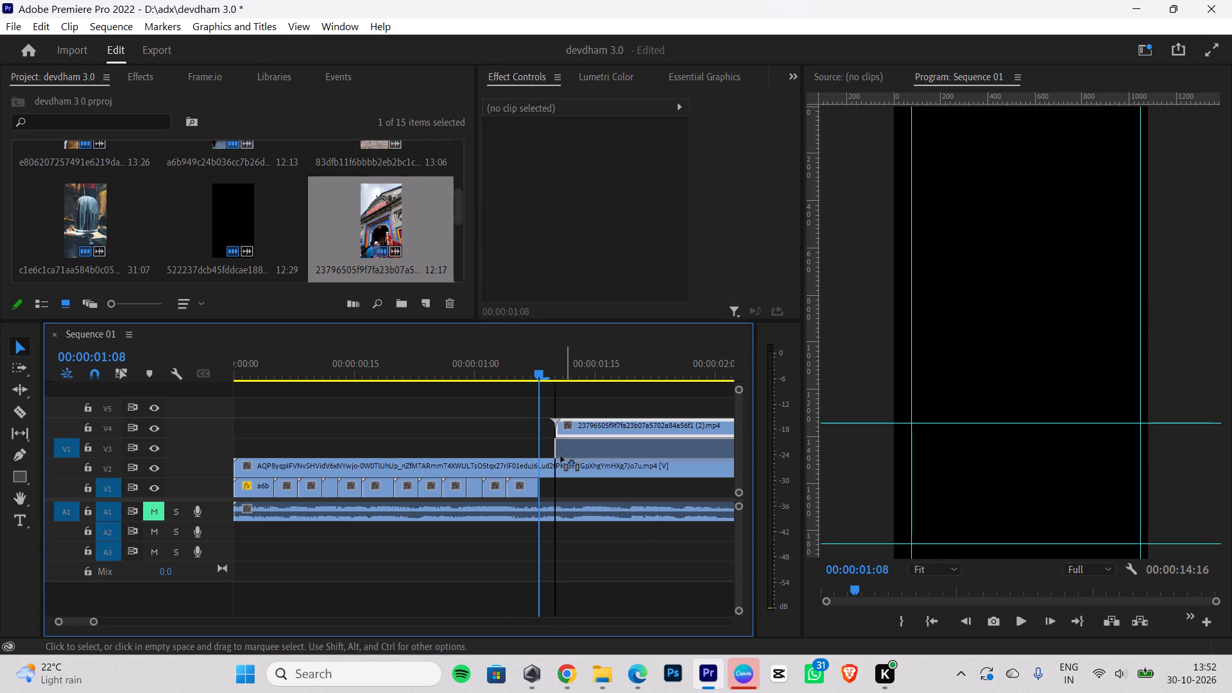
left_click_drag(561, 456, 545, 490)
Apply Scale to Frame Size to the temple entrance clip on V1.
right_click(545, 490)
left_click(603, 480)
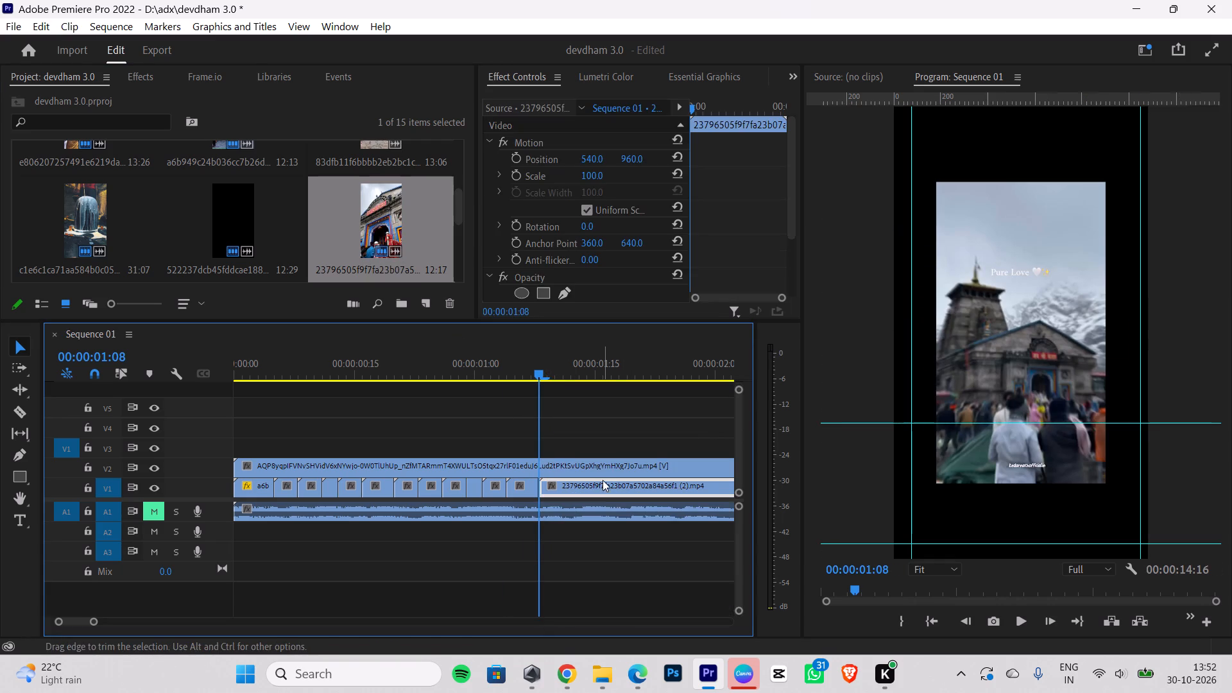
right_click(603, 484)
left_click(651, 612)
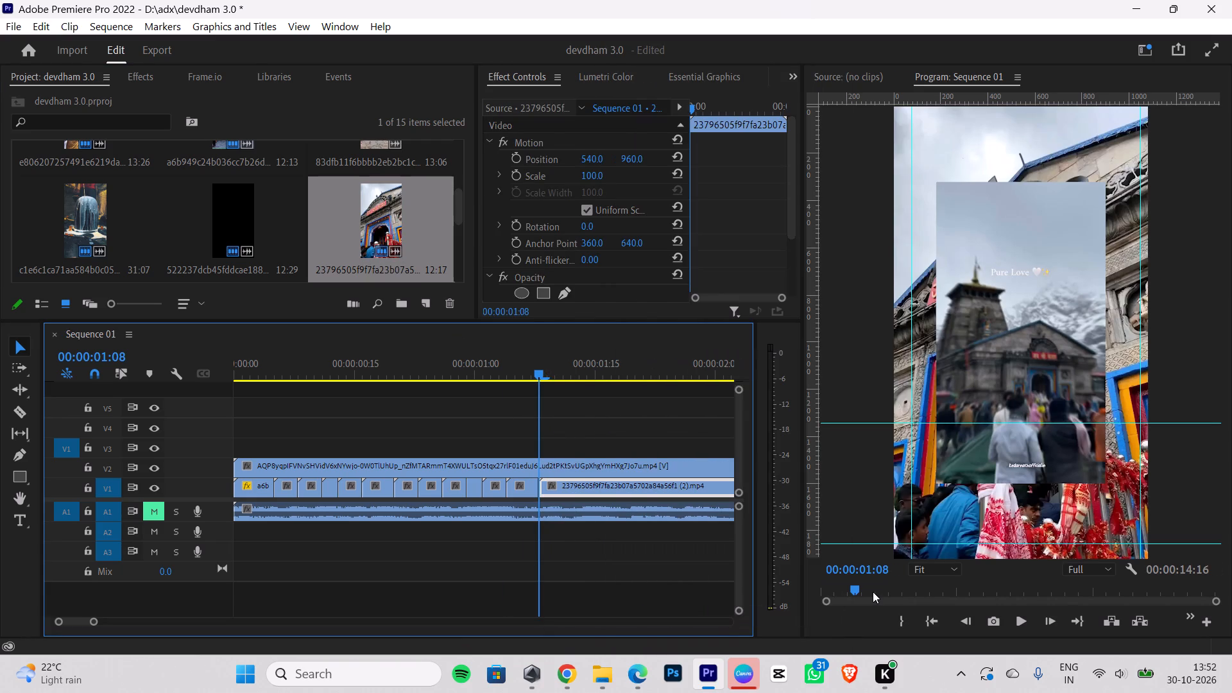
Split the temple entrance clip at 00:00:01:12, where the reference reel changes shot, and delete the remainder.
key("Right")
key("Right")
key("Right")
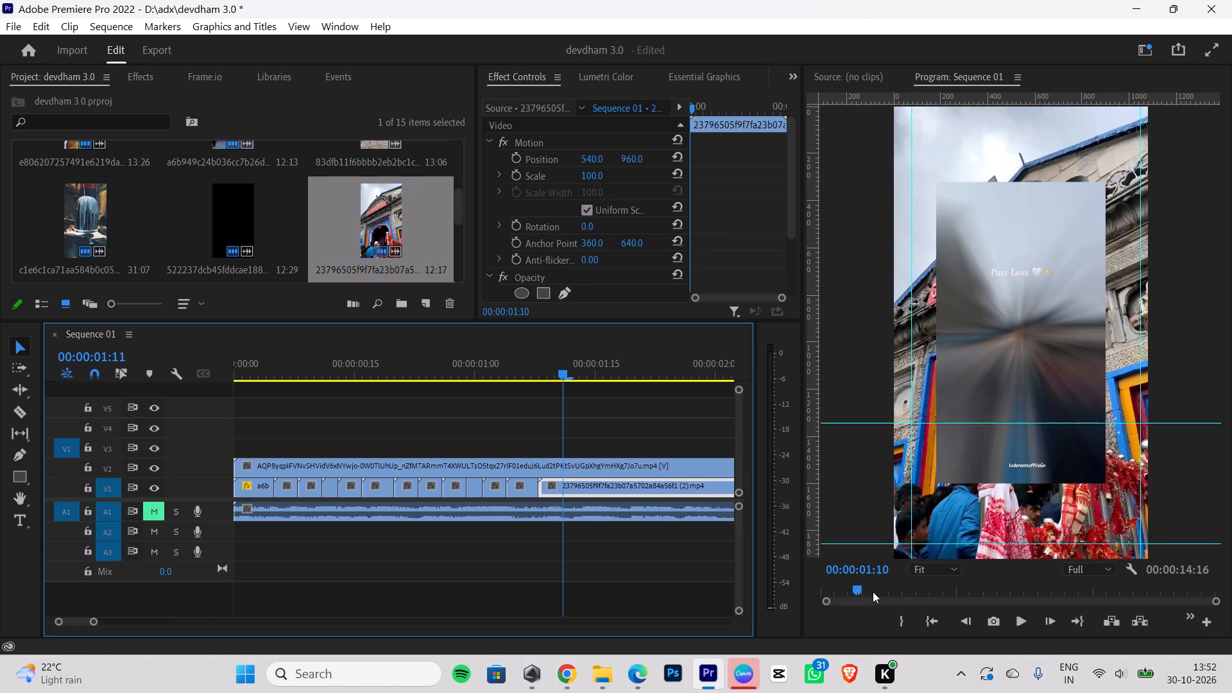
key("Right")
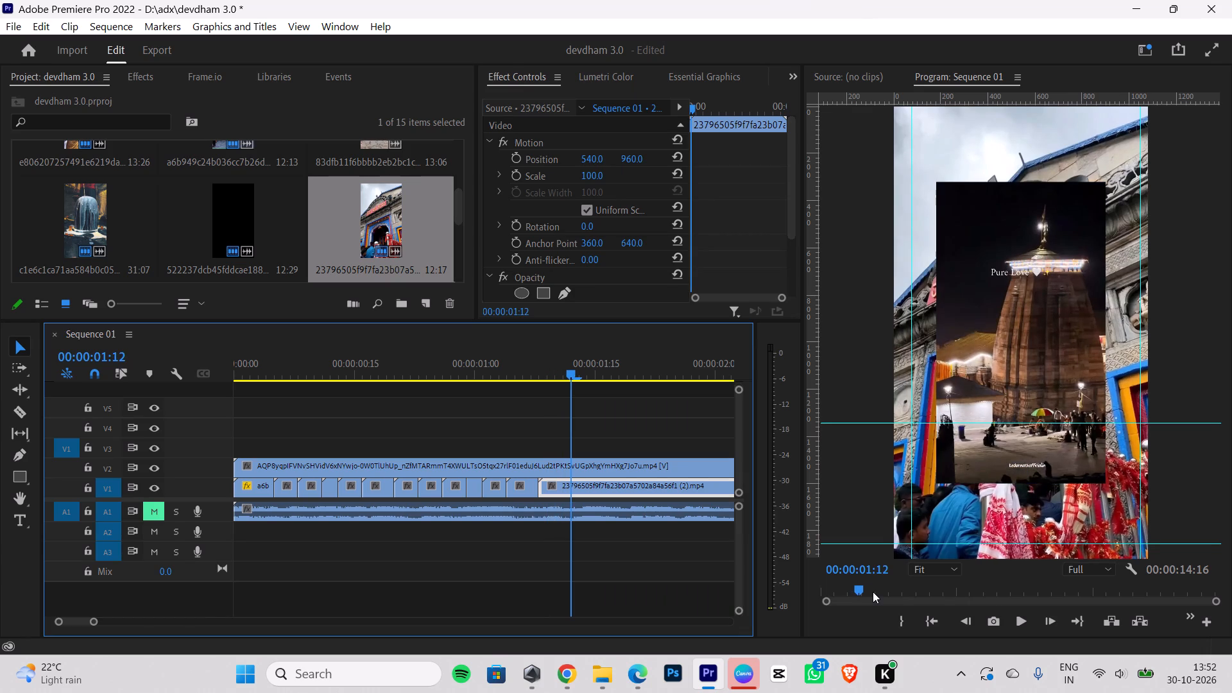
key("Left")
key("Right")
left_click(24, 413)
left_click(571, 481)
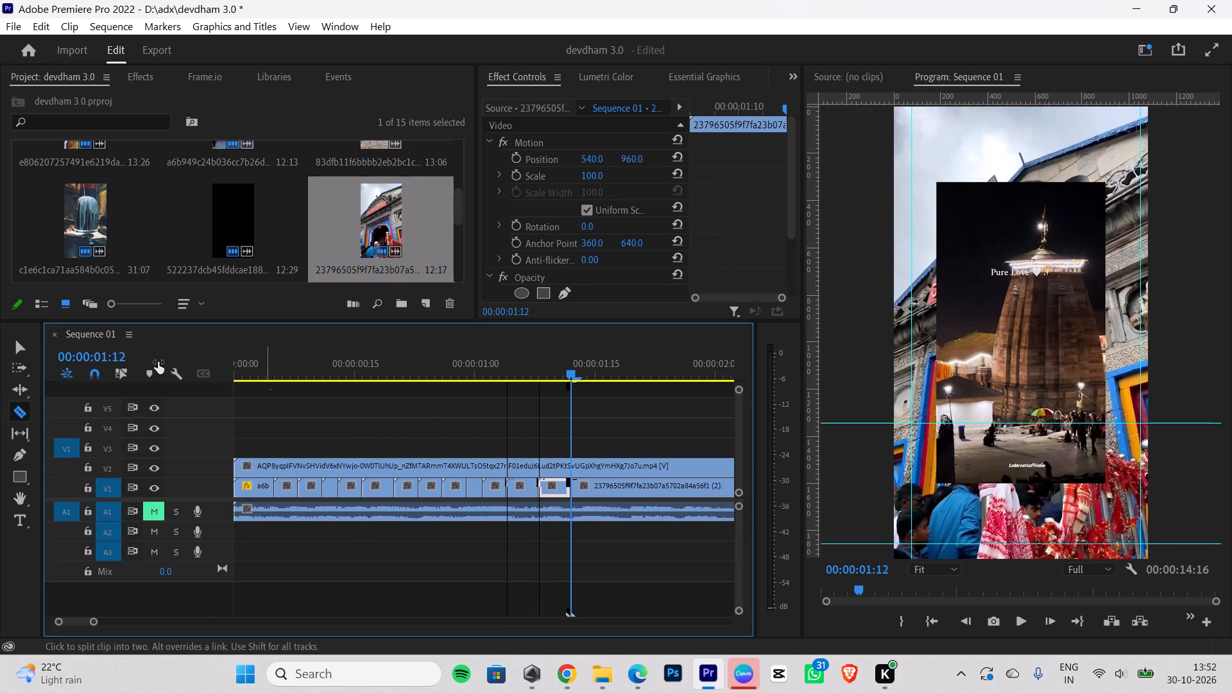
left_click(13, 339)
left_click(656, 493)
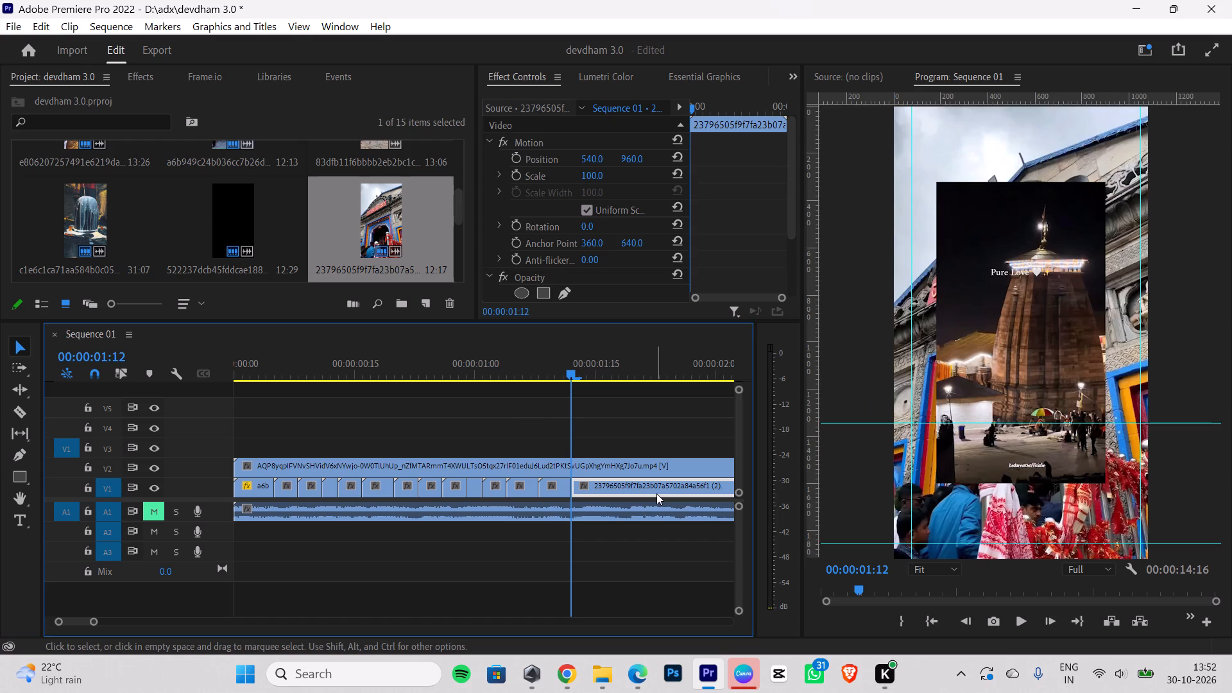
key("BackSpace")
Place the snowy night temple clip 83dfb11f6bbbb2eb2bc1c6a0b5f3287b (1) on V1 at 00:00:01:12 without its audio.
scroll(321, 207, "up", 1)
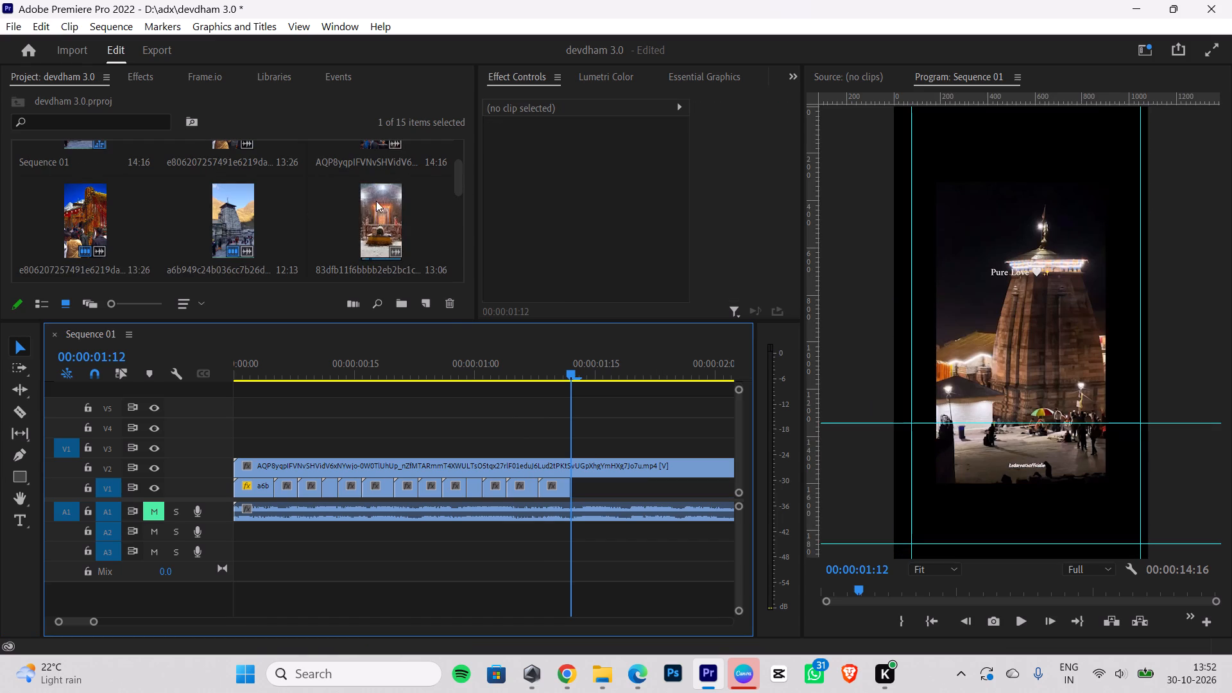
left_click_drag(404, 199, 558, 424)
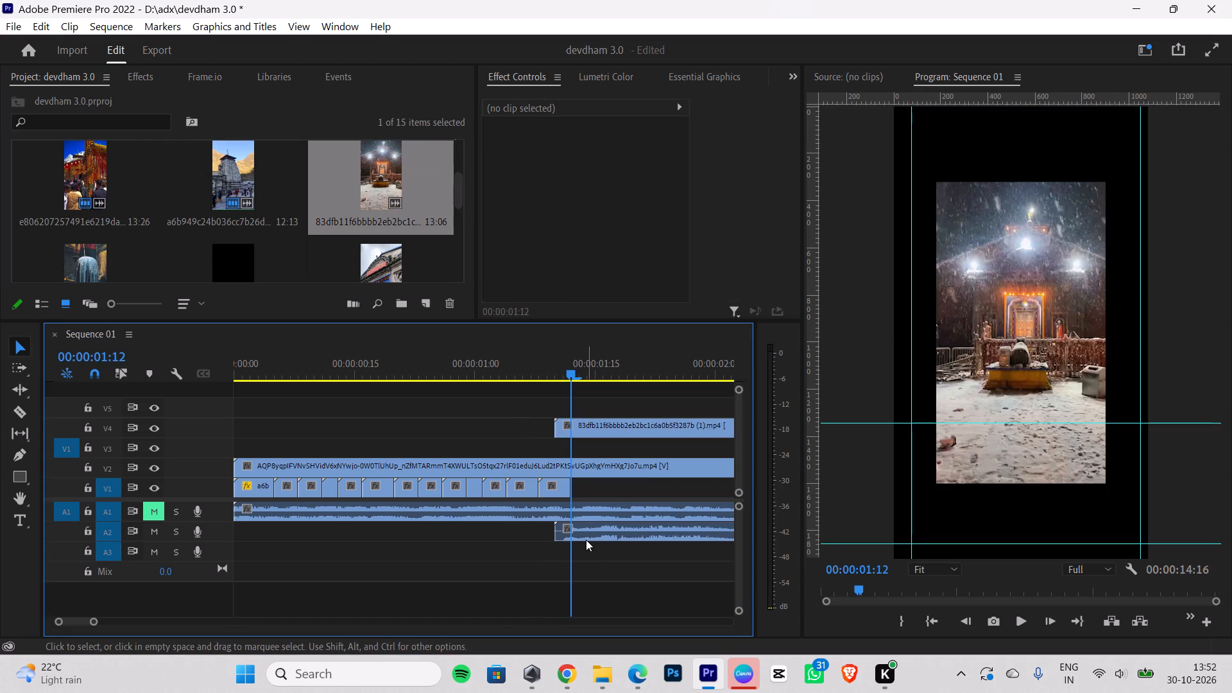
left_click(586, 532)
key("BackSpace")
left_click_drag(577, 422, 597, 466)
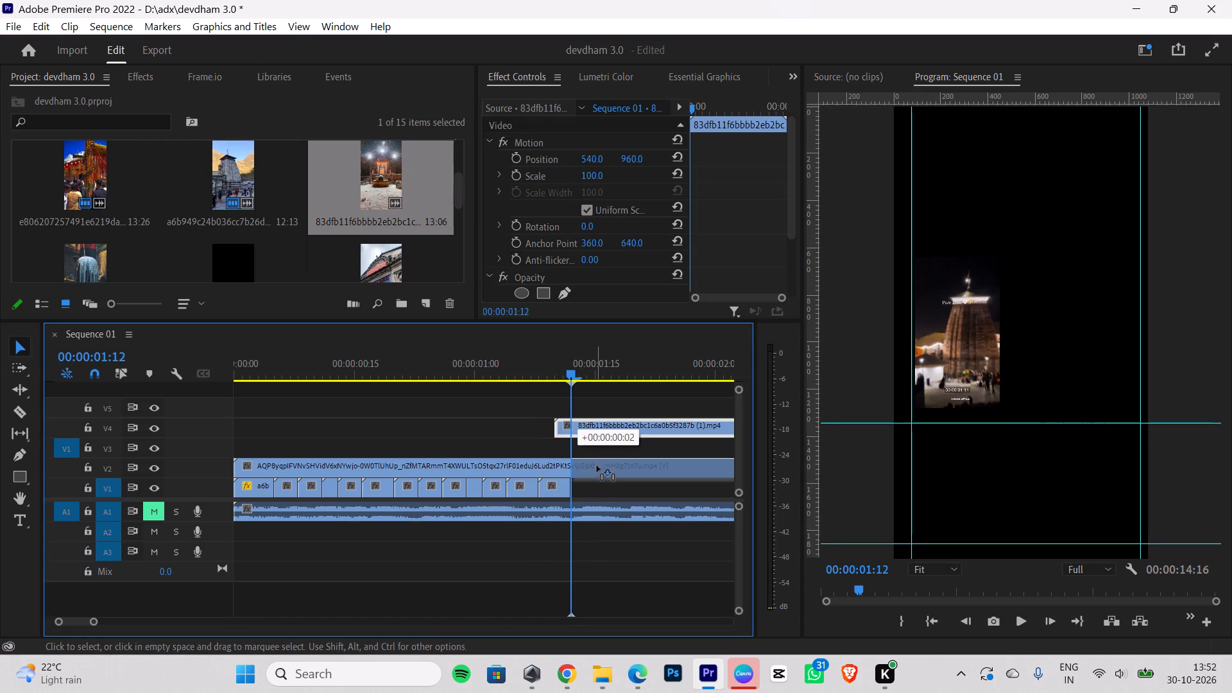
left_click_drag(597, 466, 597, 481)
Apply Scale to Frame Size to the snowy night temple clip on V1.
right_click(597, 484)
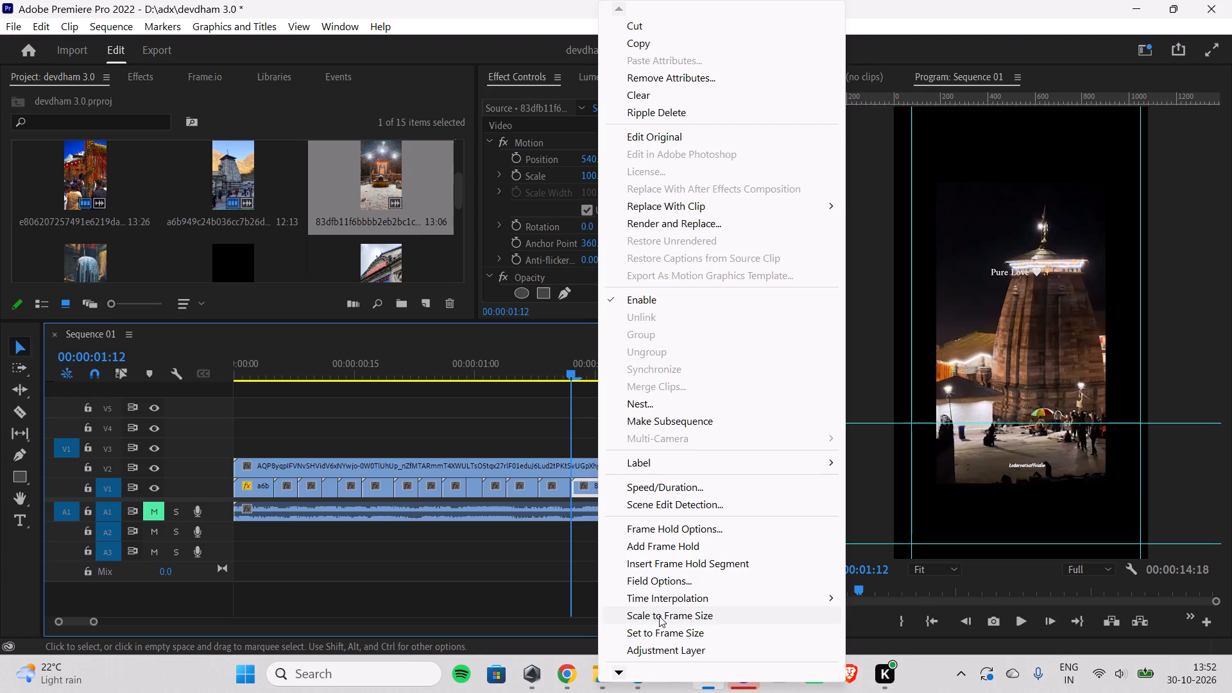
left_click(659, 616)
Examine the frames from 00:00:01:09 to 00:00:01:13, comparing the reference reel's shot change with the start of the snowy night temple clip on V1.
key("Right")
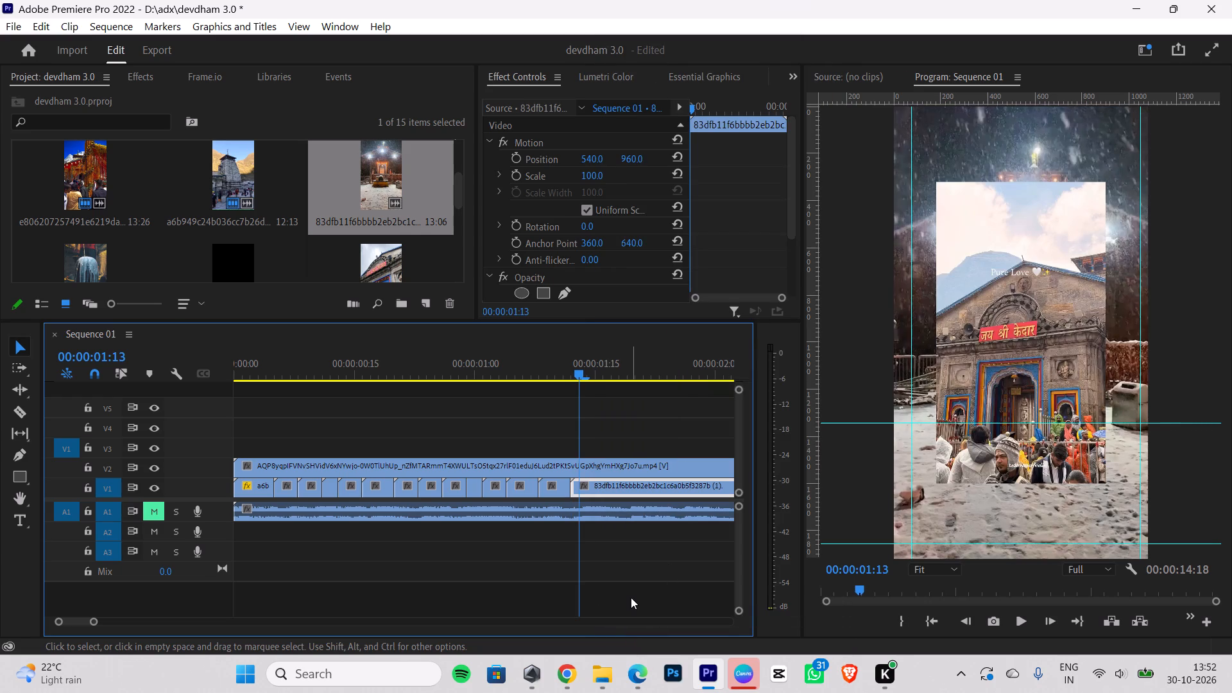
key("Left")
key("Left")
key("Right")
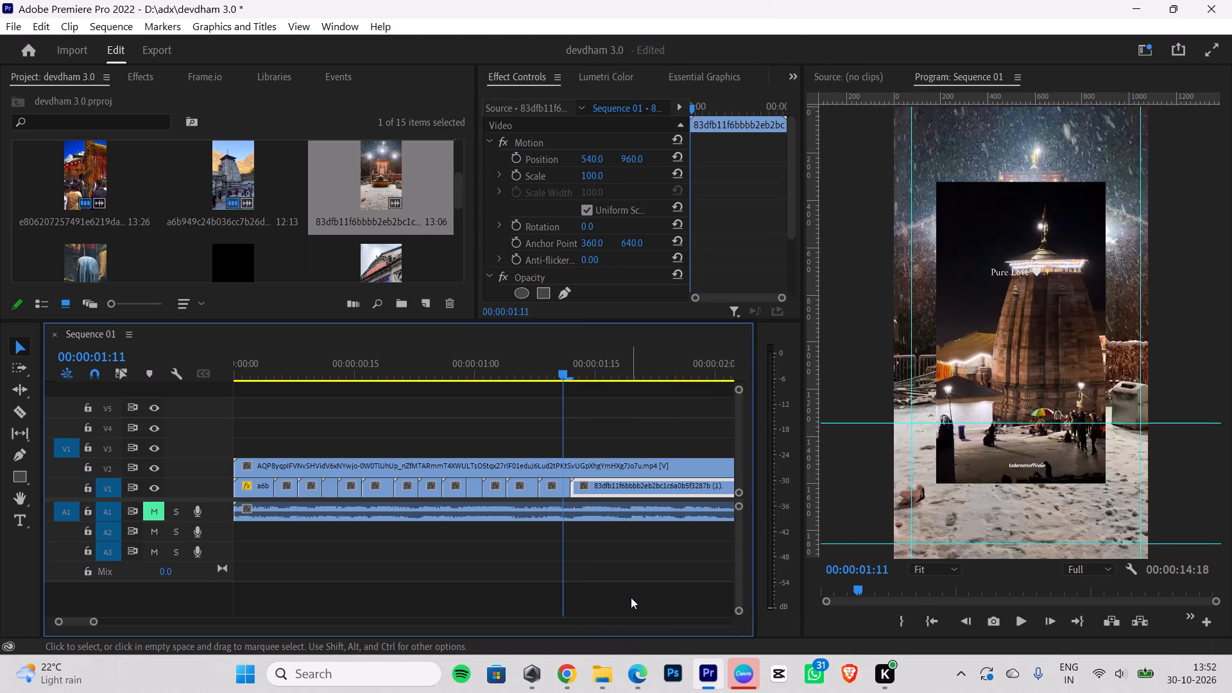
key("Right")
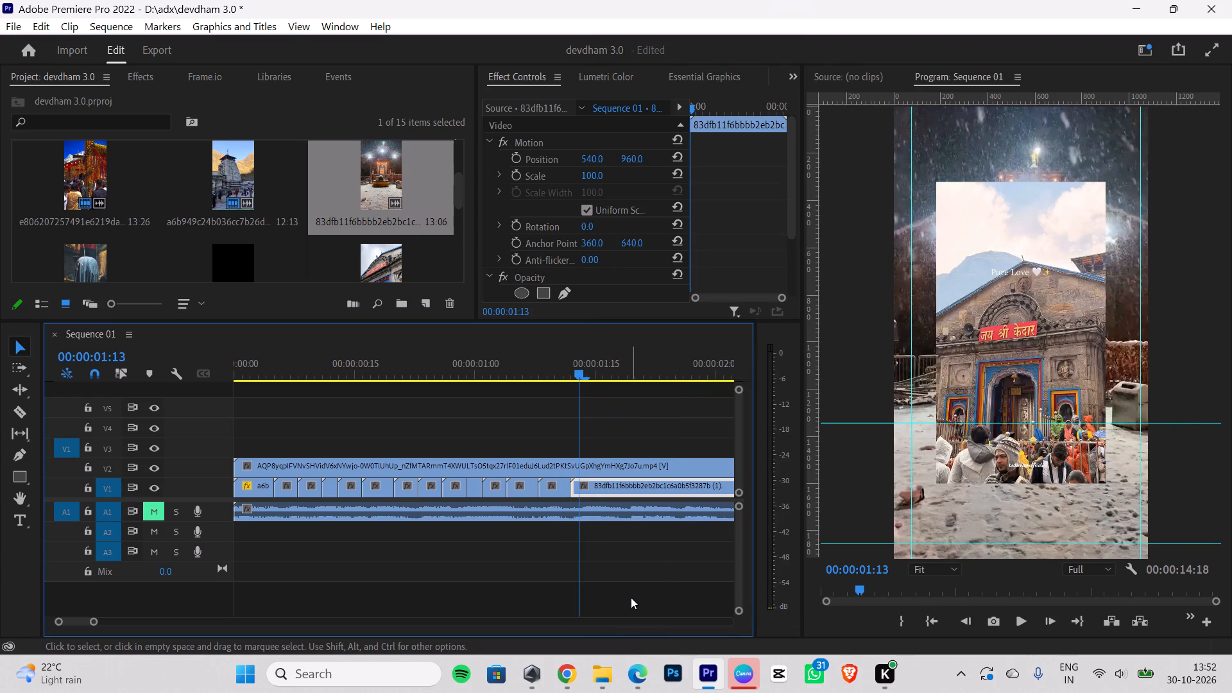
key("Left")
key("Left")
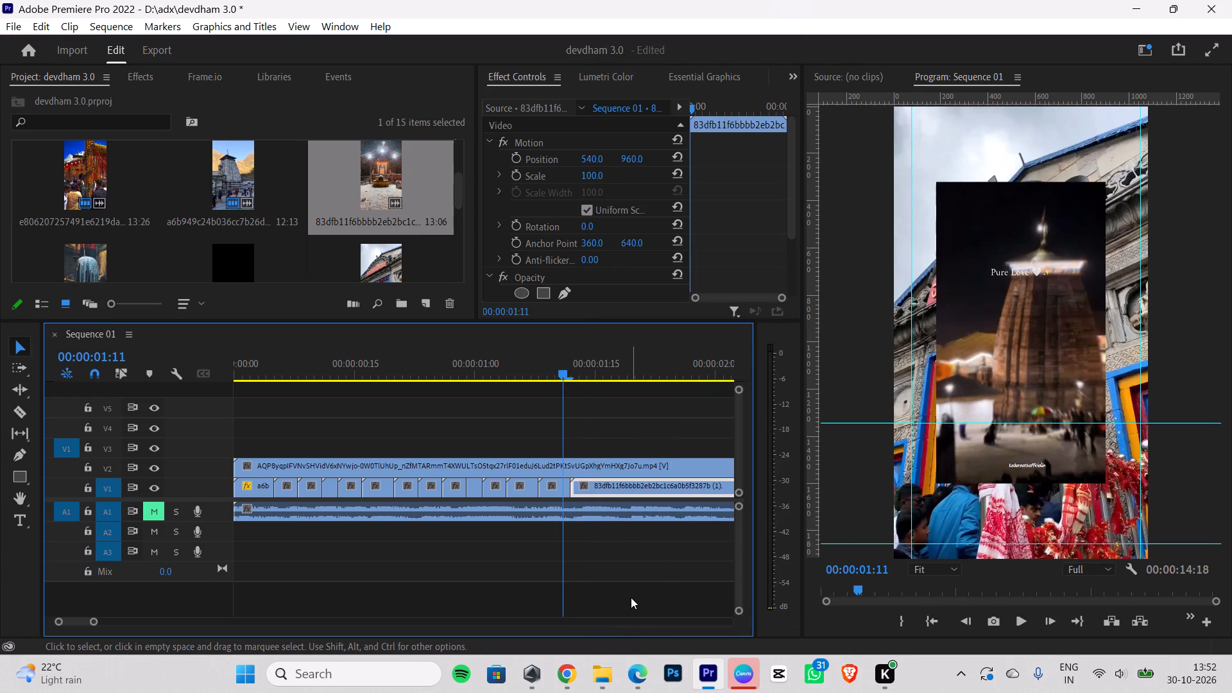
key("Left")
key("Left")
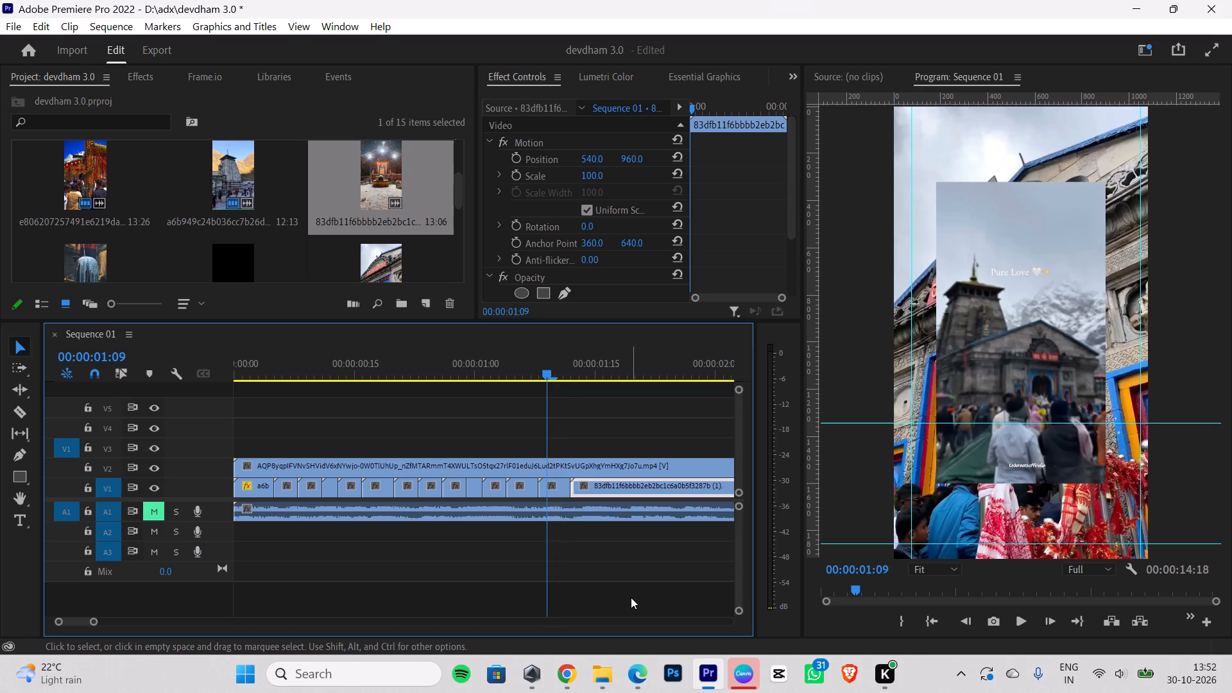
key("Right")
key("Right")
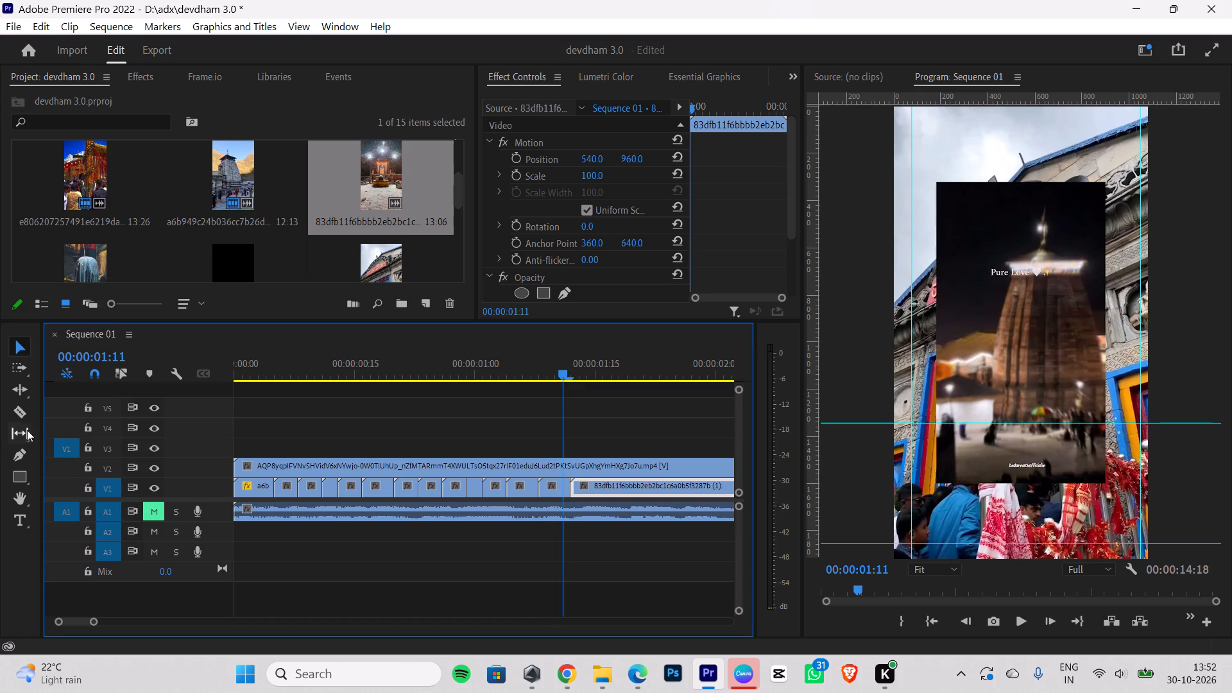
key("Right")
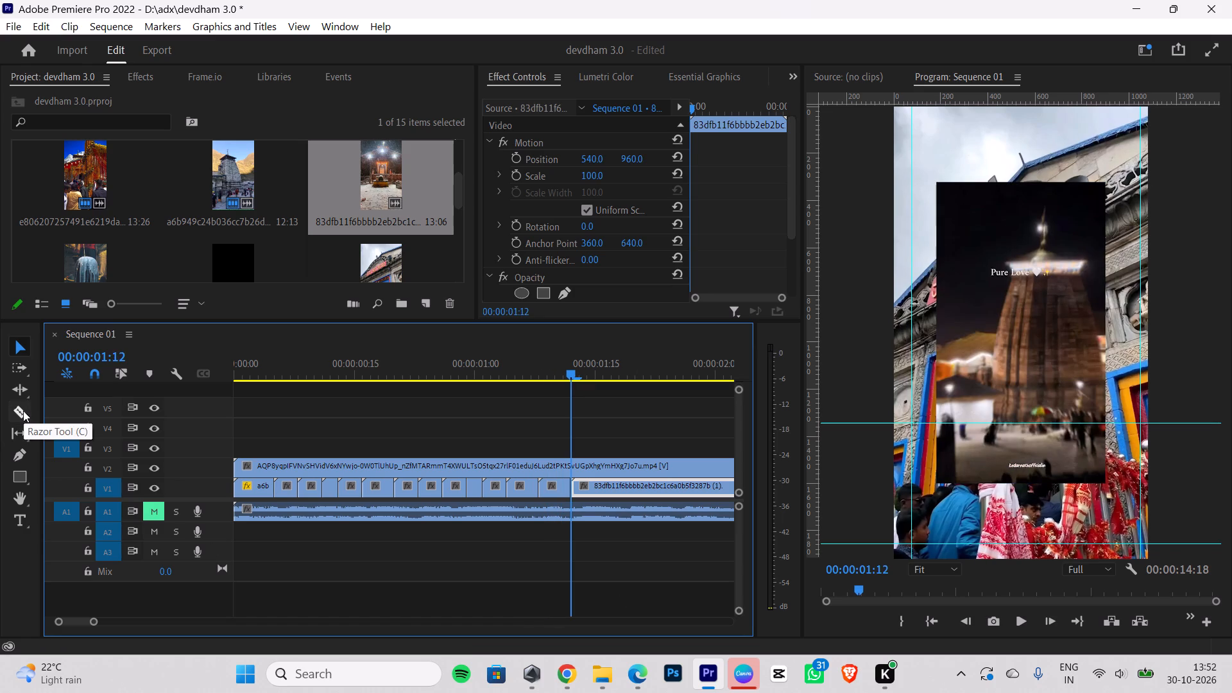
key("Left")
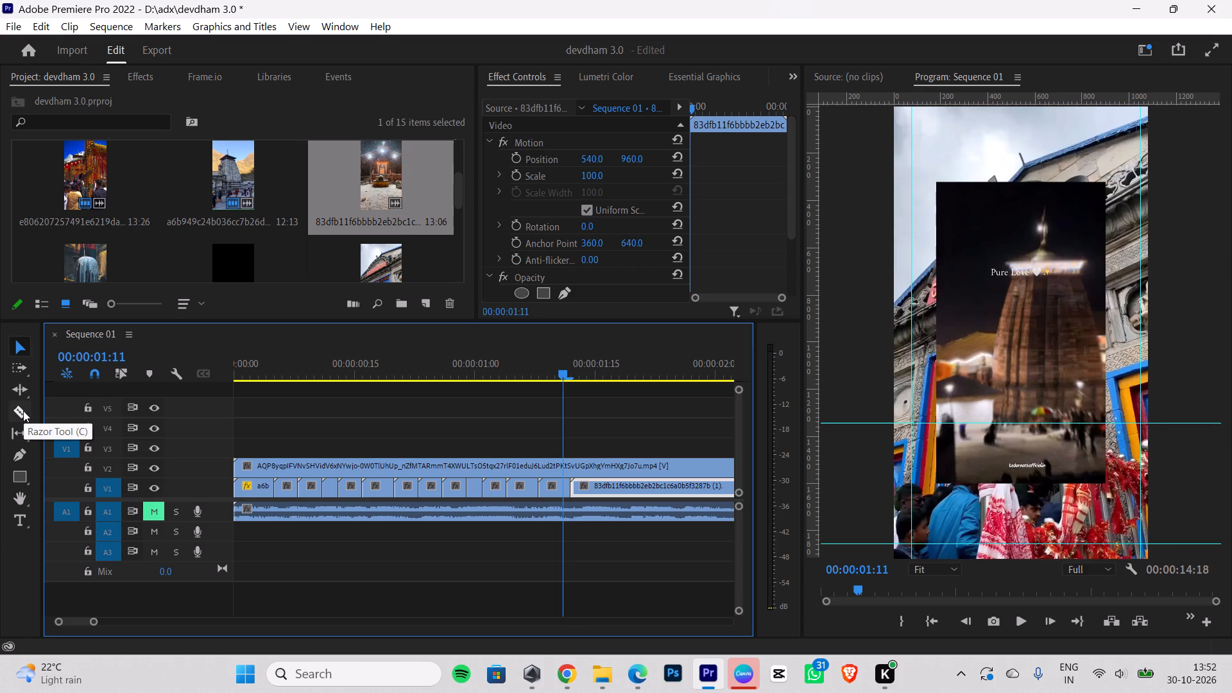
key("Left")
key("Right")
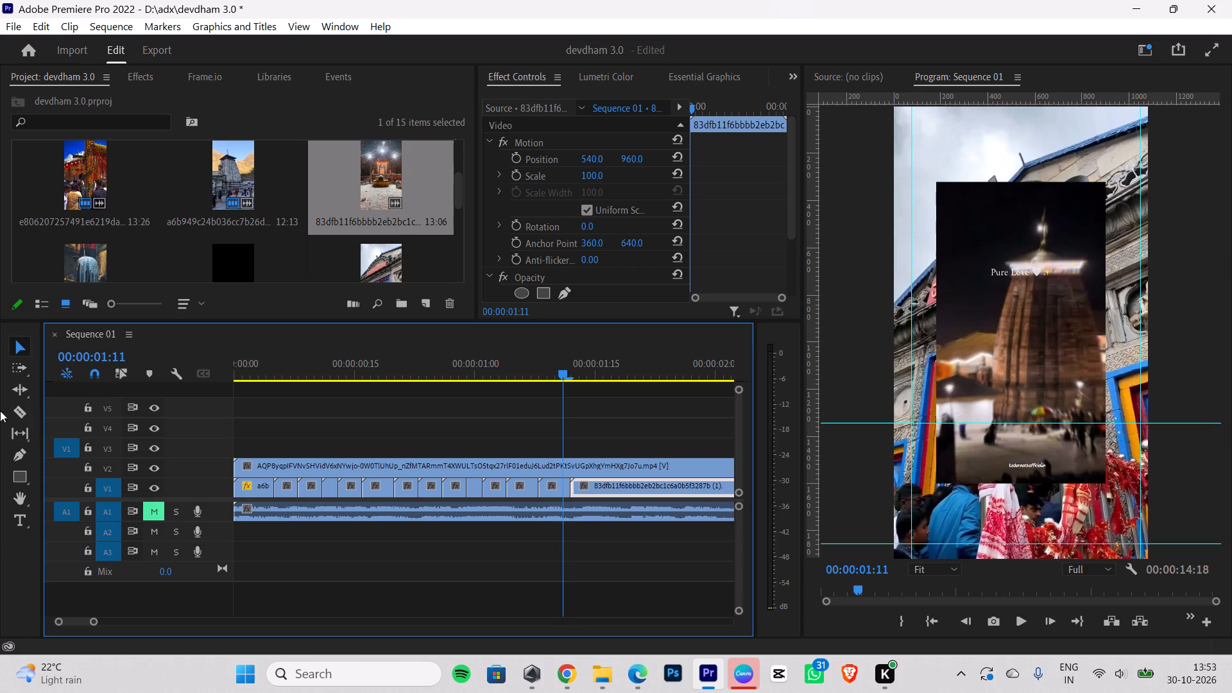
Split the temple entrance clip on V1 at 00:00:01:11 and delete the short remainder before the snowy night temple clip.
left_click(22, 412)
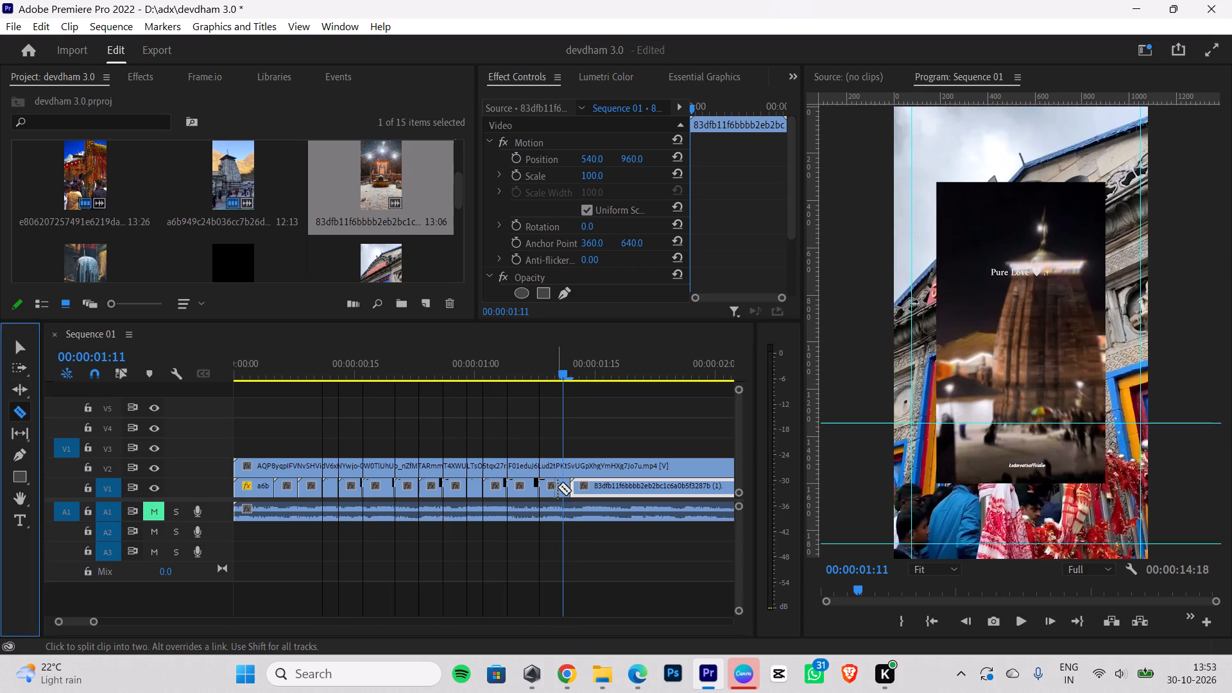
left_click(562, 485)
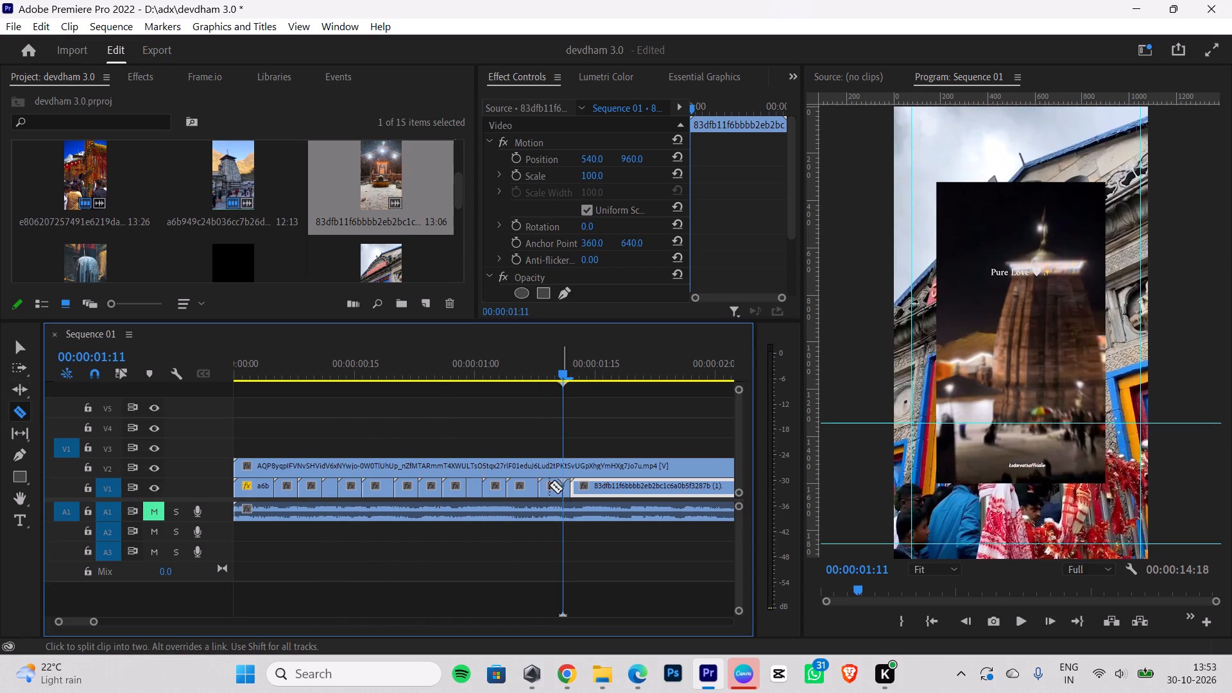
left_click(17, 343)
left_click(567, 487)
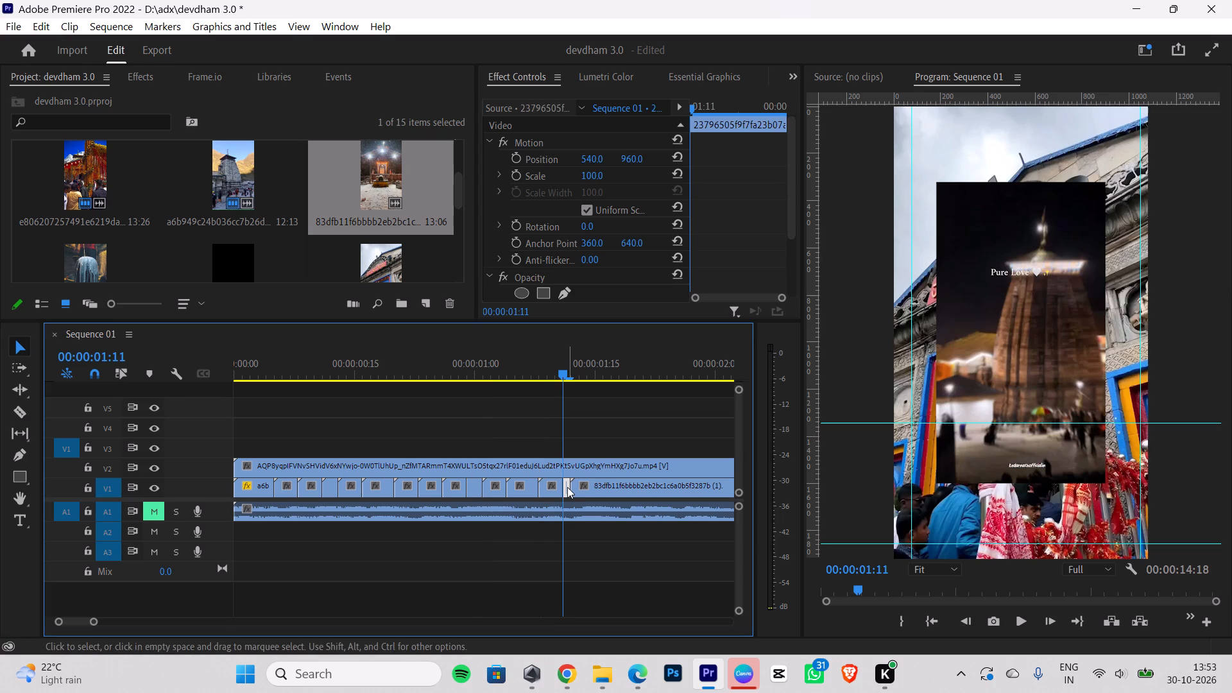
key("BackSpace")
Move the snowy night temple clip on V1 earlier so it starts at 00:00:01:11, directly after the temple entrance clip.
left_click_drag(608, 486, 588, 490)
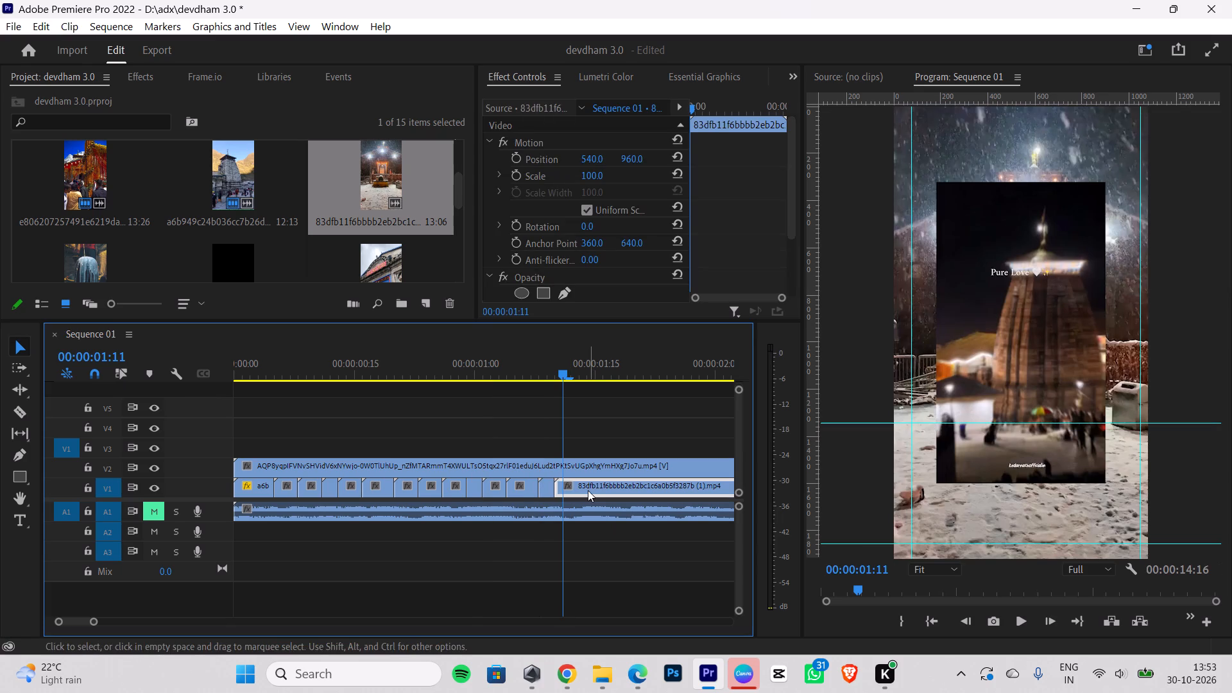
key("ctrl+z")
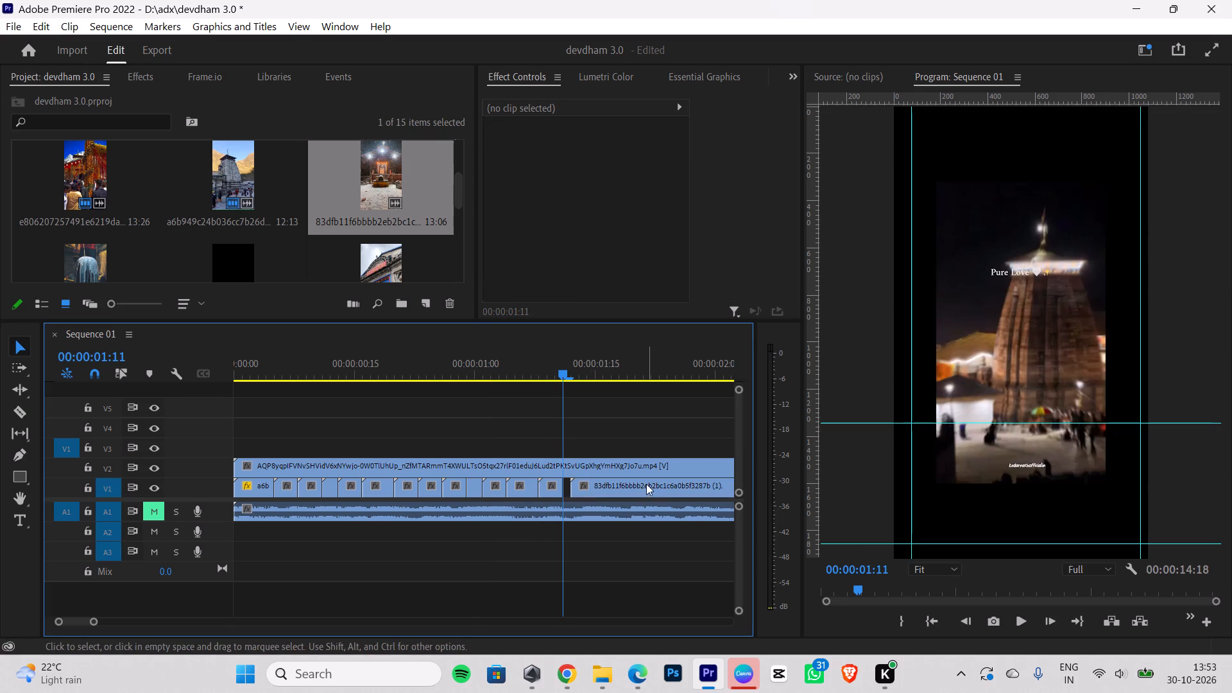
left_click_drag(646, 484, 634, 487)
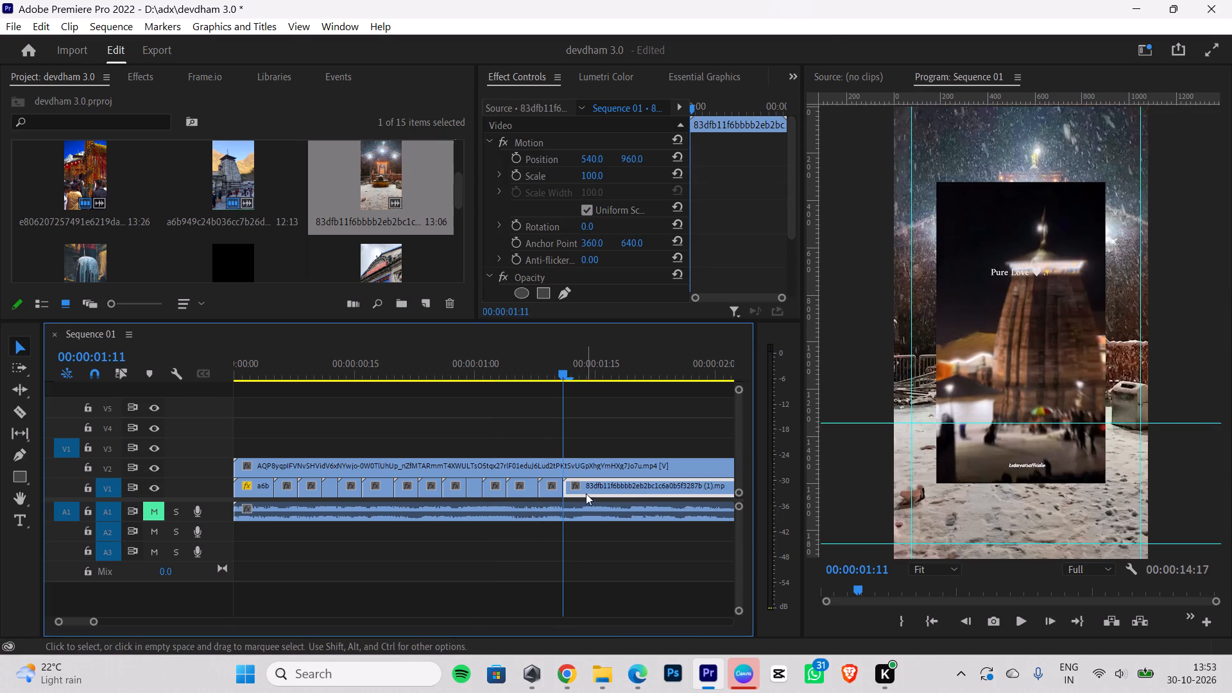
right_click(586, 488)
left_click(875, 314)
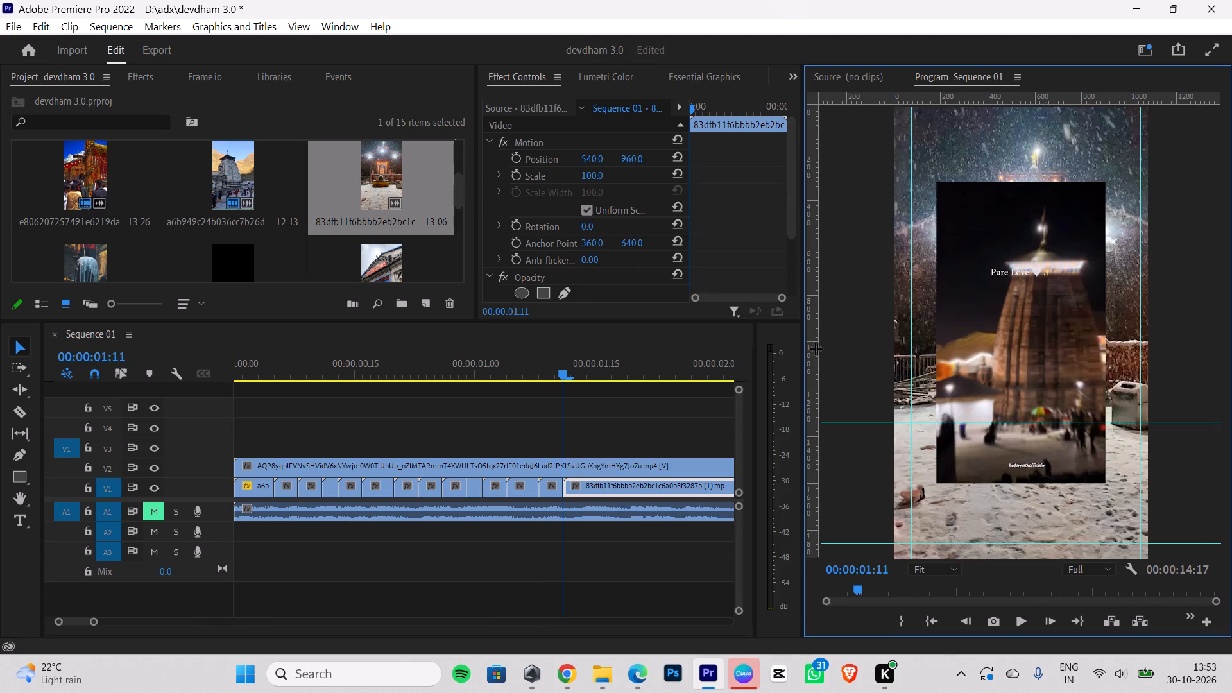
Split the snowy night temple clip on V1 at 00:00:01:13, where the reference reel changes shot, and delete the remainder.
key("Right")
key("Right")
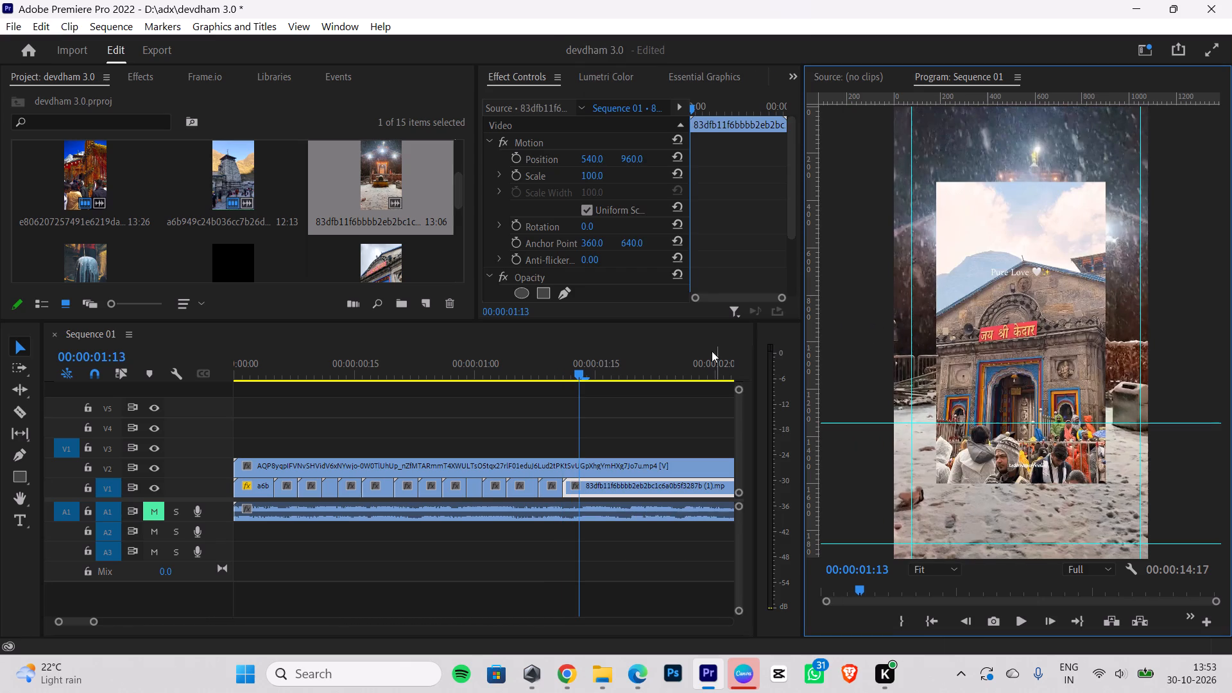
left_click(18, 419)
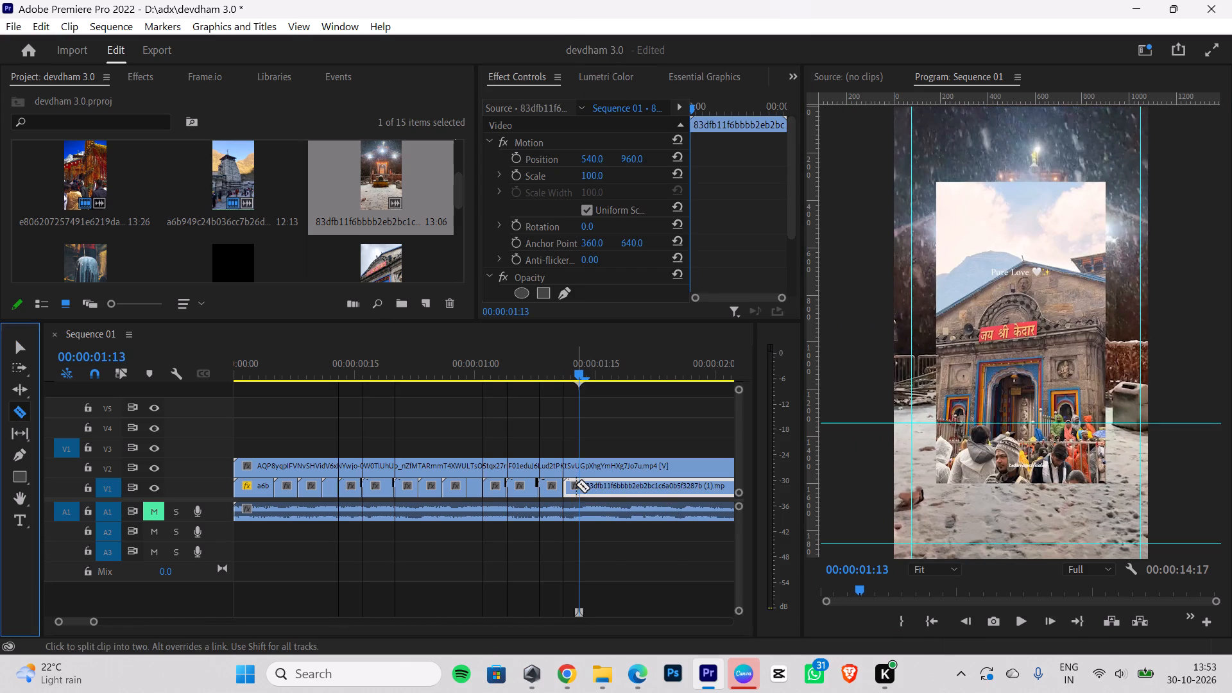
left_click(581, 487)
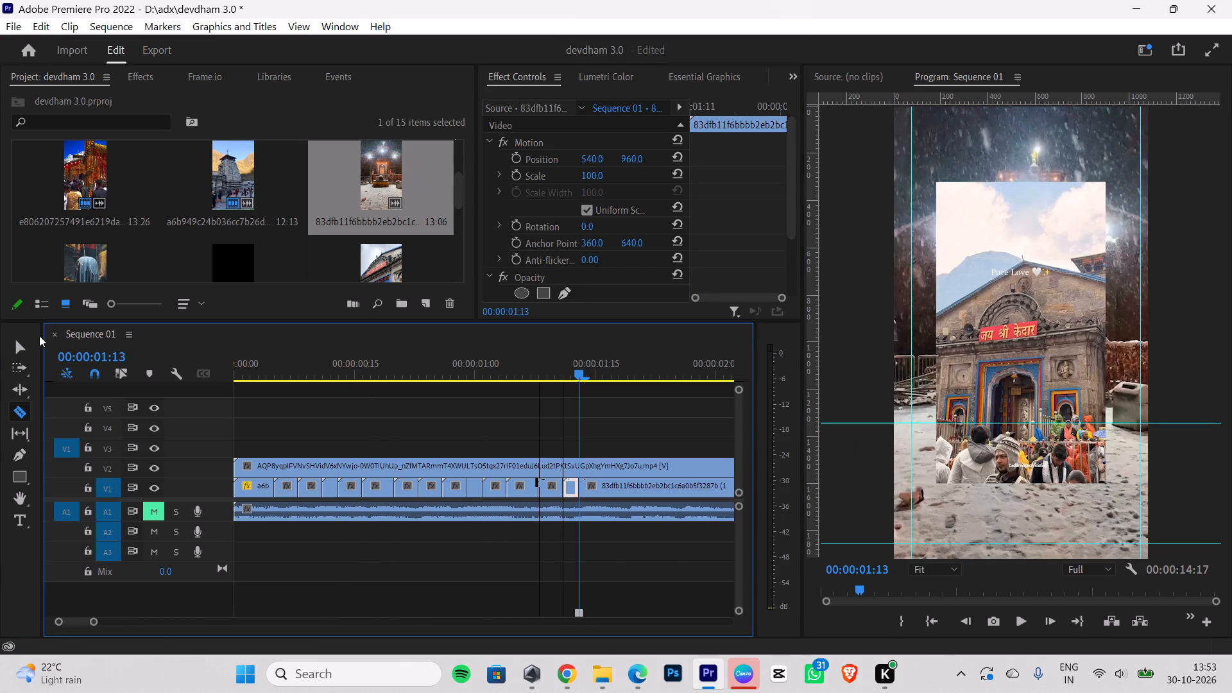
left_click(24, 348)
left_click(675, 484)
key("BackSpace")
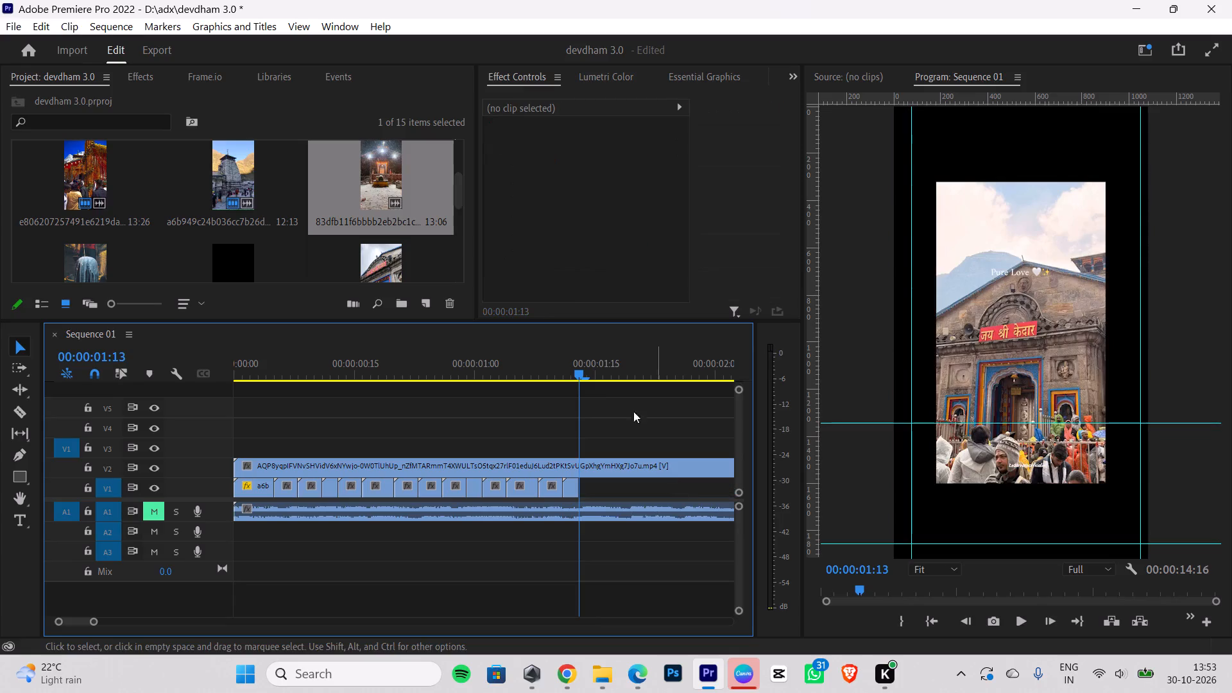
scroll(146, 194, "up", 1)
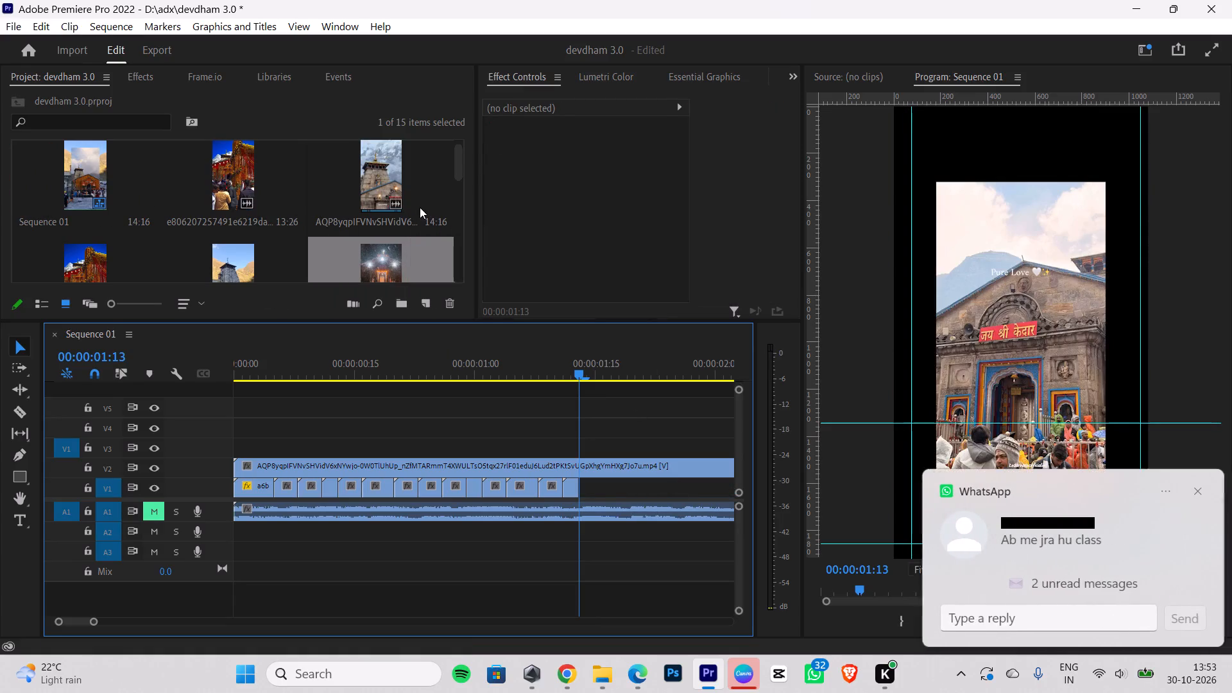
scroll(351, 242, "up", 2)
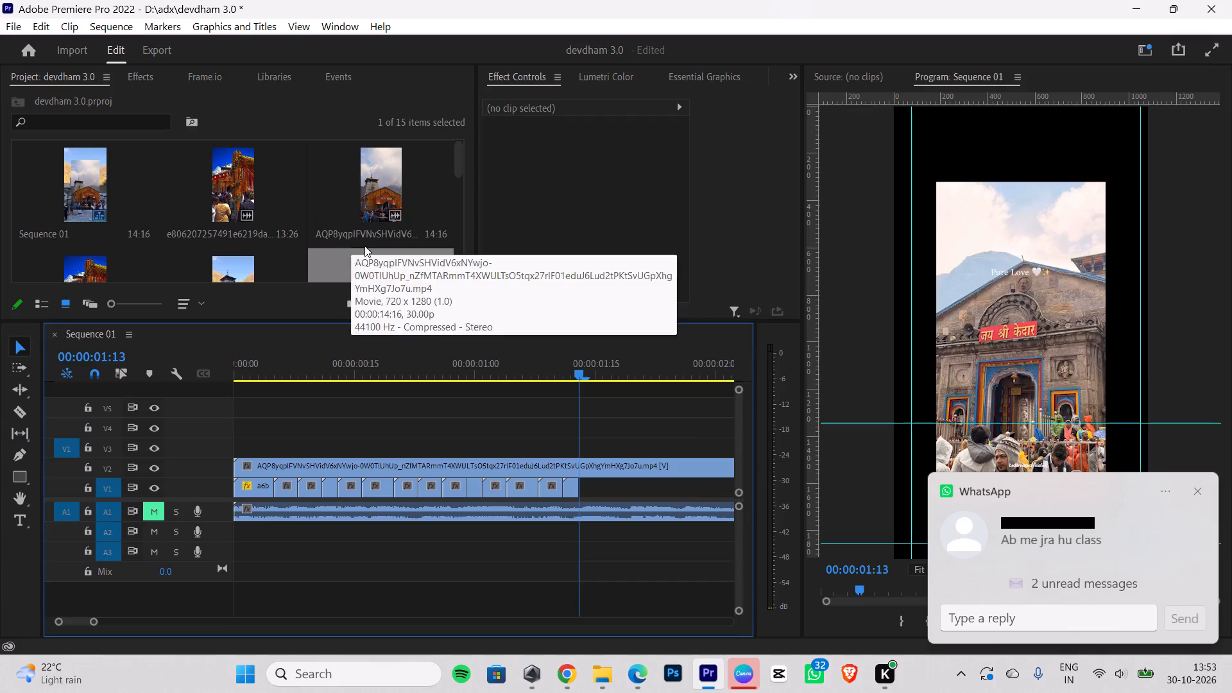
Open the reply field of the incoming WhatsApp message notification.
left_click(1012, 623)
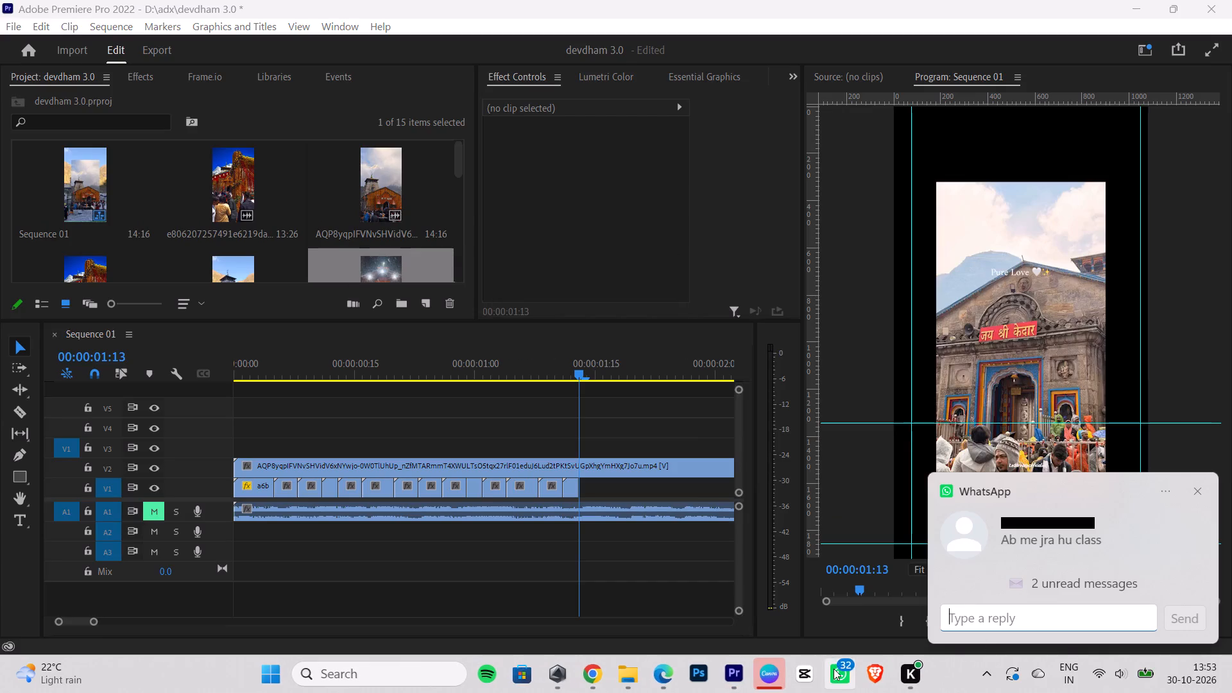
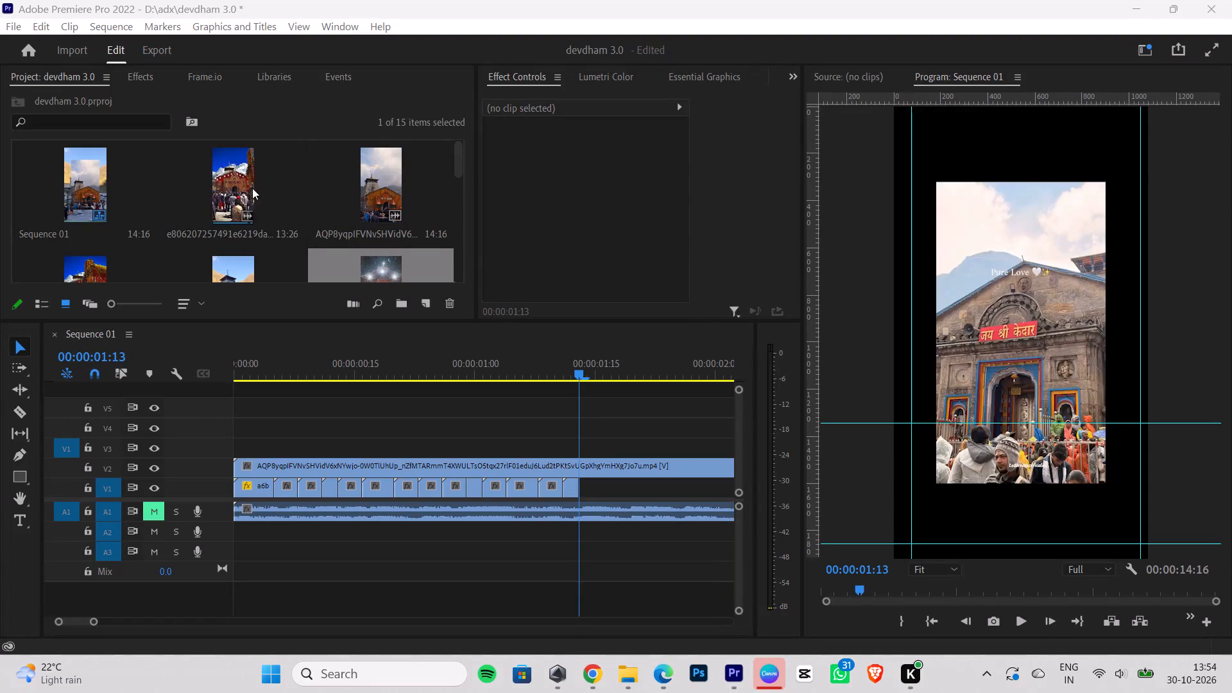
Look through the imported clips in the project bin for a shot to continue V1 from 00:00:01:13.
scroll(263, 184, "down", 1)
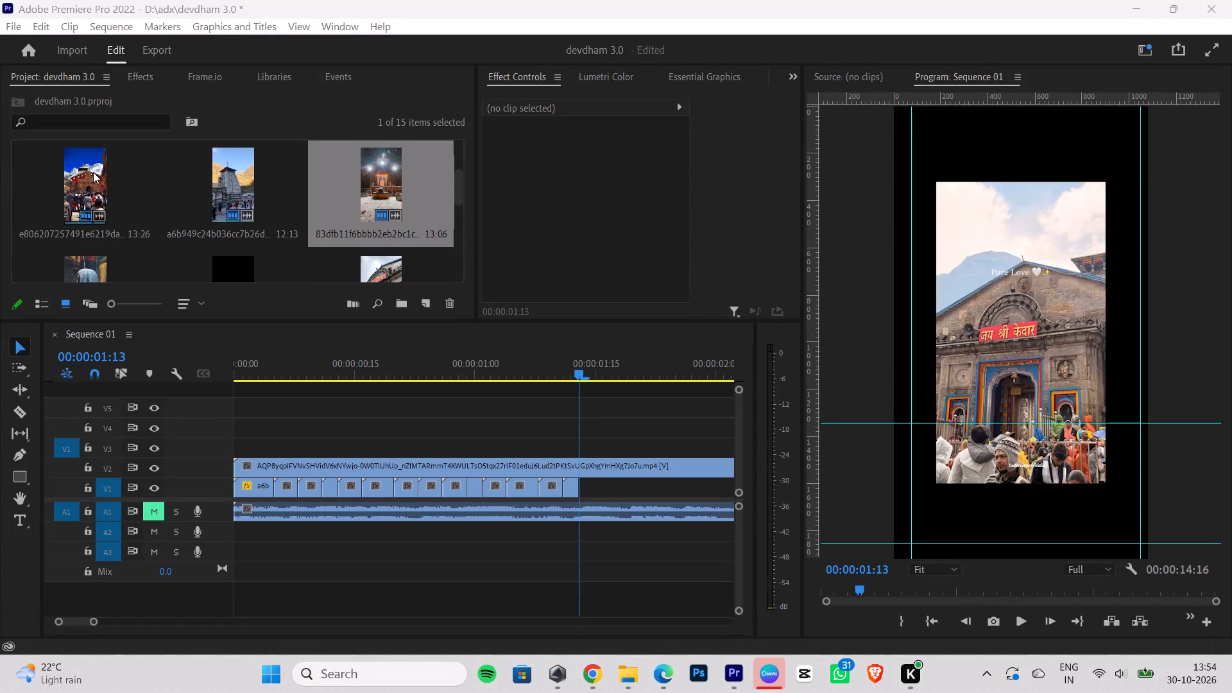
scroll(255, 209, "down", 1)
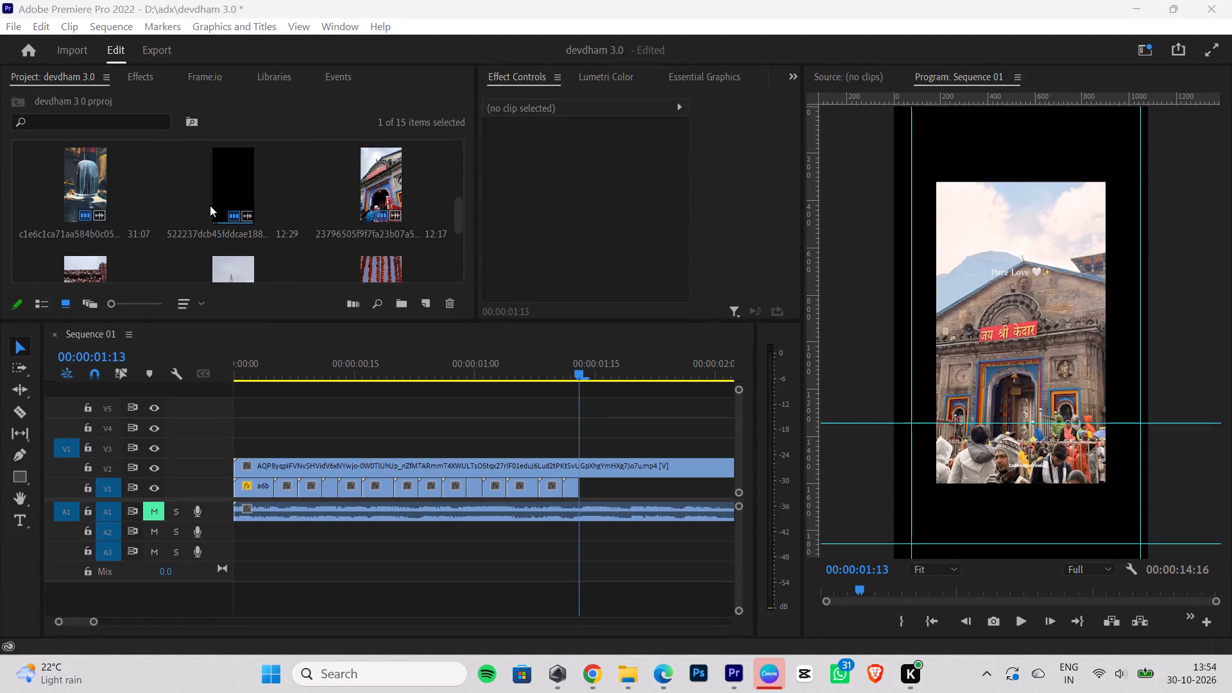
scroll(124, 185, "down", 1)
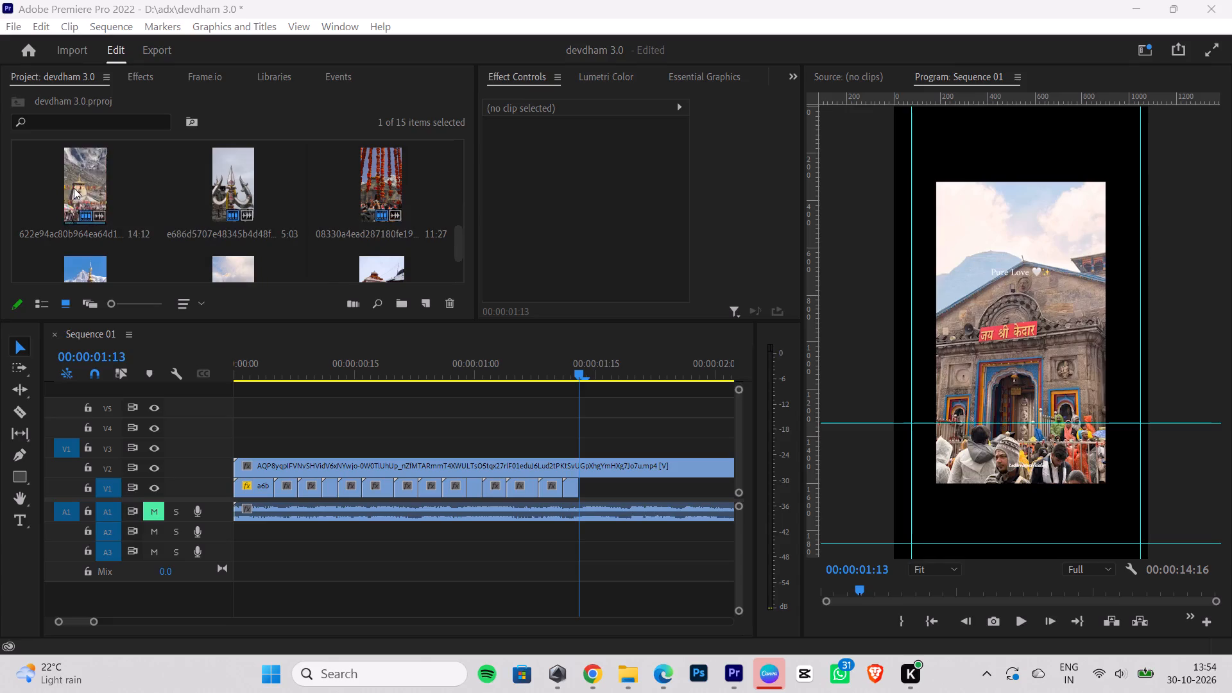
scroll(388, 199, "down", 1)
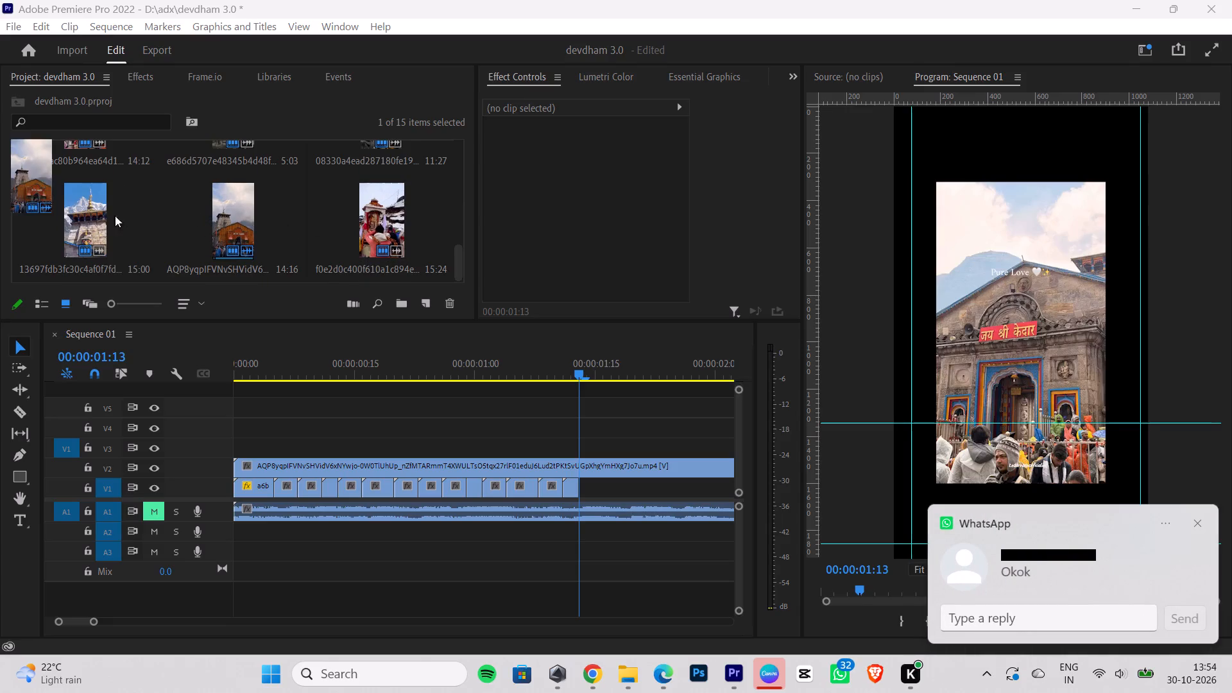
left_click(1093, 623)
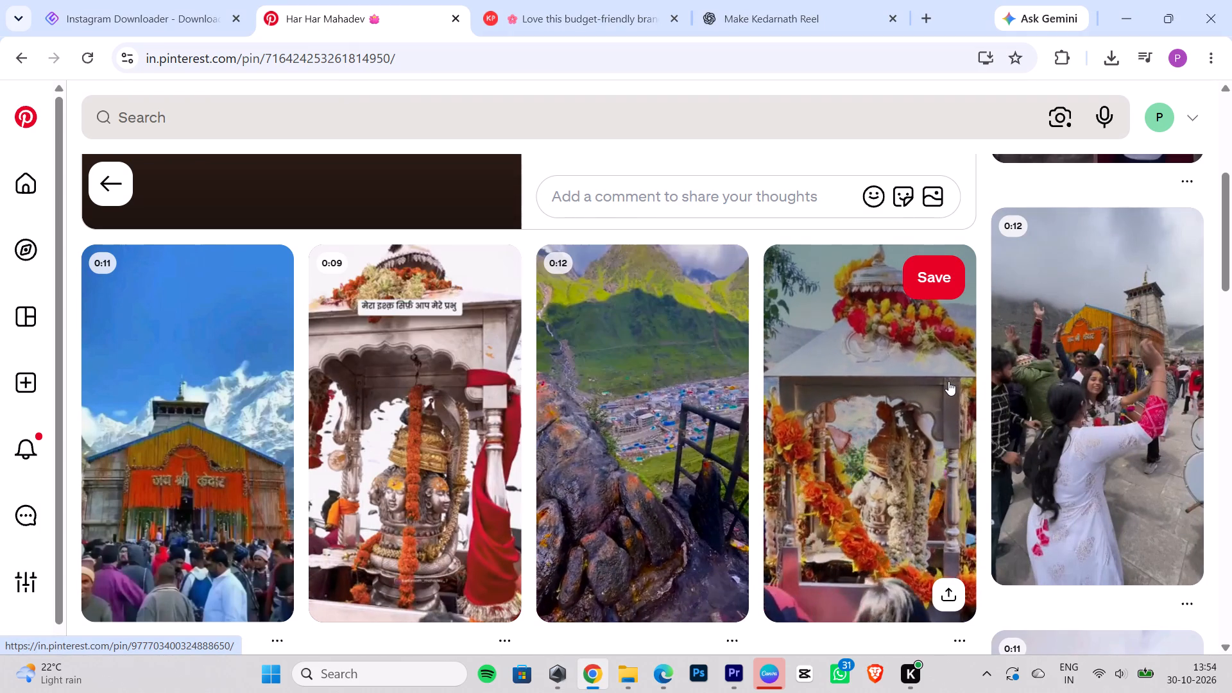
scroll(949, 382, "down", 5)
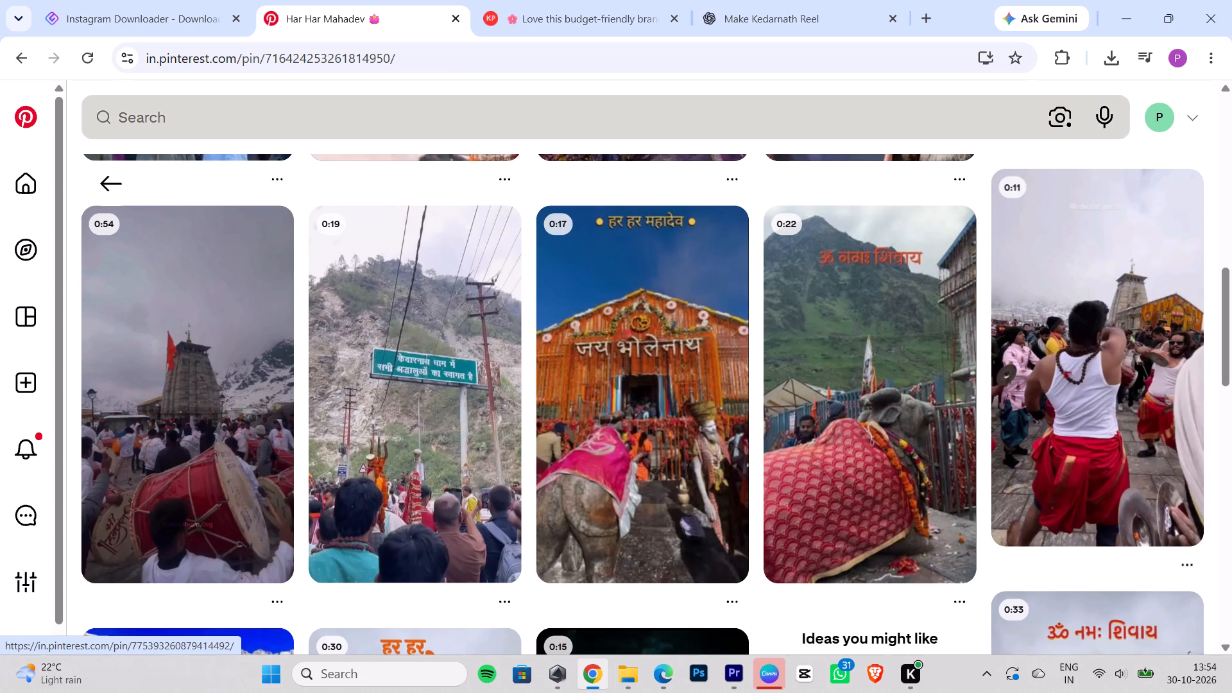
left_click(452, 123)
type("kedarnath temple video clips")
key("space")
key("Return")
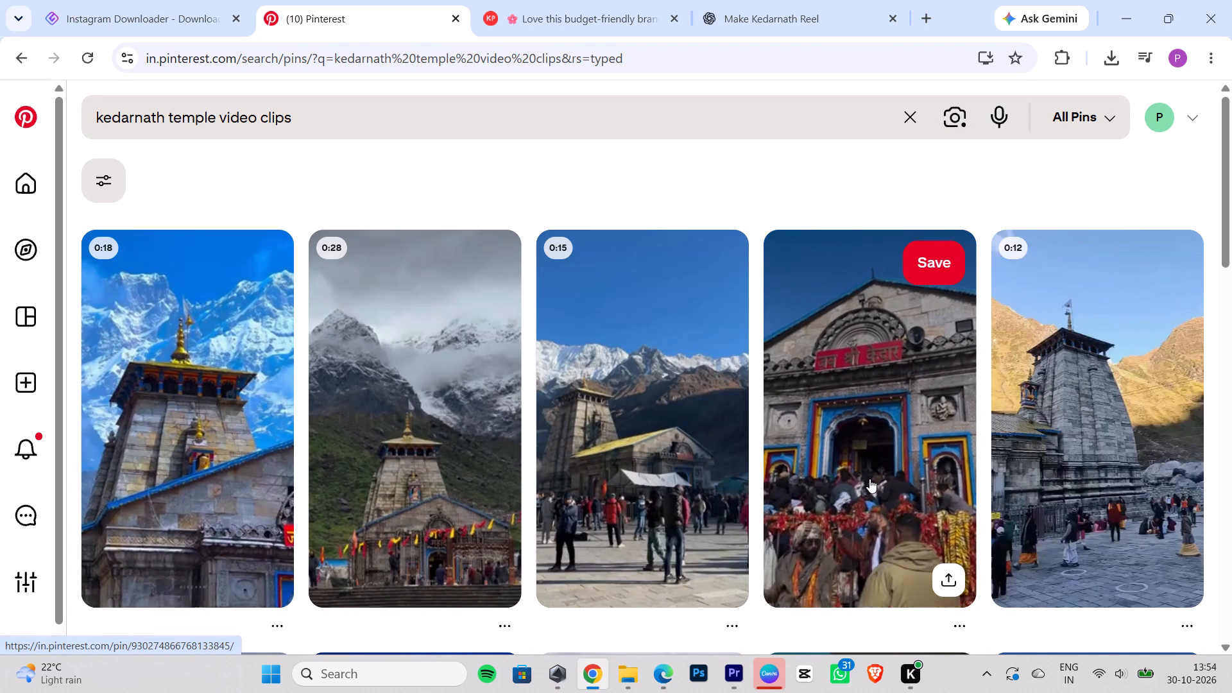
In Chrome, open the Kedarnath temple entrance video pin with the garlanded crowd from the Pinterest search results.
scroll(869, 479, "down", 3)
left_click(907, 265)
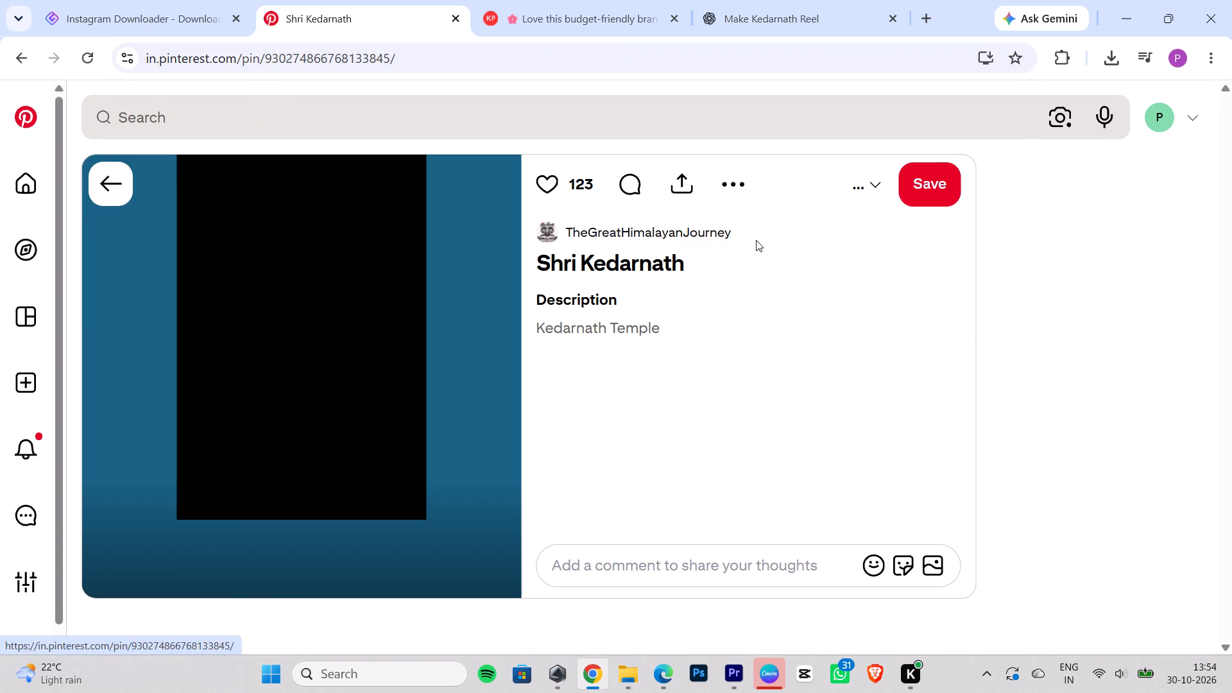
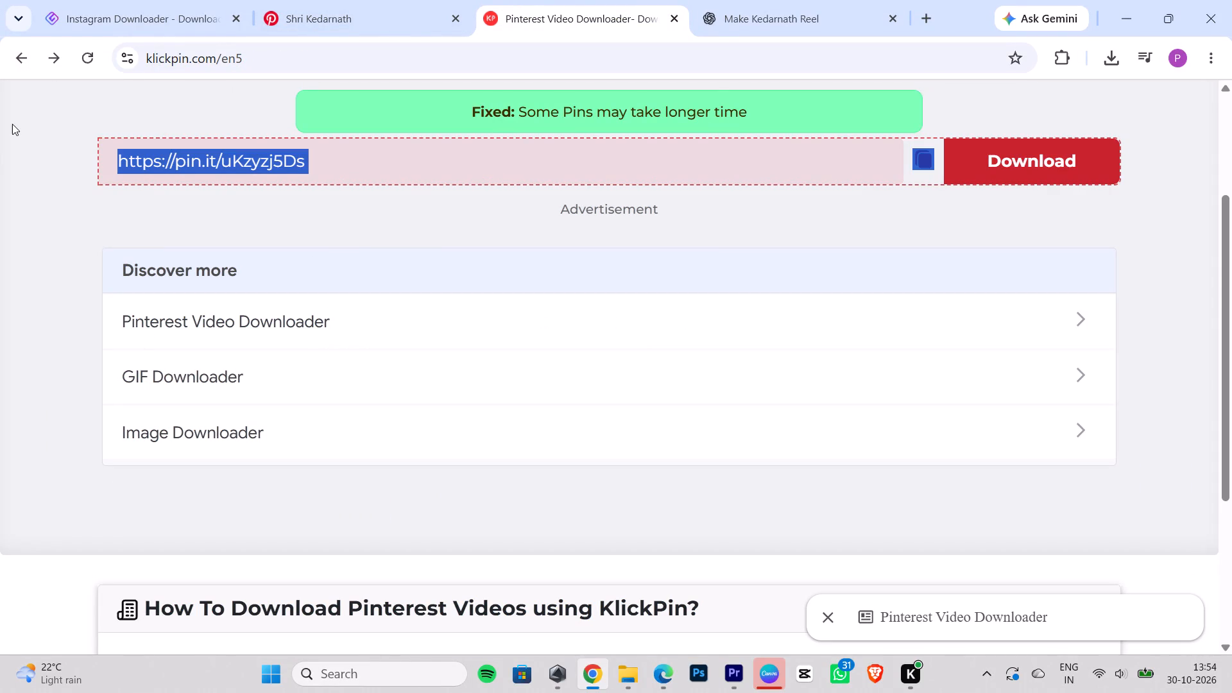
Replace the old KlickPin URL with the copied pin link and download the Kedarnath temple entrance video.
key("BackSpace")
key("BackSpace")
left_click_drag(368, 200, 365, 150)
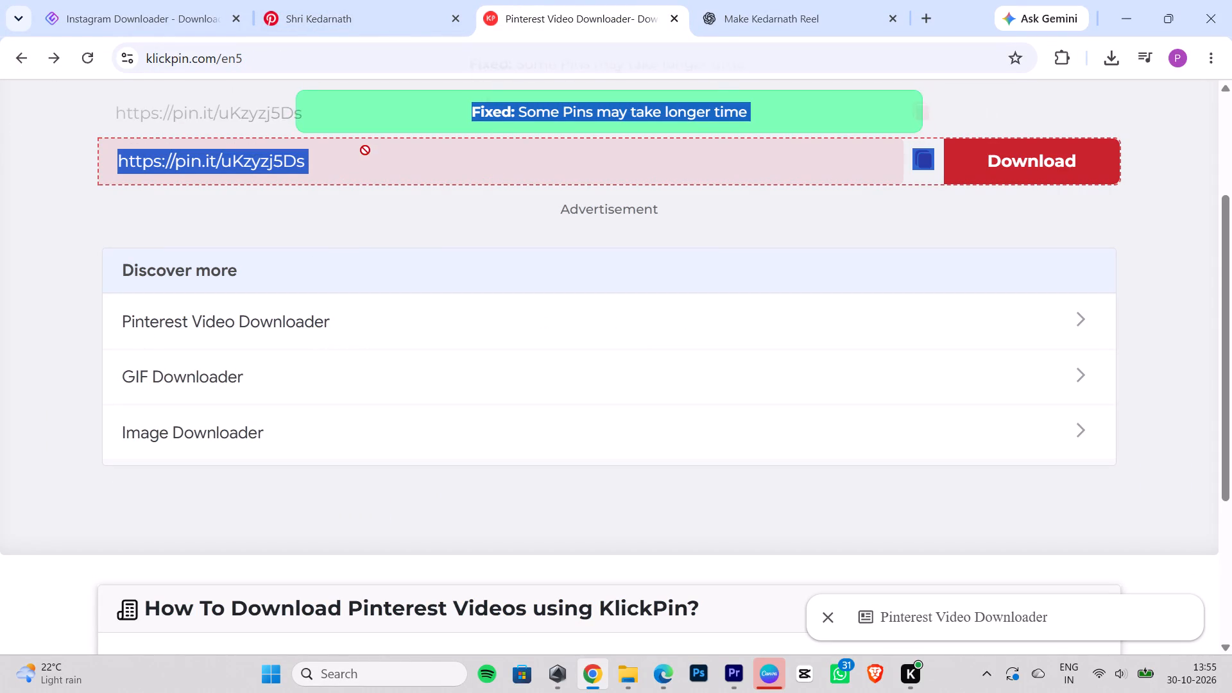
left_click_drag(365, 150, 364, 161)
triple_click(364, 161)
key("BackSpace")
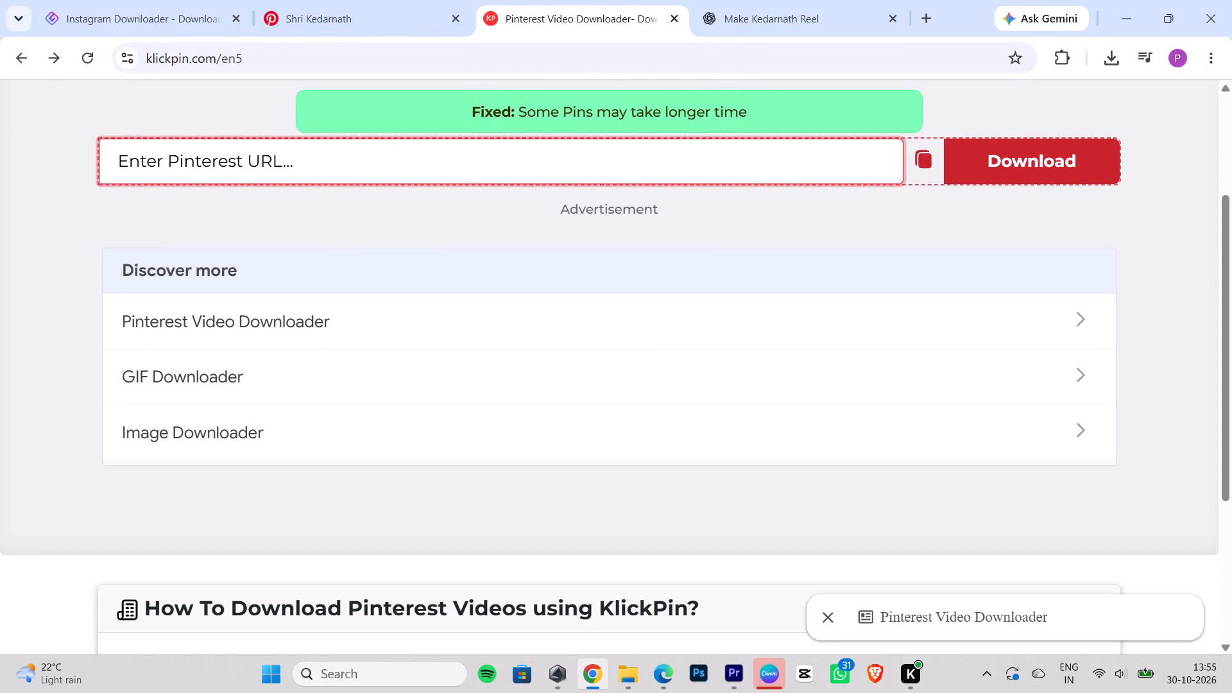
key("ctrl+v")
key("Return")
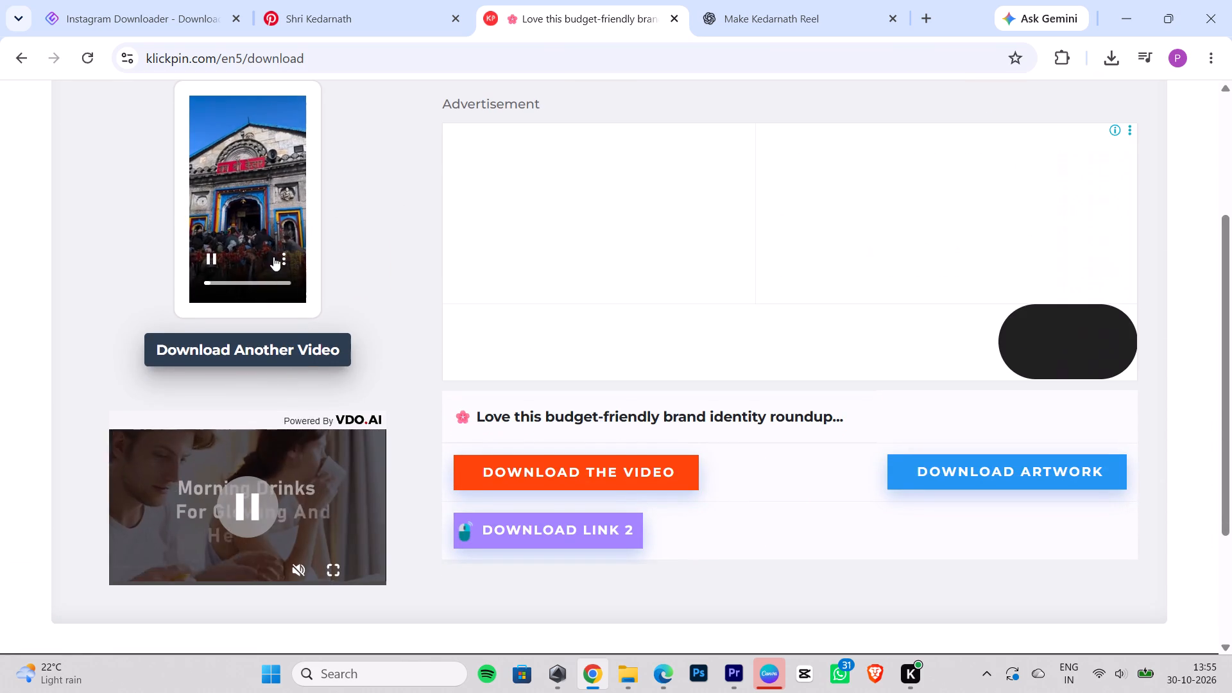
left_click(283, 249)
left_click(250, 137)
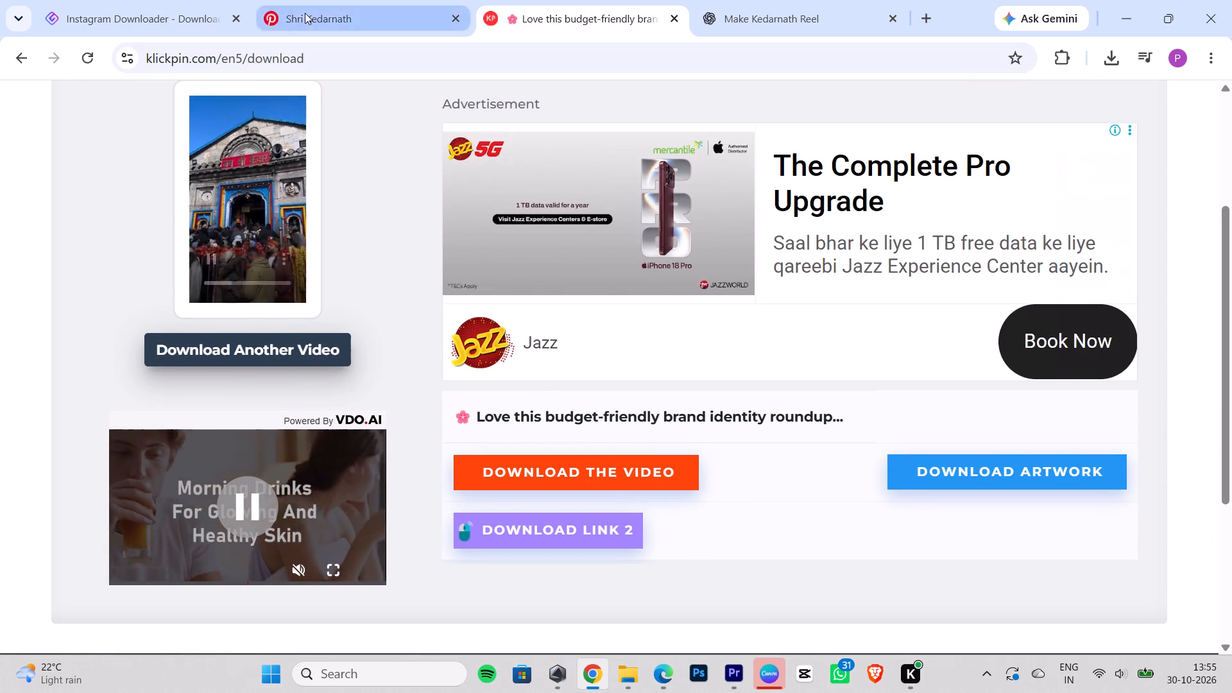
On Pinterest, open the related Kedarnath pin showing hanging damrus and bells and copy its share link.
left_click(305, 13)
left_click(936, 454)
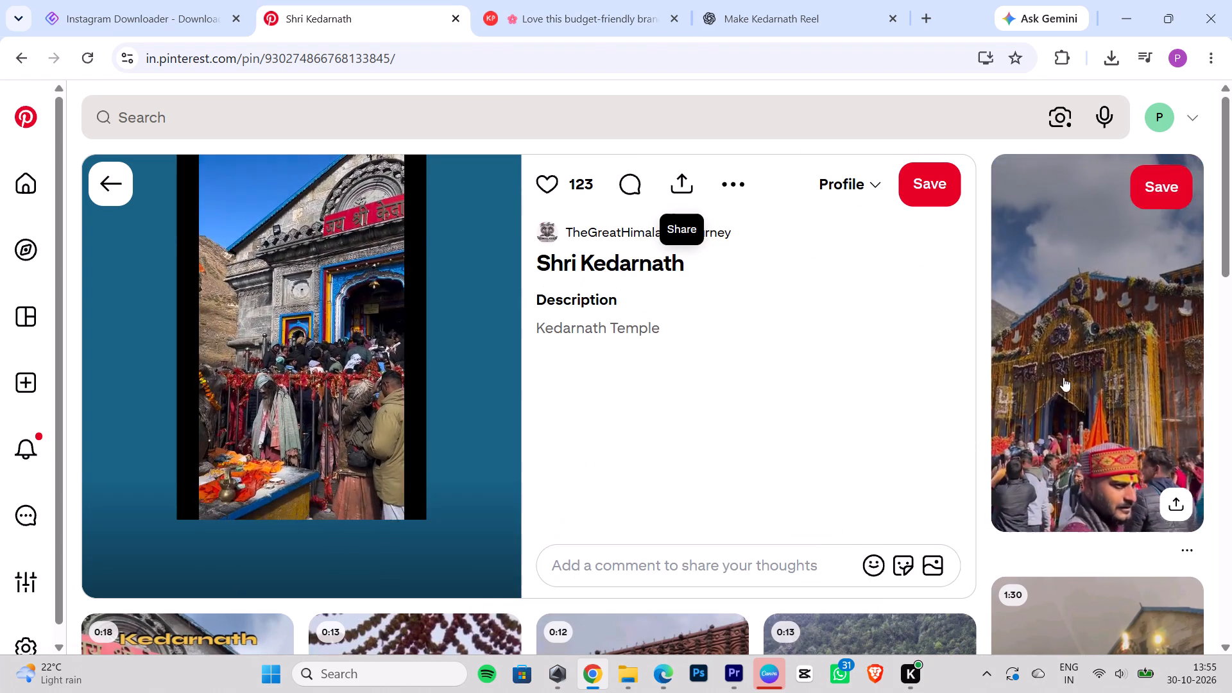
scroll(1063, 377, "down", 3)
left_click(586, 475)
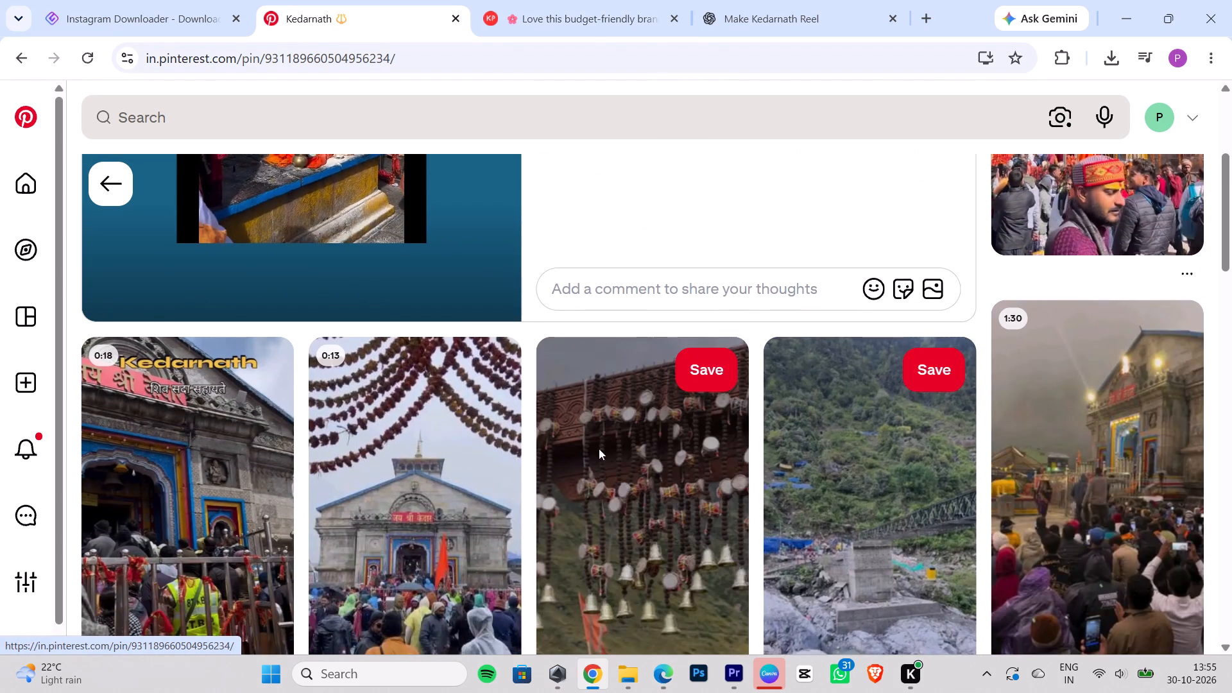
left_click(694, 191)
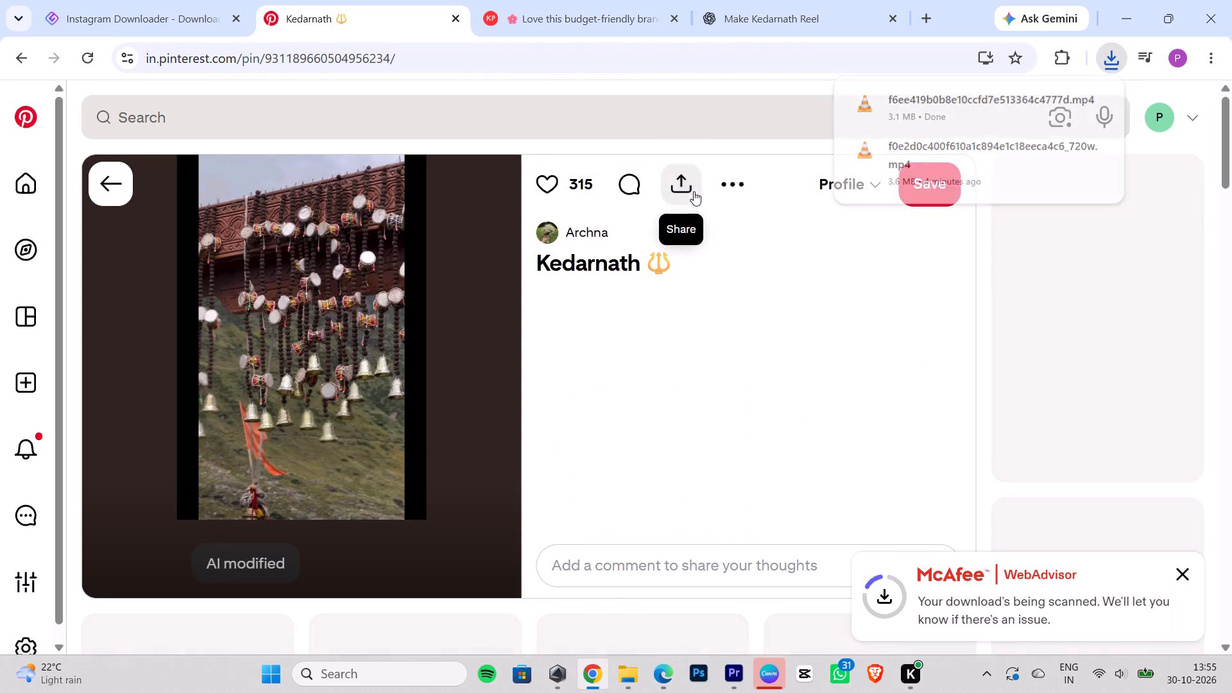
triple_click(534, 276)
triple_click(534, 276)
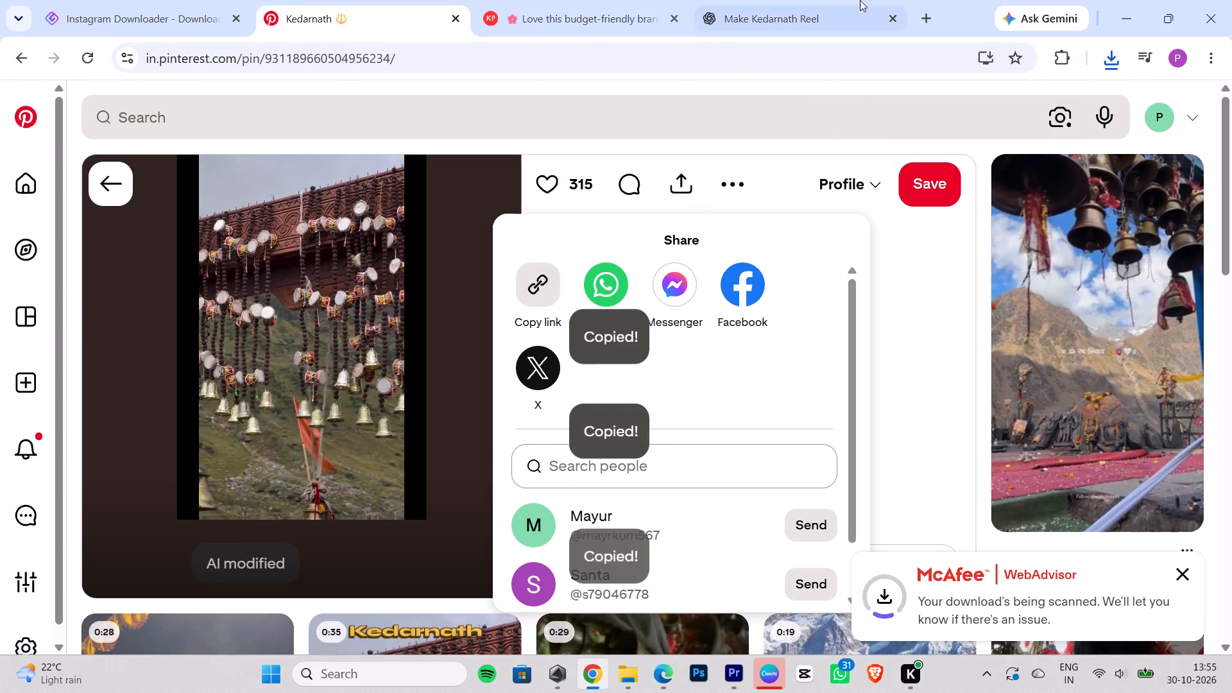
Submit the copied link in KlickPin in place of the previous one and download the hanging damrus and bells video.
left_click(553, 15)
left_click(34, 64)
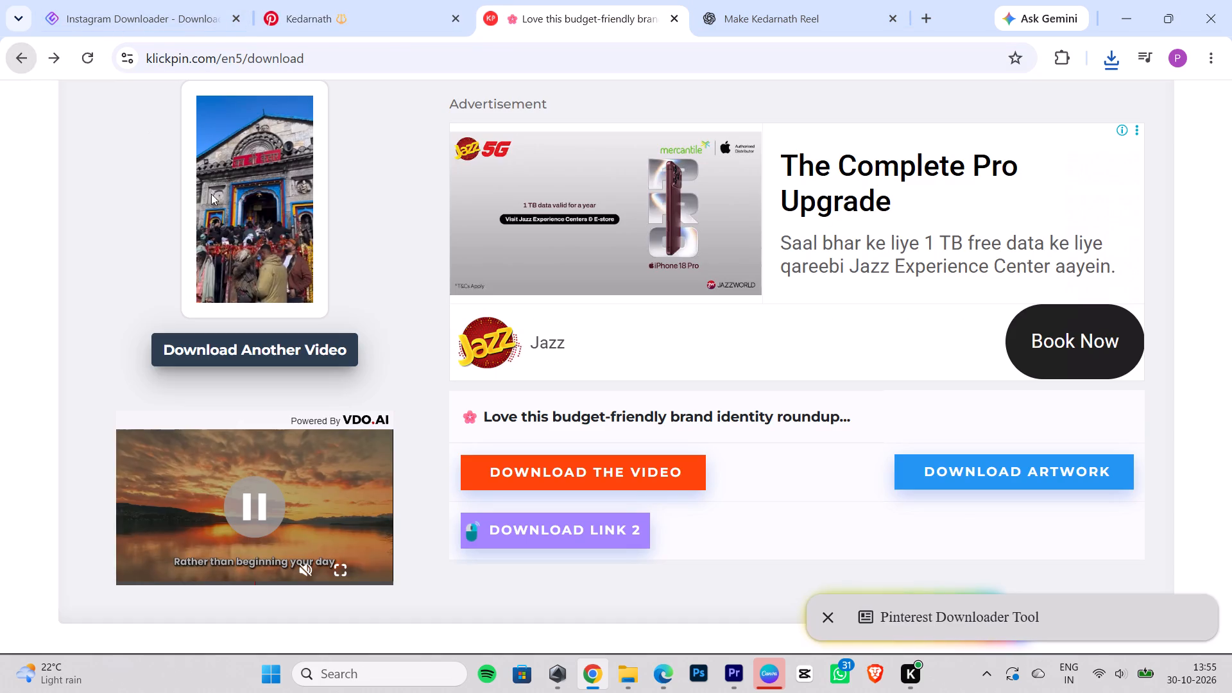
left_click(19, 62)
left_click_drag(387, 166, 0, 162)
key("BackSpace")
key("ctrl+v")
key("Return")
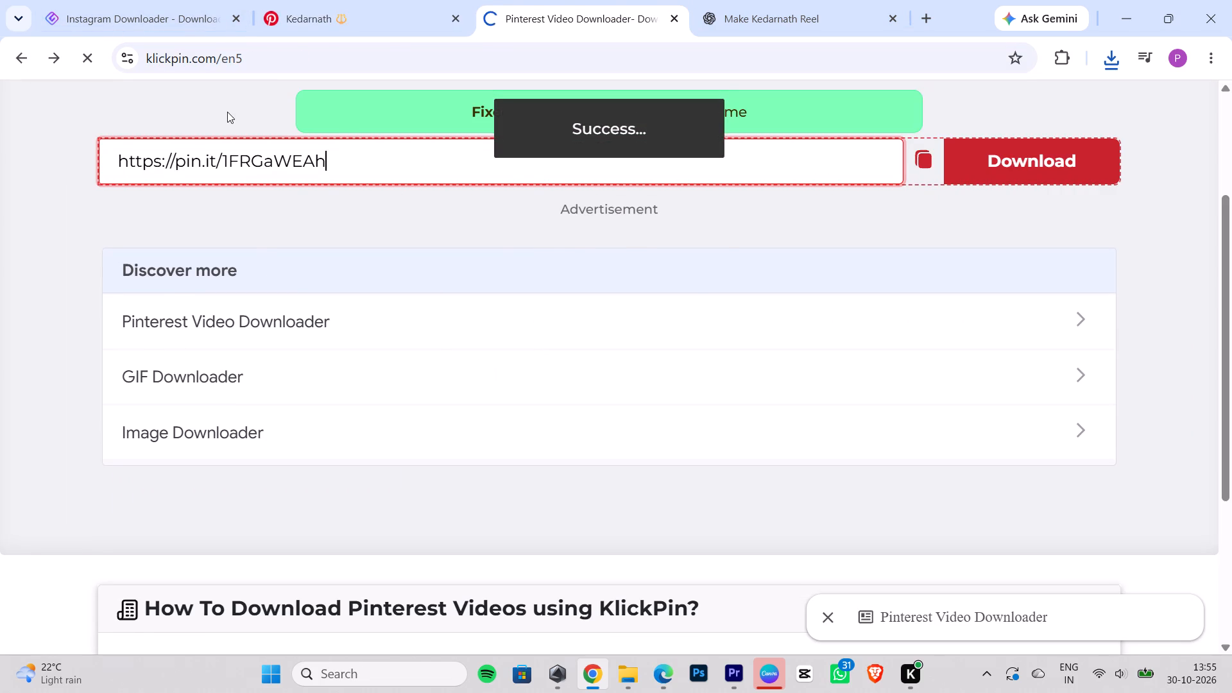
left_click(286, 258)
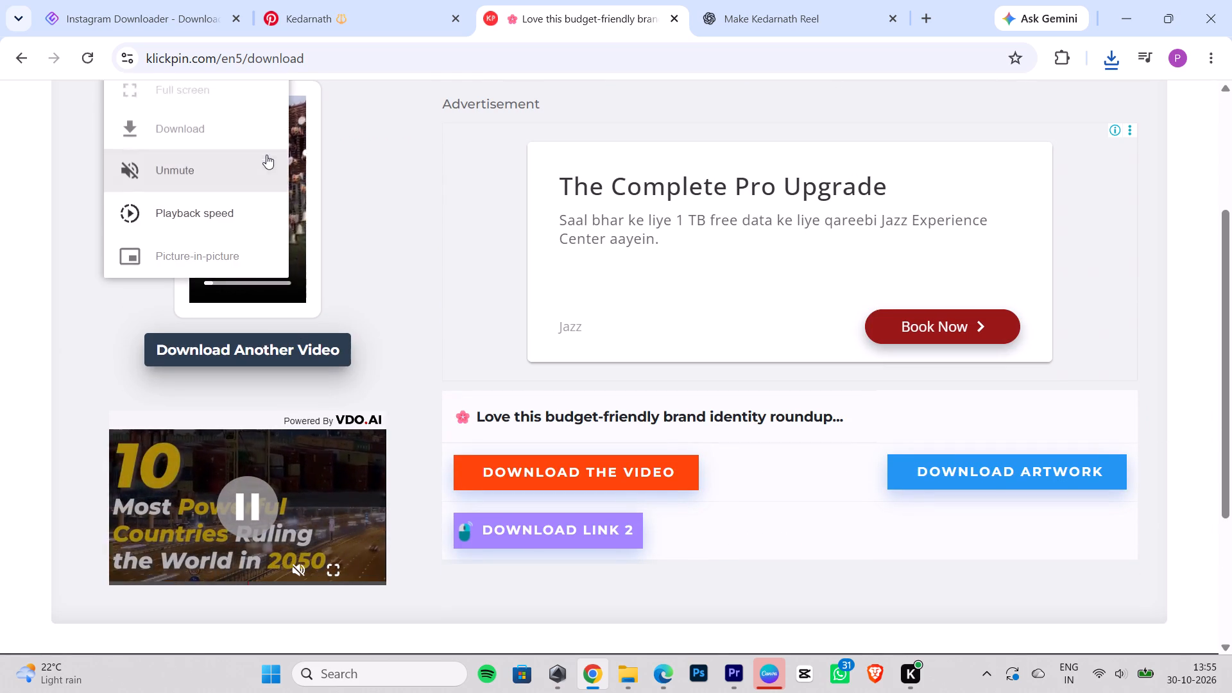
left_click(253, 132)
Browse the bells pin's related videos and the "kedarnath temple video clips" results on Pinterest for another suitable clip.
left_click(332, 4)
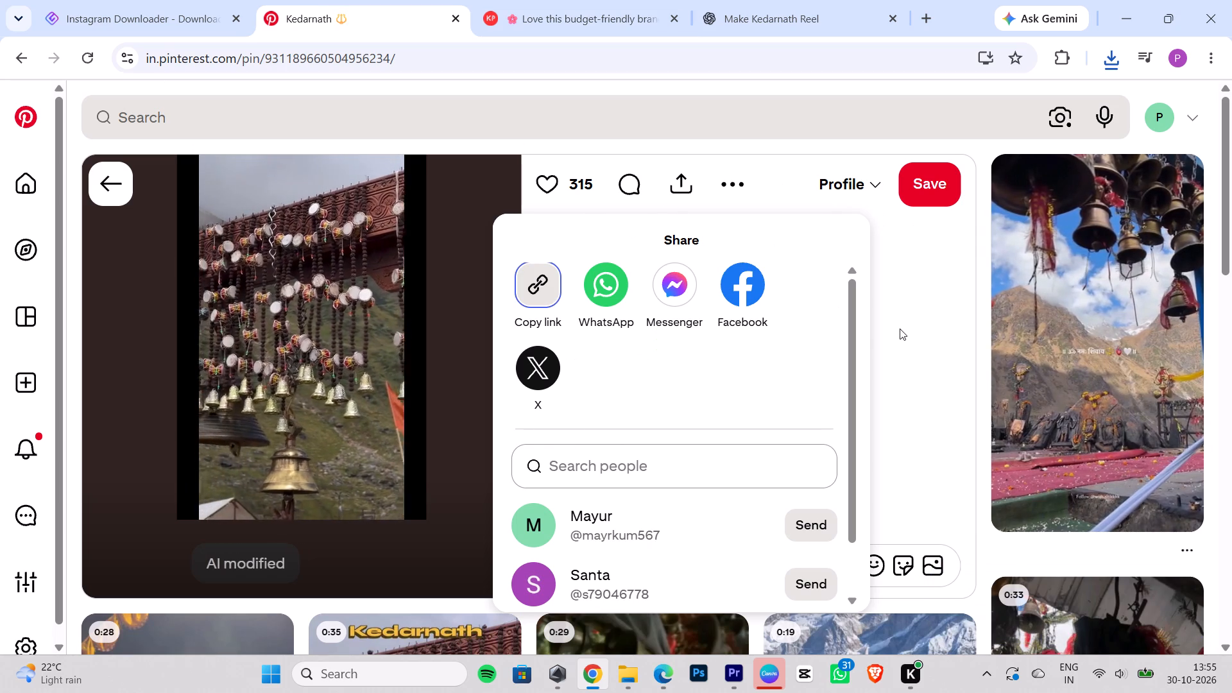
left_click(900, 329)
scroll(927, 289, "down", 4)
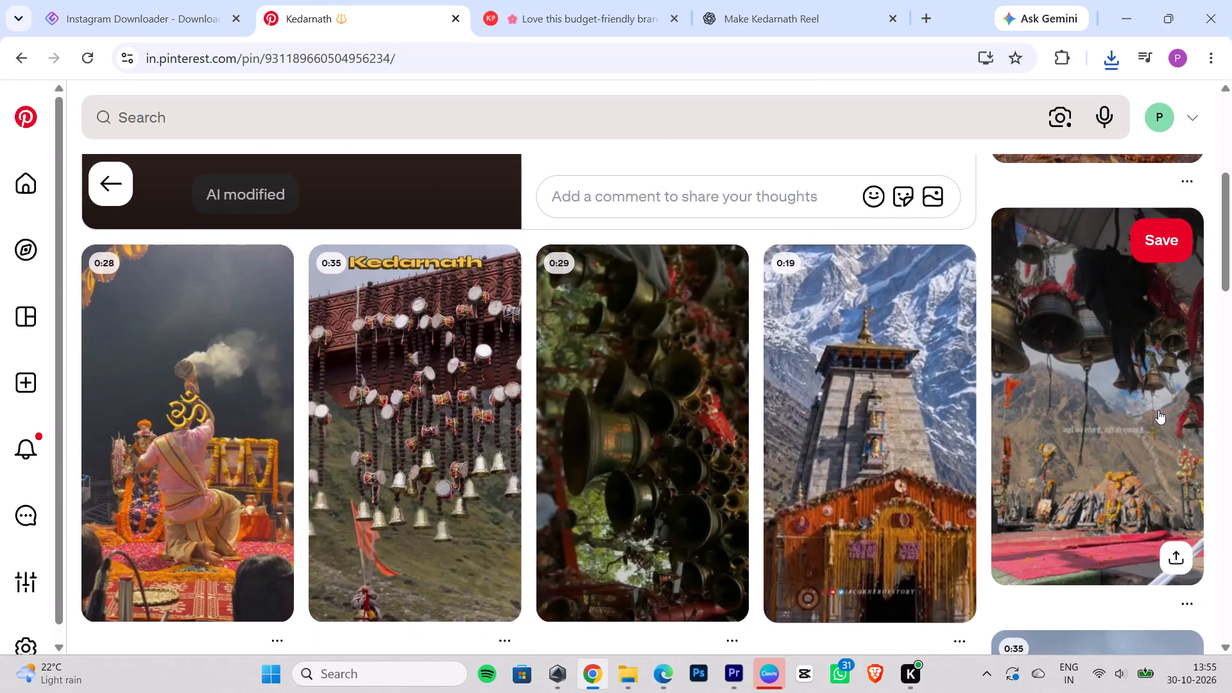
scroll(540, 400, "down", 5)
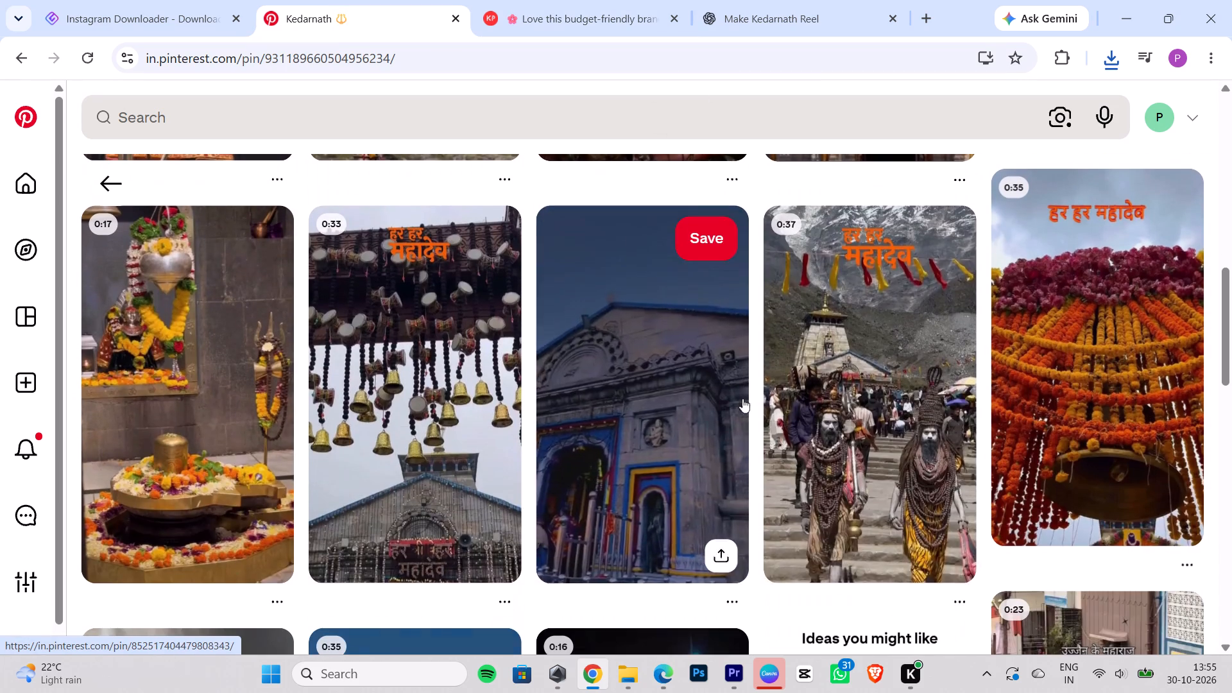
left_click(108, 180)
scroll(1013, 364, "down", 5)
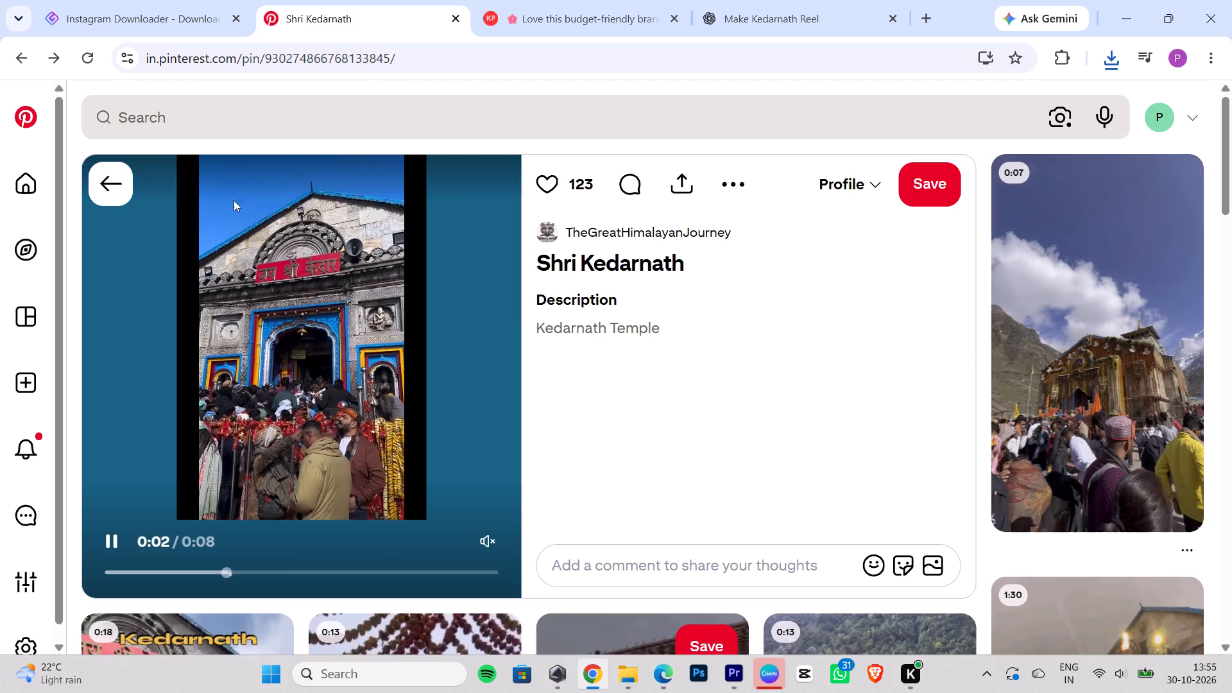
left_click(97, 173)
scroll(875, 302, "down", 4)
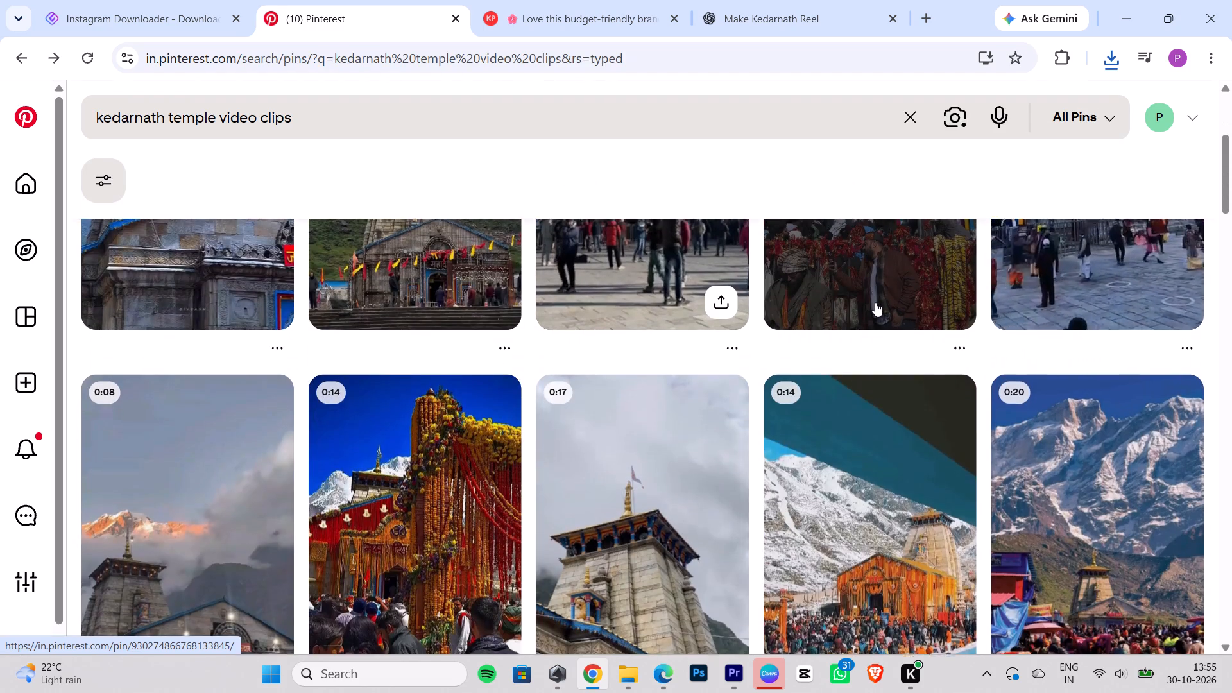
scroll(880, 307, "down", 1)
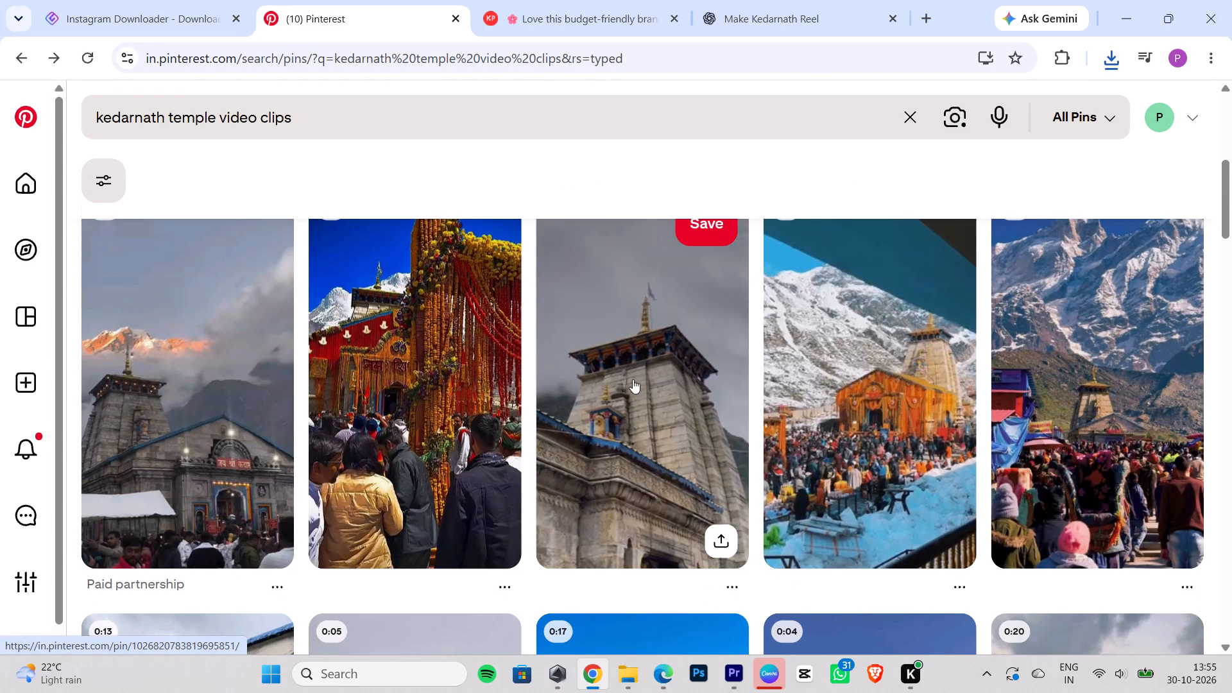
scroll(1099, 381, "down", 4)
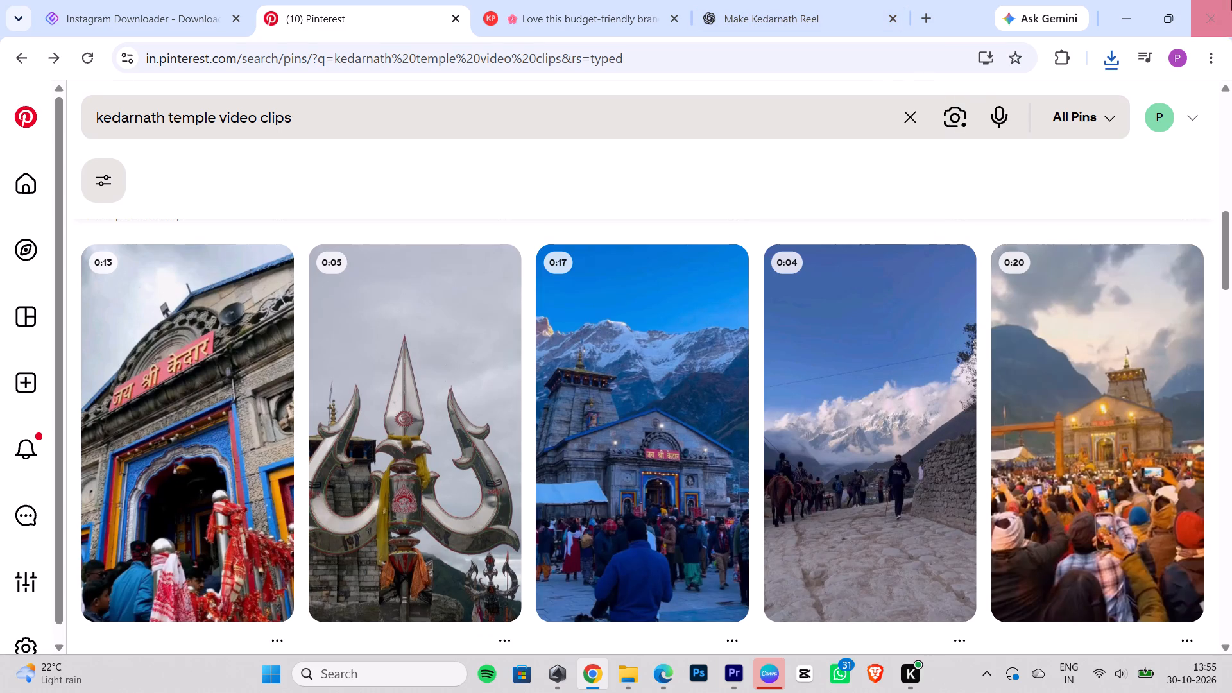
scroll(1056, 445, "down", 5)
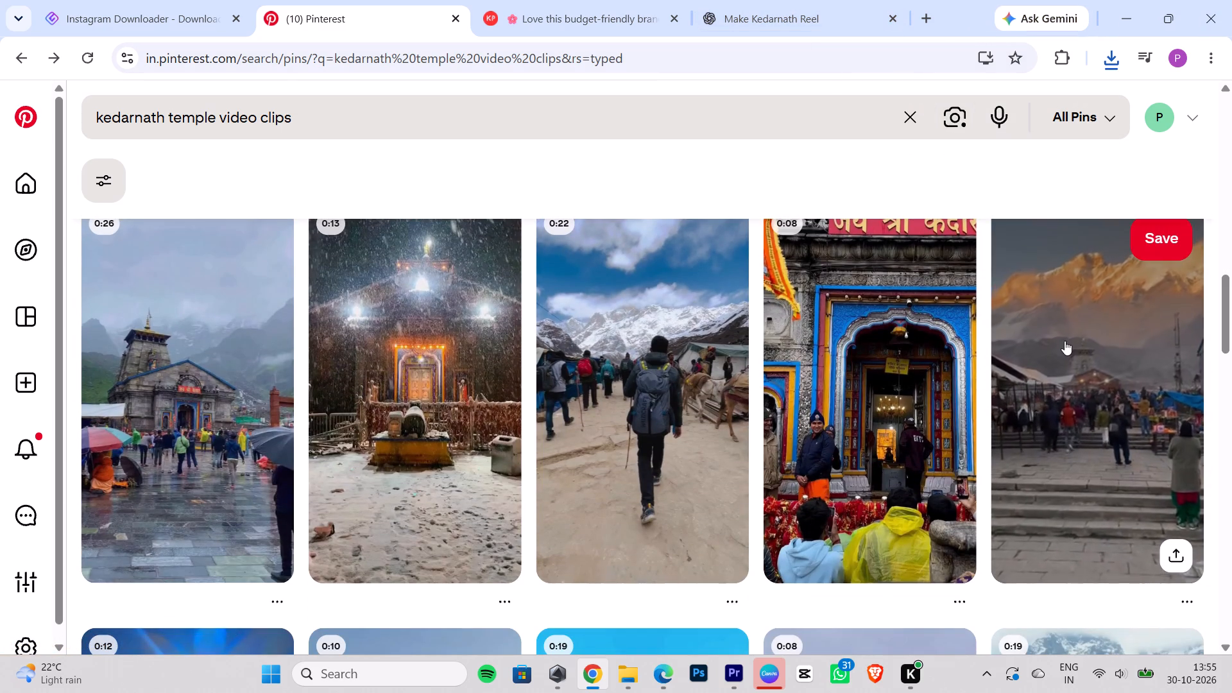
scroll(1057, 338, "down", 5)
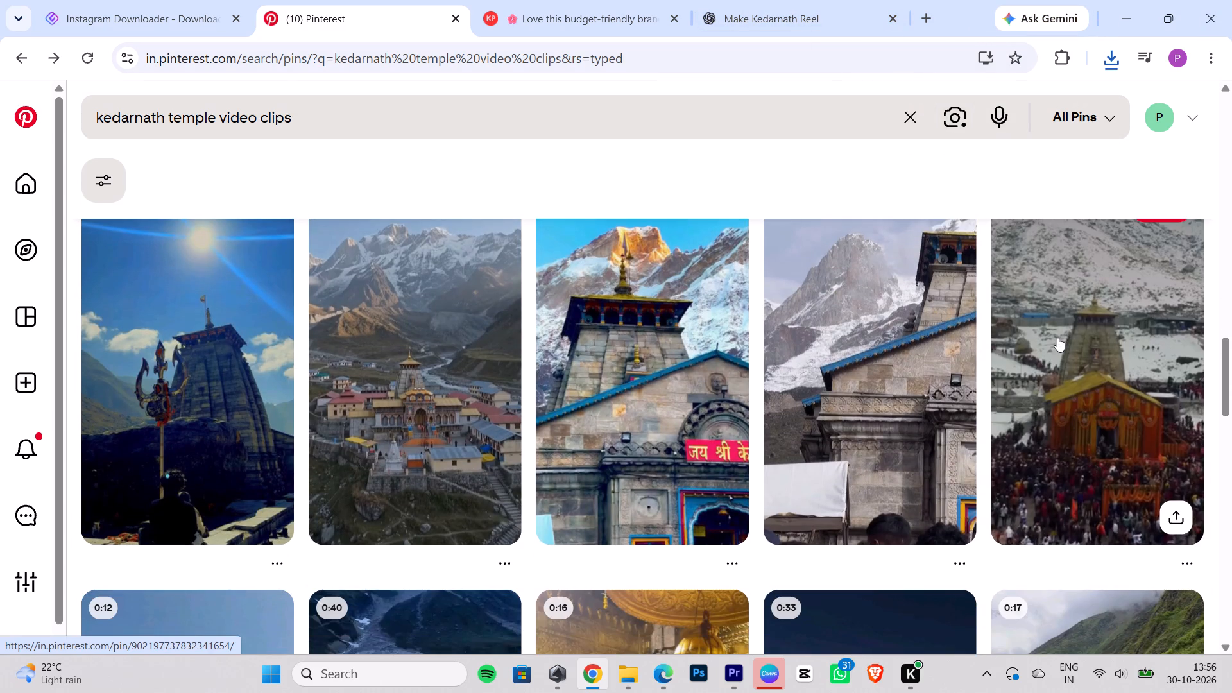
Open the video pin of the trident beside Kedarnath temple under a bright sun and copy its share link.
left_click(208, 307)
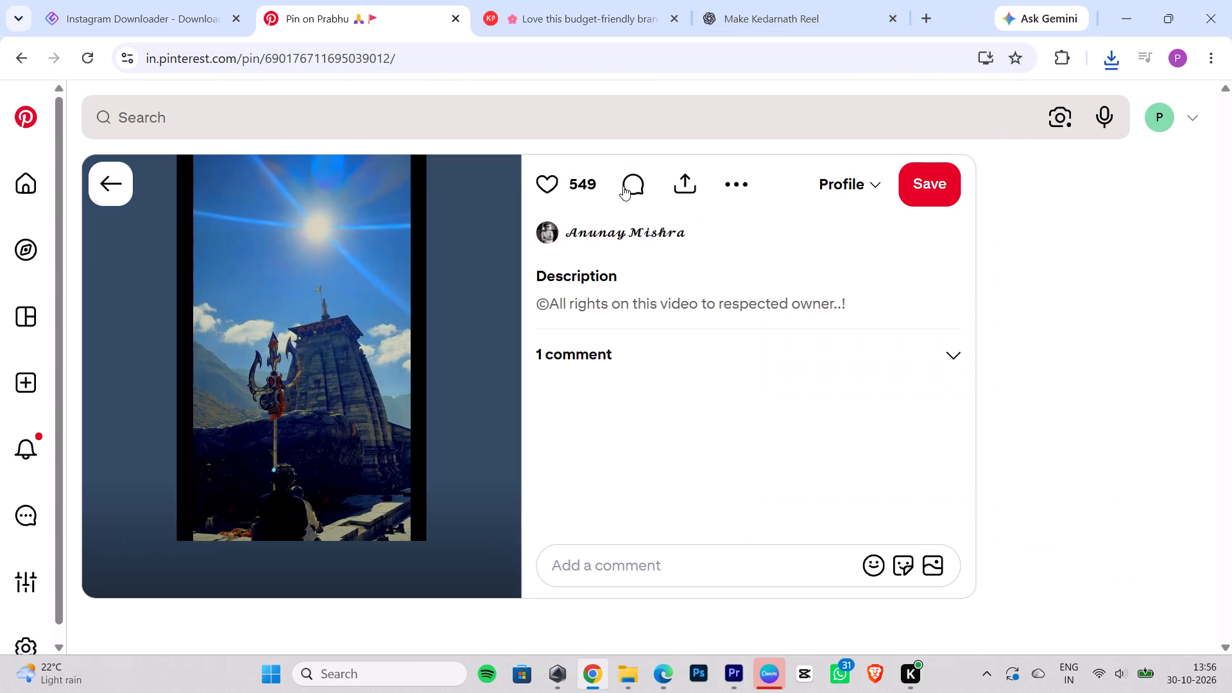
double_click(697, 185)
left_click(688, 203)
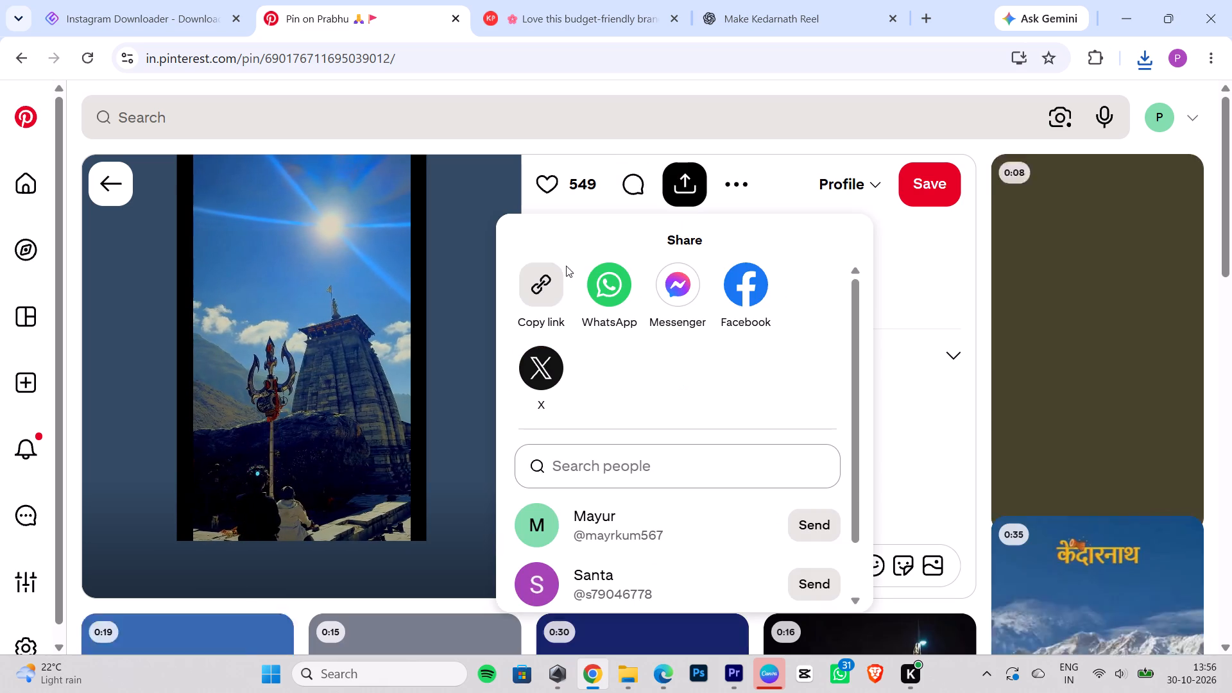
triple_click(553, 282)
Submit the copied link in KlickPin, retrying from its empty URL field, and download the trident and temple video.
left_click(594, 16)
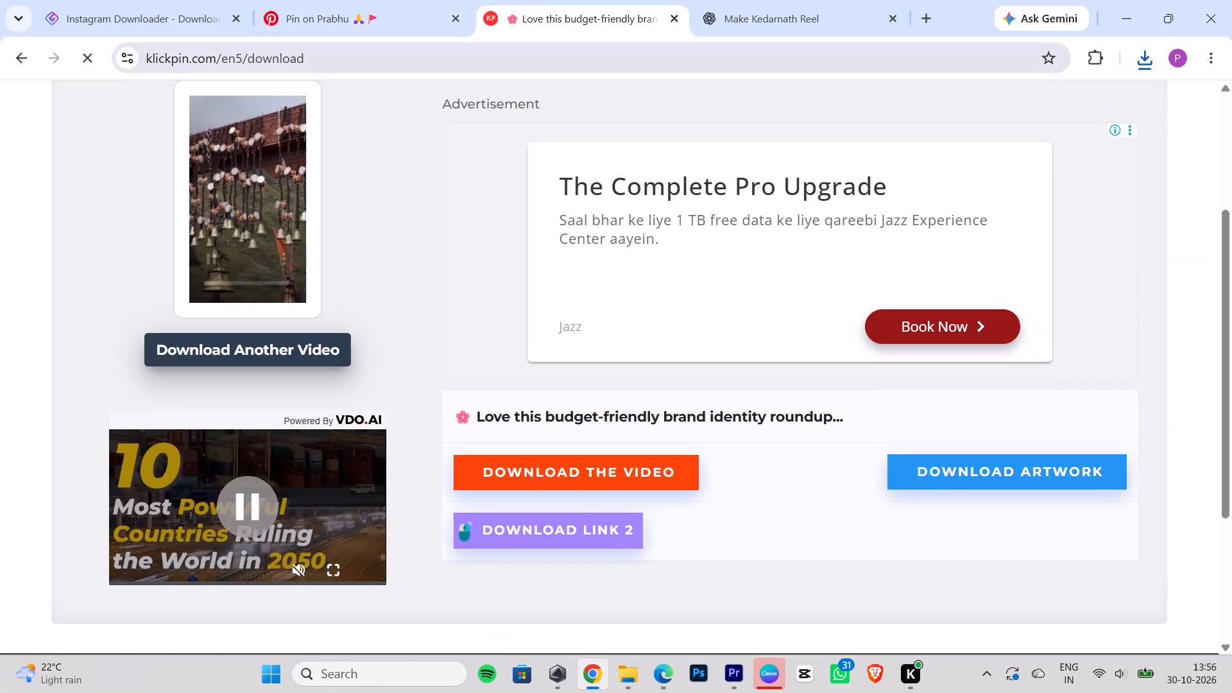
left_click(0, 58)
left_click_drag(436, 141, 15, 141)
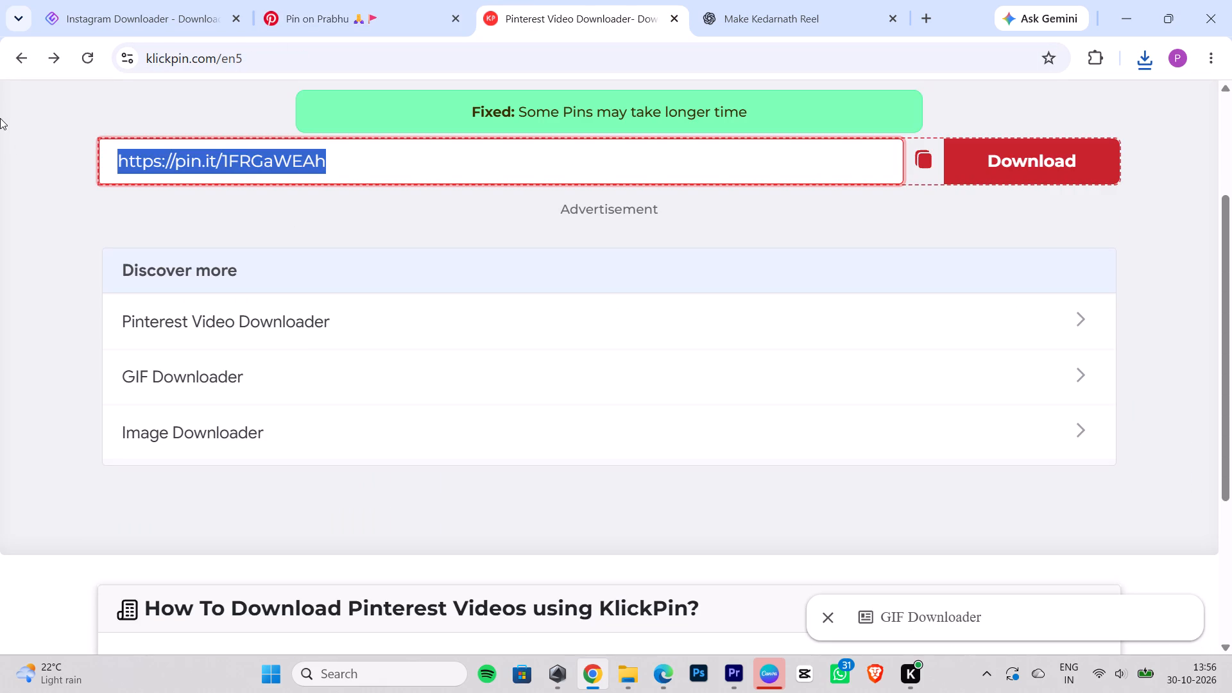
key("BackSpace")
key("ctrl+v")
key("Return")
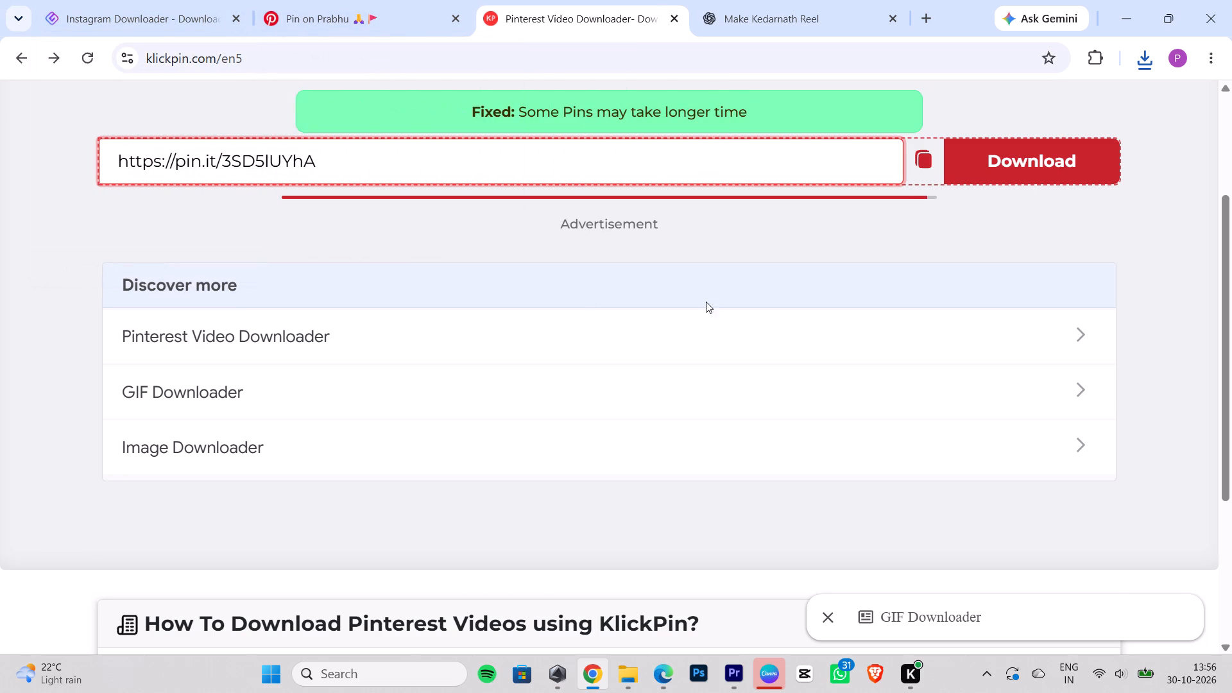
left_click(885, 231)
left_click(832, 241)
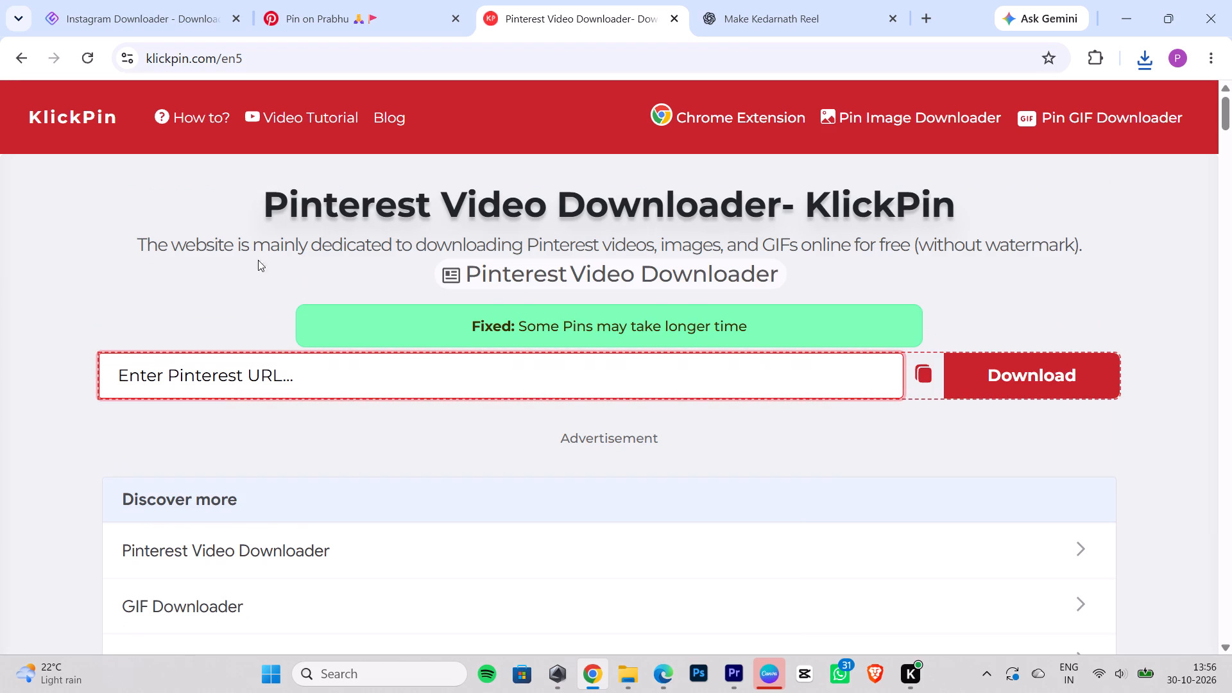
left_click(260, 366)
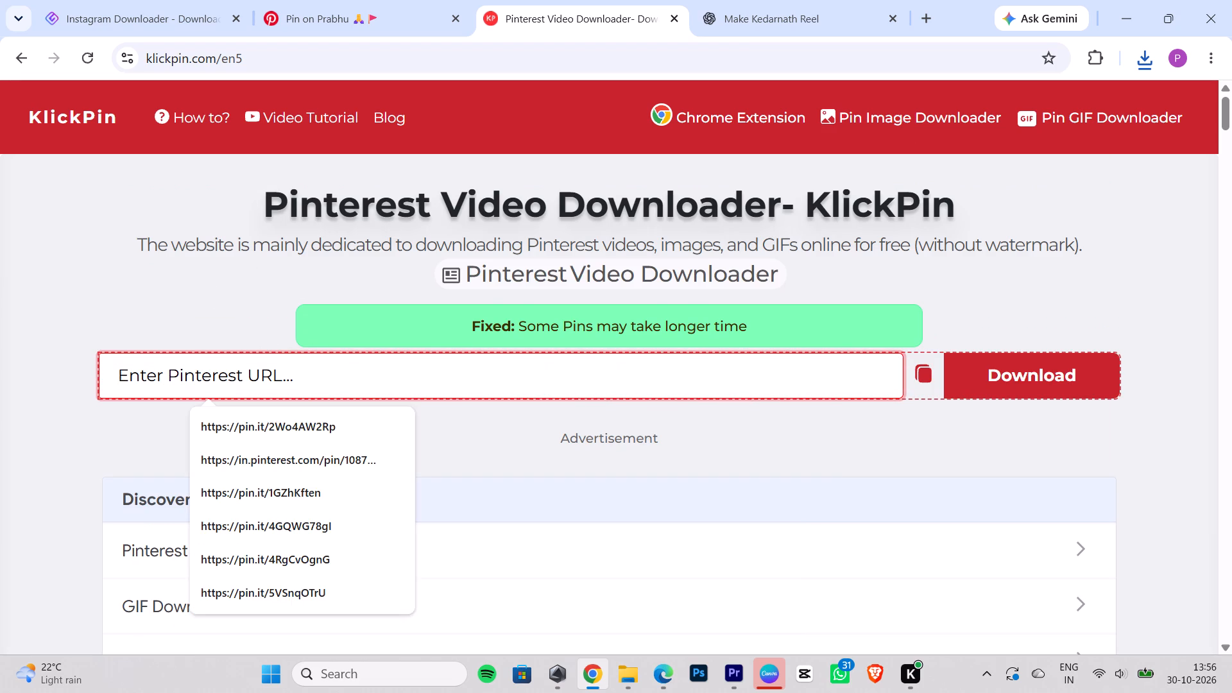
key("ctrl+v")
key("Return")
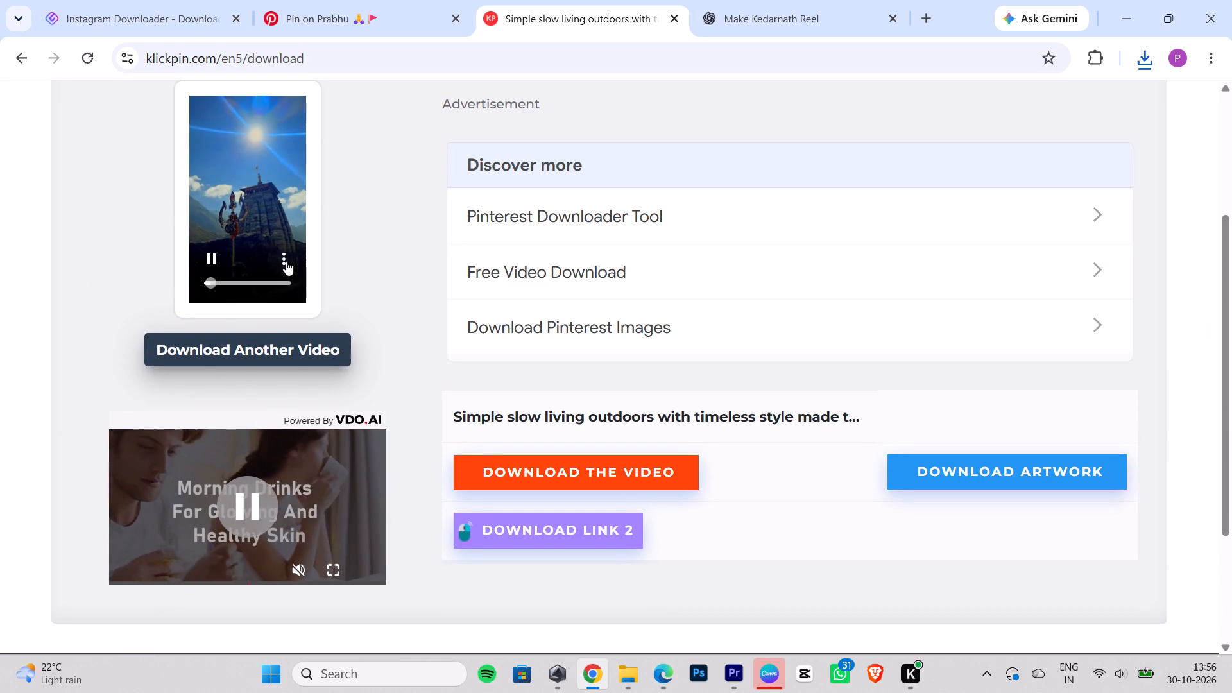
left_click(286, 261)
left_click(260, 143)
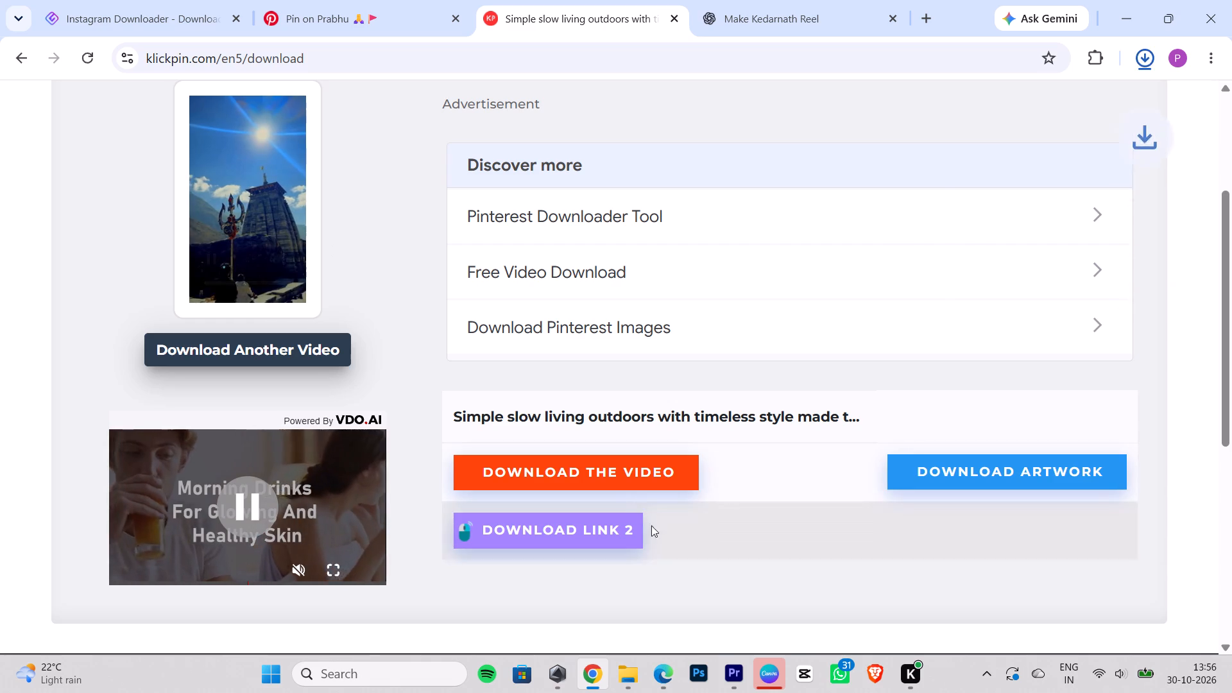
Switch to Premiere Pro and import the hanging-bells video 50bb445cf7216092a011d2f3a6d1d6c5_720w from Downloads.
left_click(728, 663)
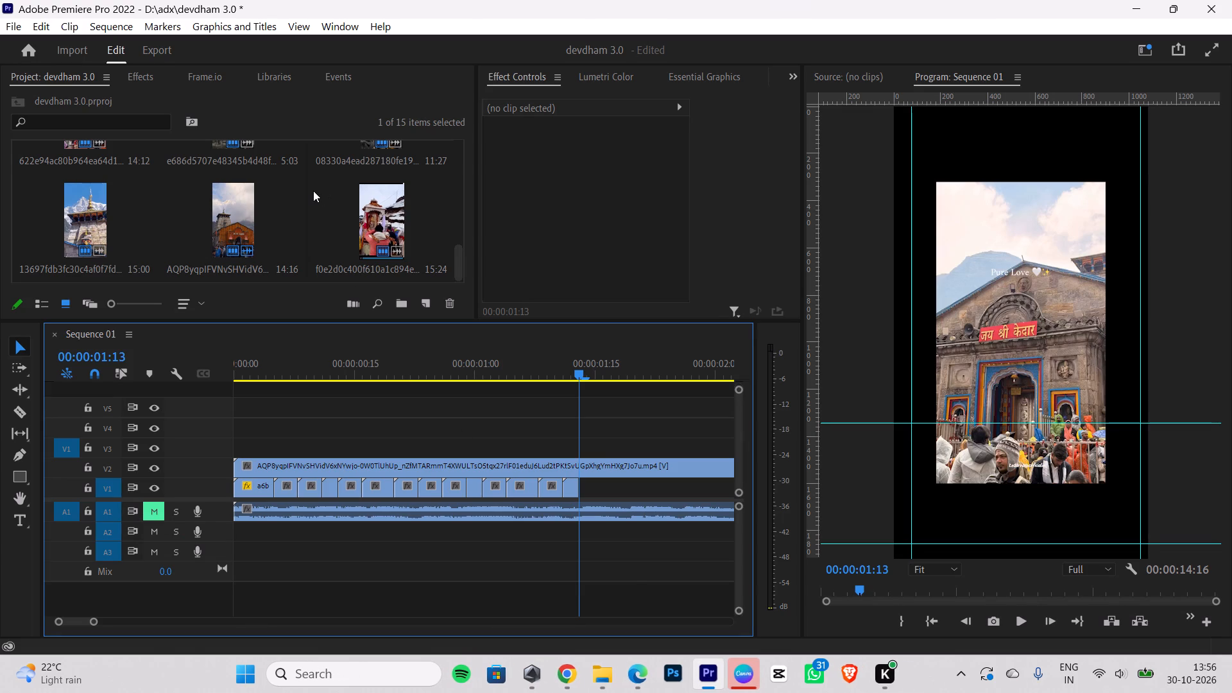
key("ctrl+i")
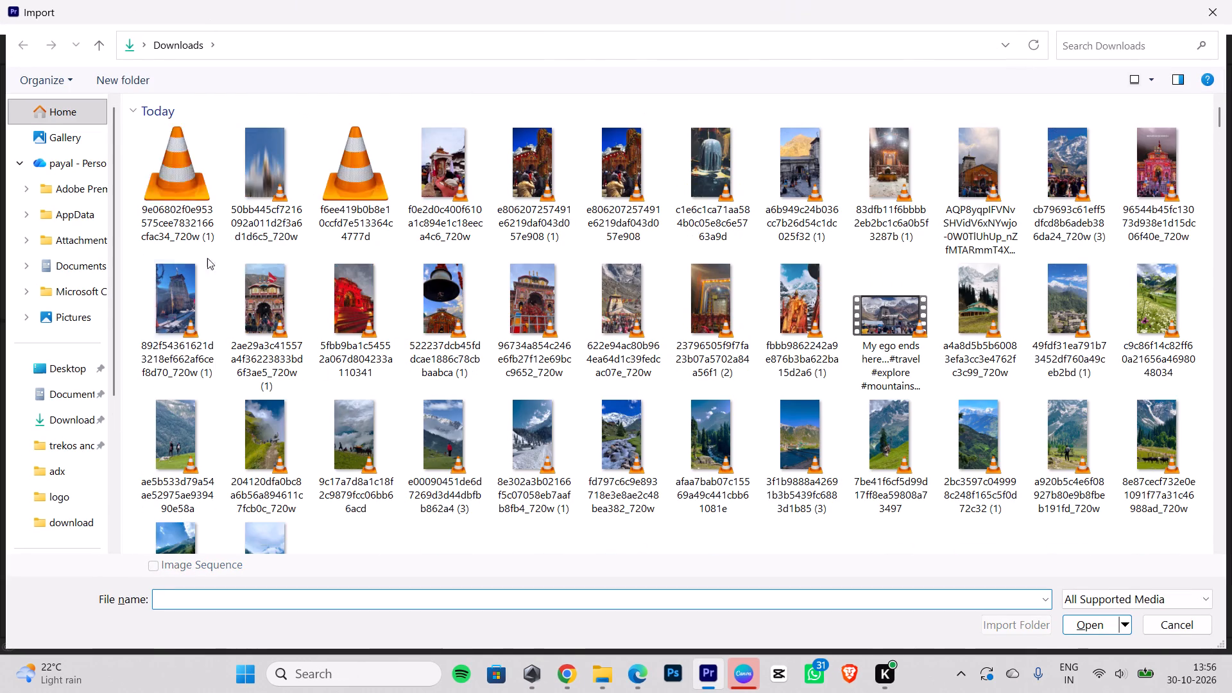
left_click(191, 200)
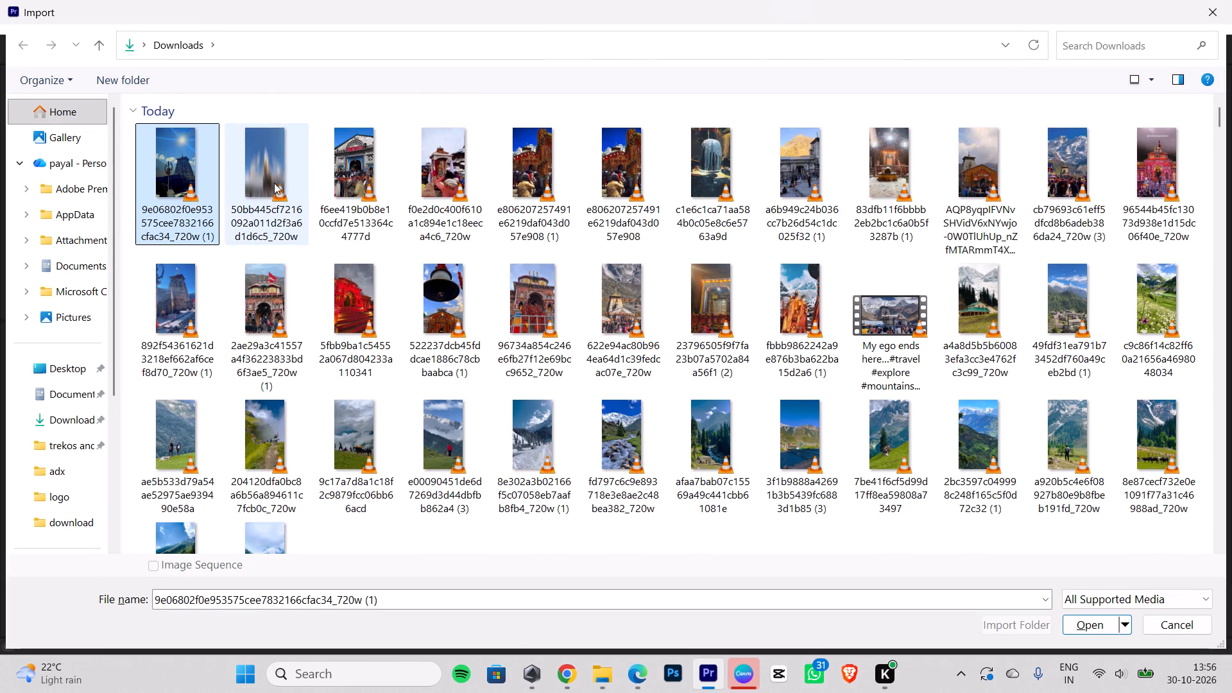
left_click(281, 178)
double_click(275, 193)
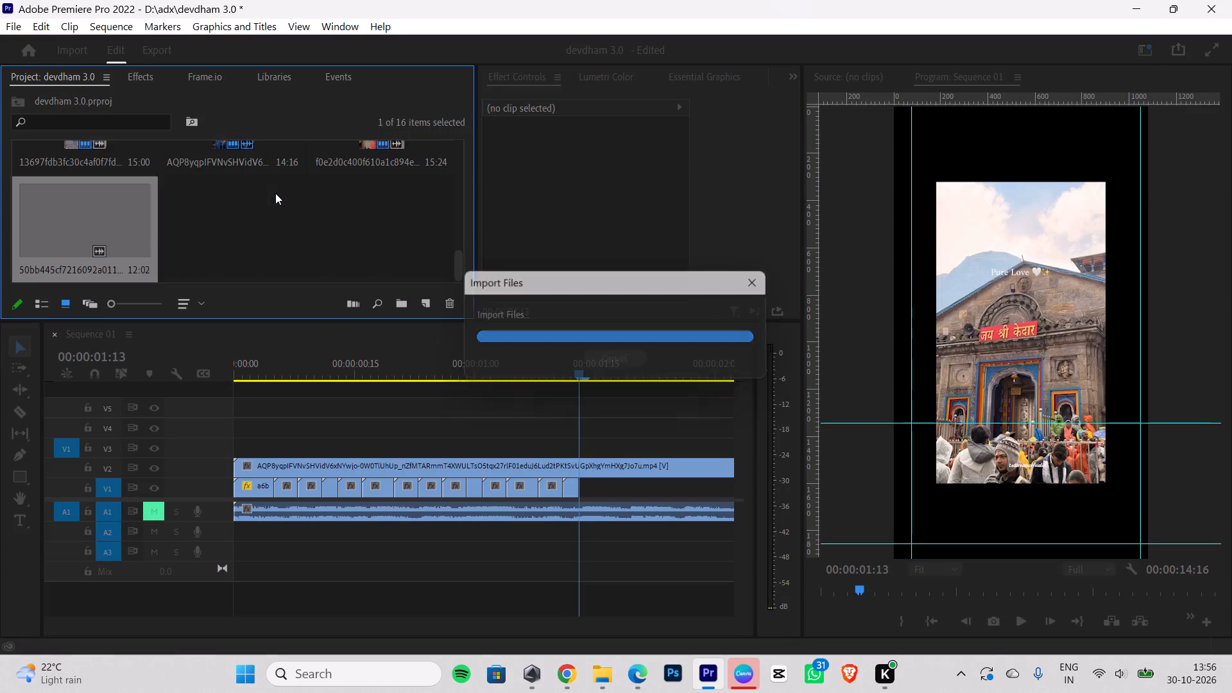
Place the hanging-bells video at 00:00:01:13, delete its audio, move it onto V1 after the last clip and scale it to frame size.
left_click_drag(102, 224, 575, 416)
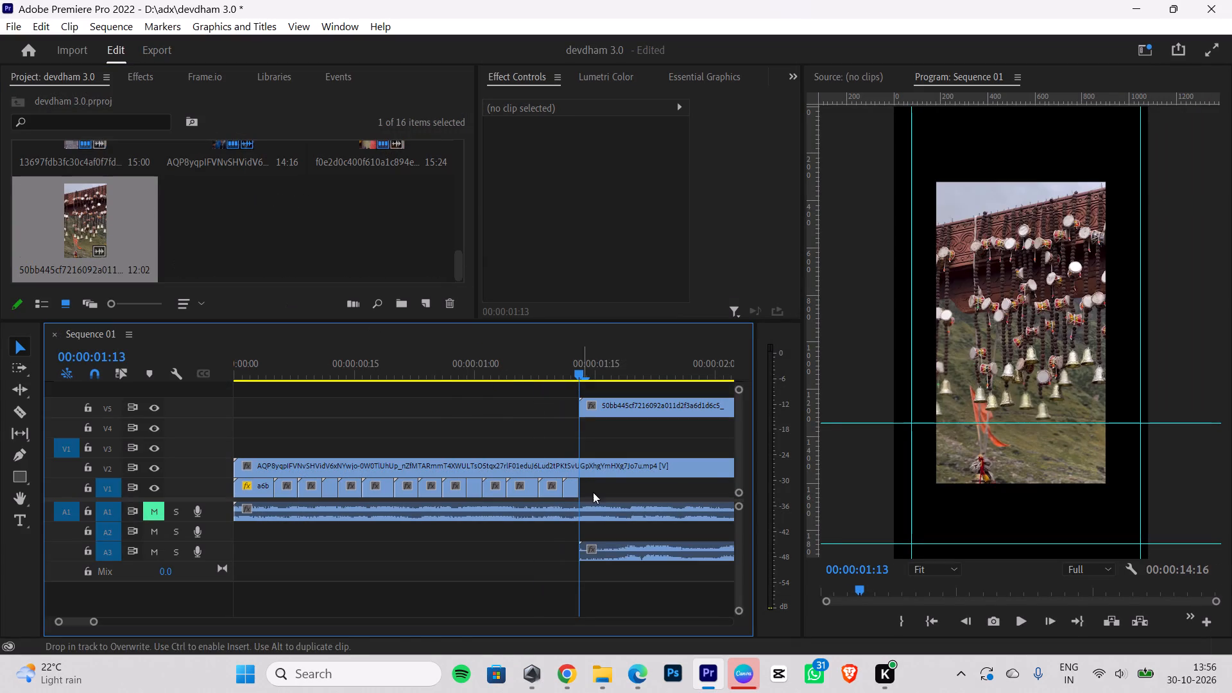
left_click(622, 549)
key("BackSpace")
left_click_drag(592, 406, 586, 459)
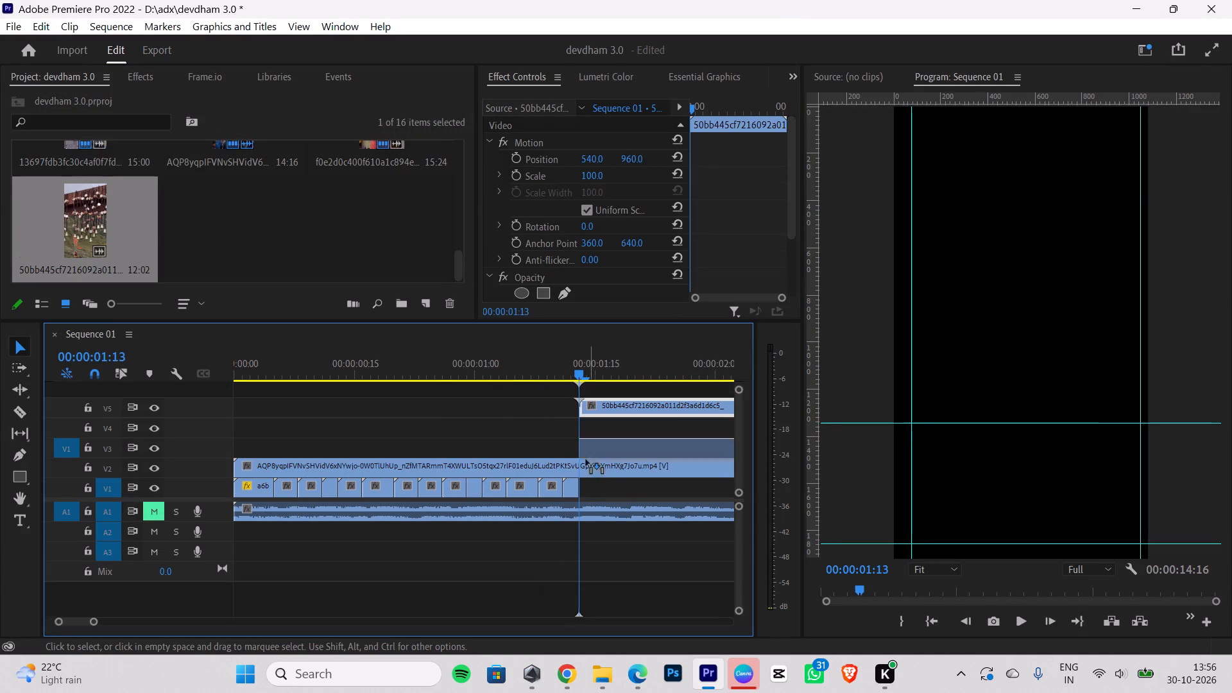
left_click_drag(586, 459, 586, 484)
right_click(588, 484)
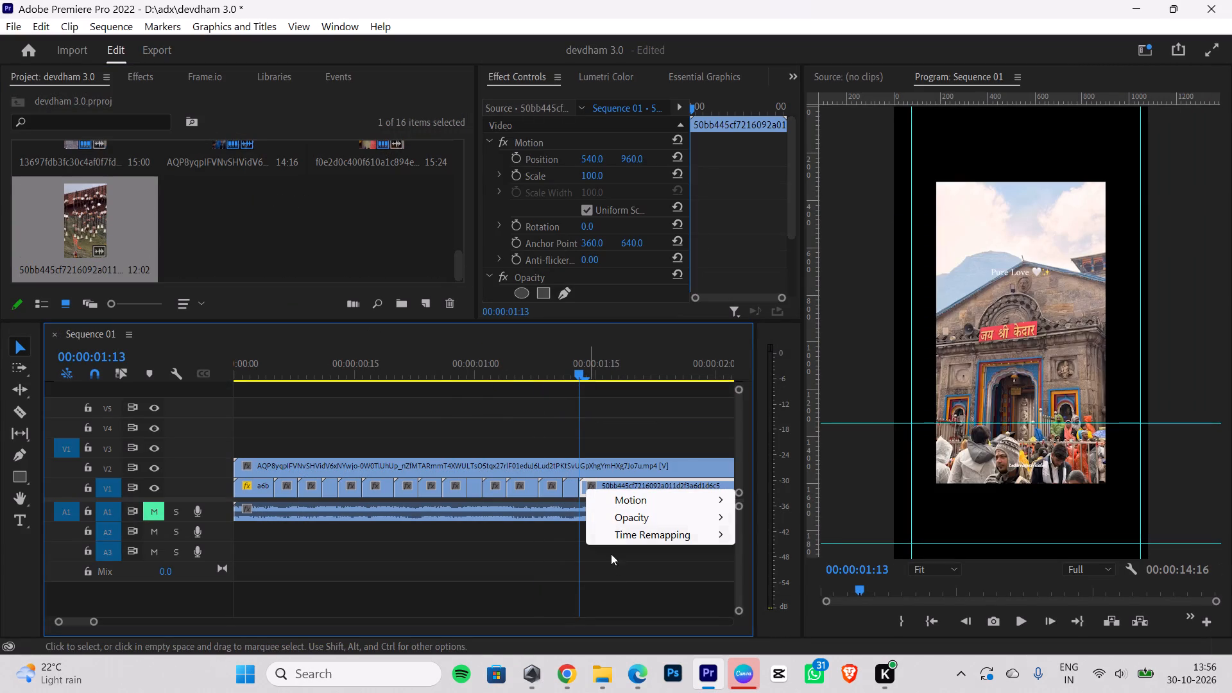
left_click(611, 578)
left_click(623, 484)
right_click(624, 484)
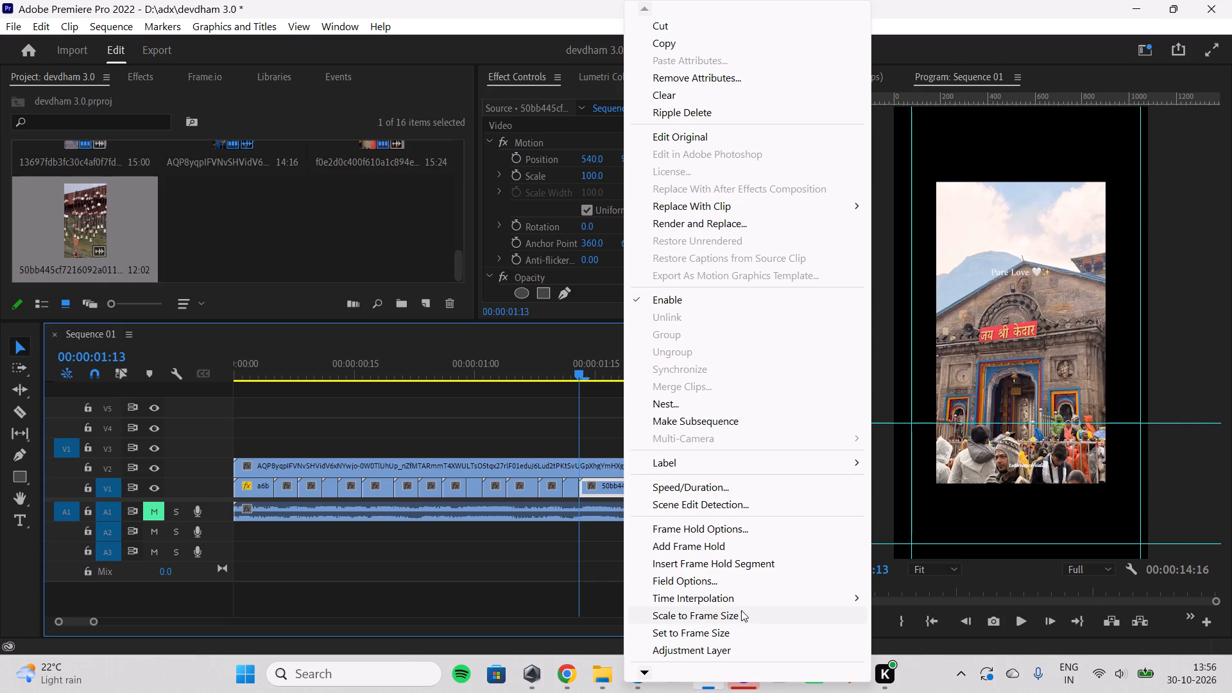
left_click(732, 625)
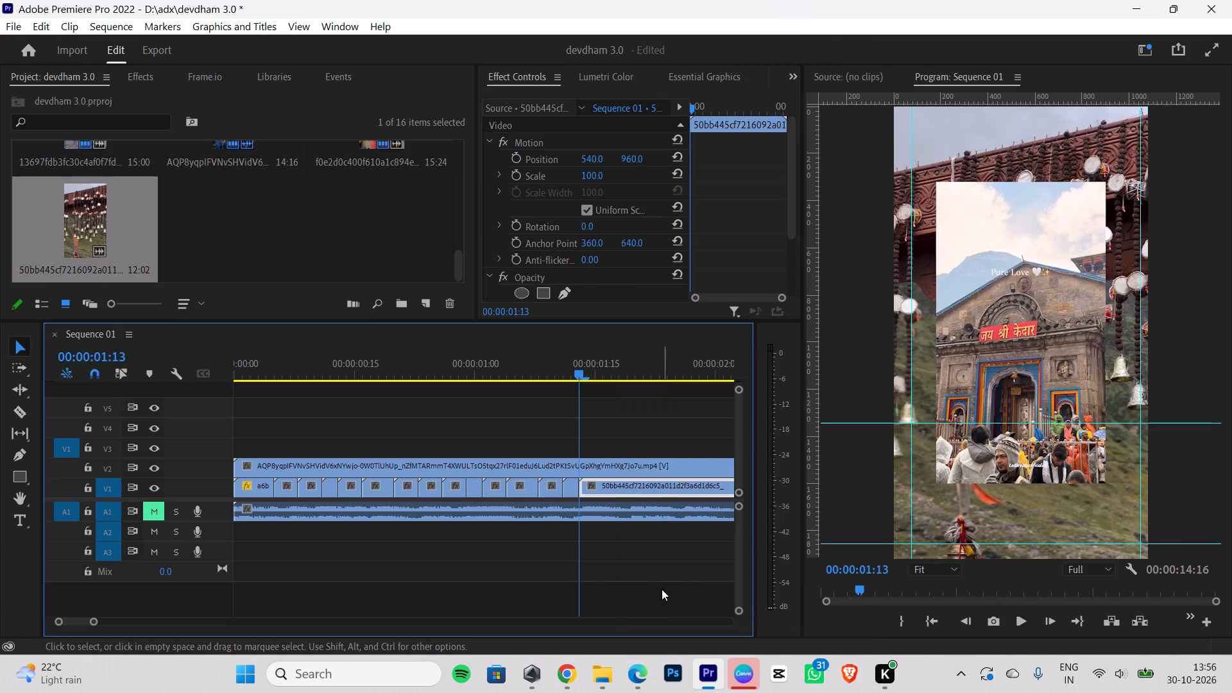
Cut the bells clip on V1 at the reference reel's scene change at 00:00:01:16 and delete the remainder.
key("Right")
key("Right")
key("Right")
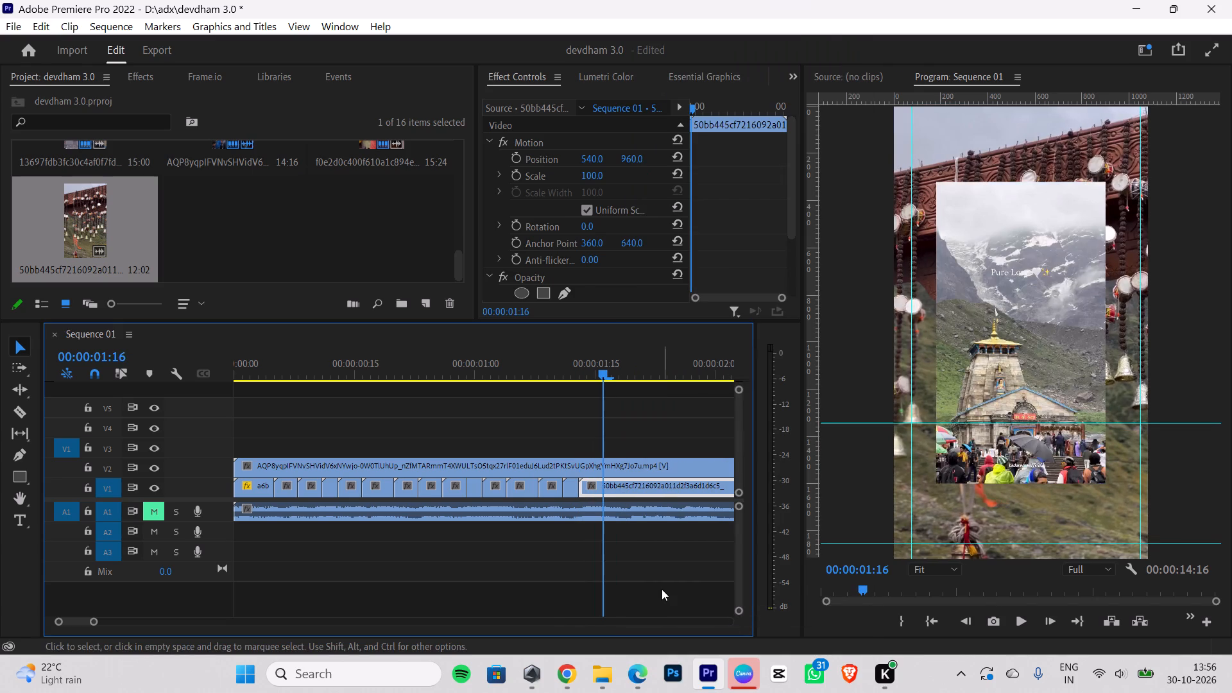
key("Left")
key("Right")
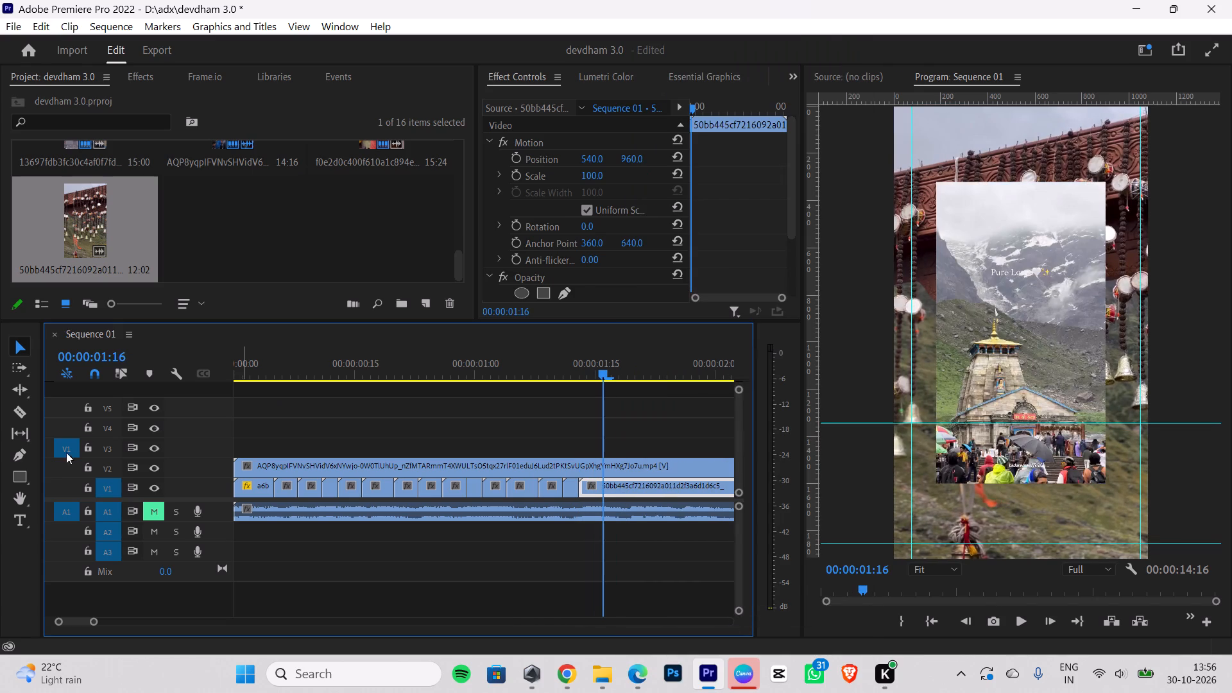
left_click(20, 412)
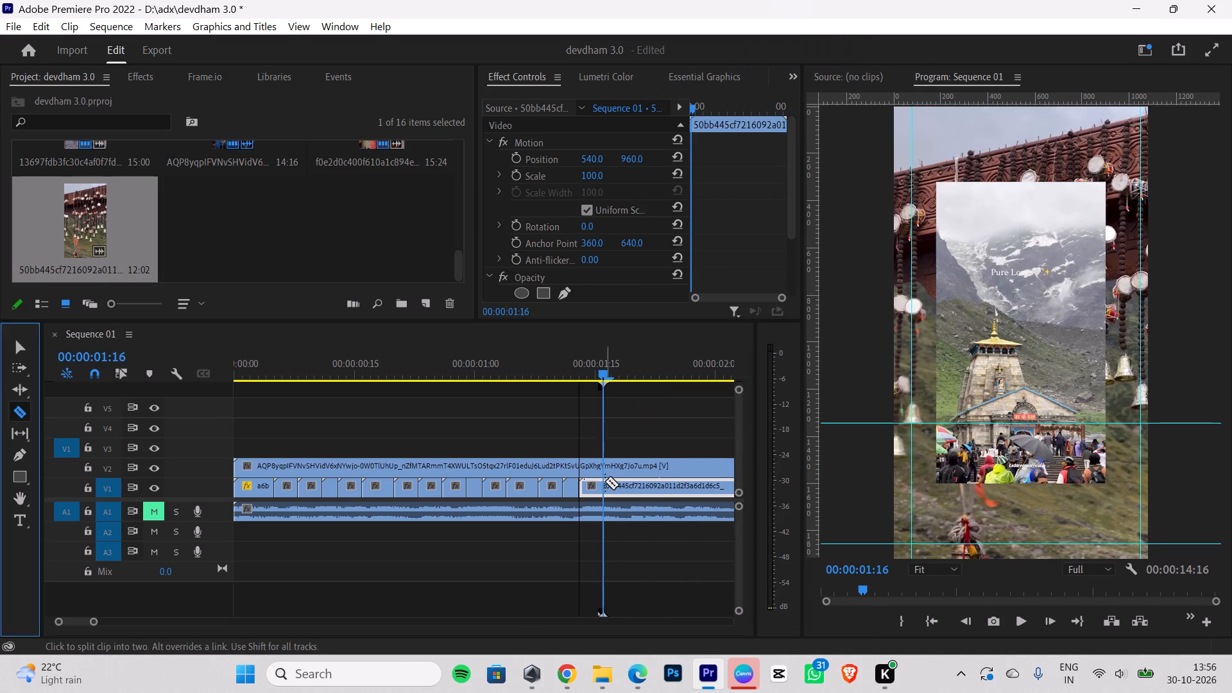
left_click(604, 484)
left_click(14, 343)
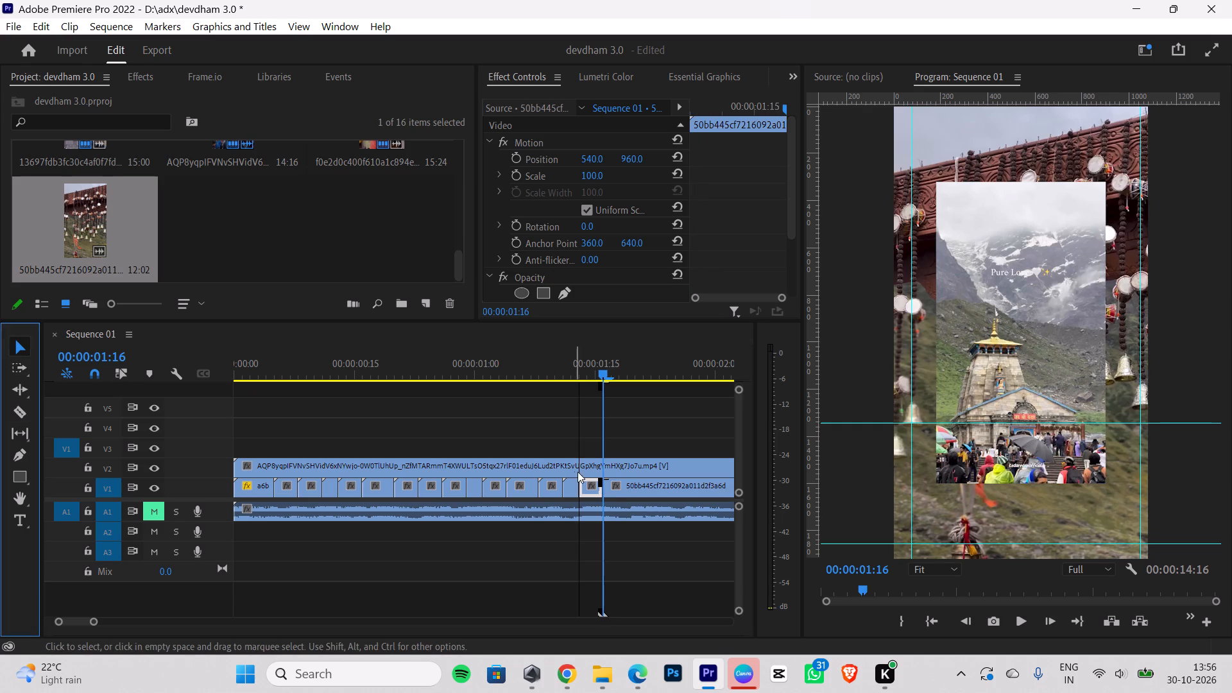
left_click(644, 483)
key("BackSpace")
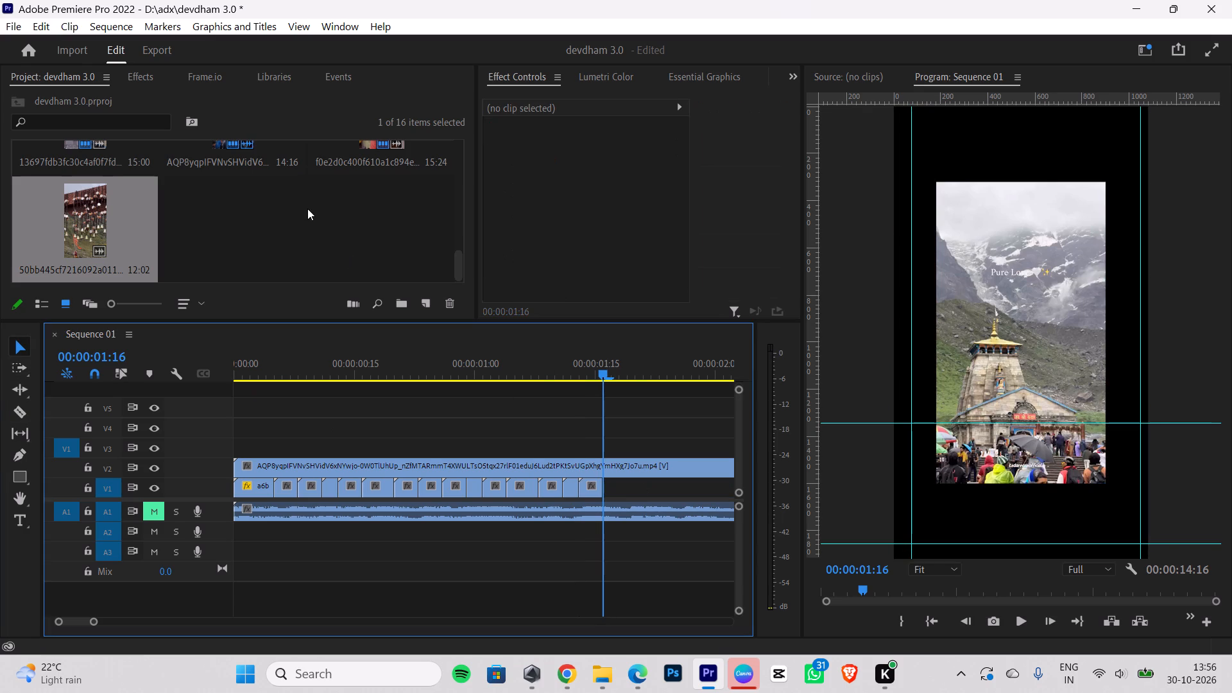
Import the trident and temple video 9e06802f0e953575cee7832166cfac34_720w (1) from Downloads.
key("ctrl+i")
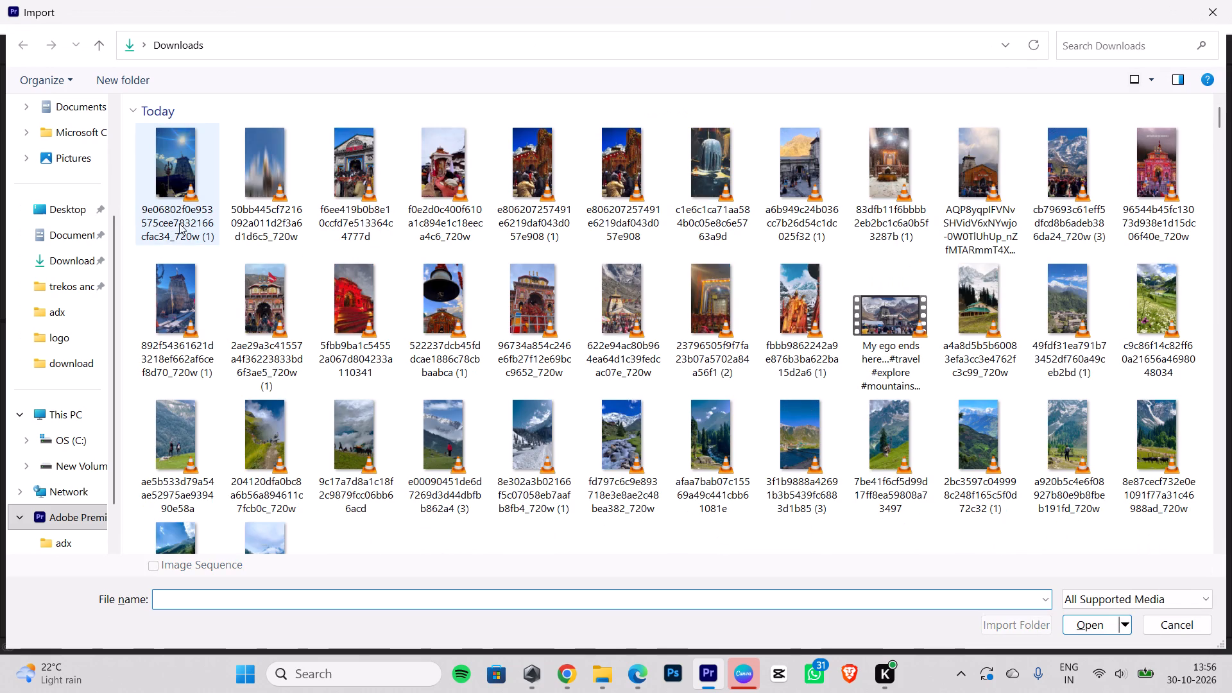
left_click(187, 211)
left_click(1110, 622)
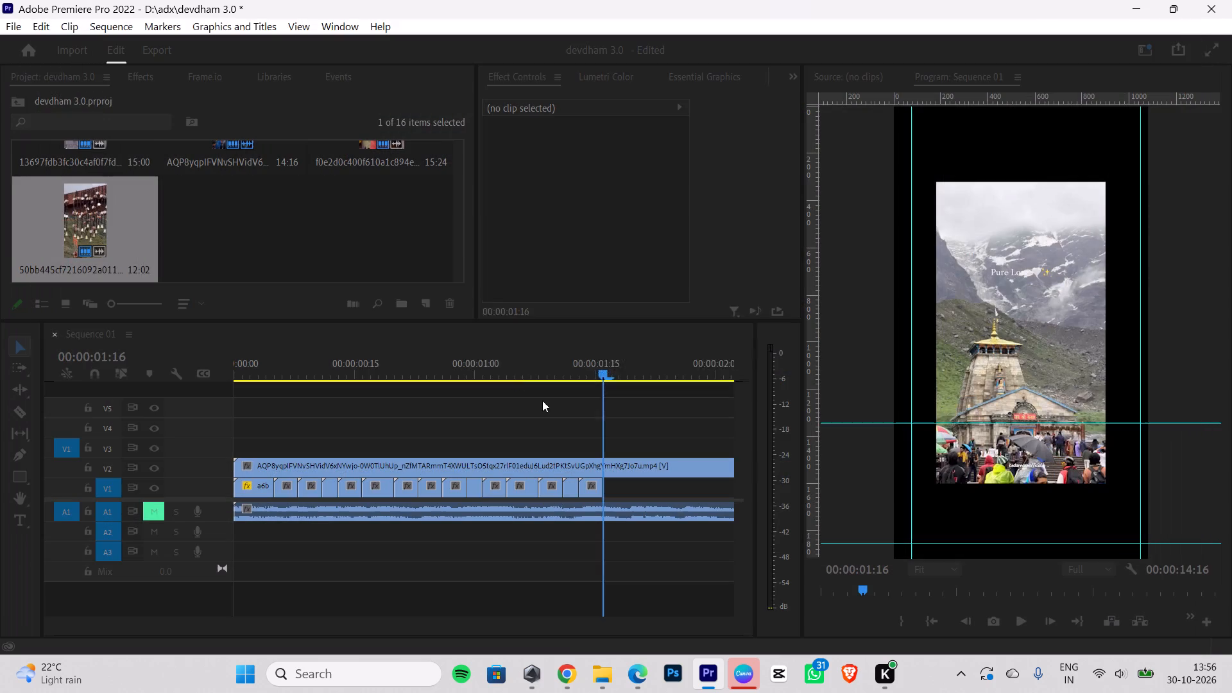
Place the trident video at 00:00:01:16, delete its audio, move it onto V1 after the bells clip and scale it to frame size.
left_click_drag(208, 216, 608, 438)
key("ctrl+z")
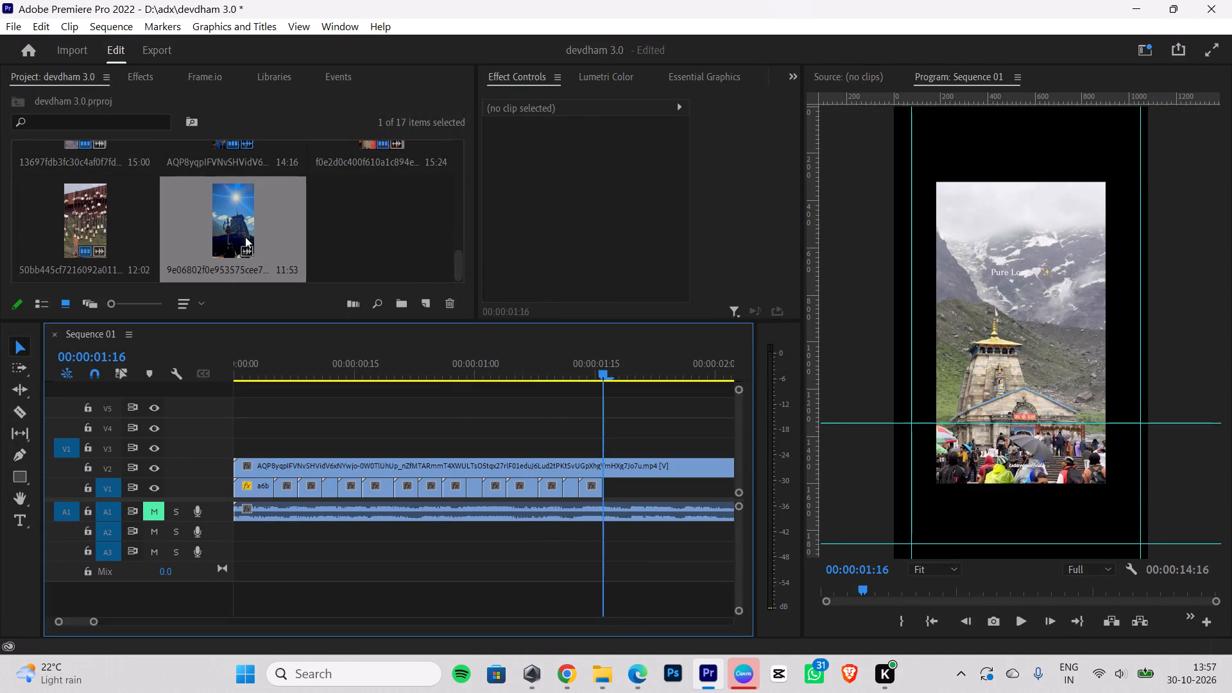
left_click_drag(239, 225, 601, 394)
left_click(686, 581)
left_click(684, 577)
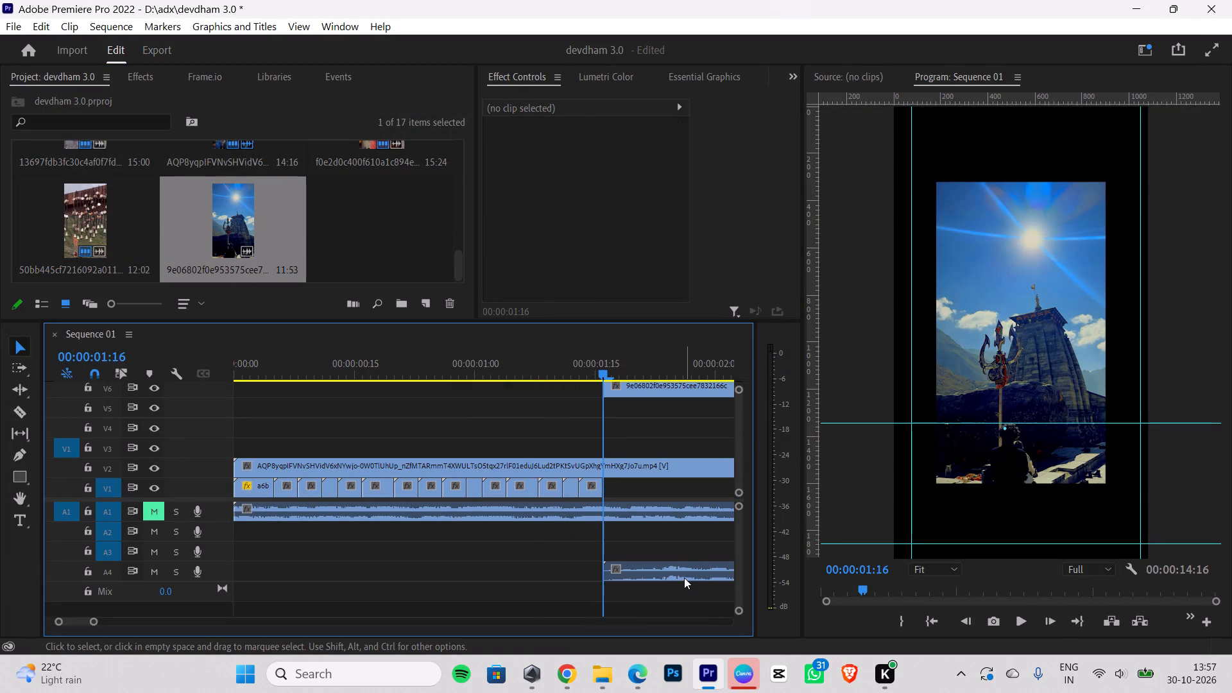
key("BackSpace")
left_click_drag(631, 386, 635, 449)
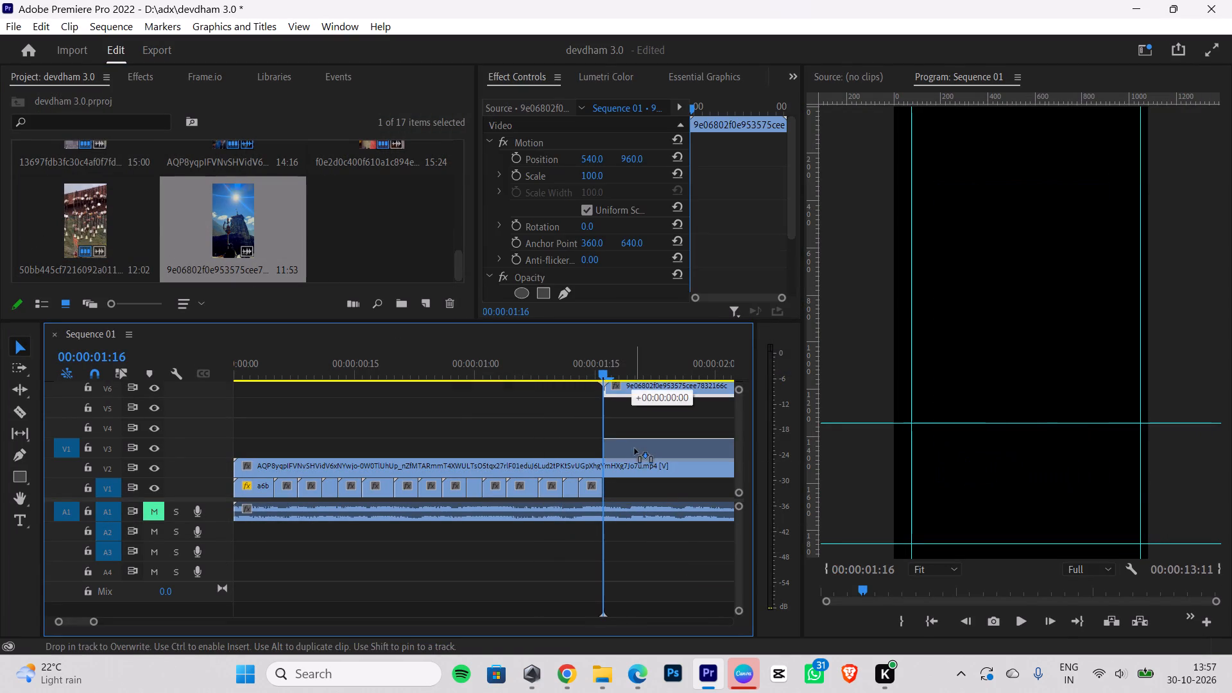
left_click_drag(635, 449, 631, 482)
right_click(631, 482)
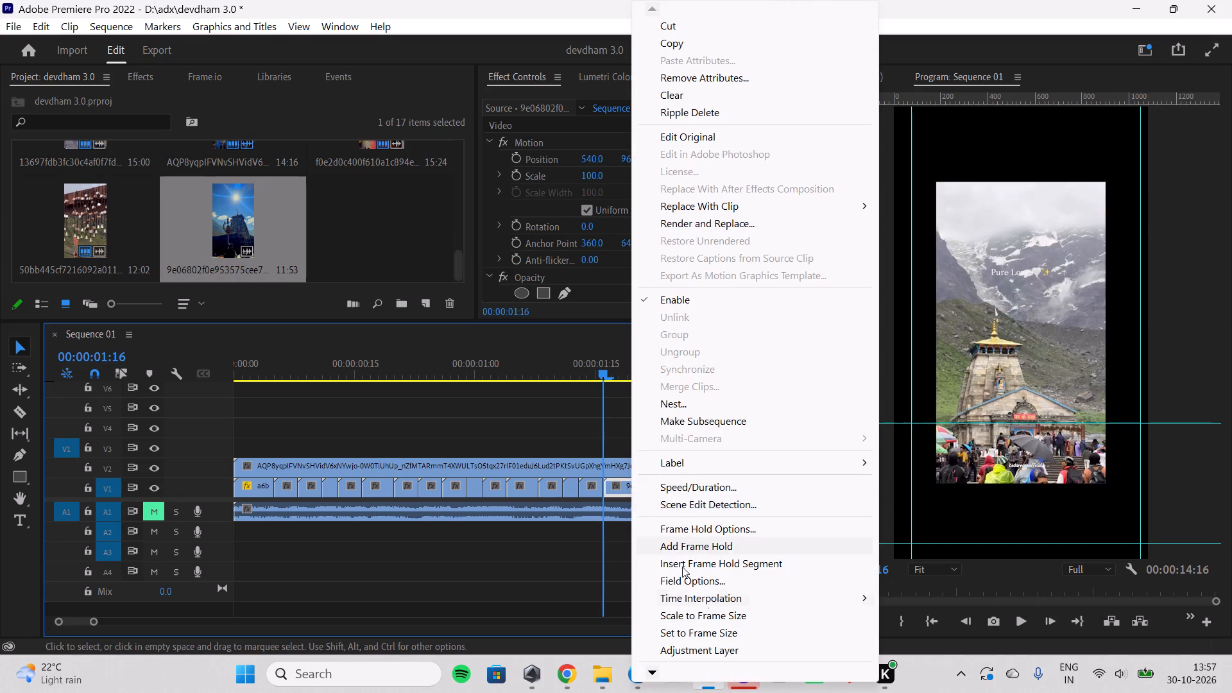
left_click(700, 619)
Cut the trident clip on V1 at the reference reel's scene change at 00:00:01:19 and delete the remainder.
key("Right")
key("Right")
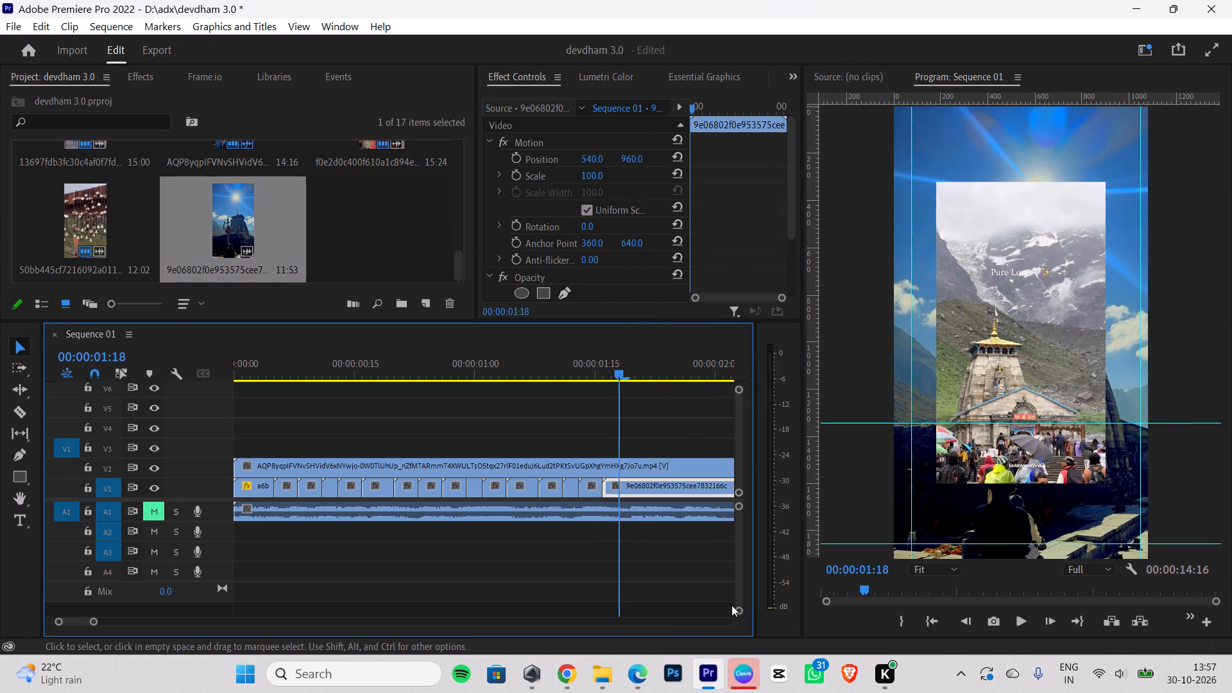
key("Right")
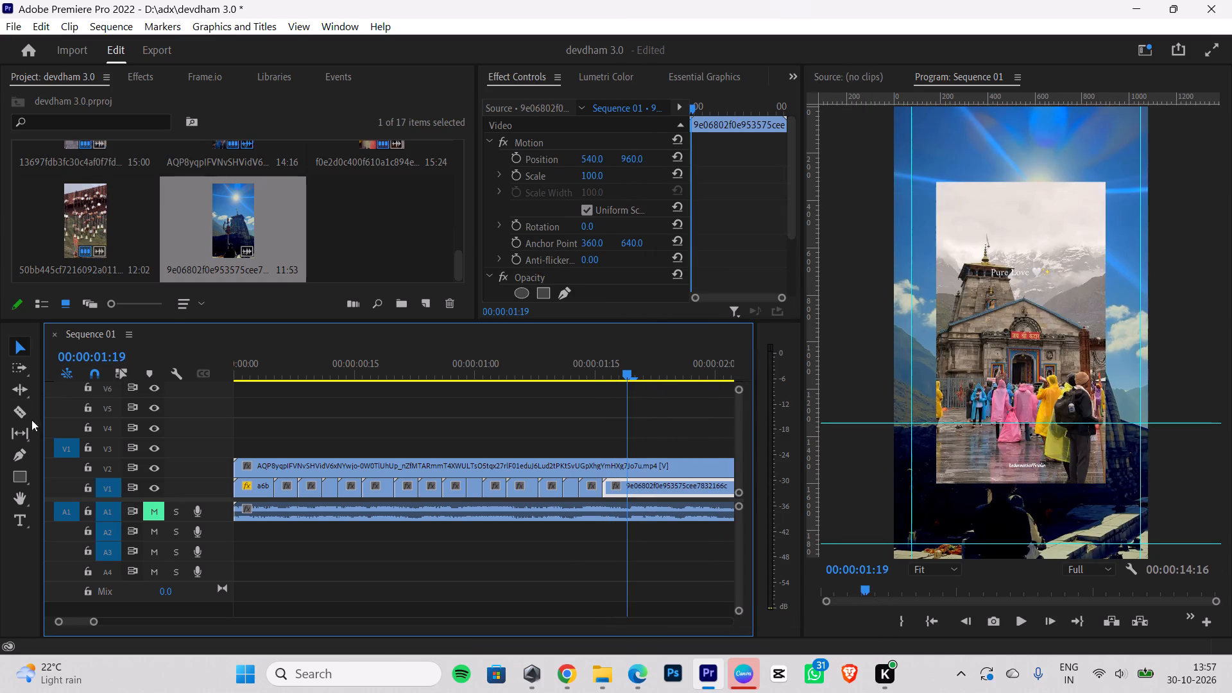
left_click(24, 413)
left_click(629, 486)
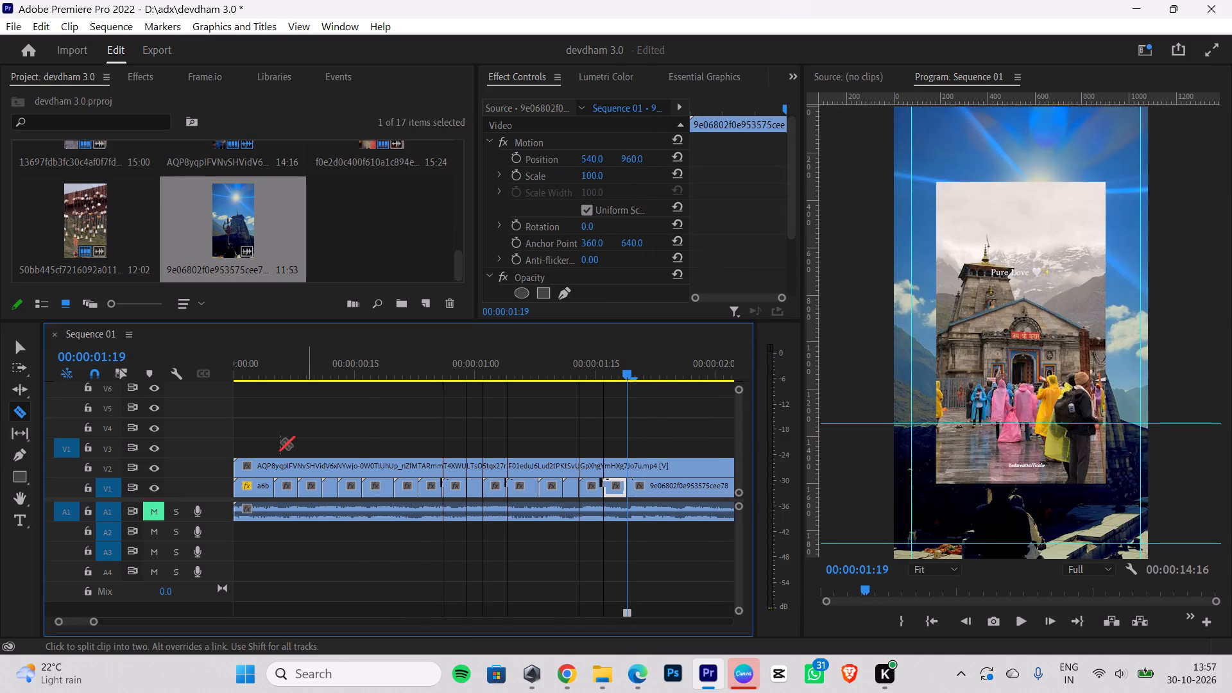
left_click(16, 349)
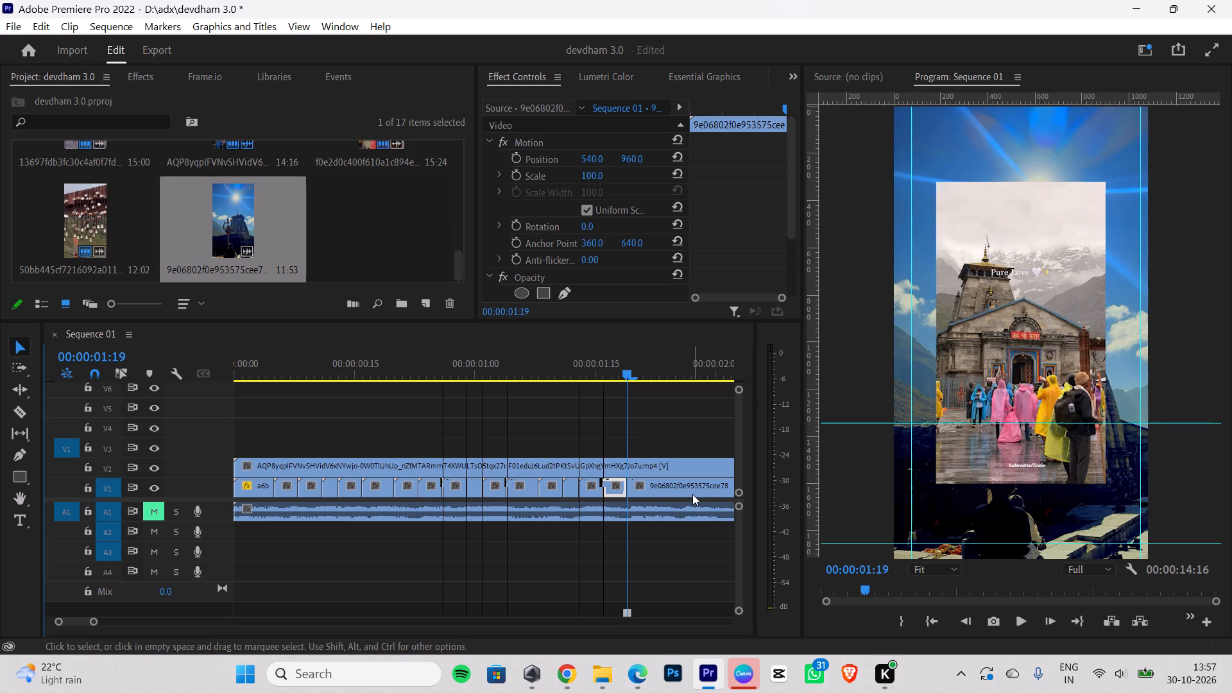
left_click(692, 494)
key("BackSpace")
Switch to Chrome, open the golden inner-shrine Kedarnath video from the "kedarnath temple video clips" results on Pinterest and copy its share link.
left_click(570, 666)
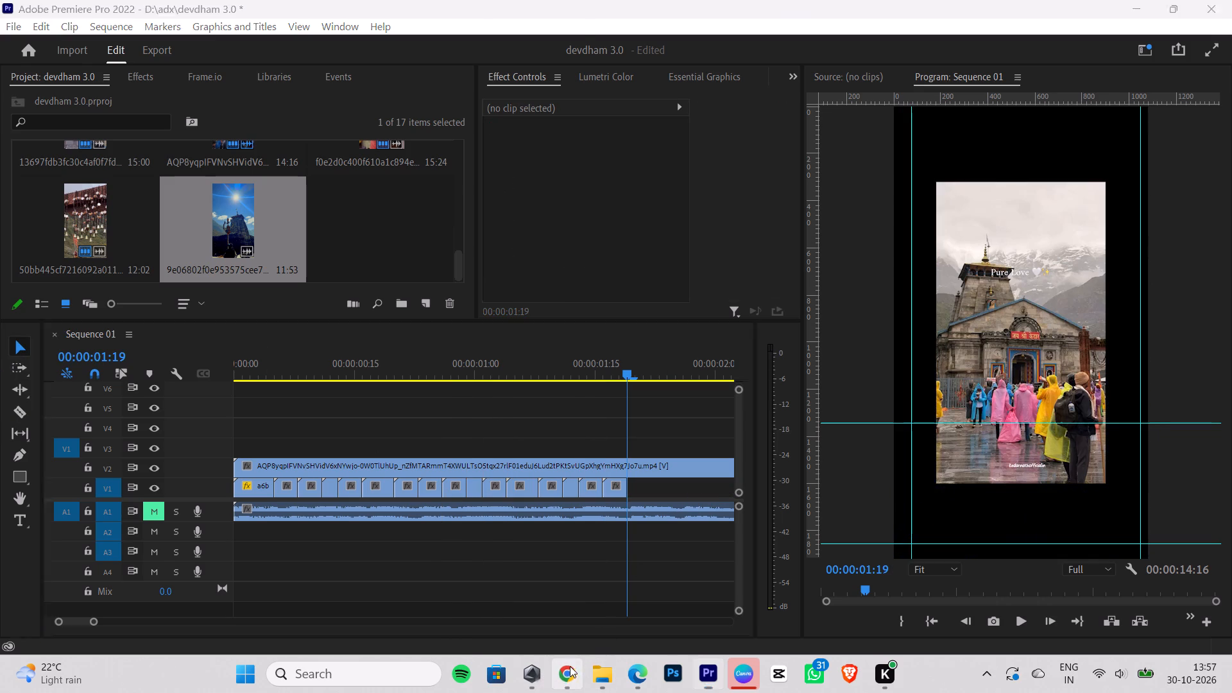
left_click(327, 5)
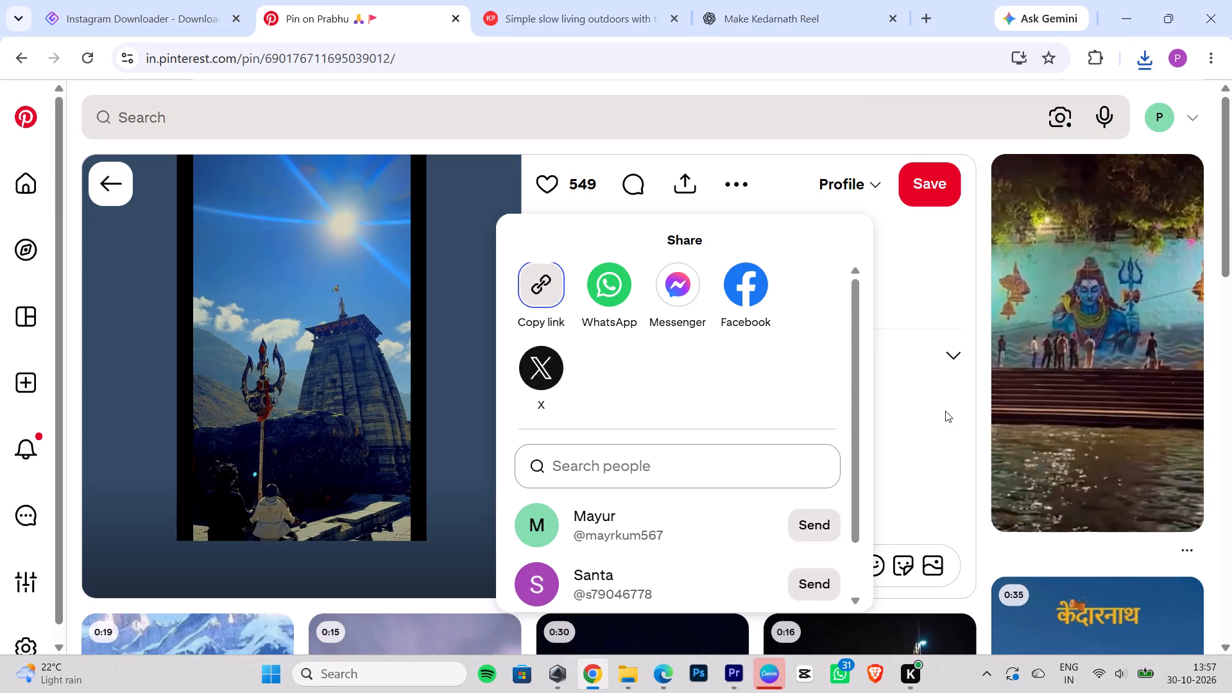
left_click(945, 411)
scroll(938, 386, "down", 3)
scroll(980, 433, "down", 4)
scroll(855, 382, "down", 3)
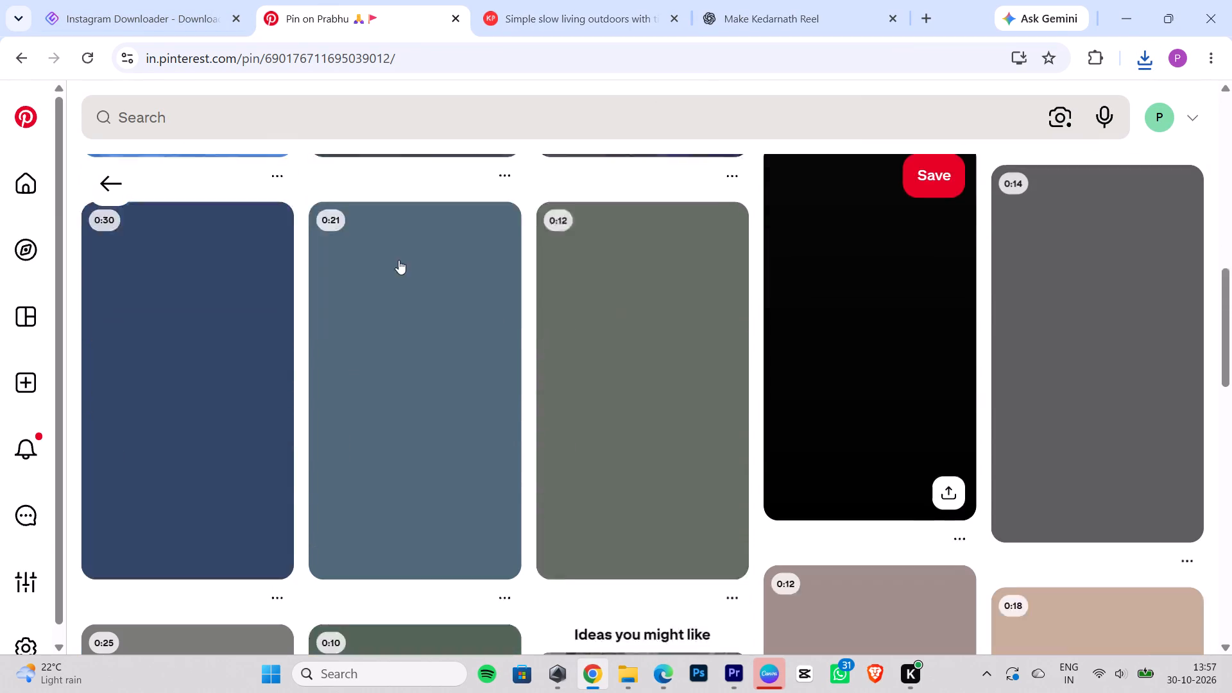
left_click(116, 180)
scroll(833, 315, "down", 4)
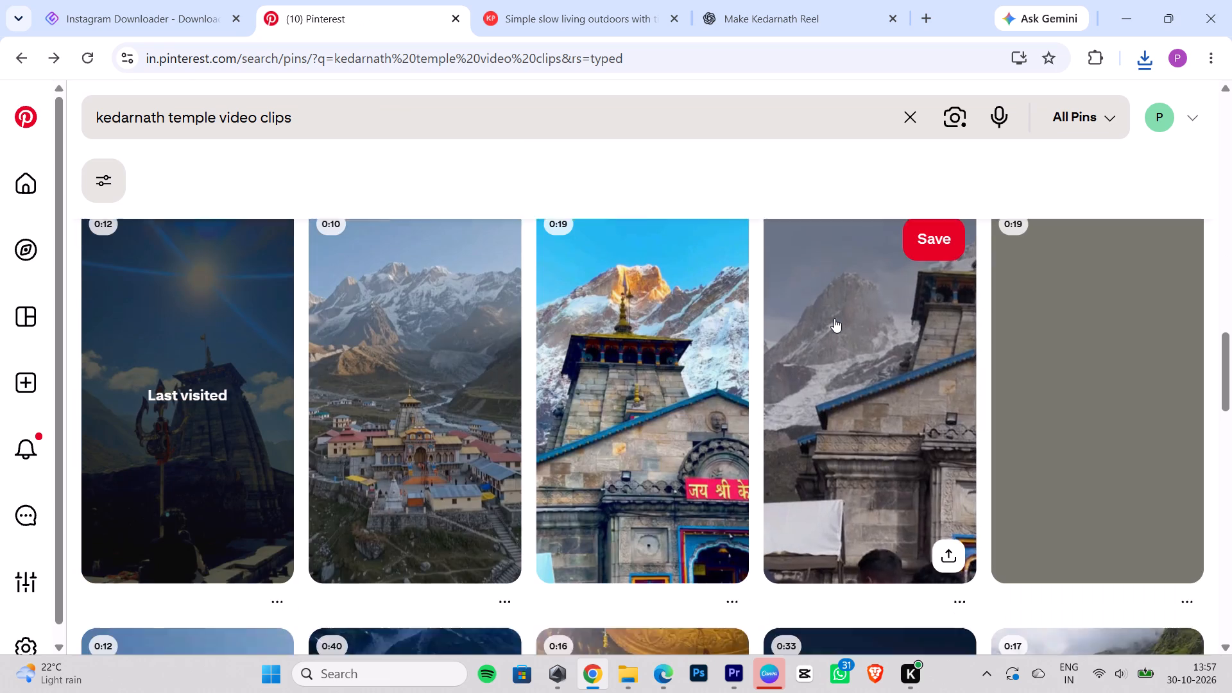
left_click(638, 531)
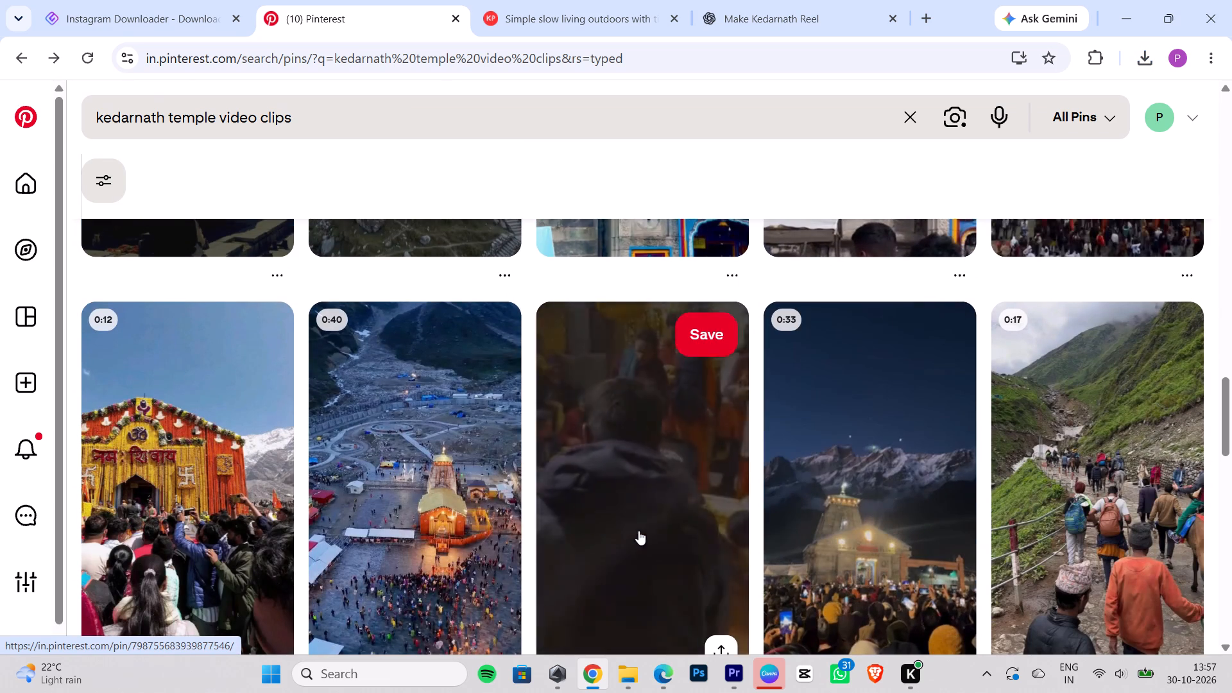
left_click(685, 183)
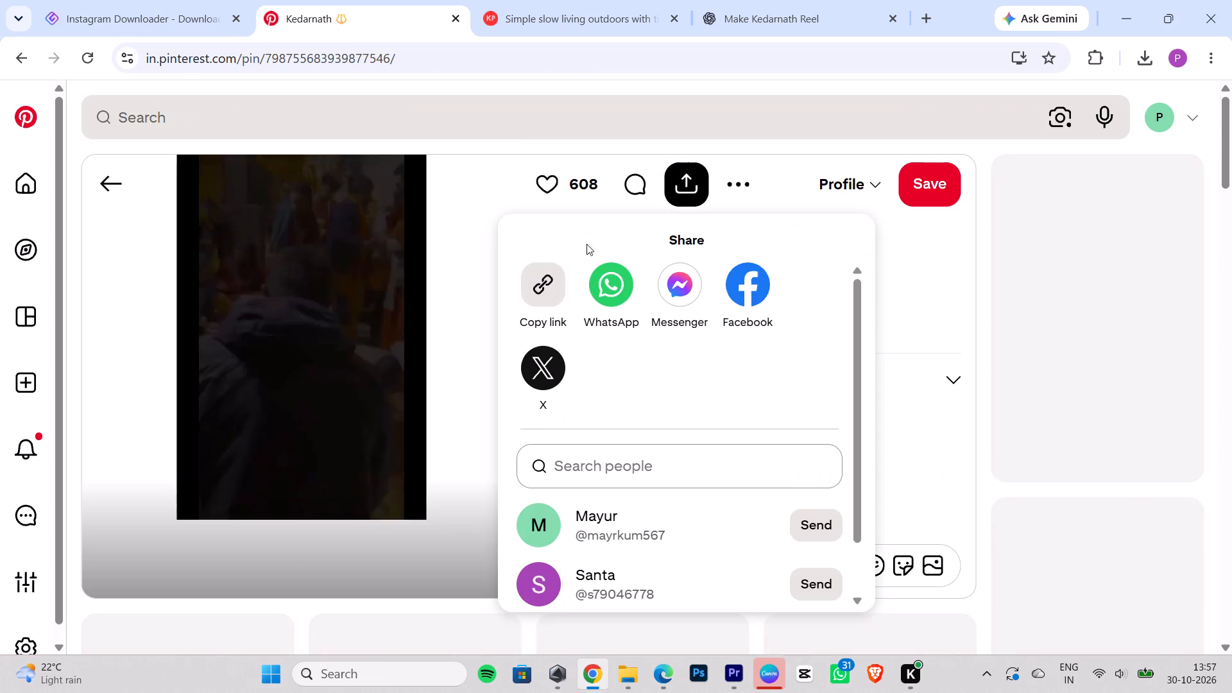
triple_click(550, 291)
triple_click(550, 291)
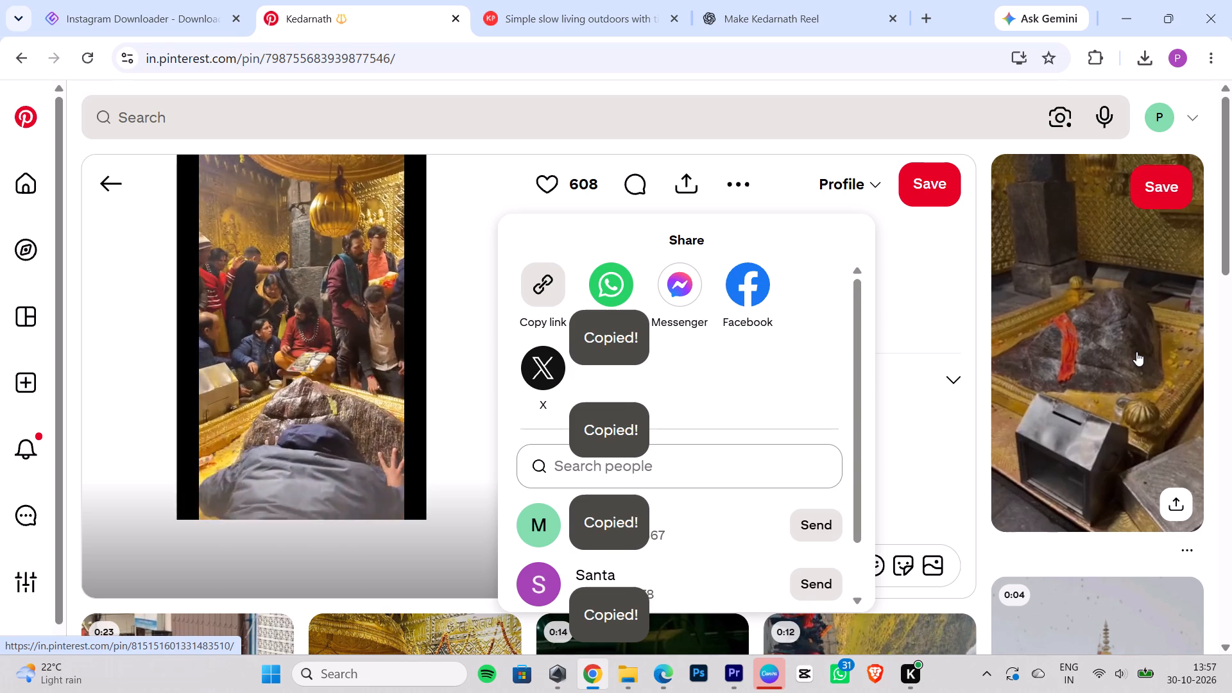
Replace the old link in KlickPin's URL field with the copied one, submit it and download the inner-shrine video.
left_click(541, 0)
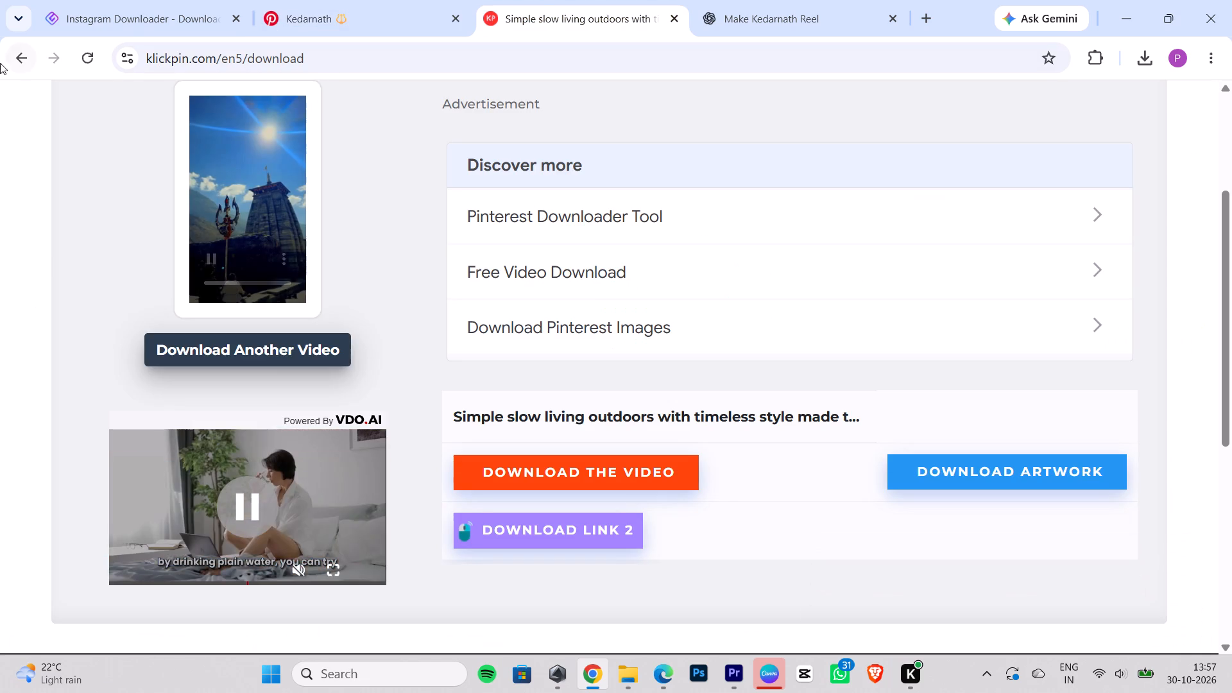
left_click(26, 61)
left_click_drag(382, 394, 0, 377)
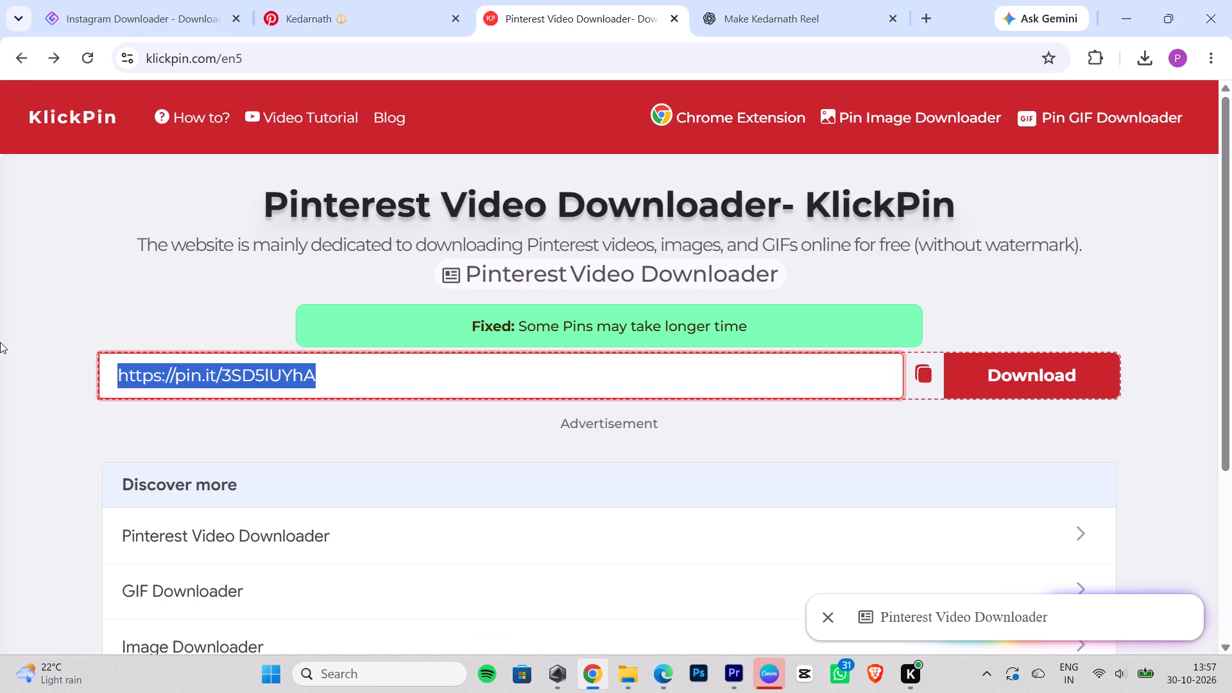
key("BackSpace")
key("ctrl+v")
key("Return")
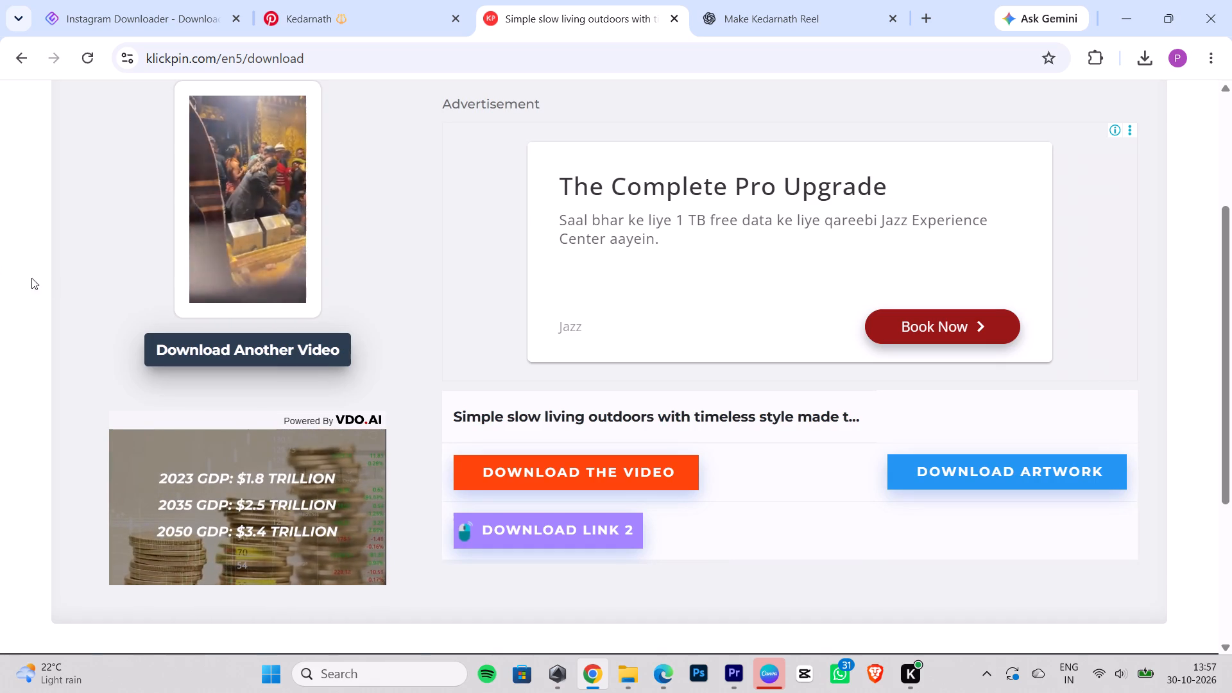
left_click(280, 263)
left_click(223, 137)
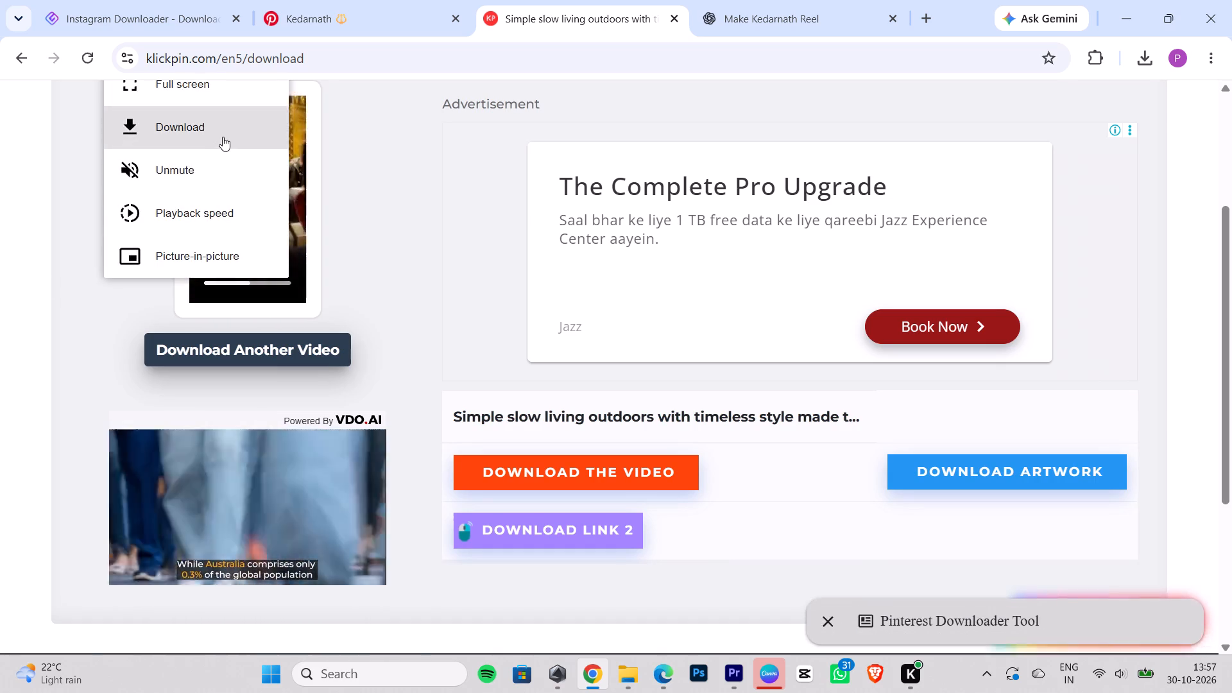
Return to Pinterest, browse the pins related to the golden inner-shrine video, and go back to the "kedarnath temple video clips" results.
left_click(297, 0)
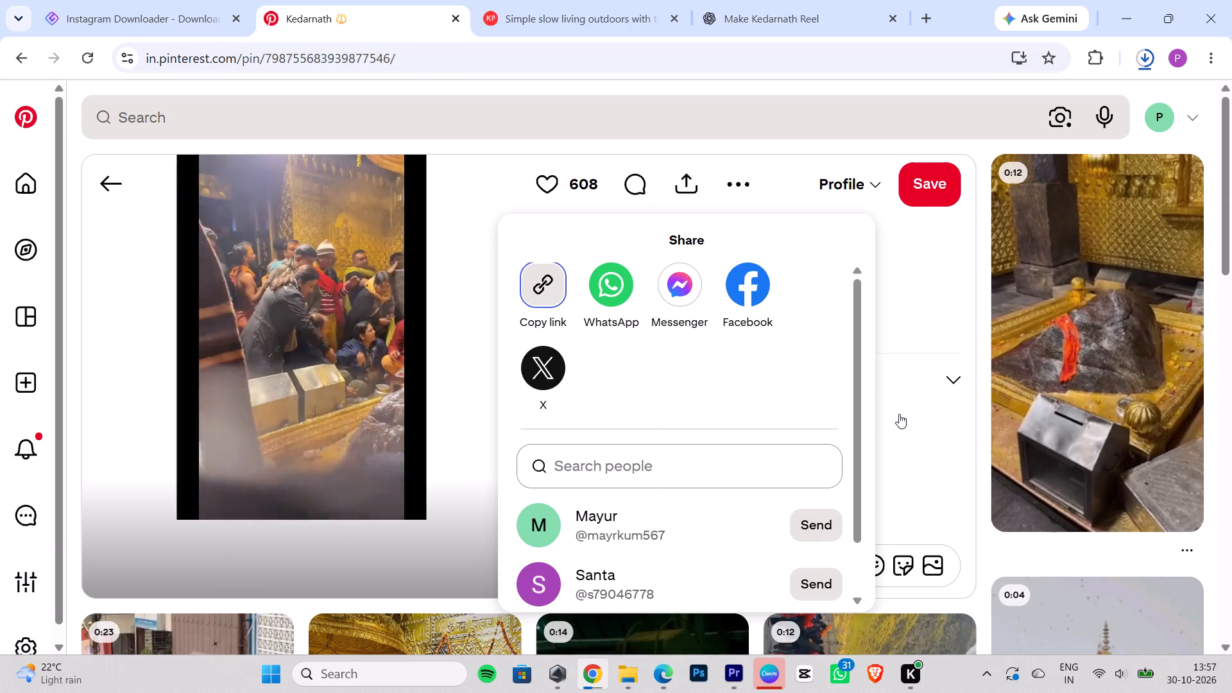
left_click(899, 414)
scroll(891, 413, "down", 7)
scroll(783, 524, "down", 3)
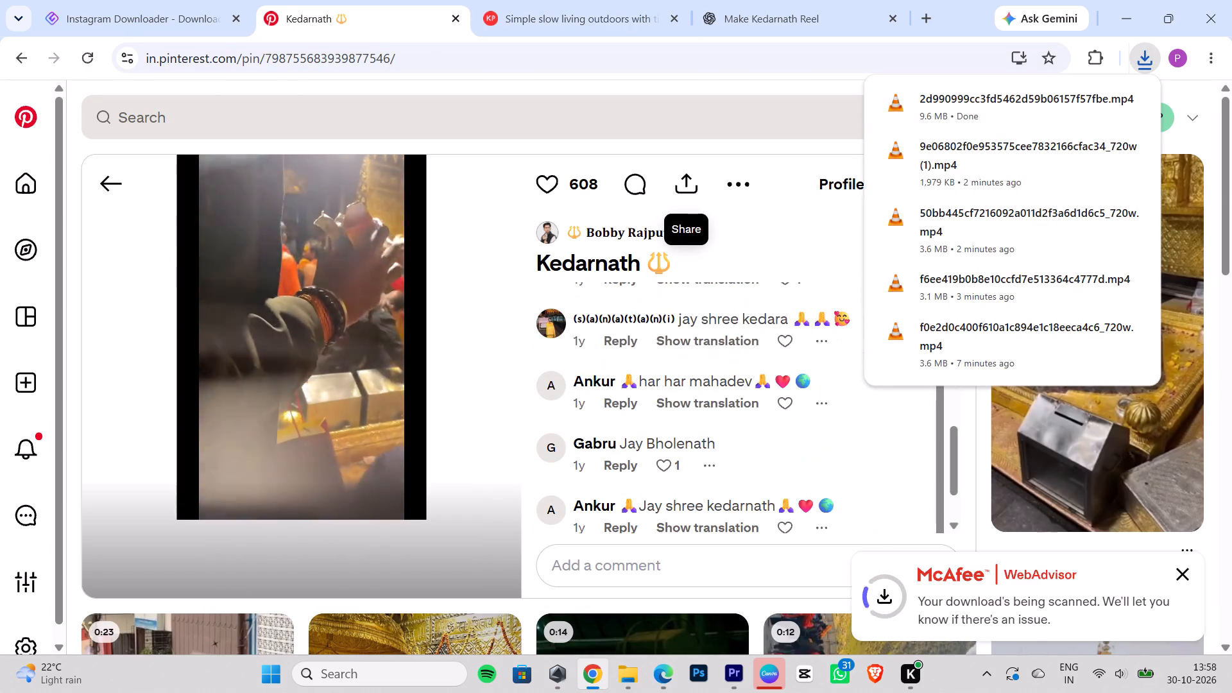
scroll(756, 588, "down", 3)
scroll(703, 565, "down", 2)
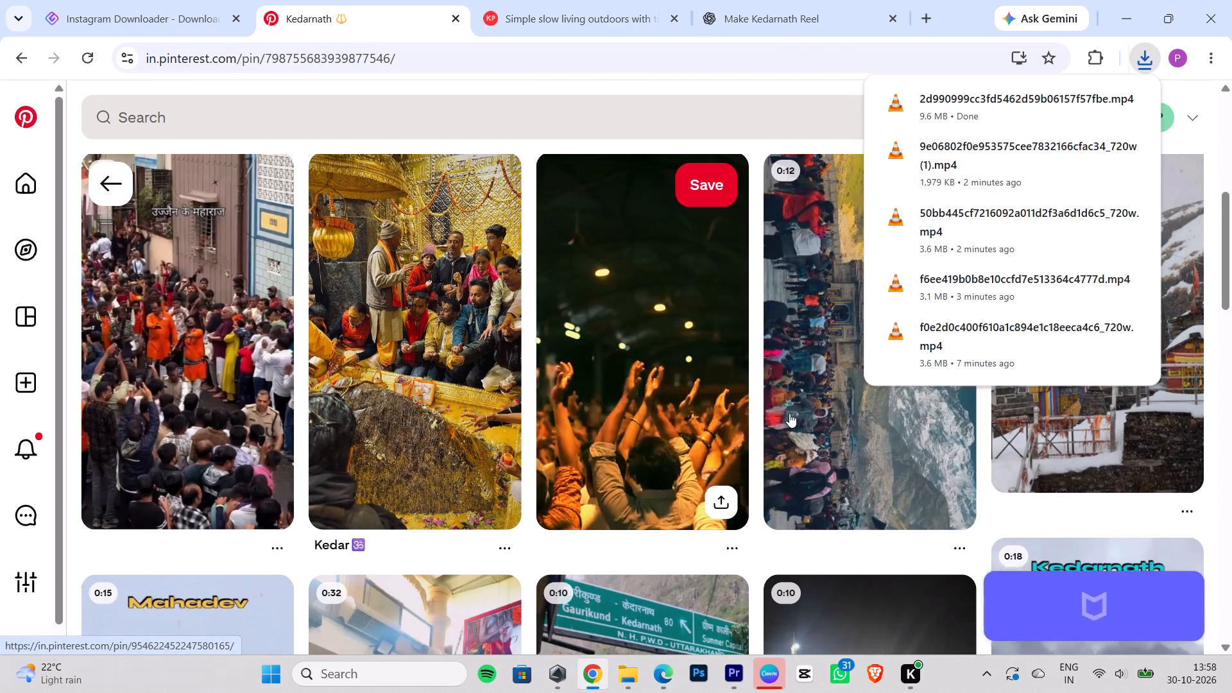
left_click(1229, 451)
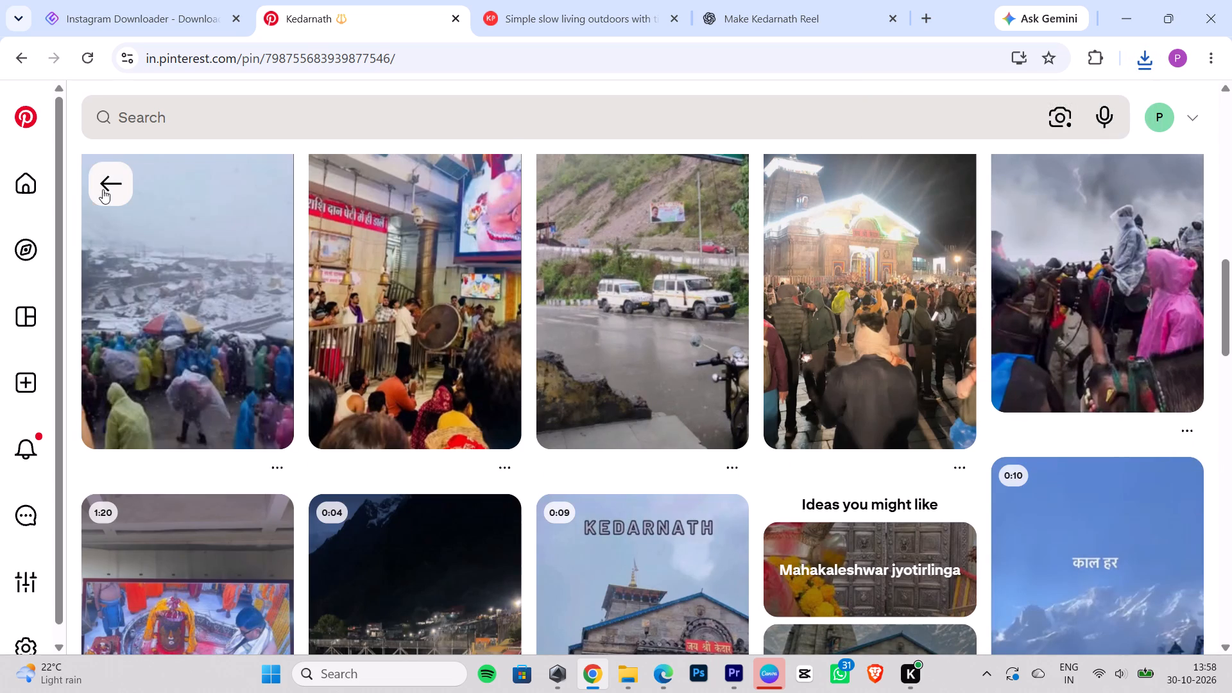
left_click(103, 189)
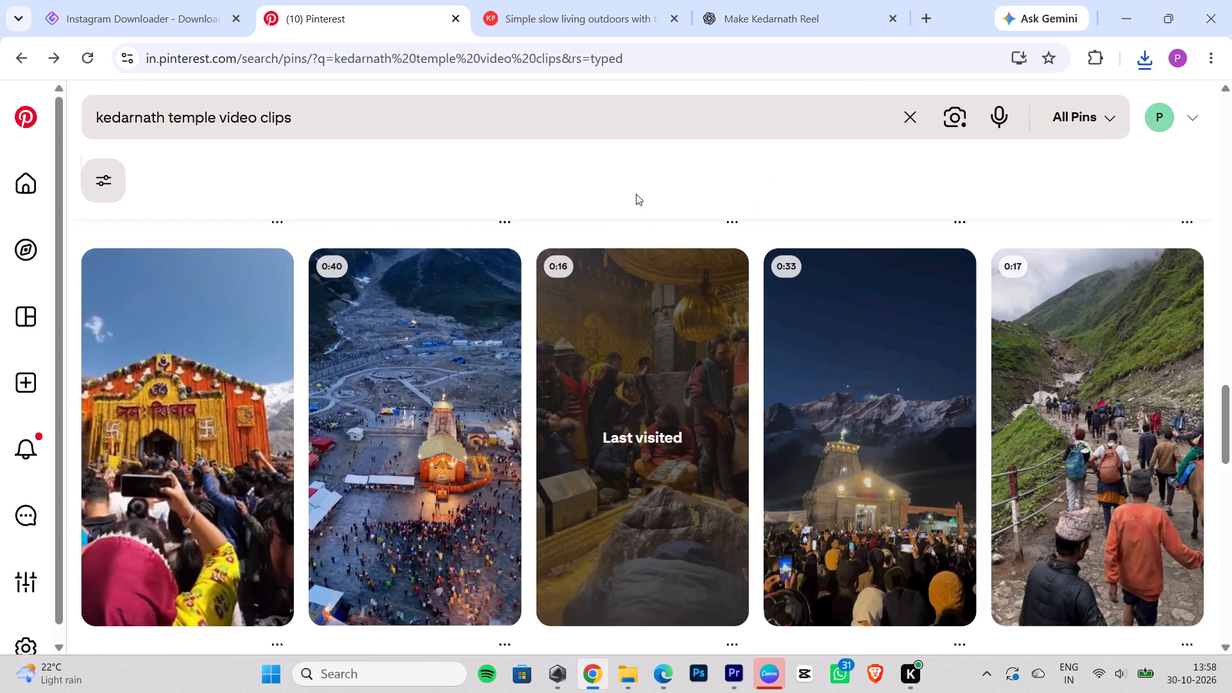
Examine the "Jai Shri Kedarnath" cymbal video and the "God of destruction" ritual video with their related pins, and return to the results.
scroll(825, 196, "down", 2)
scroll(909, 306, "down", 3)
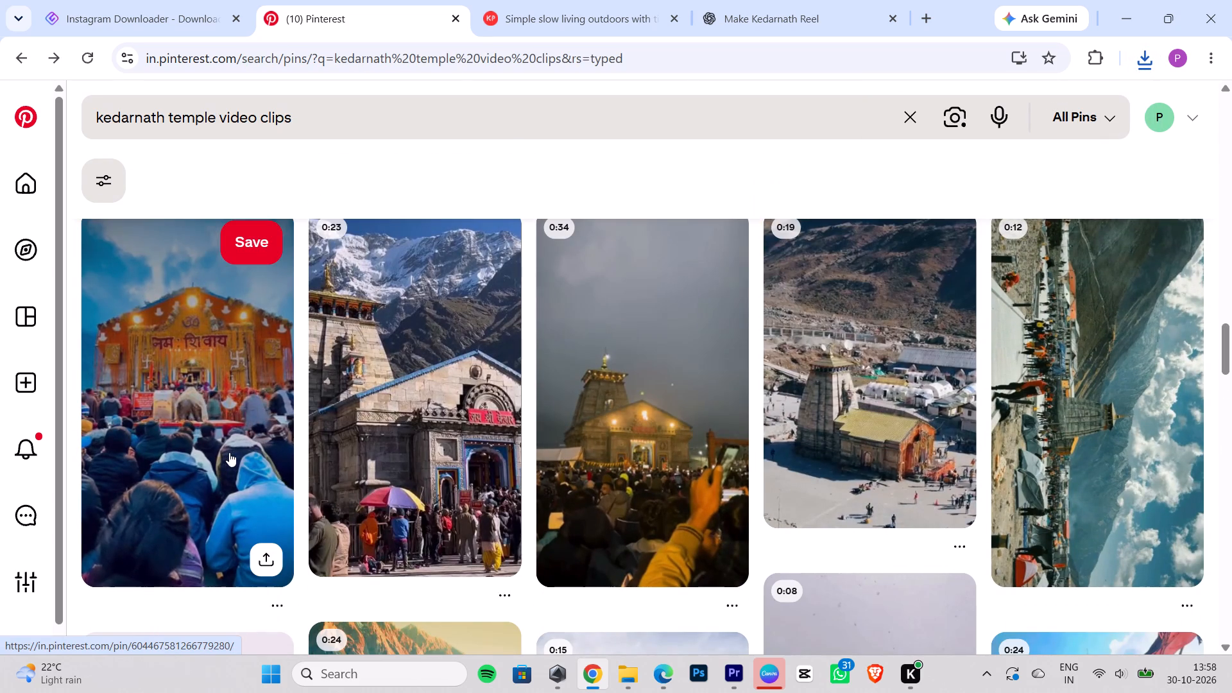
scroll(1231, 441, "down", 4)
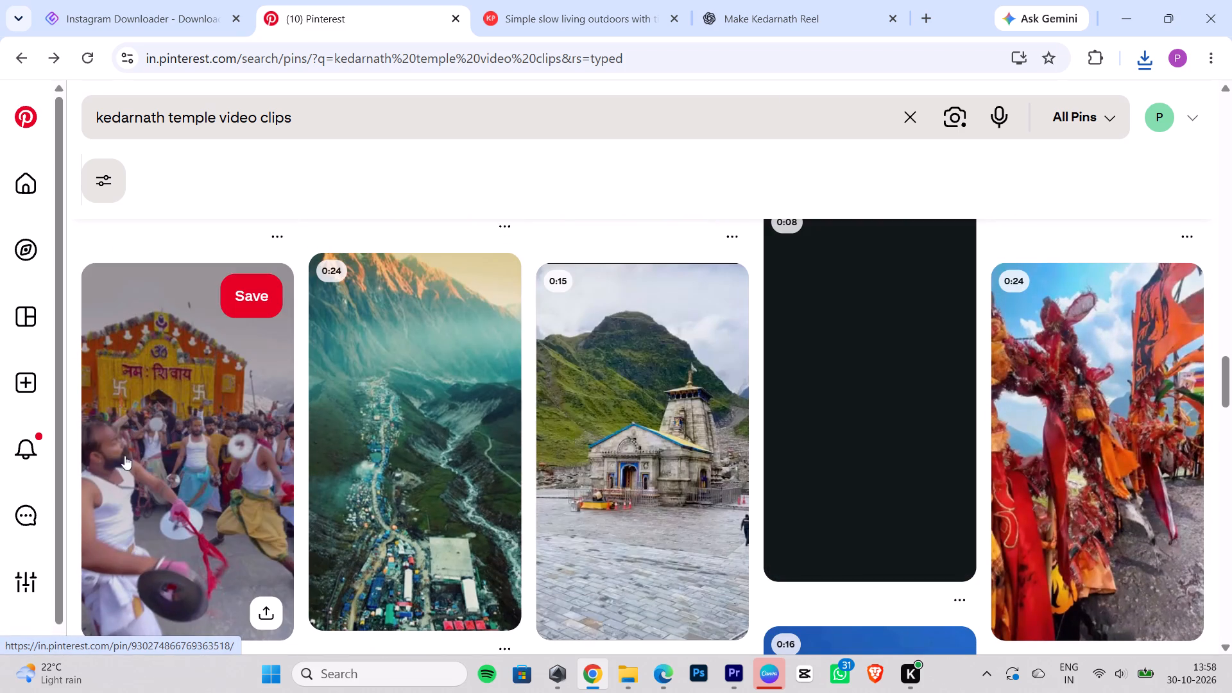
left_click(198, 427)
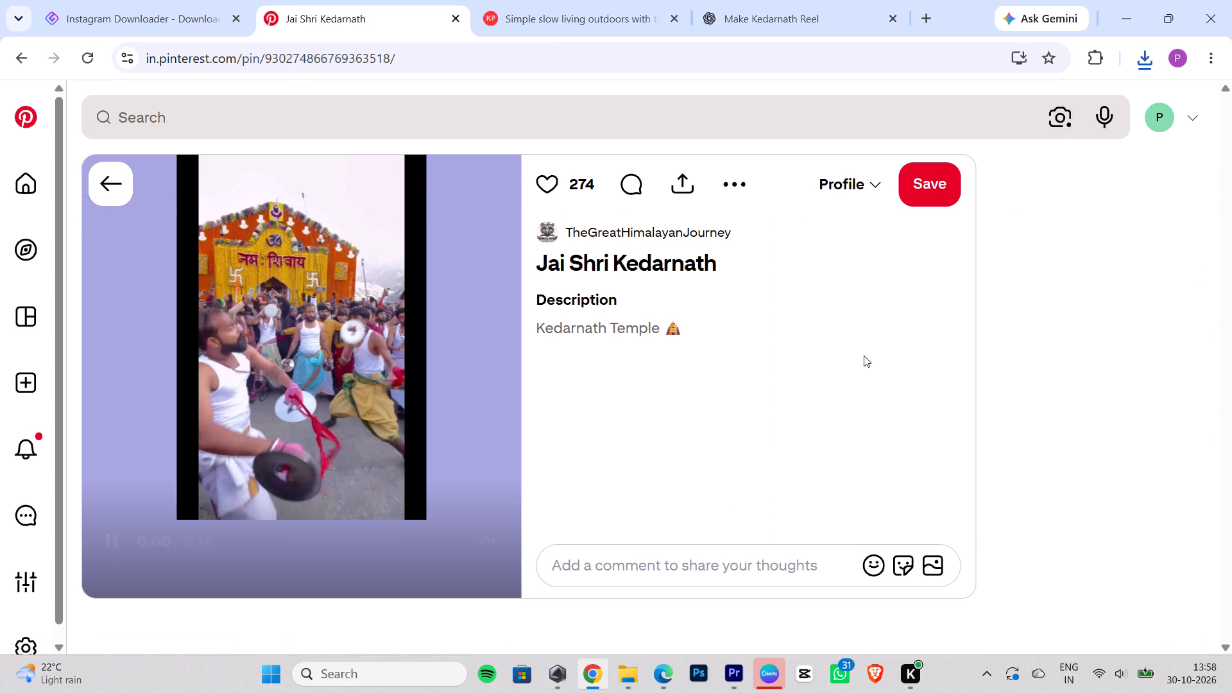
scroll(869, 370, "down", 4)
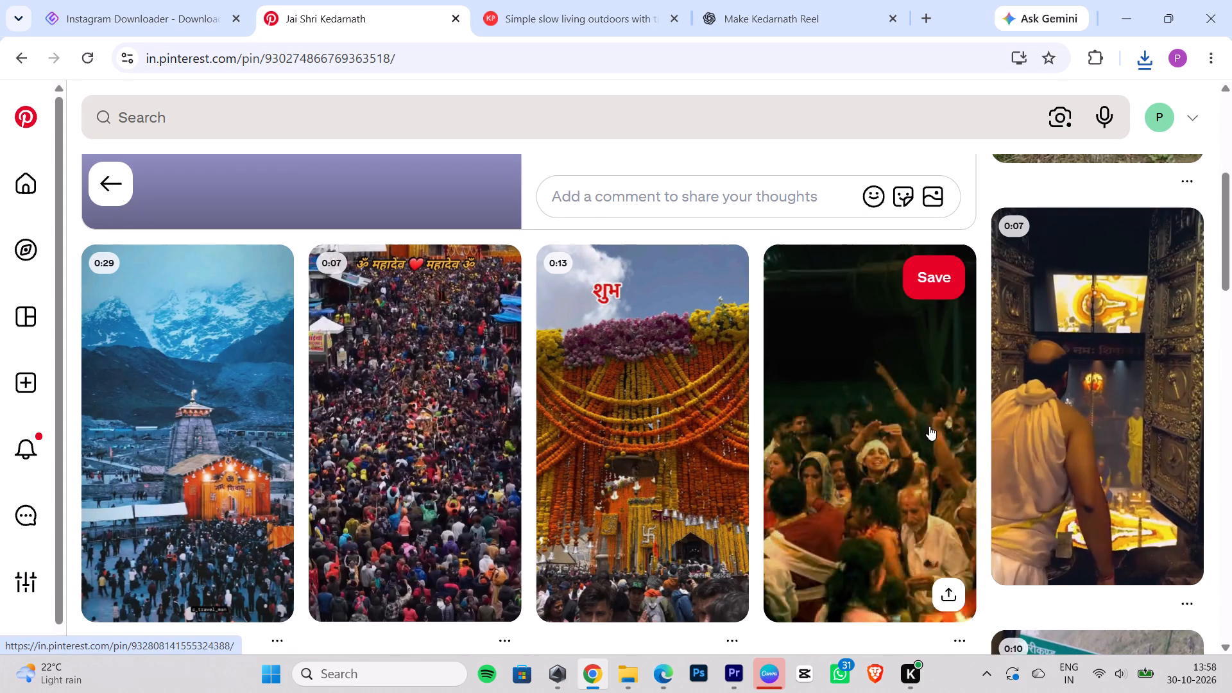
scroll(641, 409, "down", 4)
scroll(948, 415, "down", 1)
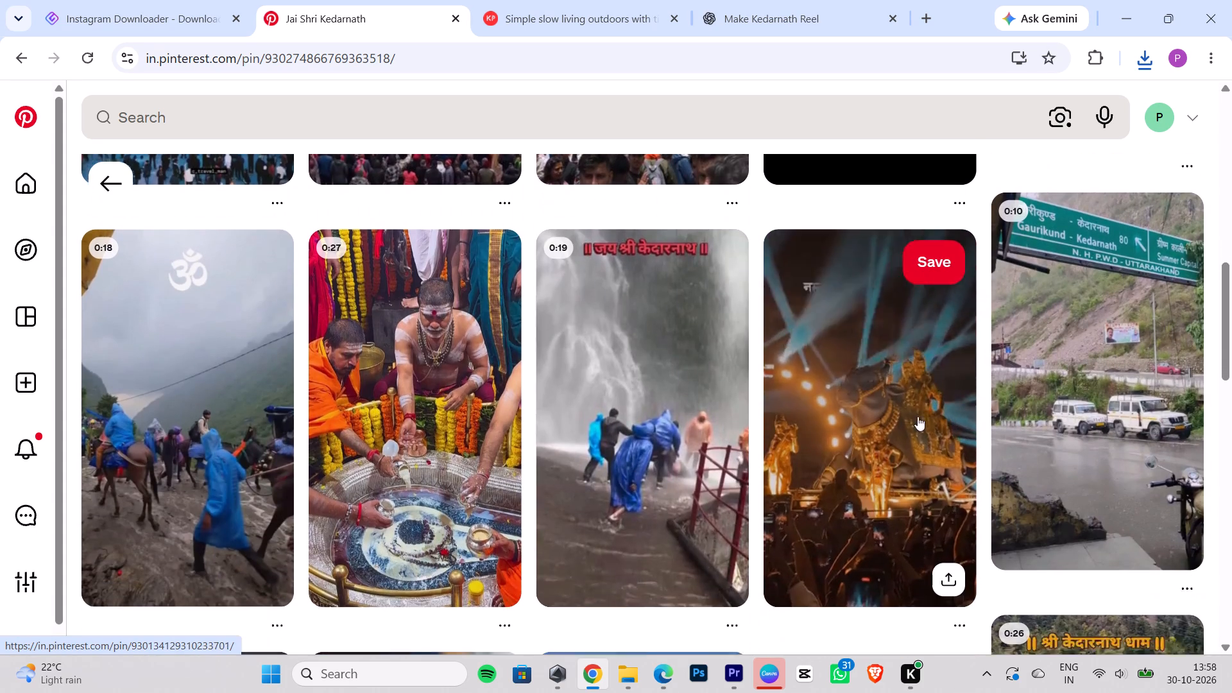
left_click(429, 447)
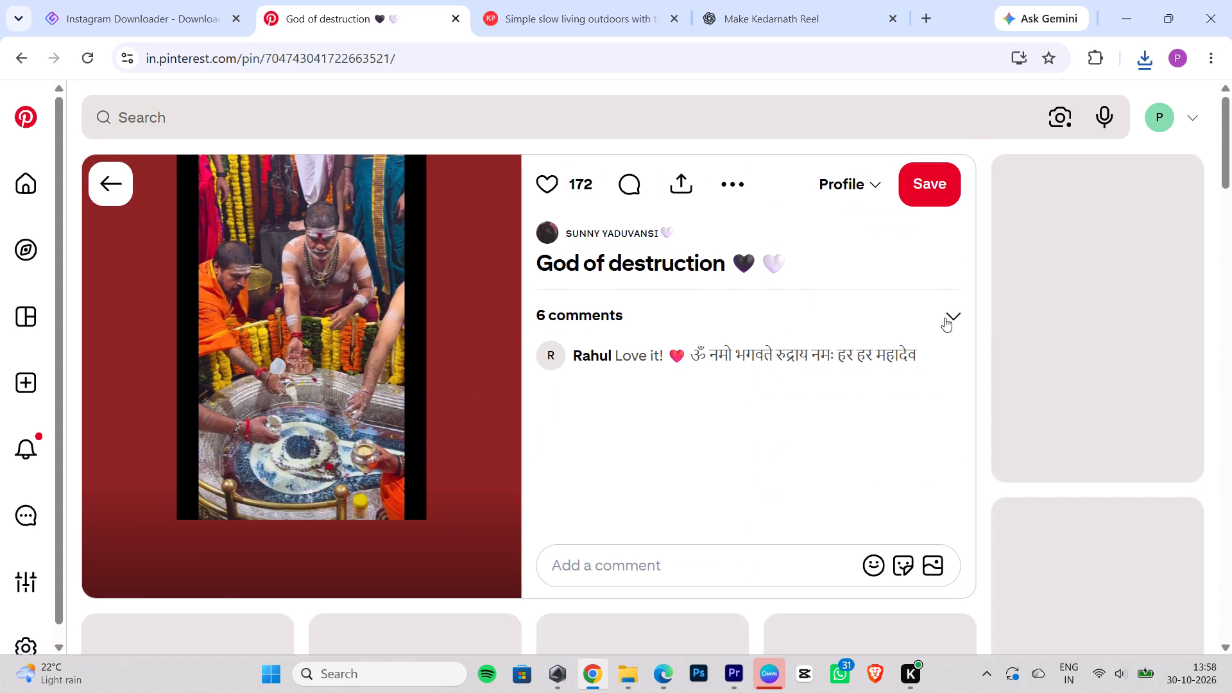
scroll(823, 383, "down", 3)
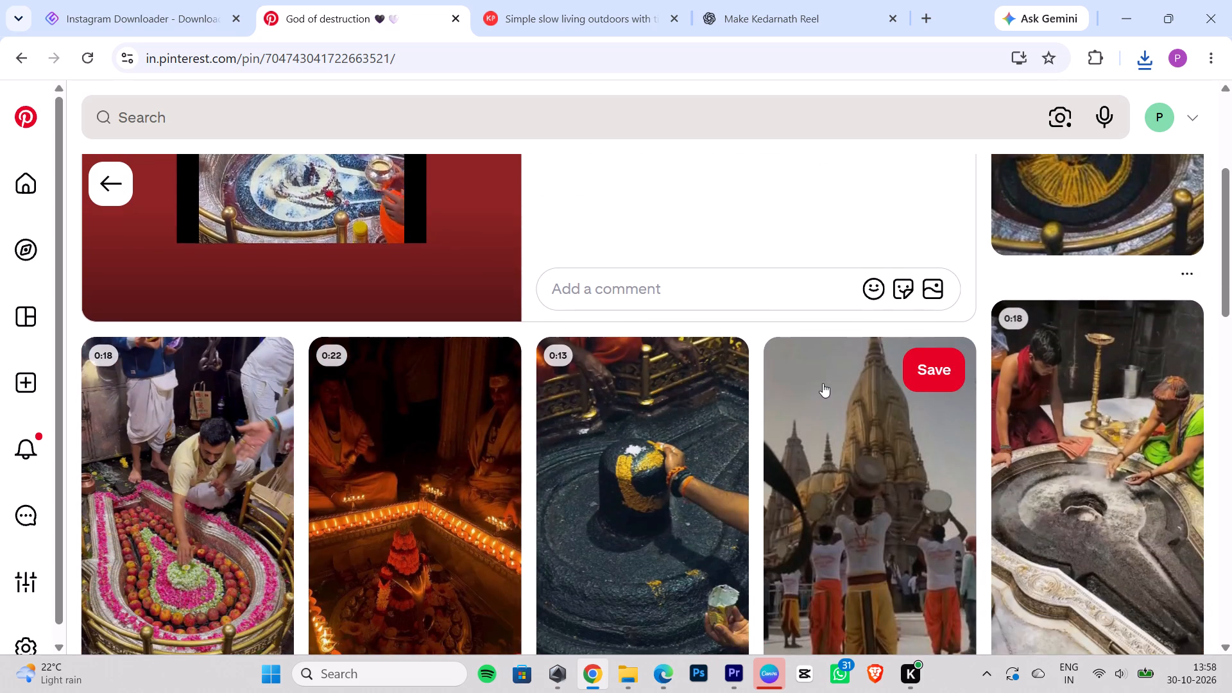
scroll(823, 383, "down", 1)
left_click(107, 196)
left_click(109, 179)
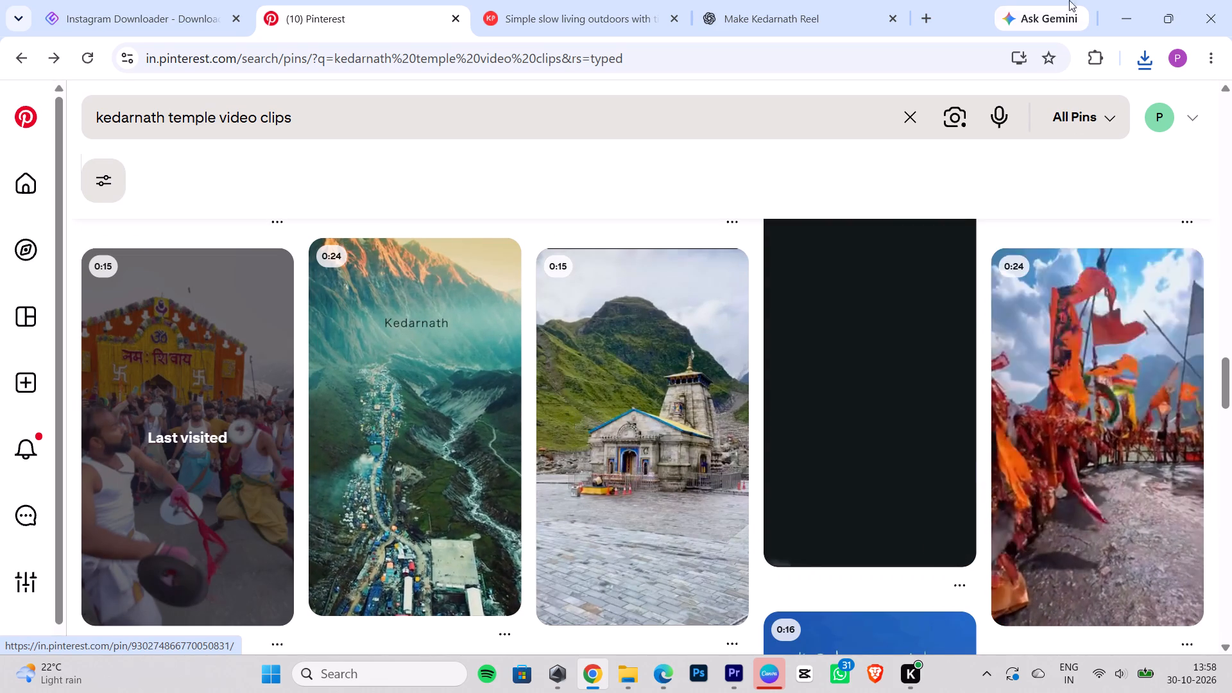
Find and open the "Kedarnath = Sukoon" video of the garlanded Nandi before the temple door and copy its share link.
scroll(1136, 466, "down", 5)
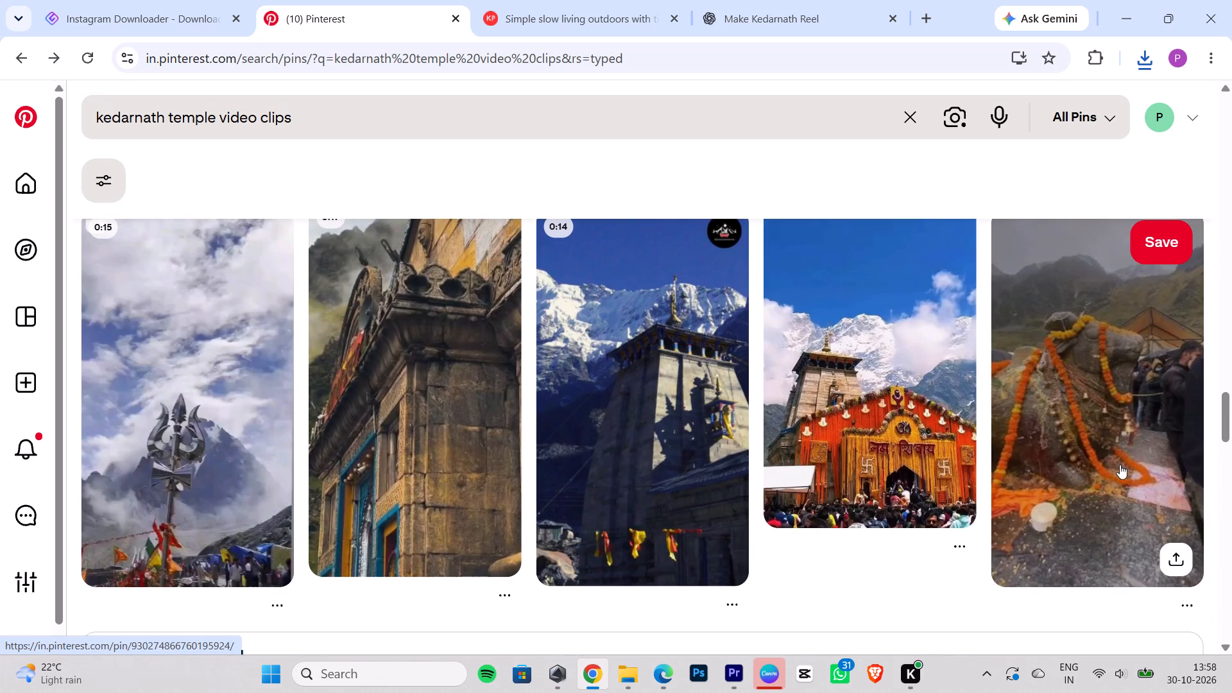
scroll(1119, 465, "down", 4)
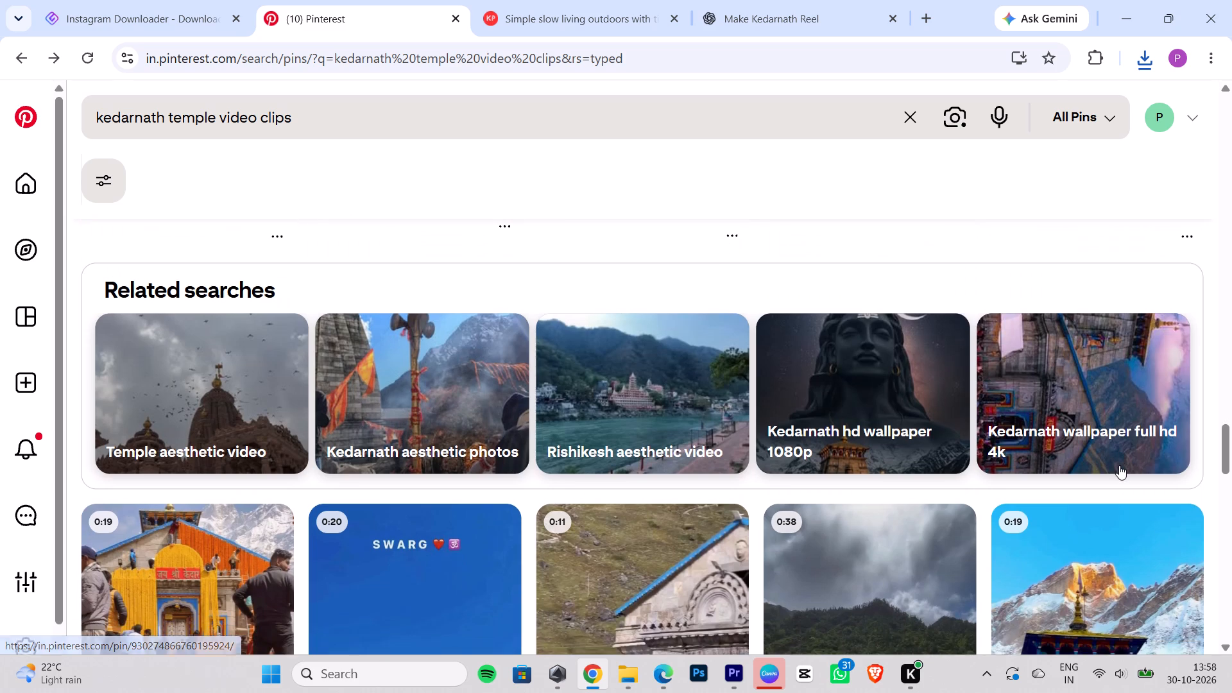
scroll(1118, 465, "down", 4)
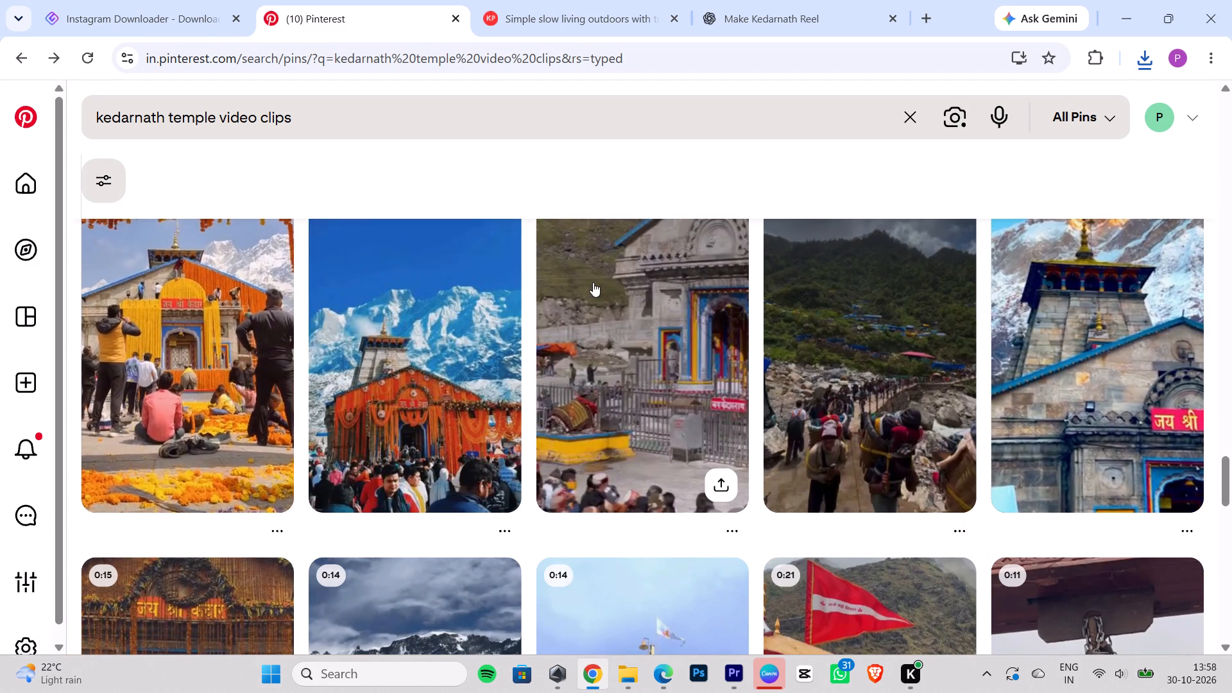
scroll(742, 360, "down", 3)
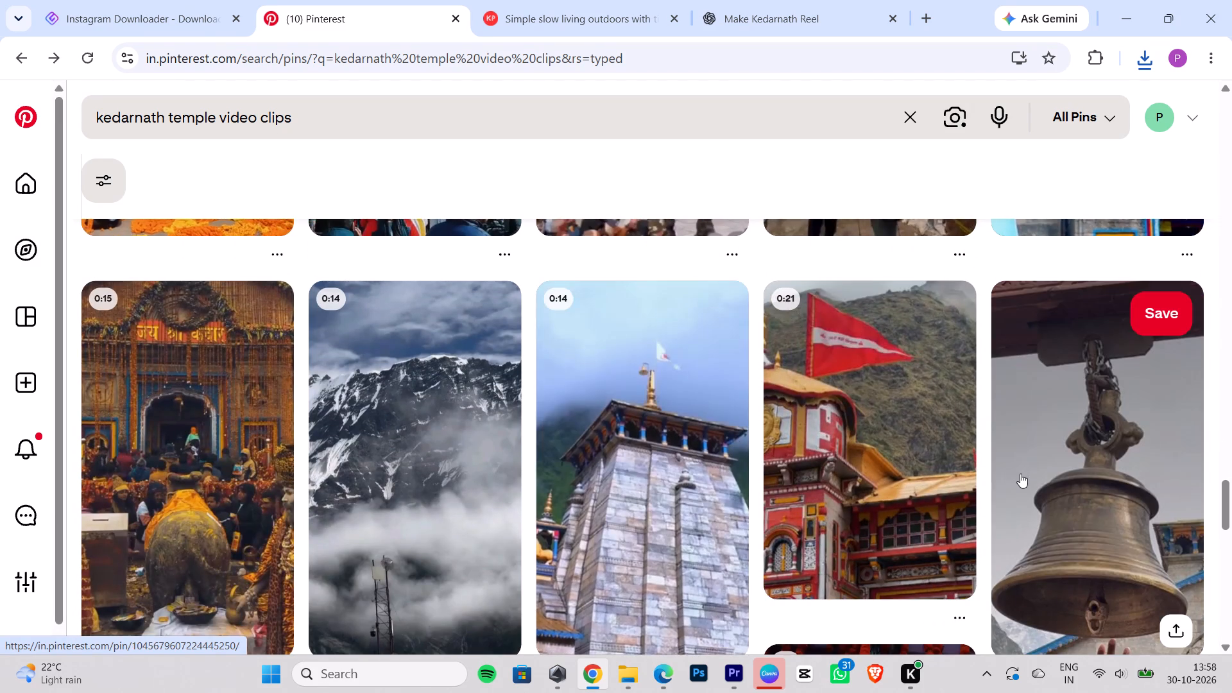
scroll(1020, 474, "down", 2)
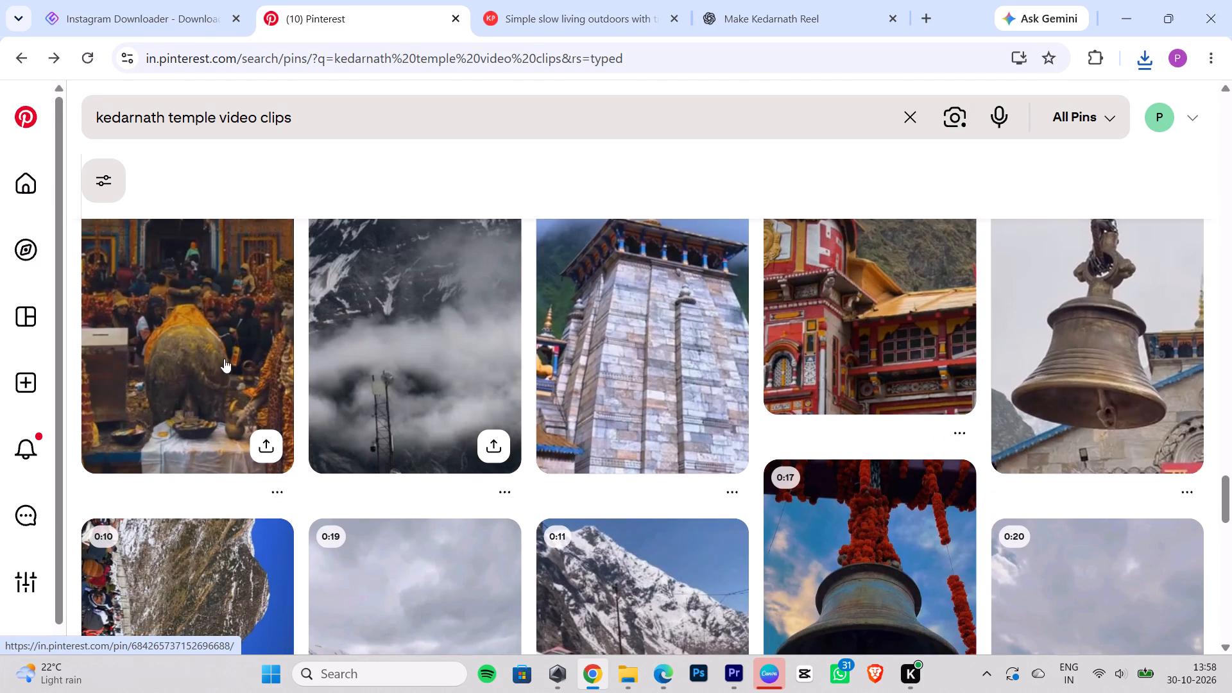
left_click(183, 356)
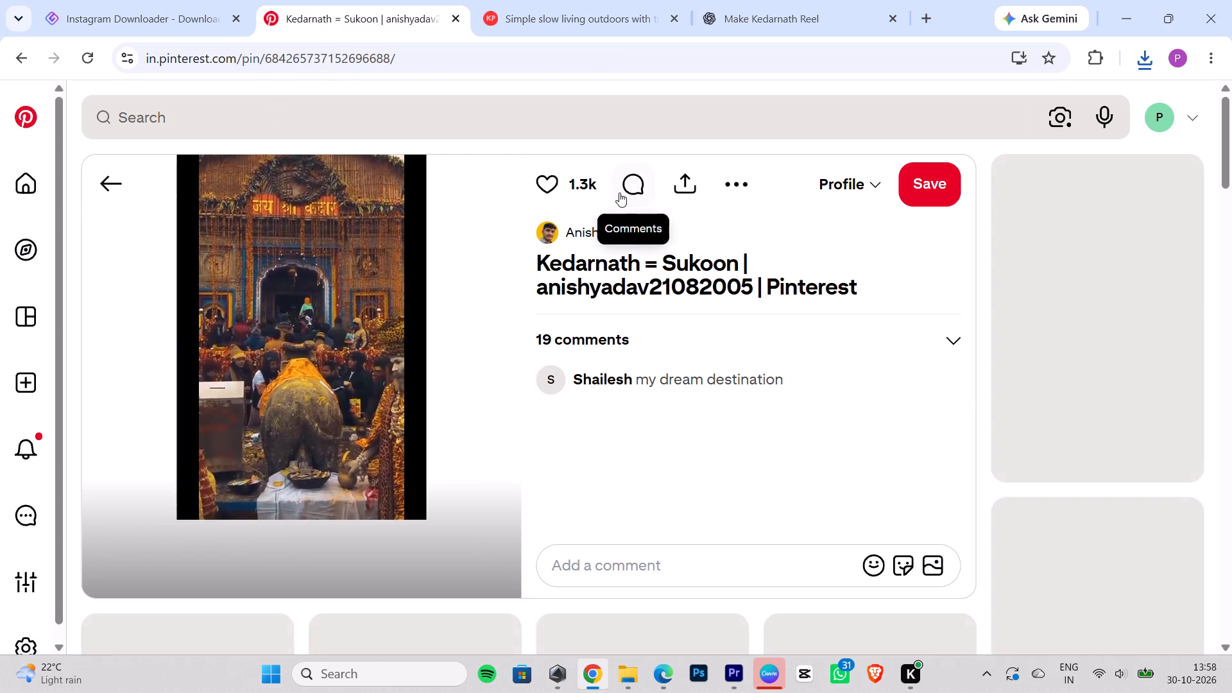
left_click(682, 182)
triple_click(541, 289)
triple_click(540, 289)
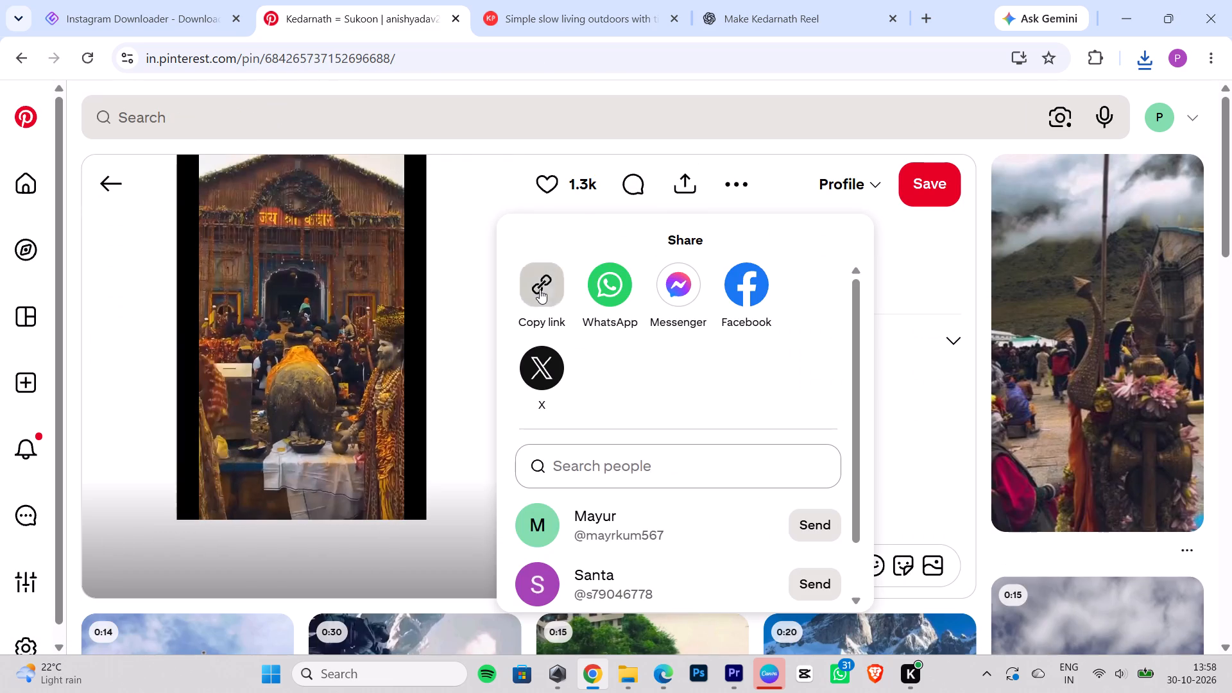
Replace the old link in KlickPin's URL field with the copied Nandi video link and submit it.
left_click(576, 3)
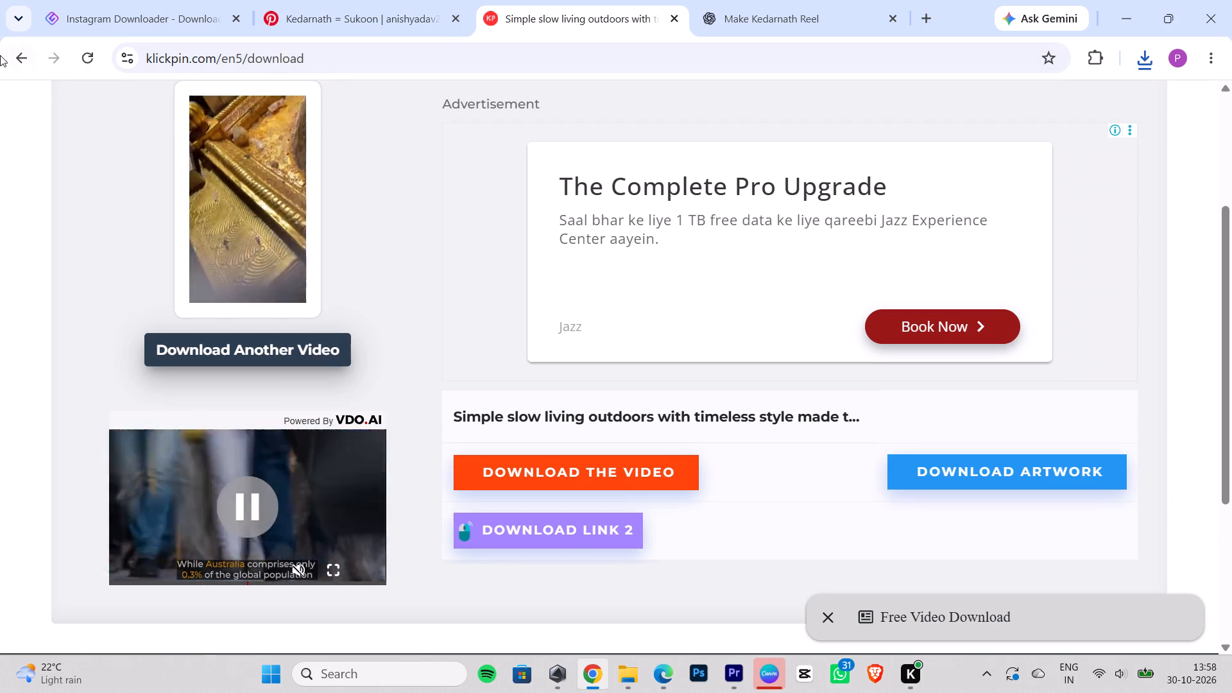
left_click(0, 55)
left_click_drag(310, 389, 0, 388)
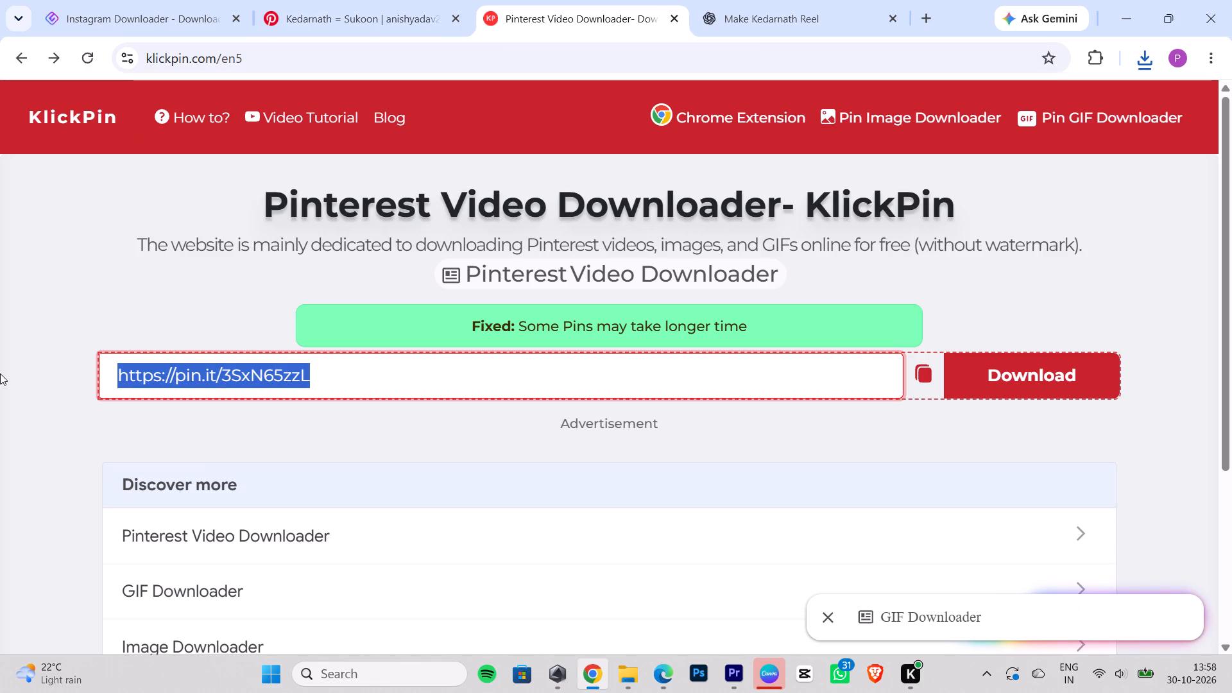
key("BackSpace")
key("ctrl+v")
key("Return")
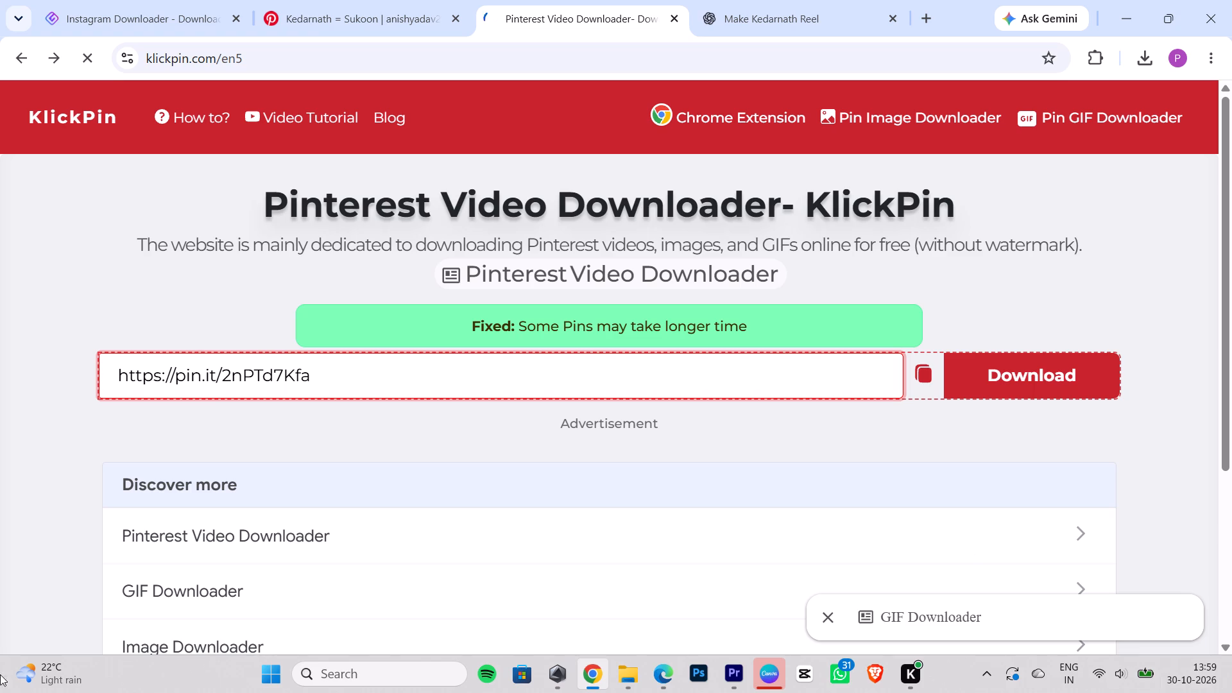
left_click(1022, 384)
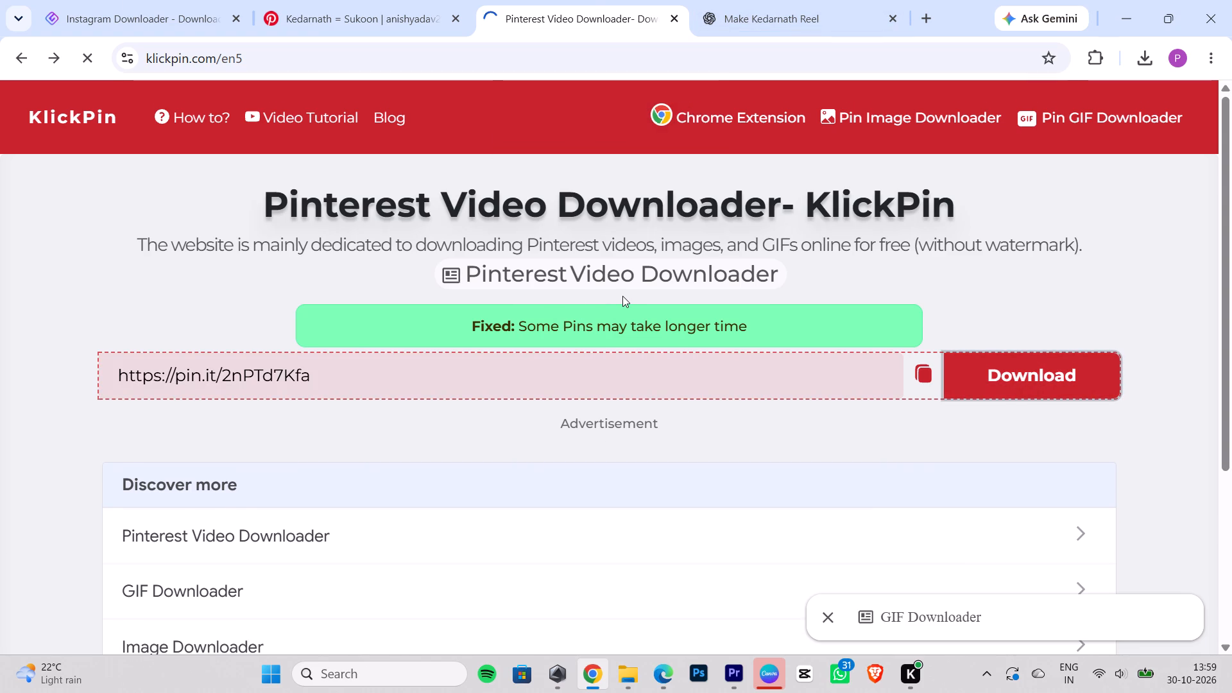
scroll(622, 296, "down", 2)
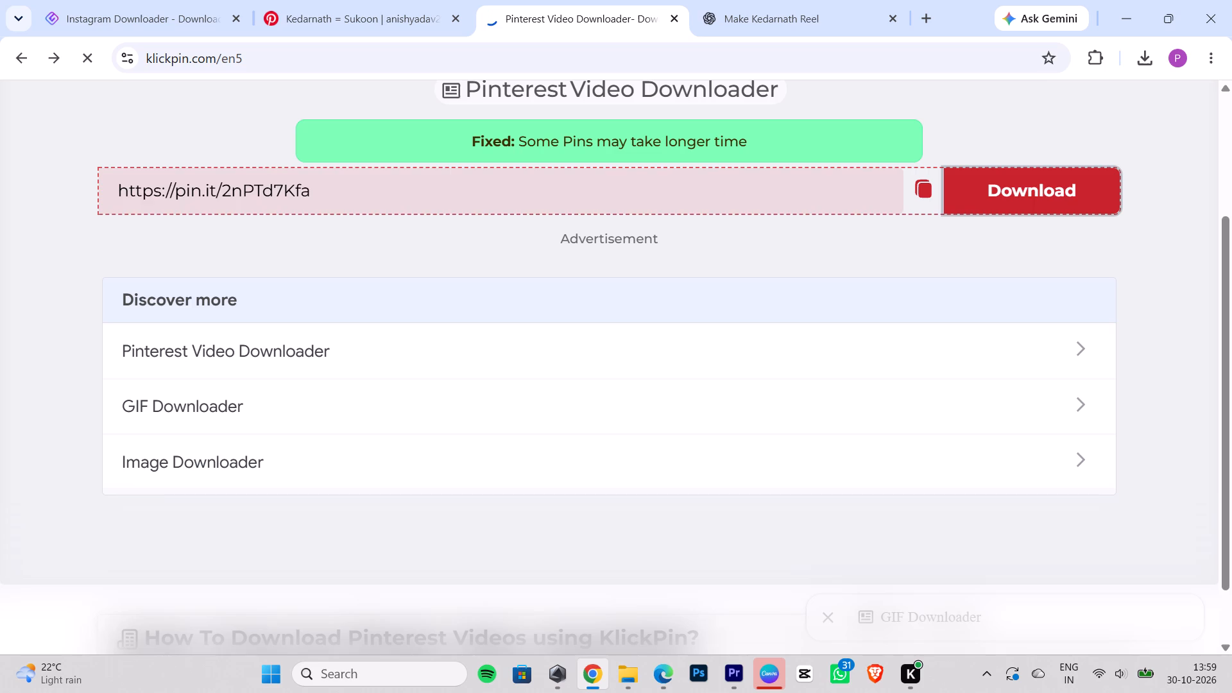
Clear KlickPin's URL field, enter the copied link again, resubmit it and download the Nandi temple video.
left_click_drag(474, 198, 0, 162)
key("BackSpace")
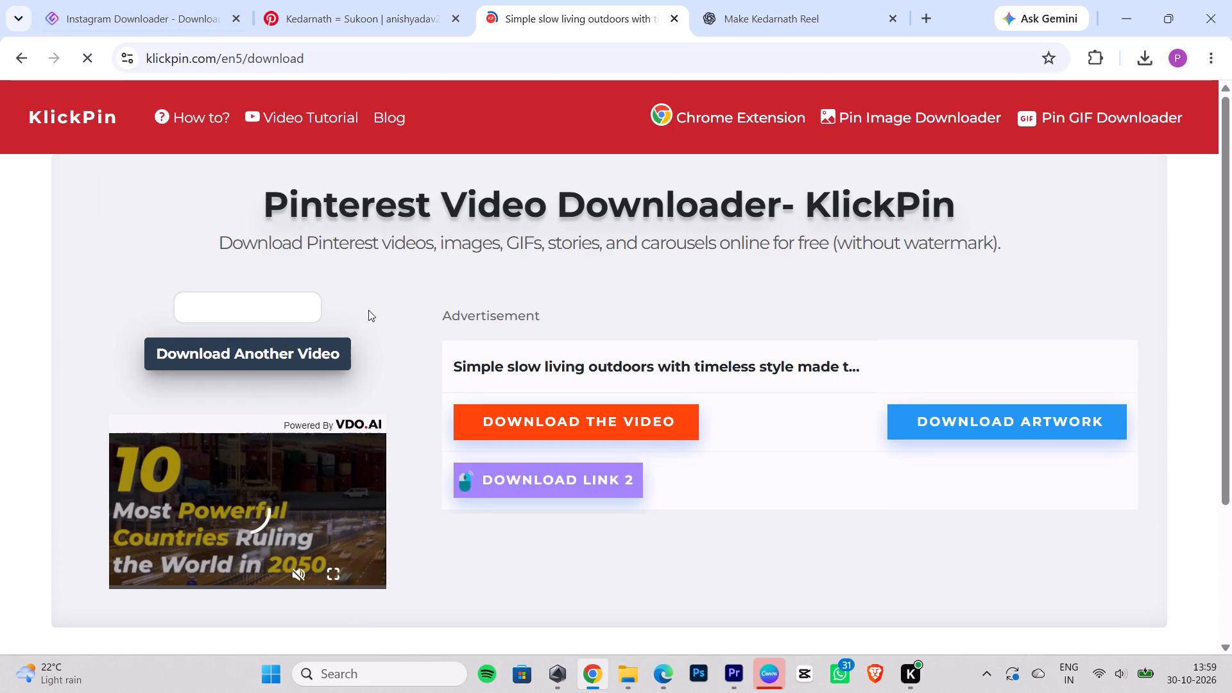
left_click(426, 263)
left_click(264, 293)
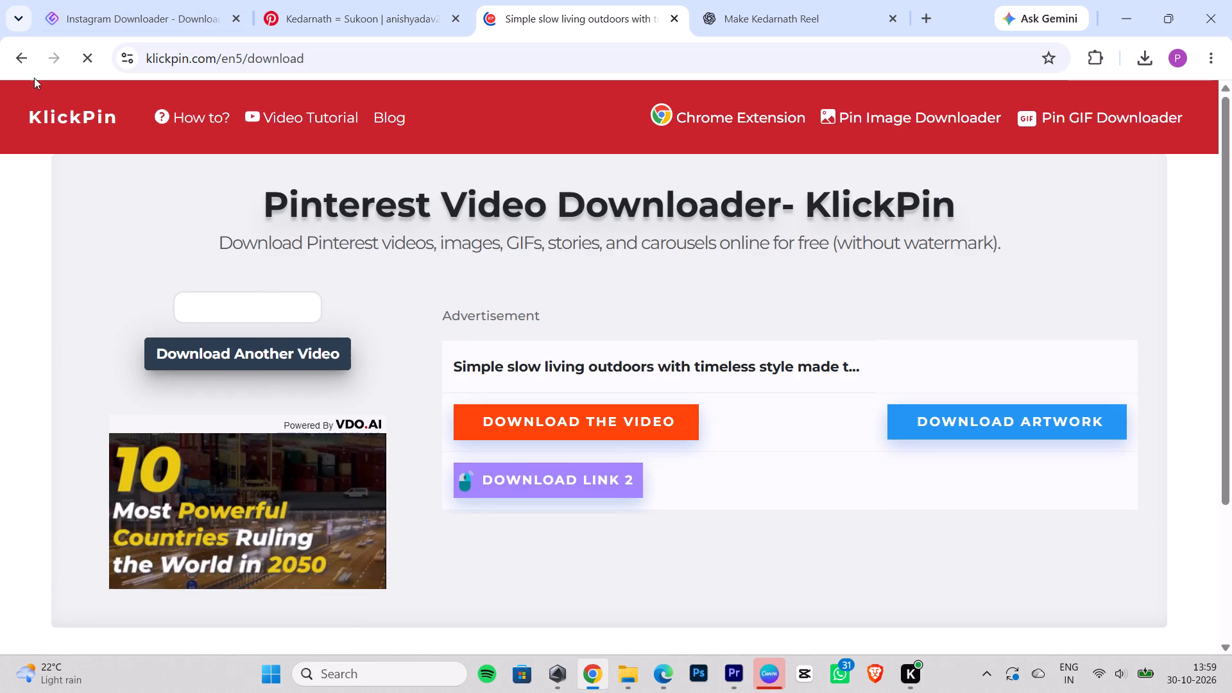
left_click(16, 62)
left_click(339, 196)
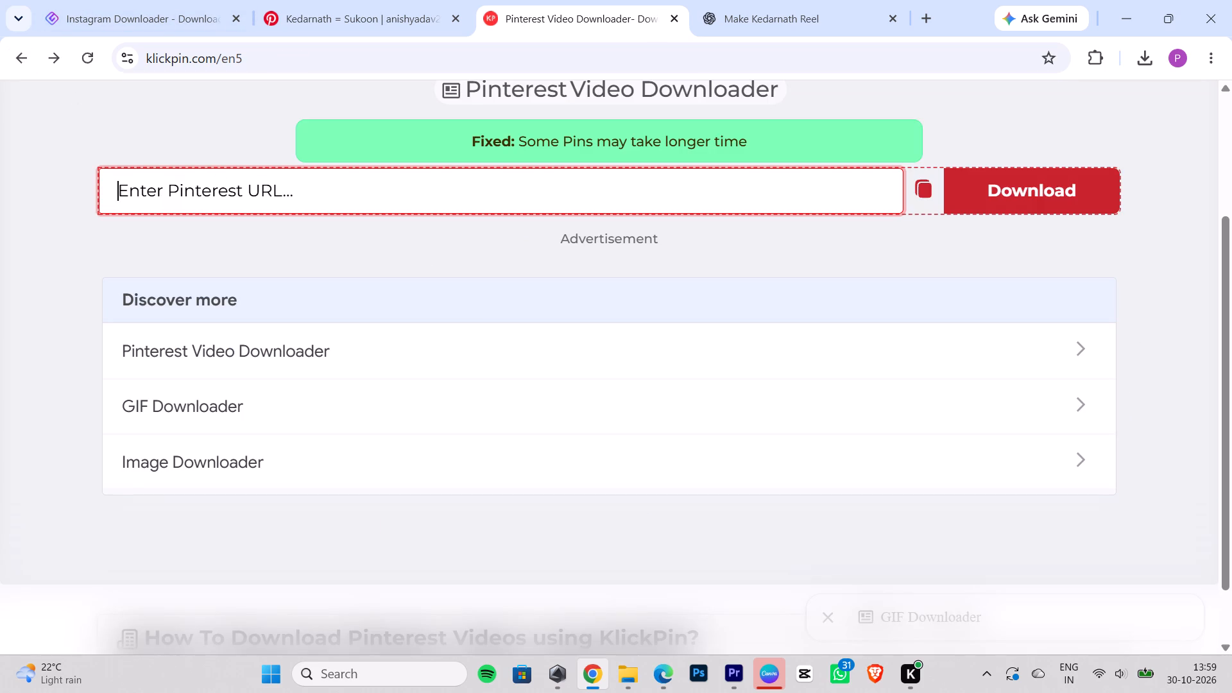
key("ctrl+v")
key("Return")
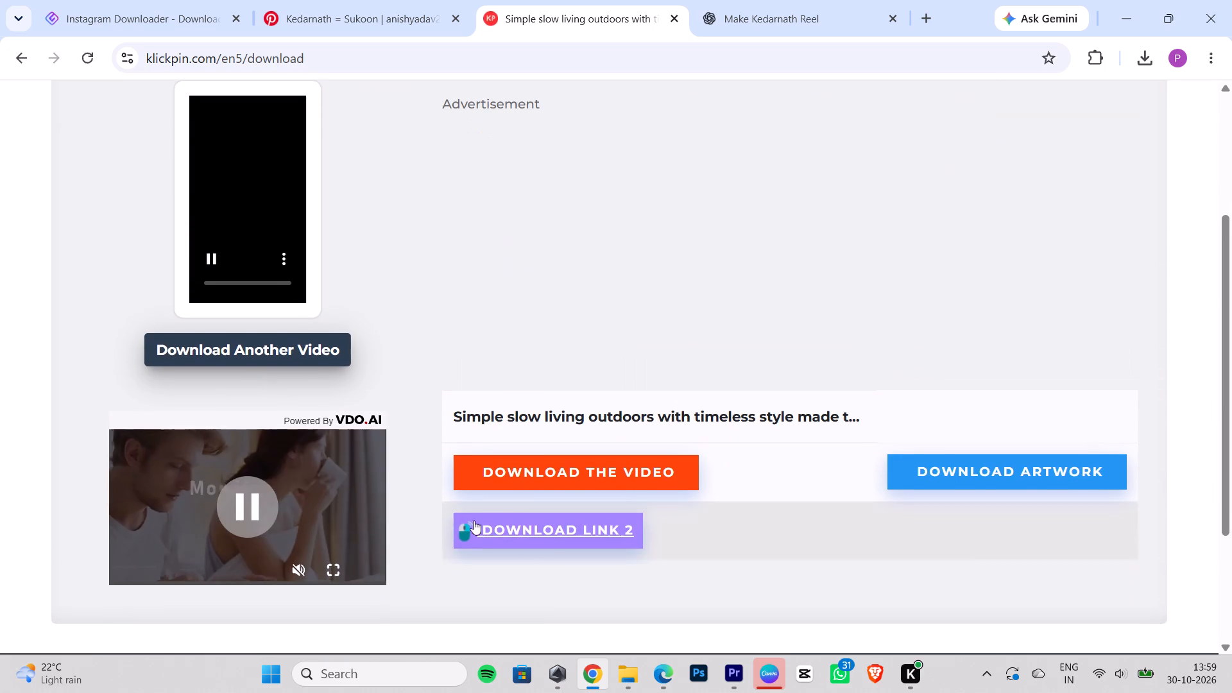
left_click(280, 253)
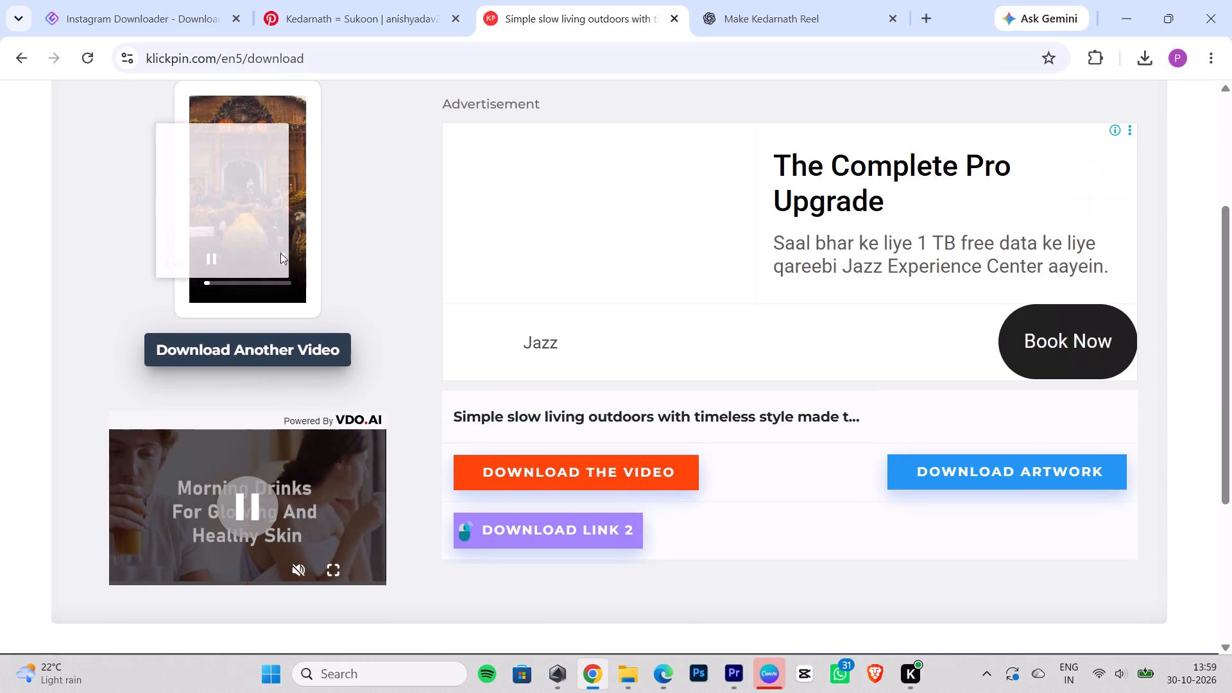
left_click(237, 116)
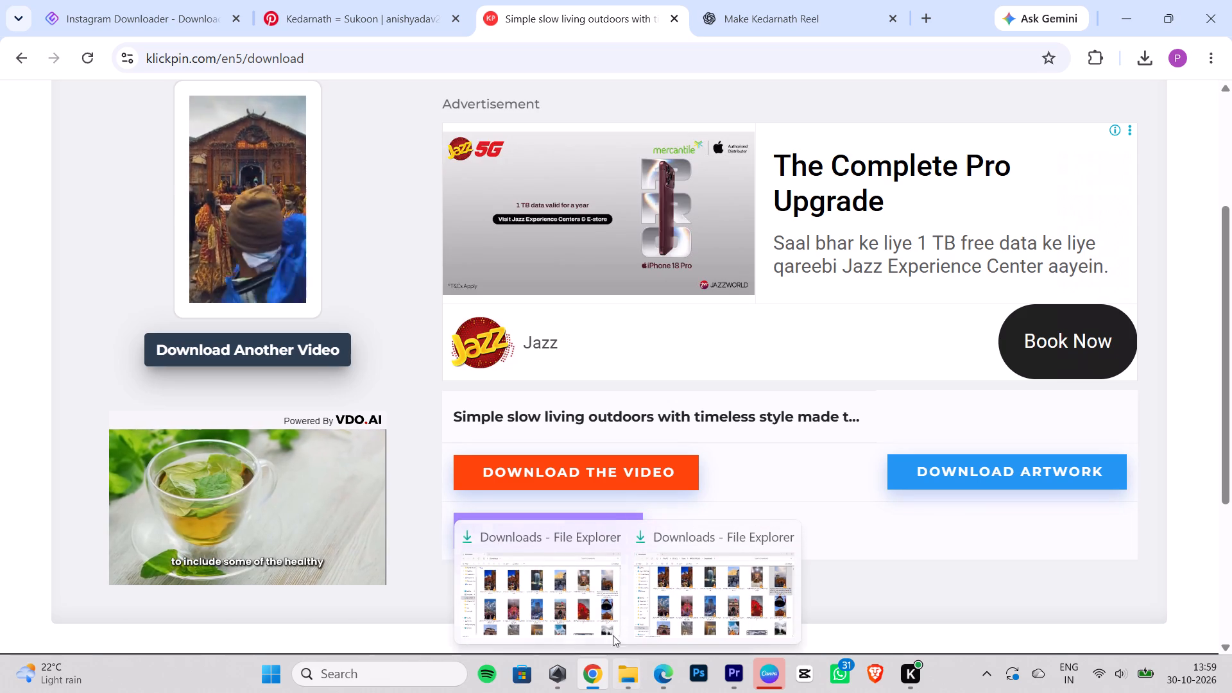
left_click(274, 261)
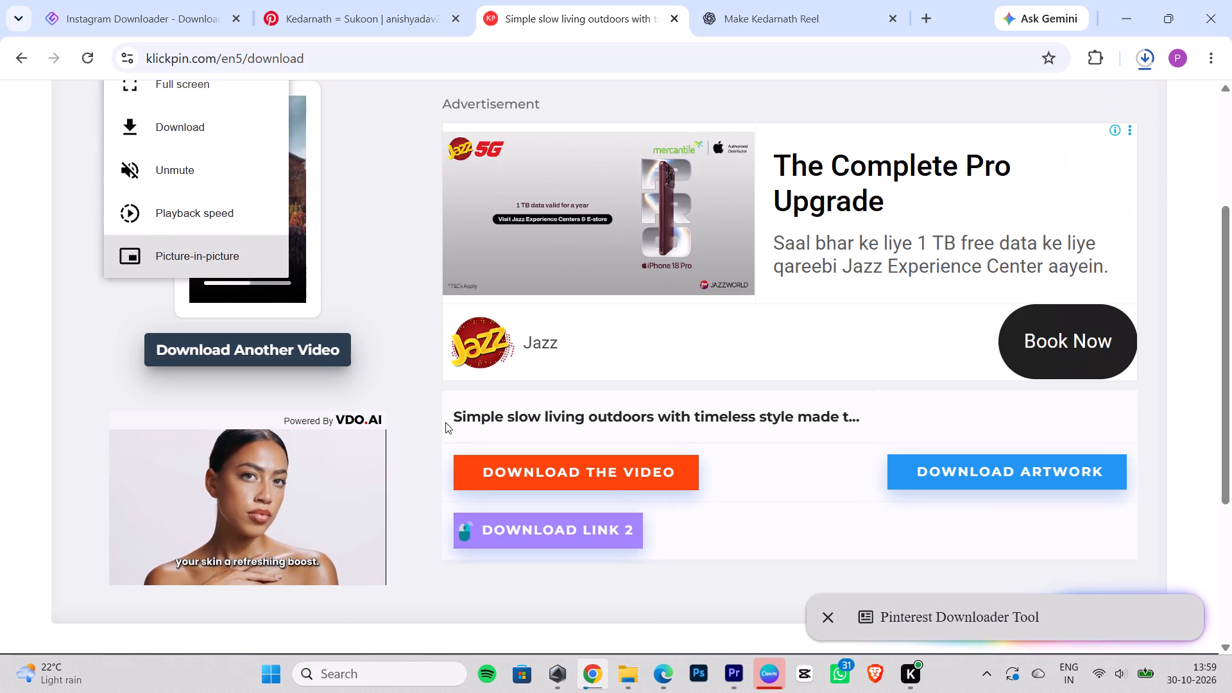
Switch to File Explorer, close the duplicate Downloads window and refresh the remaining Downloads folder.
left_click(624, 672)
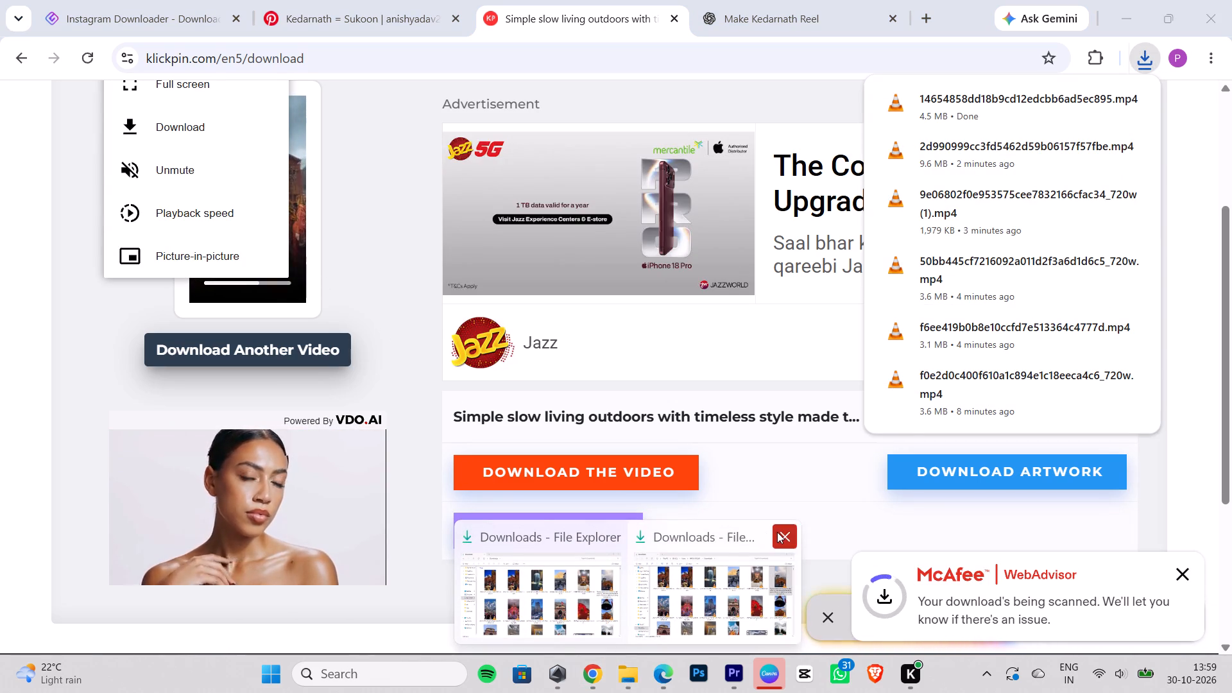
left_click(777, 532)
left_click(644, 588)
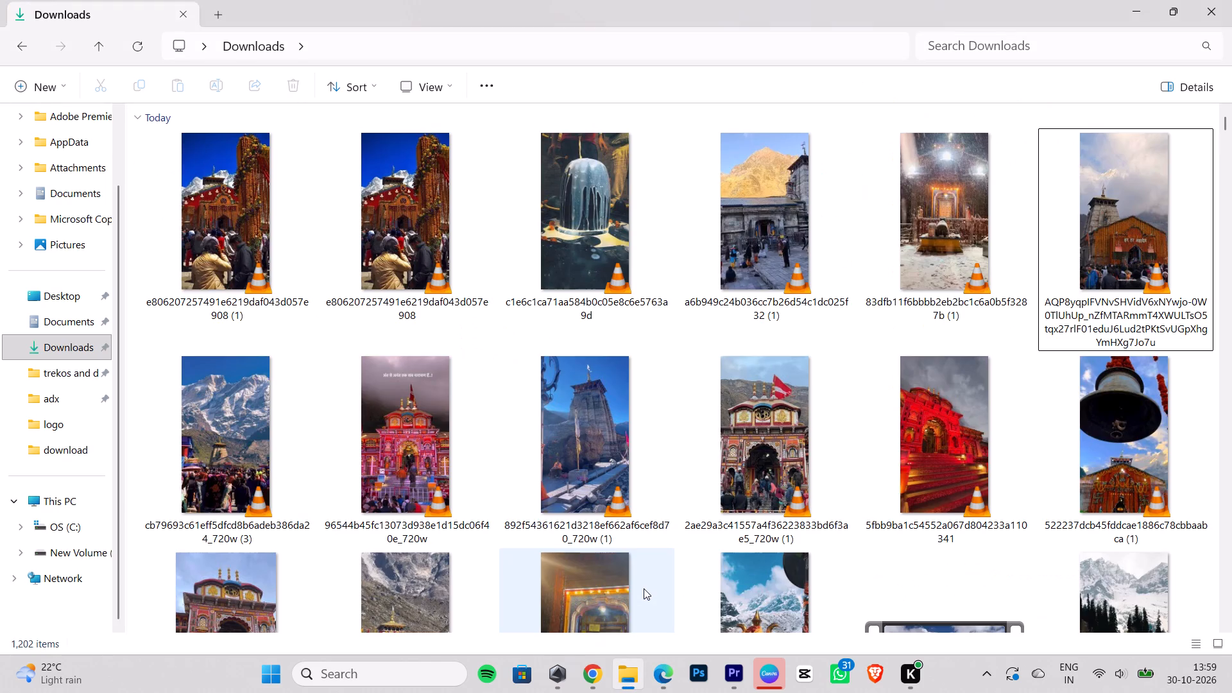
left_click(142, 56)
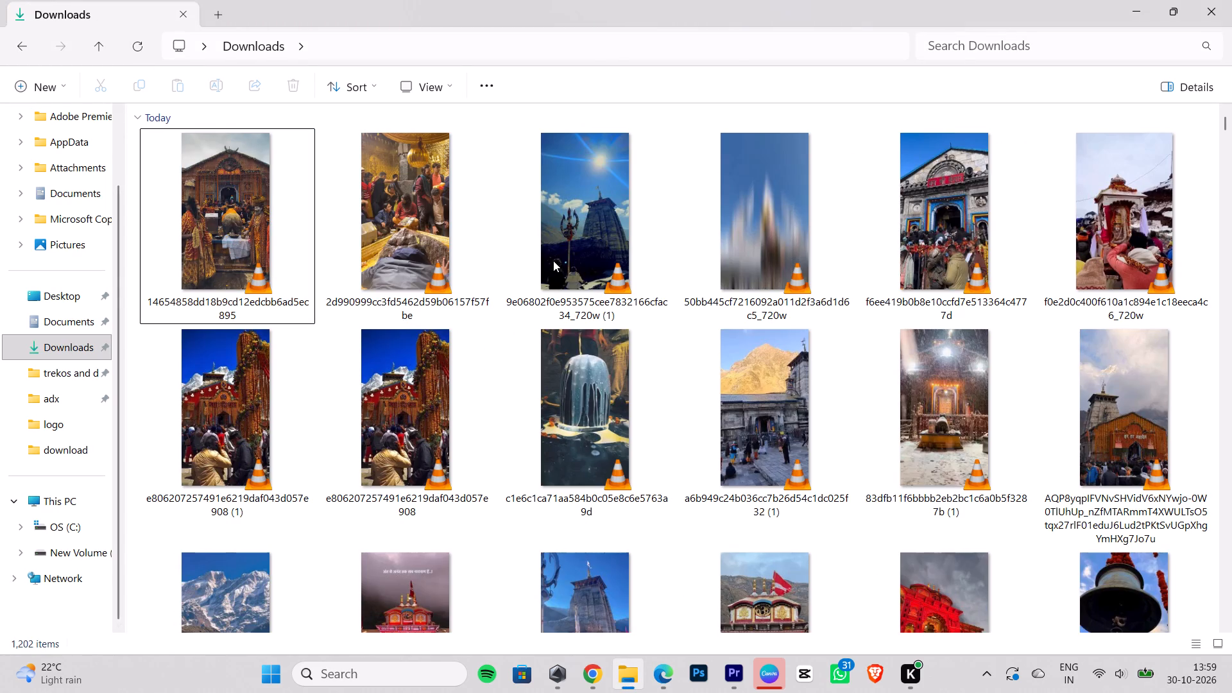
Import the three newest Downloads videos (14654858…, 2d990999… and 9e06802f… (1)) into the devdham 3.0 project in Premiere Pro.
left_click(553, 261, "shift")
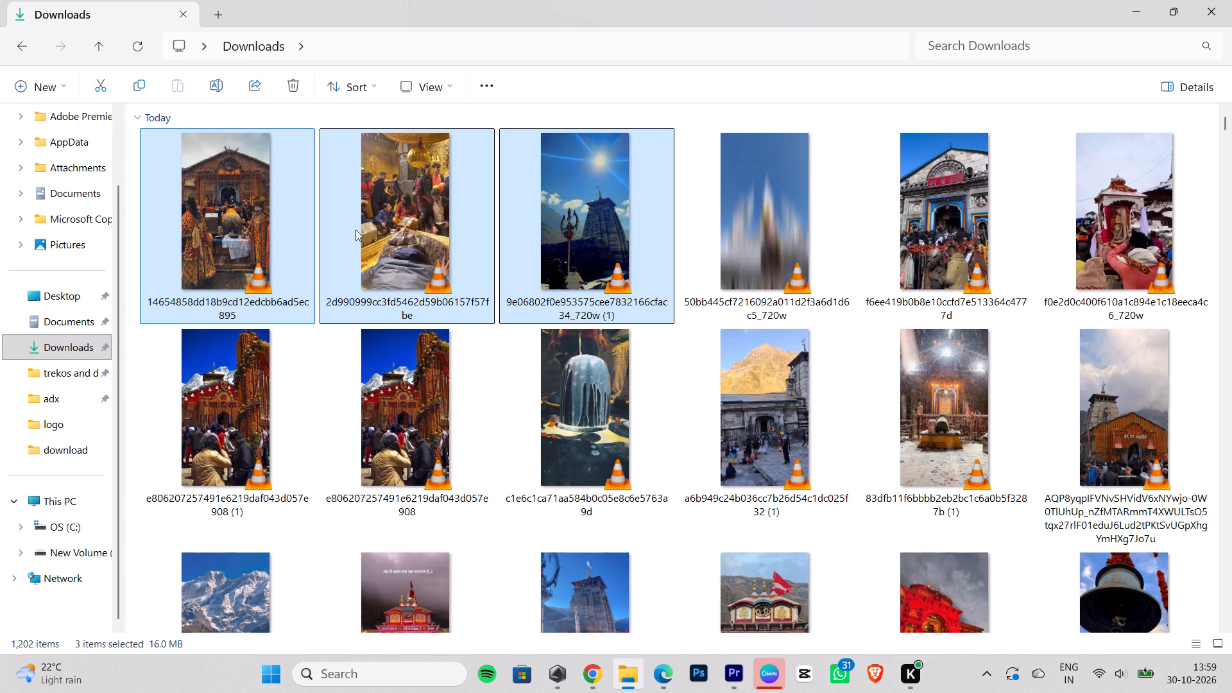
left_click_drag(363, 221, 328, 226)
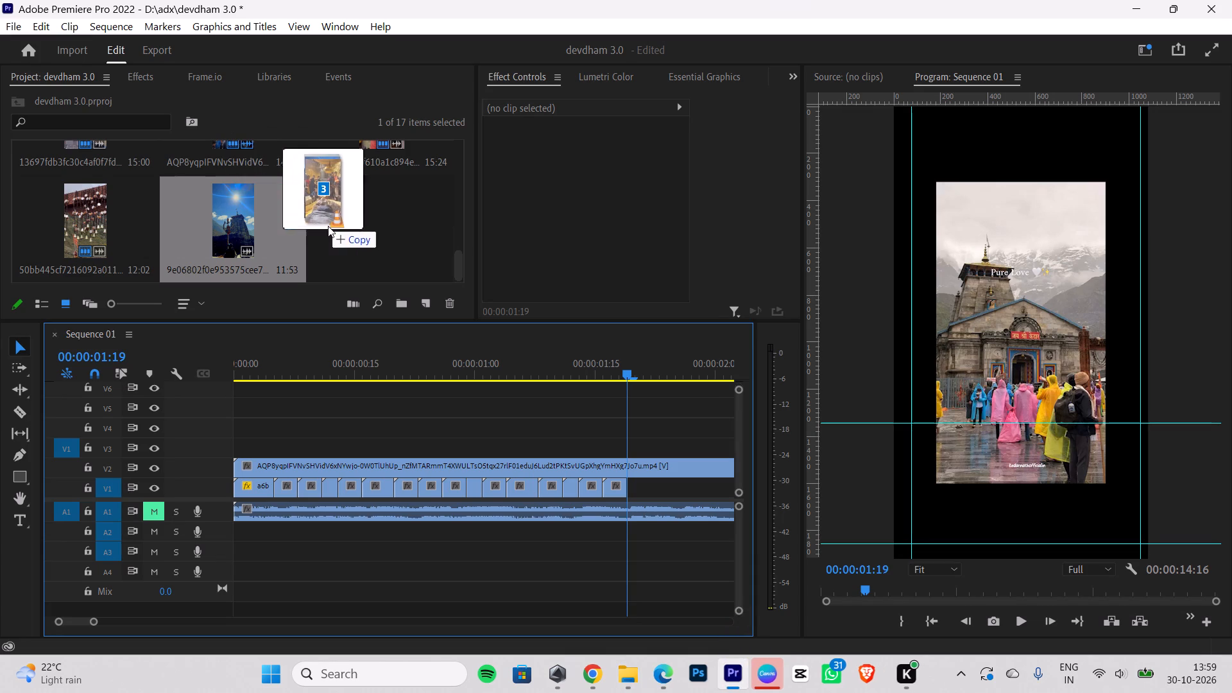
left_click_drag(328, 226, 342, 250)
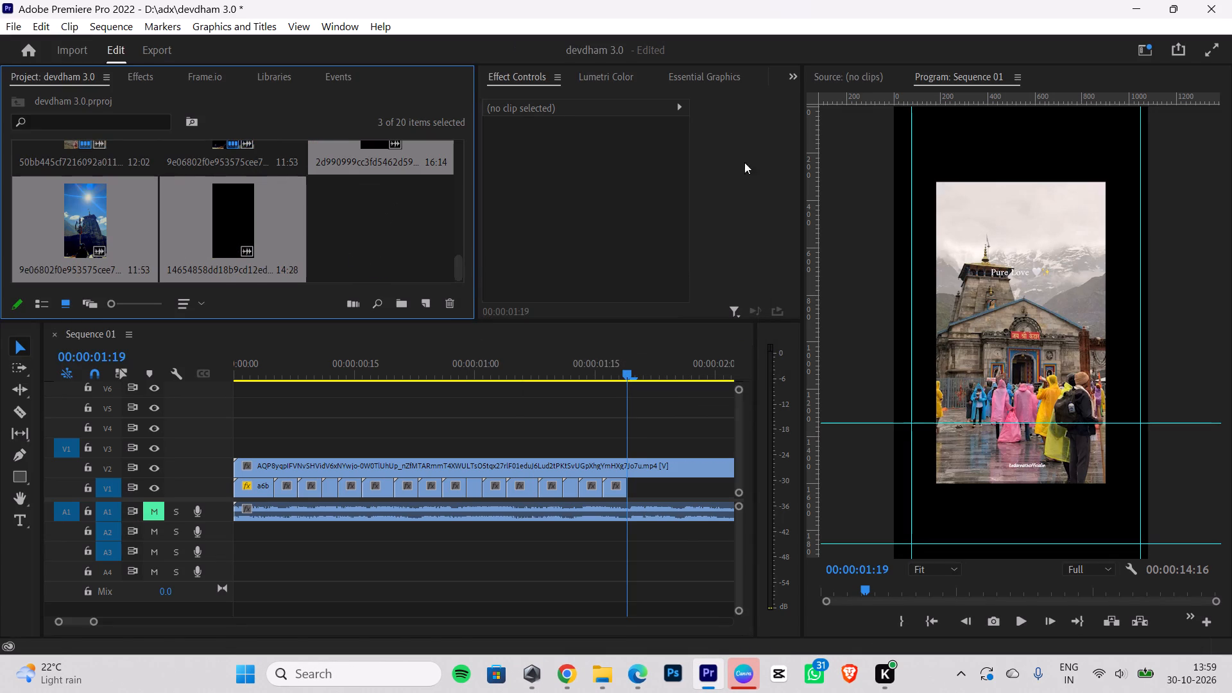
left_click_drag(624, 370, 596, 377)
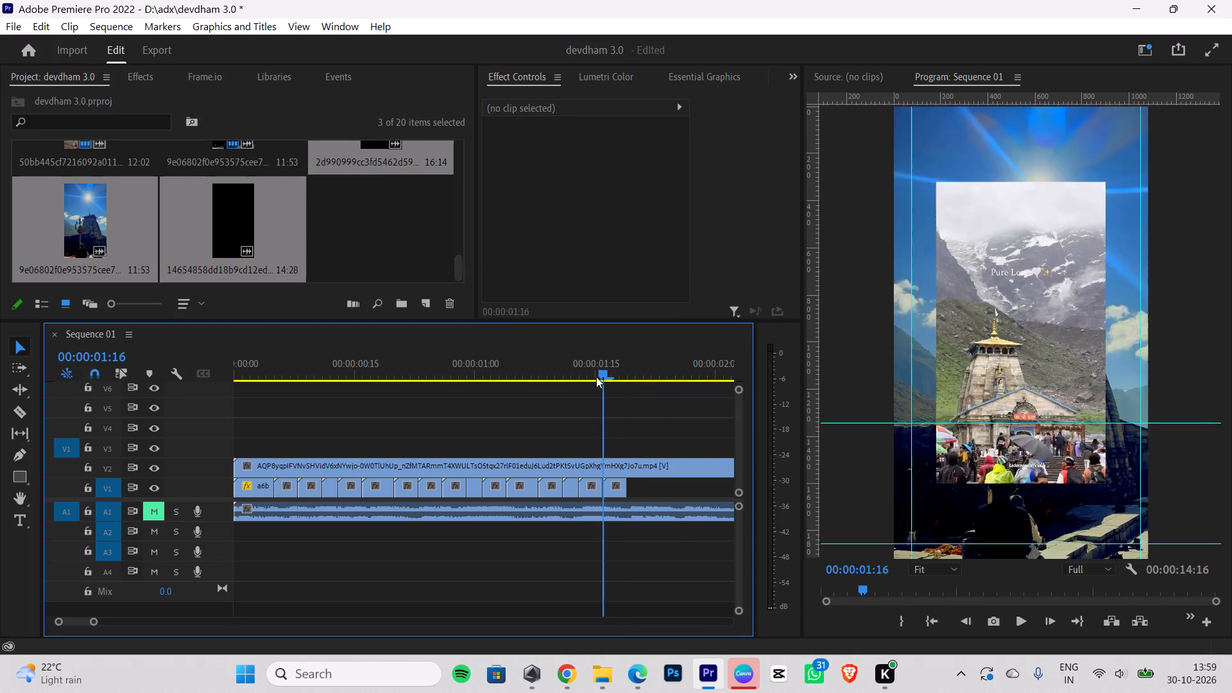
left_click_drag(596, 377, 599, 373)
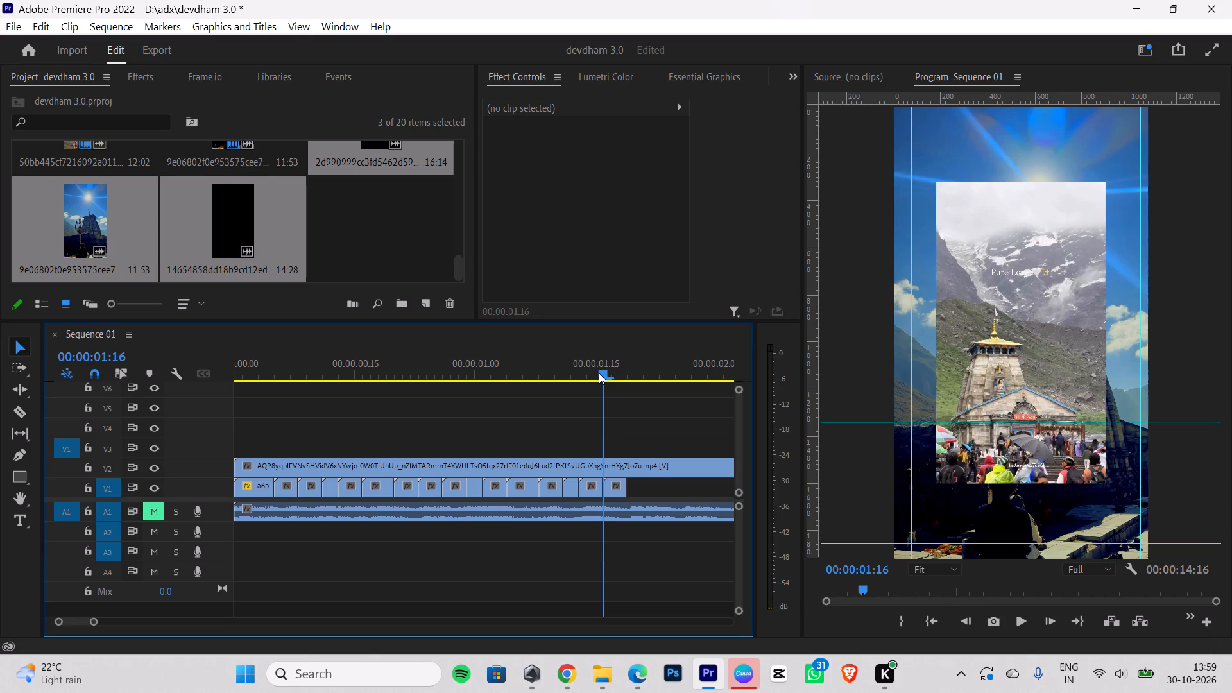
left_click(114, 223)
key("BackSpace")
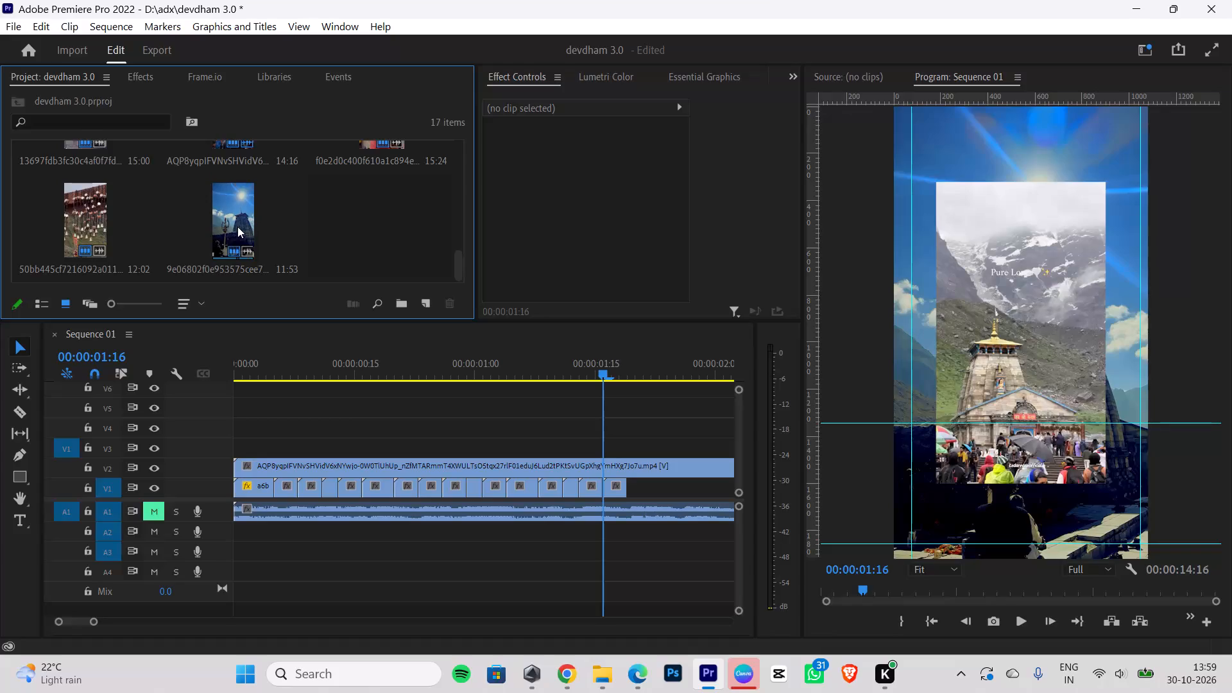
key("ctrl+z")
Delete only the newly imported duplicate 9e06802f… trident-and-temple video from the project.
left_click(90, 225)
key("BackSpace")
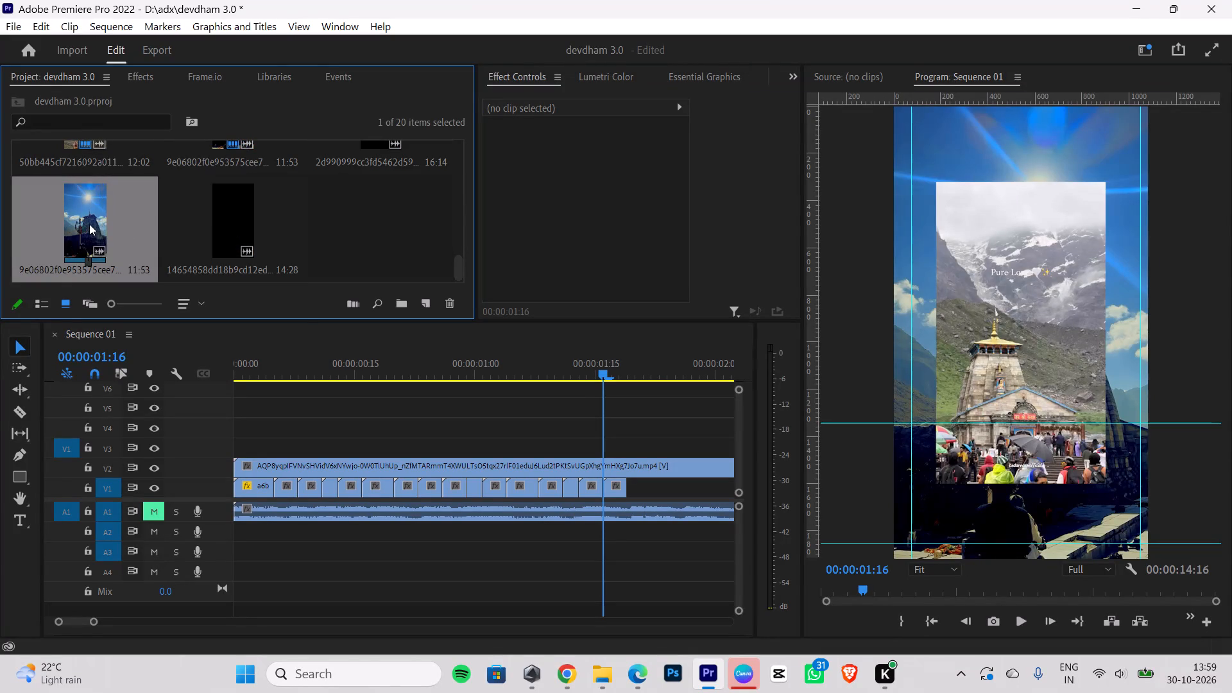
Place the 14654858… temple video on V1 at 00:00:01:19, directly after the last clip, without its audio.
left_click_drag(100, 221, 626, 419)
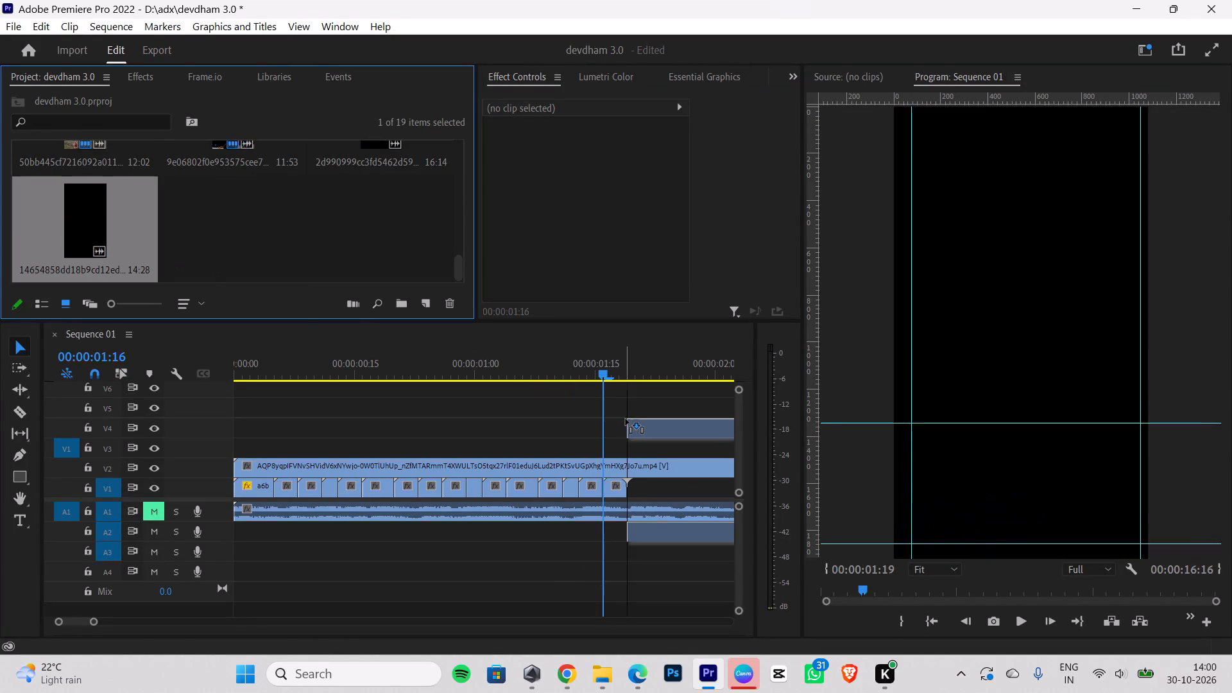
left_click_drag(626, 419, 629, 421)
left_click(660, 518)
left_click(662, 534)
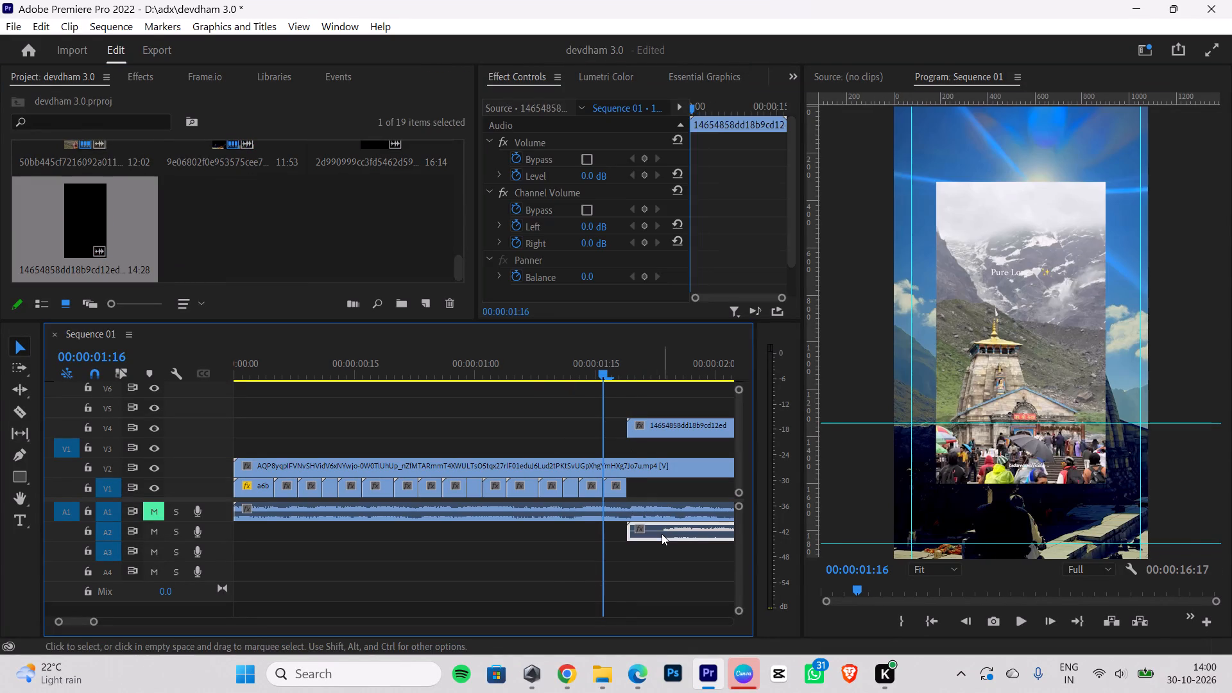
key("BackSpace")
left_click_drag(652, 424, 649, 485)
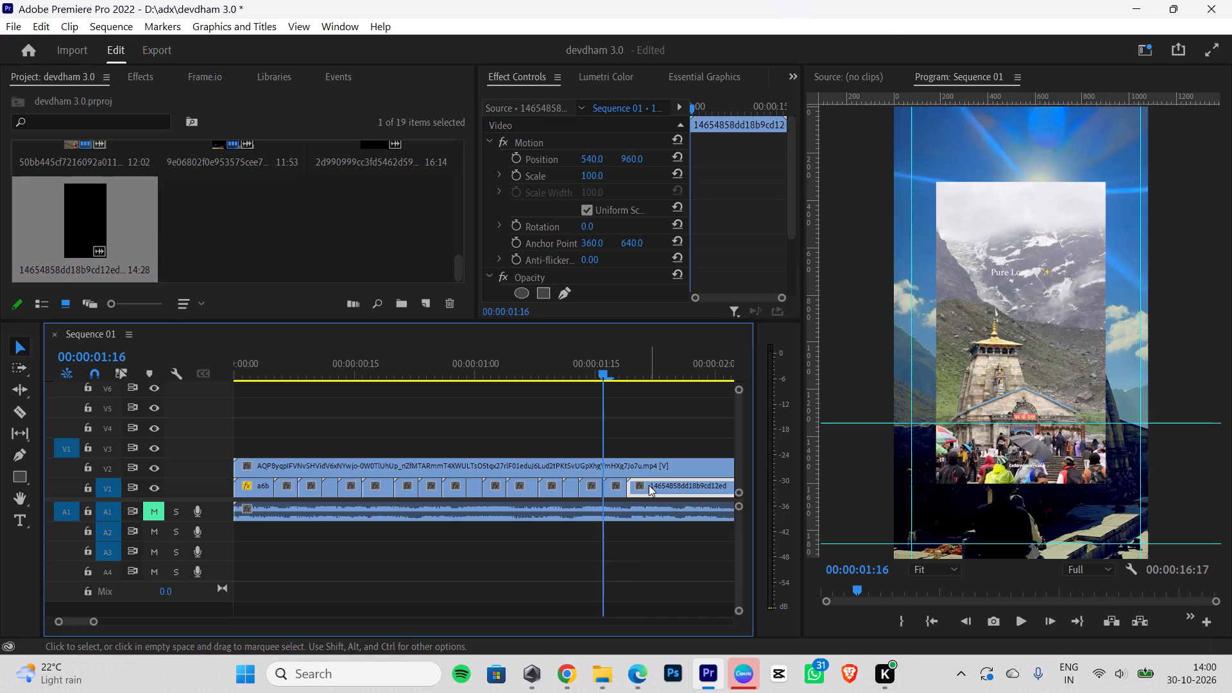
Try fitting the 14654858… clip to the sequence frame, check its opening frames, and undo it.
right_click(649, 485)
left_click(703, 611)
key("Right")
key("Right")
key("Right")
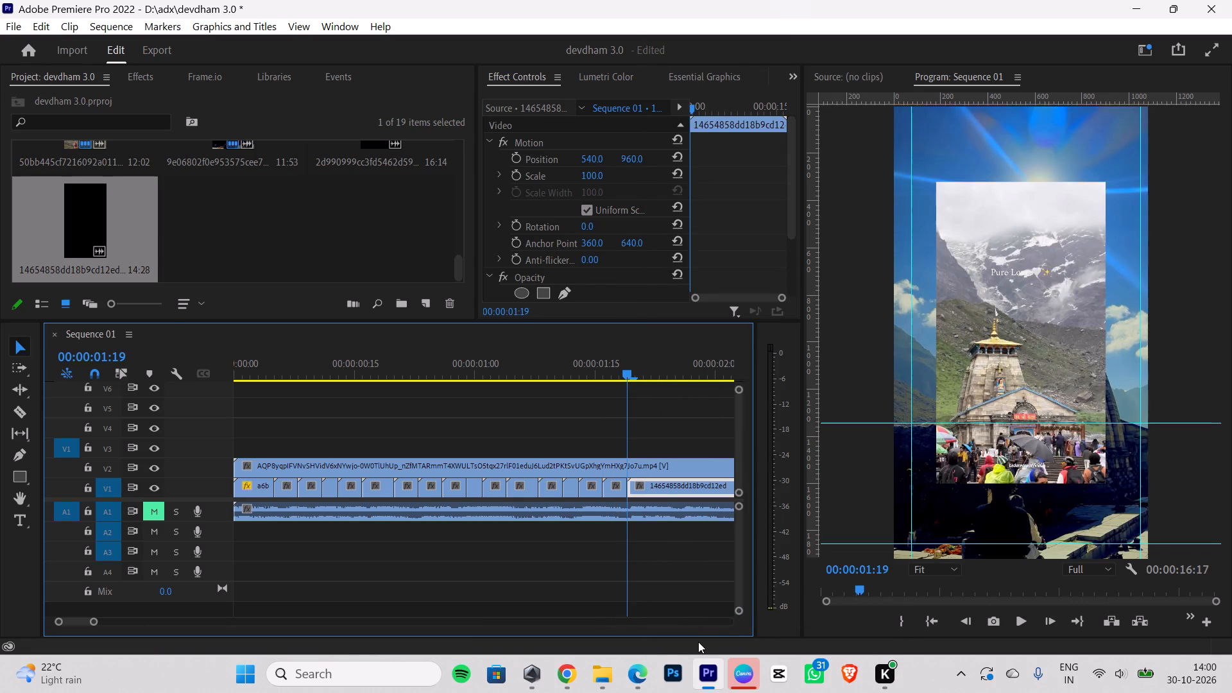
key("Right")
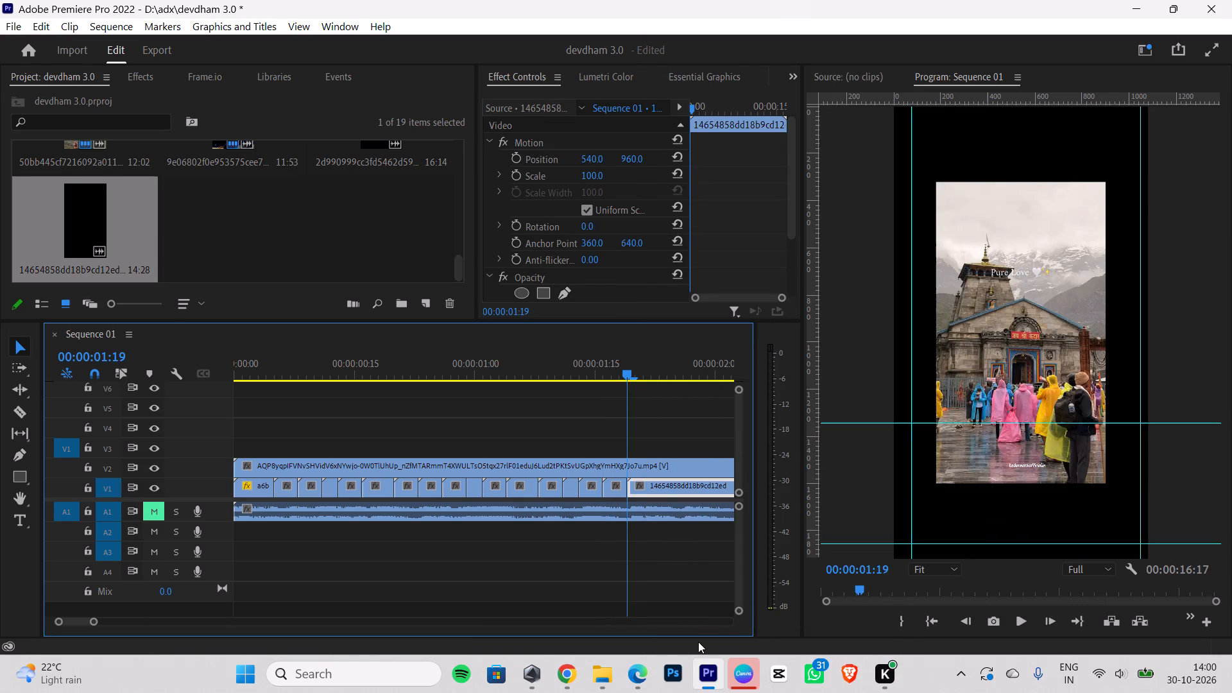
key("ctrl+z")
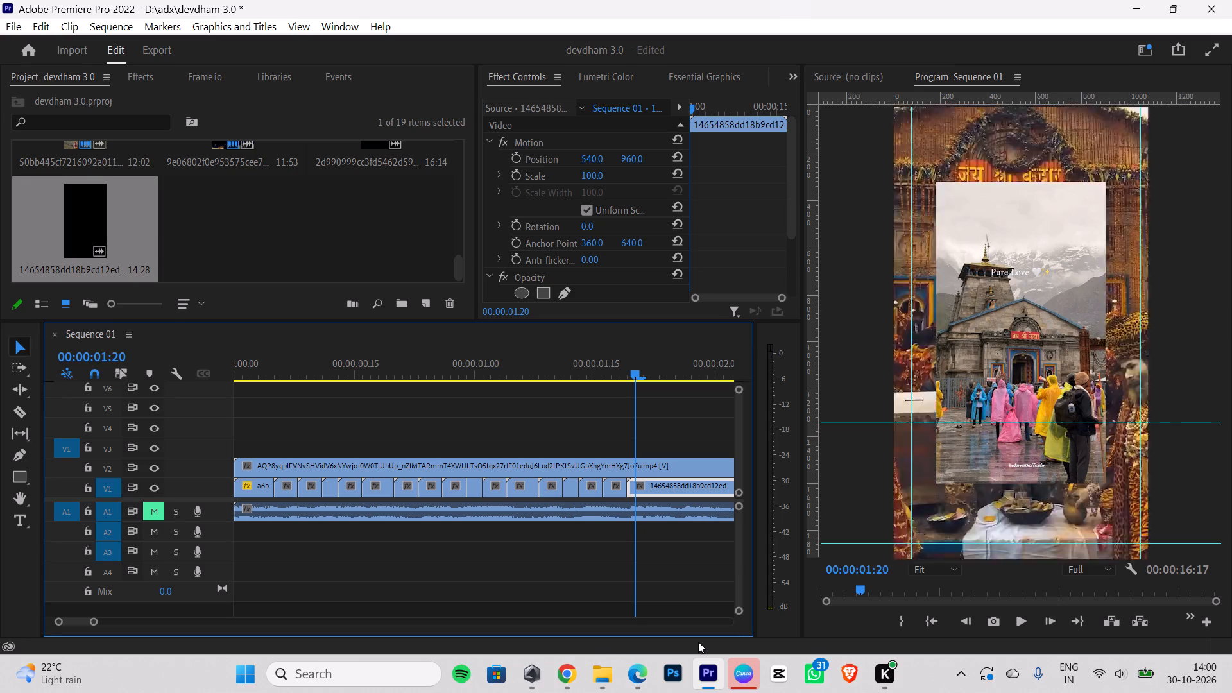
Fit the 14654858… clip on V1 to the sequence frame size.
right_click(689, 494)
left_click(734, 615)
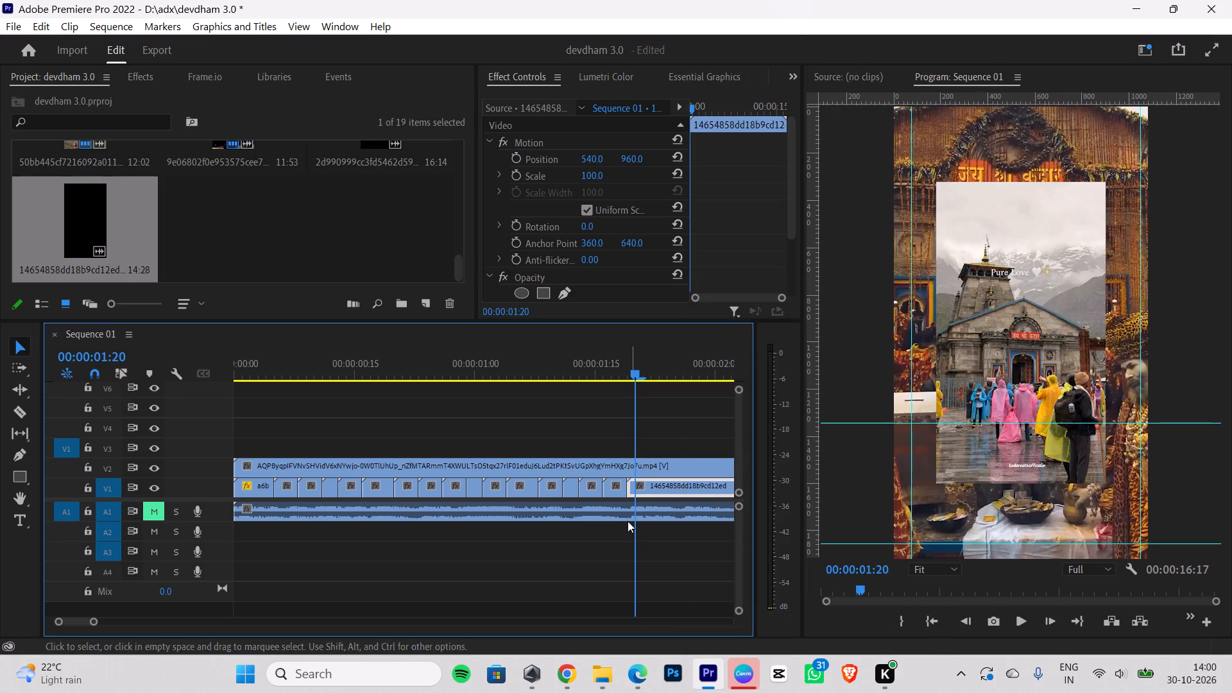
Check the frames around the cut and move the 14654858… clip one frame earlier, to 00:00:01:18, overwriting the preceding clip's end.
left_click_drag(628, 373, 615, 378)
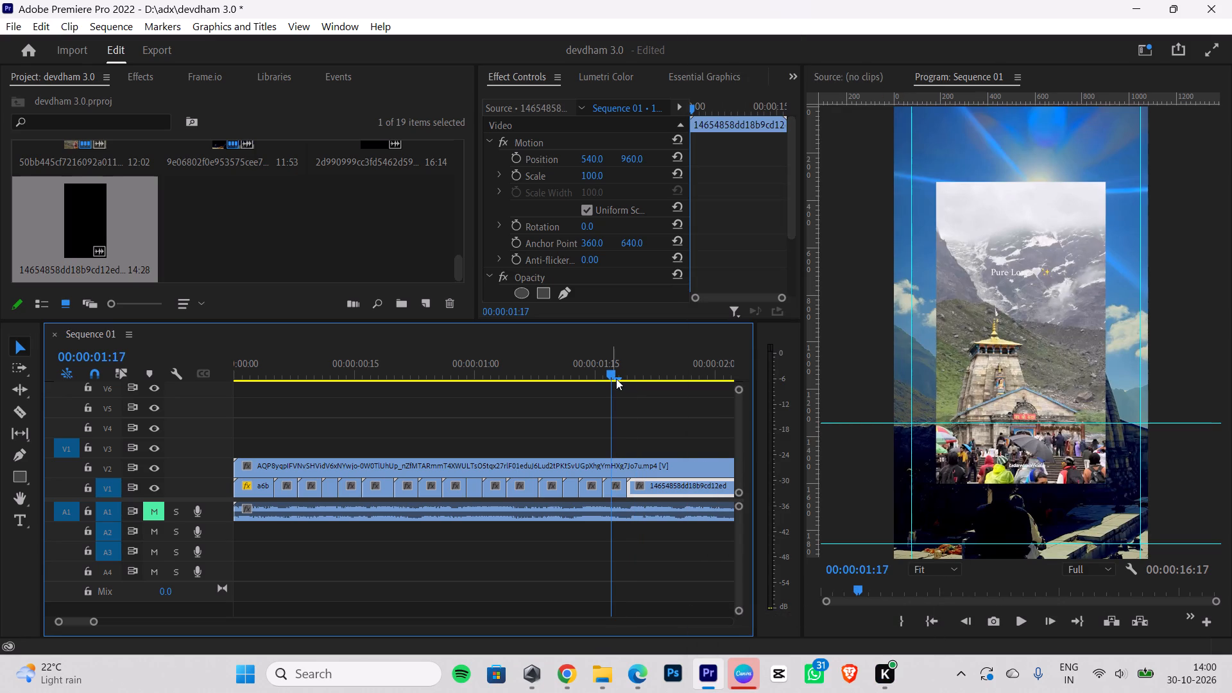
key("Right")
key("Right")
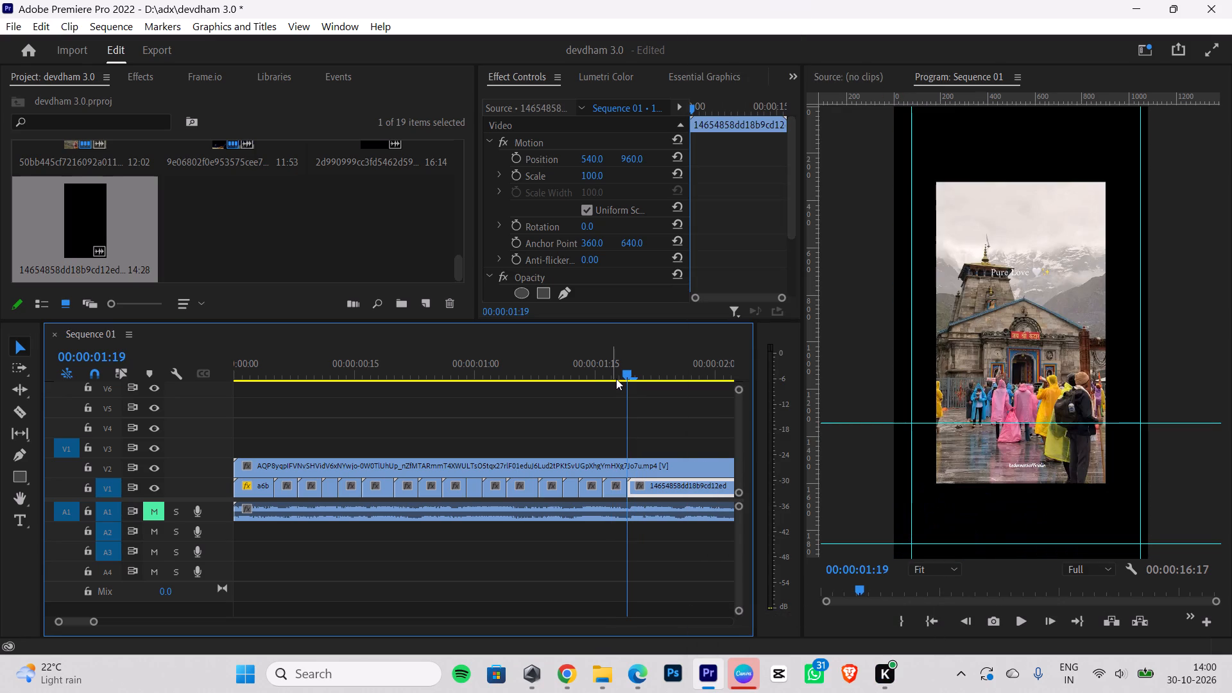
key("Right")
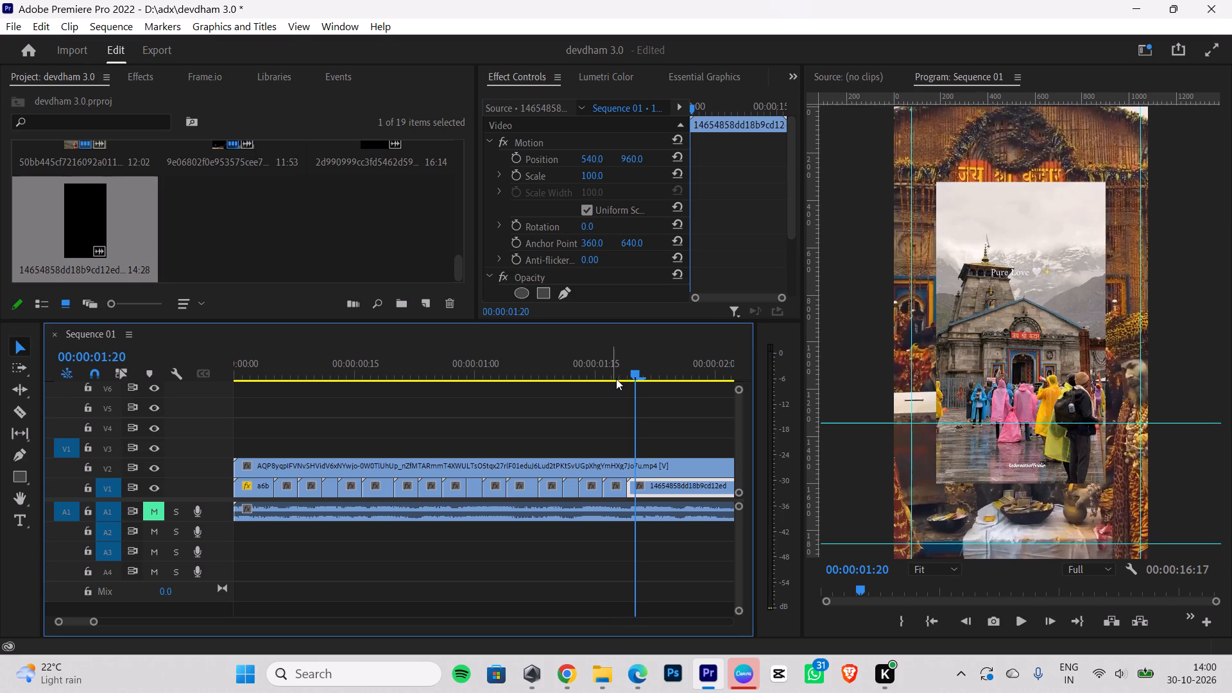
left_click(616, 379)
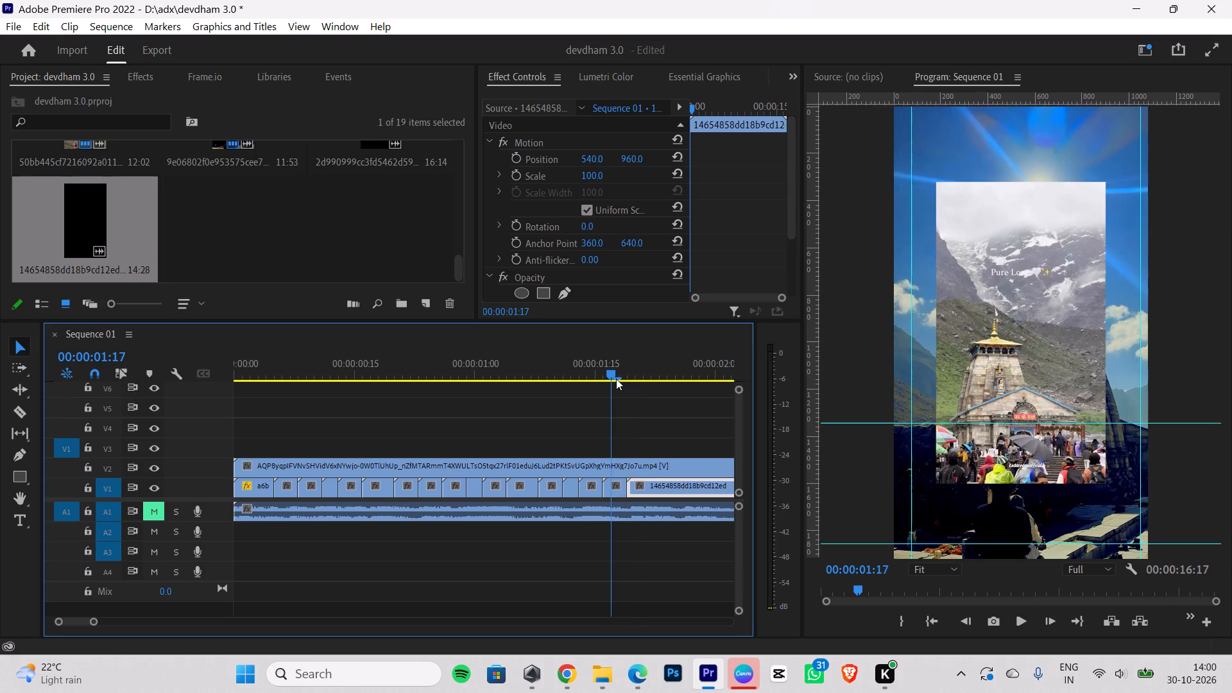
key("Right")
key("Right")
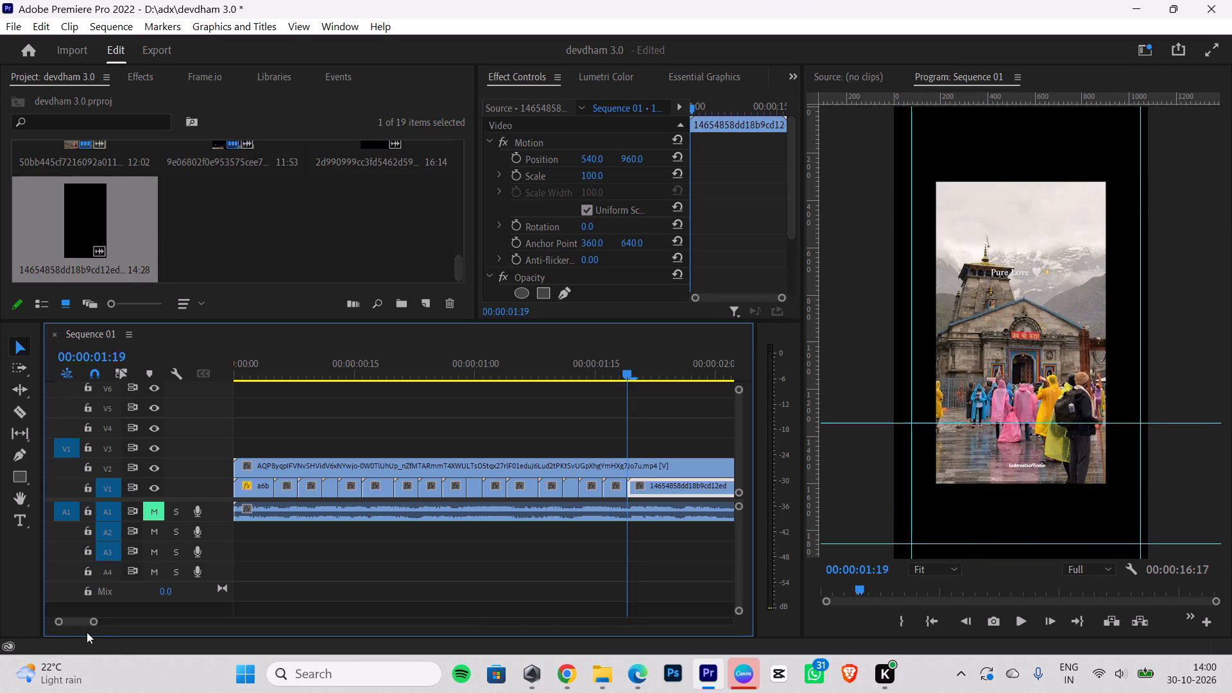
left_click_drag(91, 622, 131, 626)
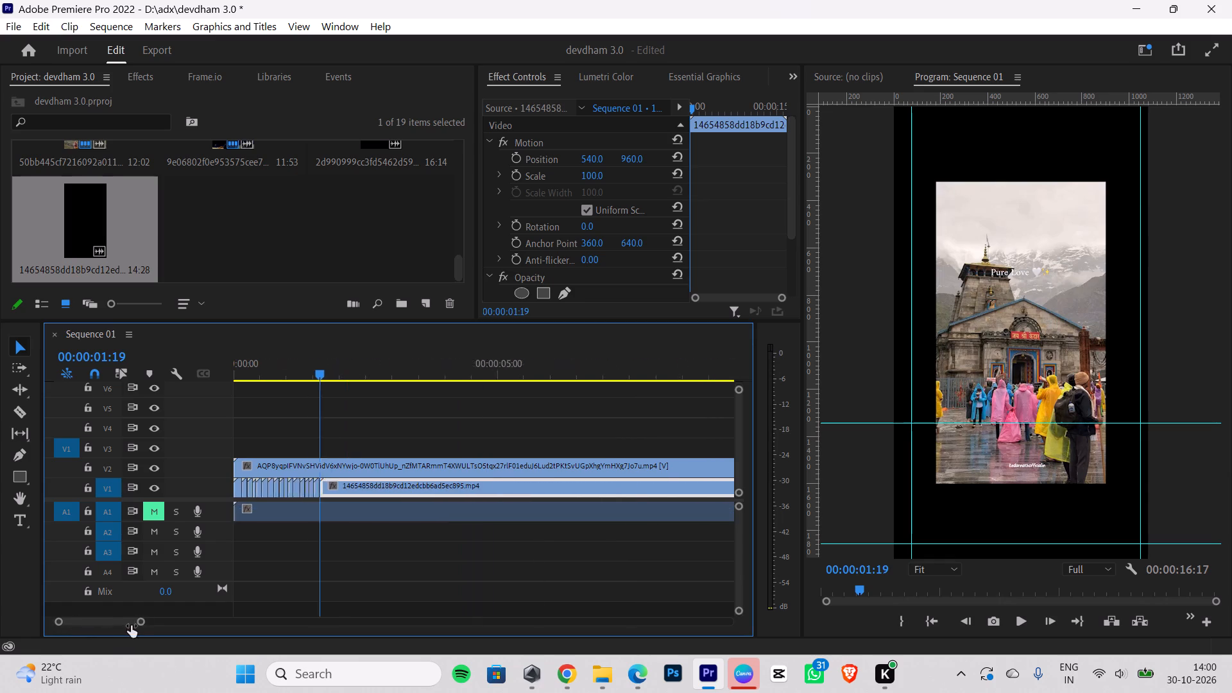
left_click_drag(131, 626, 10, 612)
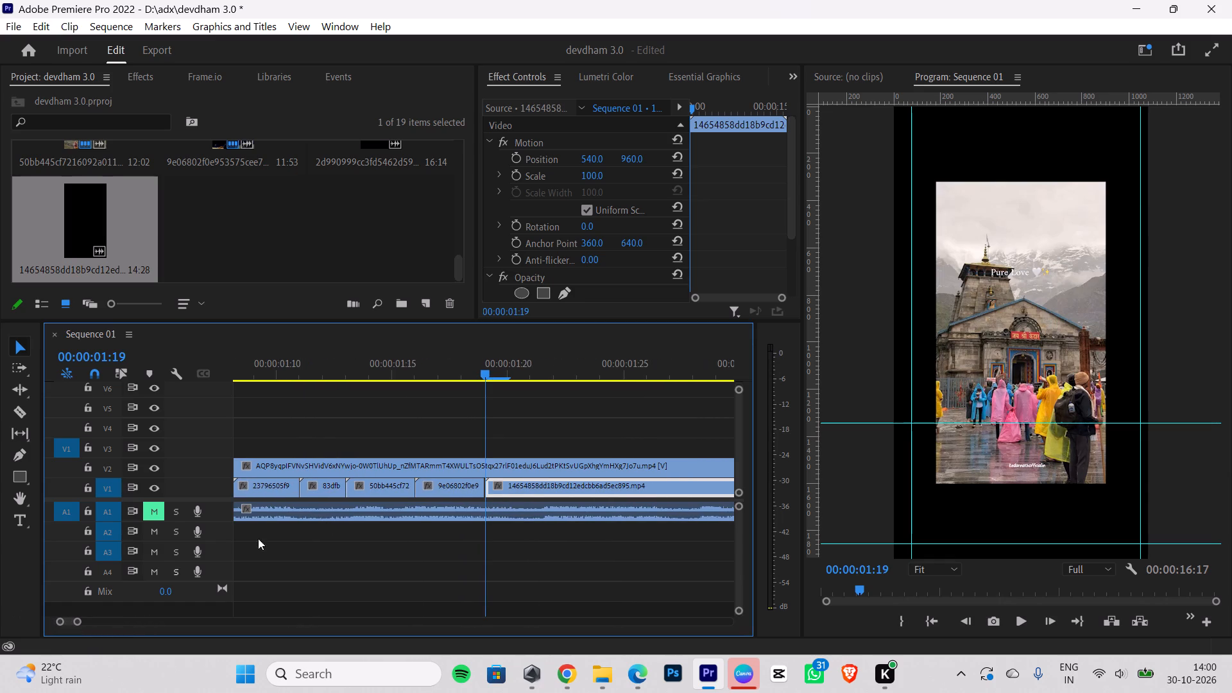
left_click_drag(531, 488, 519, 491)
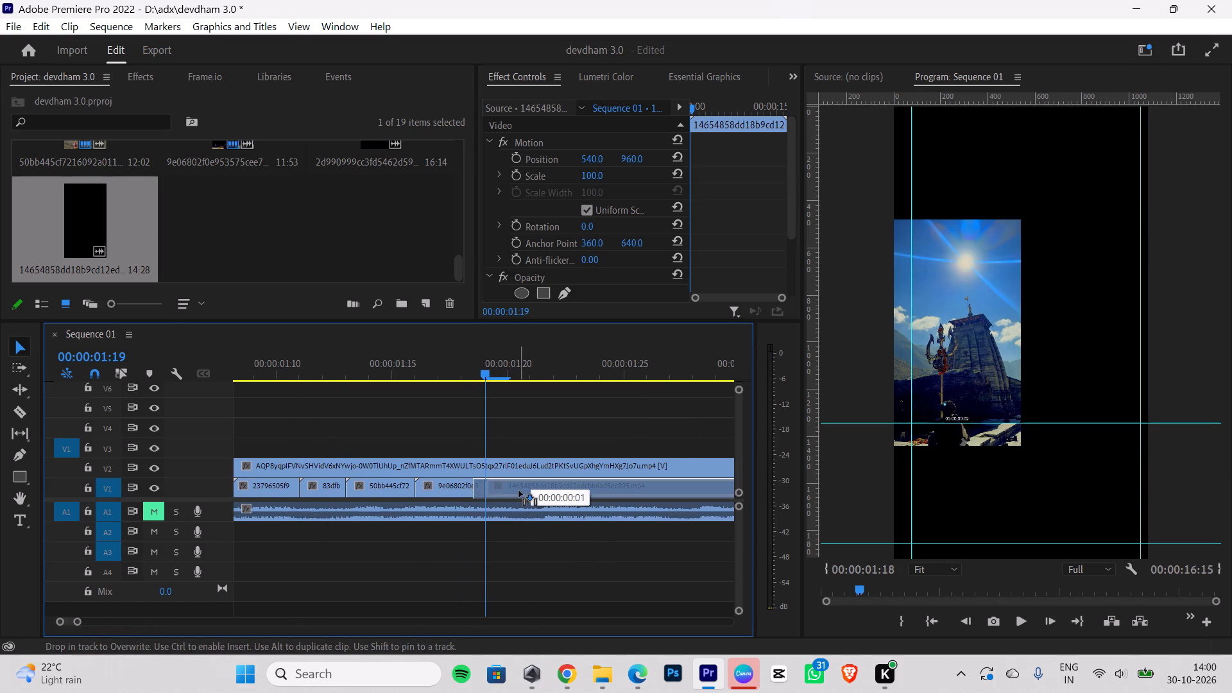
left_click_drag(519, 491, 515, 492)
left_click_drag(515, 492, 517, 491)
Split the 14654858… clip on V1 at 00:00:01:19 and delete its one-frame opening piece.
left_click_drag(471, 375, 400, 398)
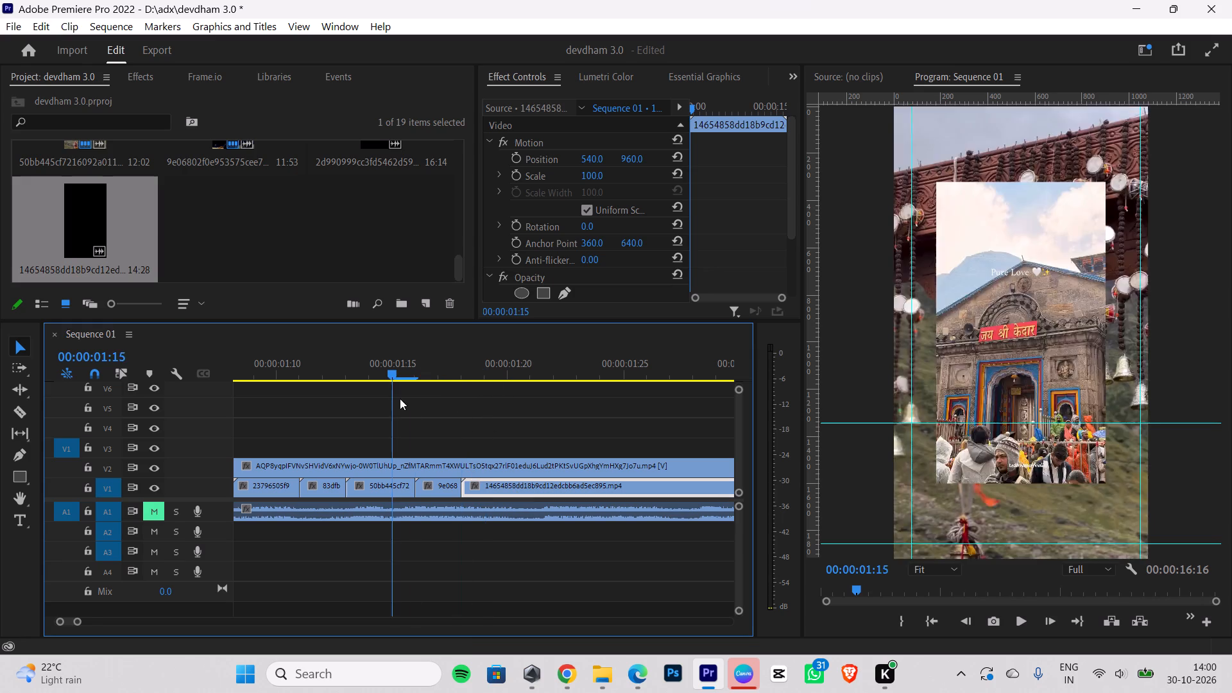
left_click_drag(400, 398, 449, 398)
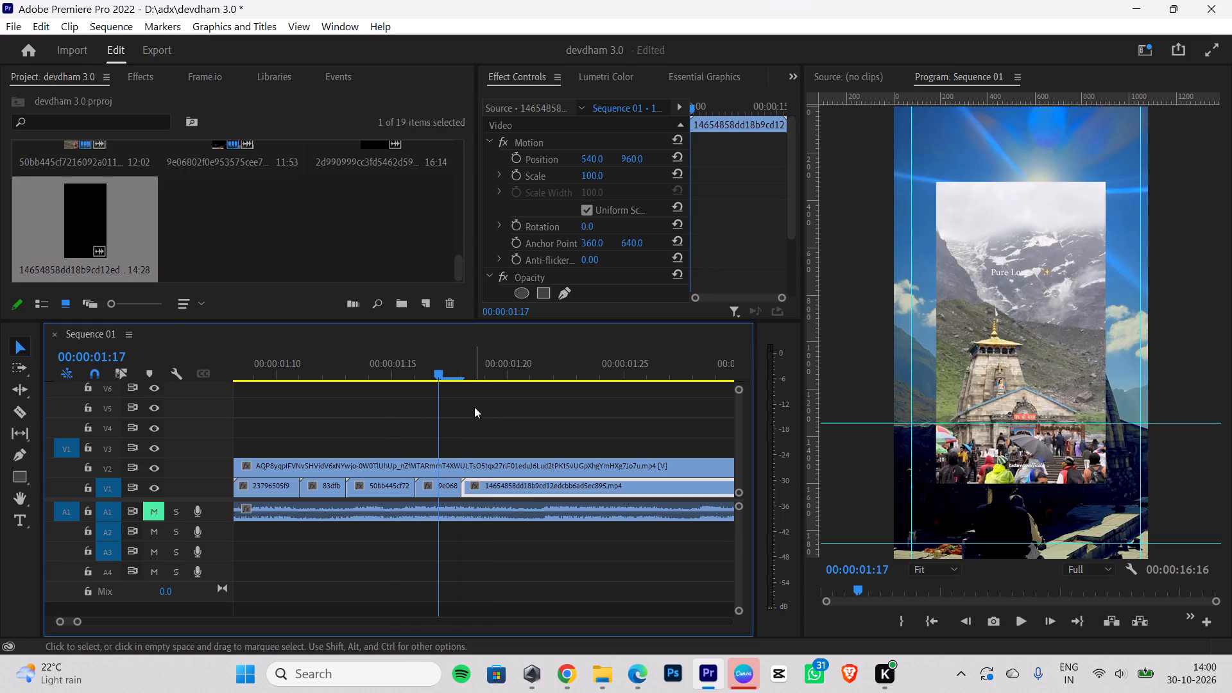
key("Right")
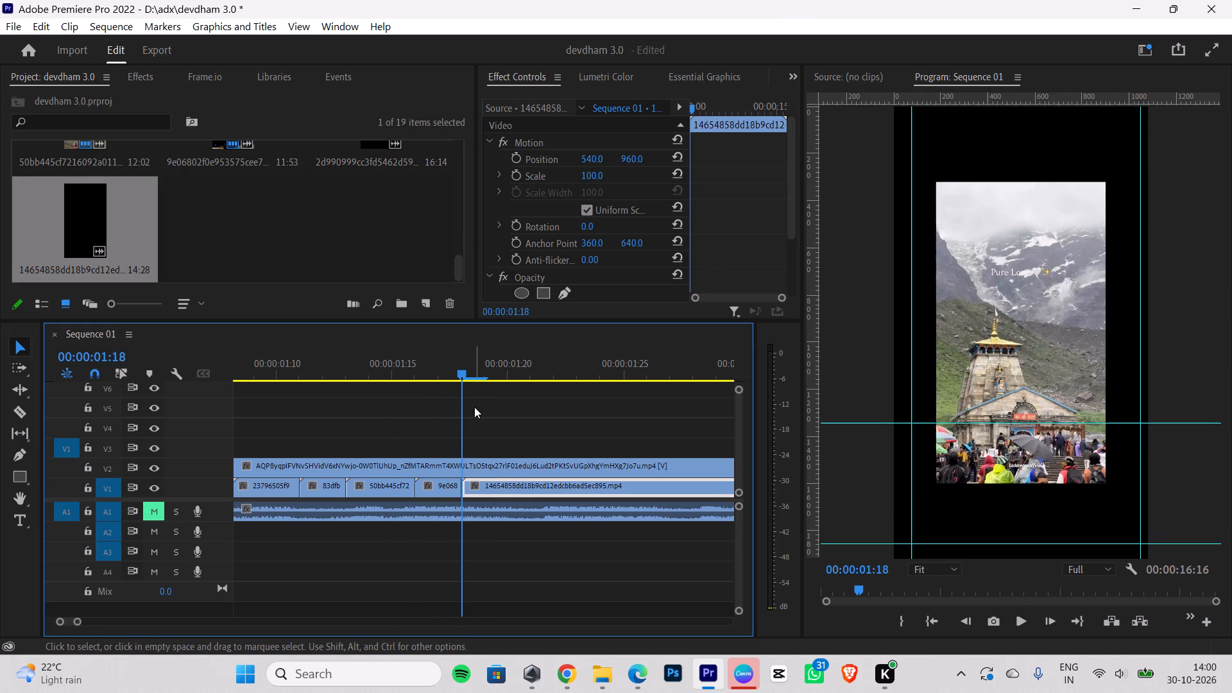
key("Right")
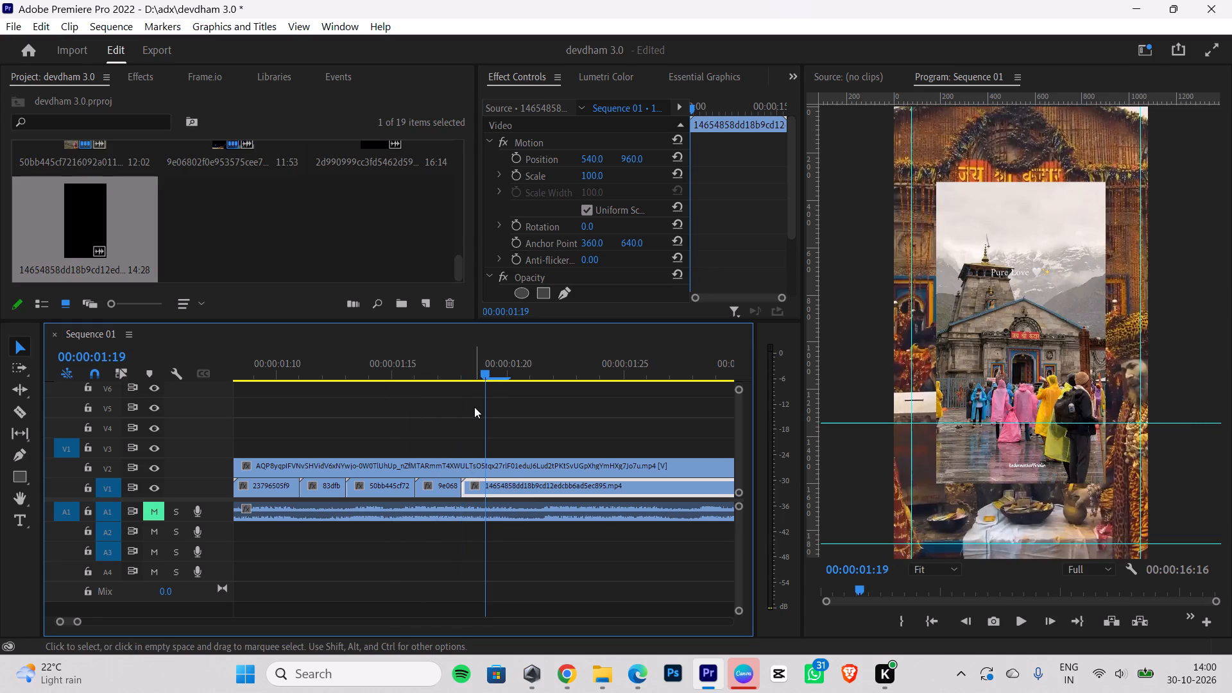
left_click_drag(479, 366, 395, 377)
key("Right")
key("Right")
key("Right")
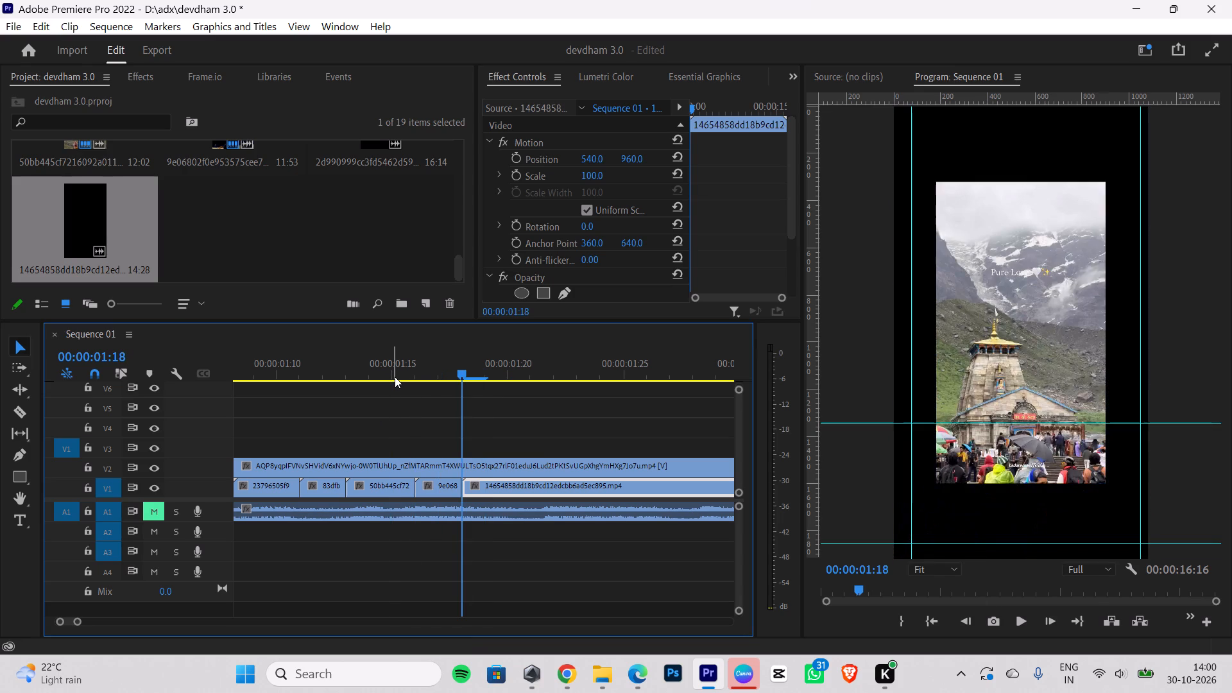
key("Right")
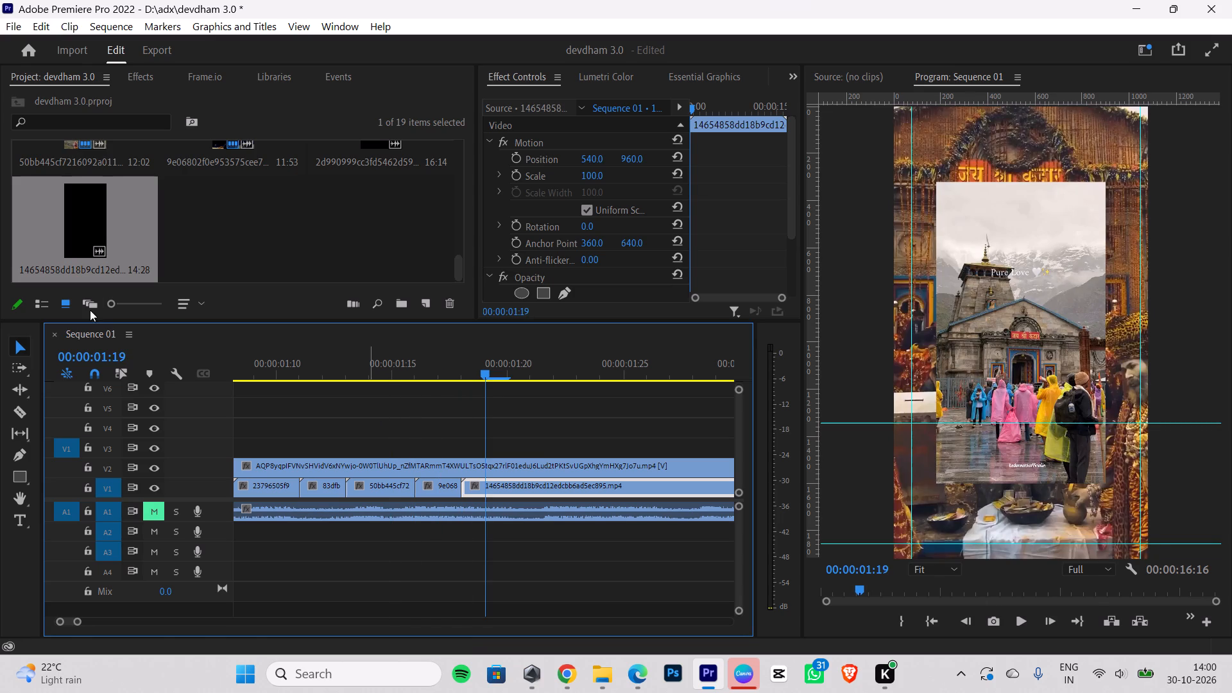
left_click(17, 409)
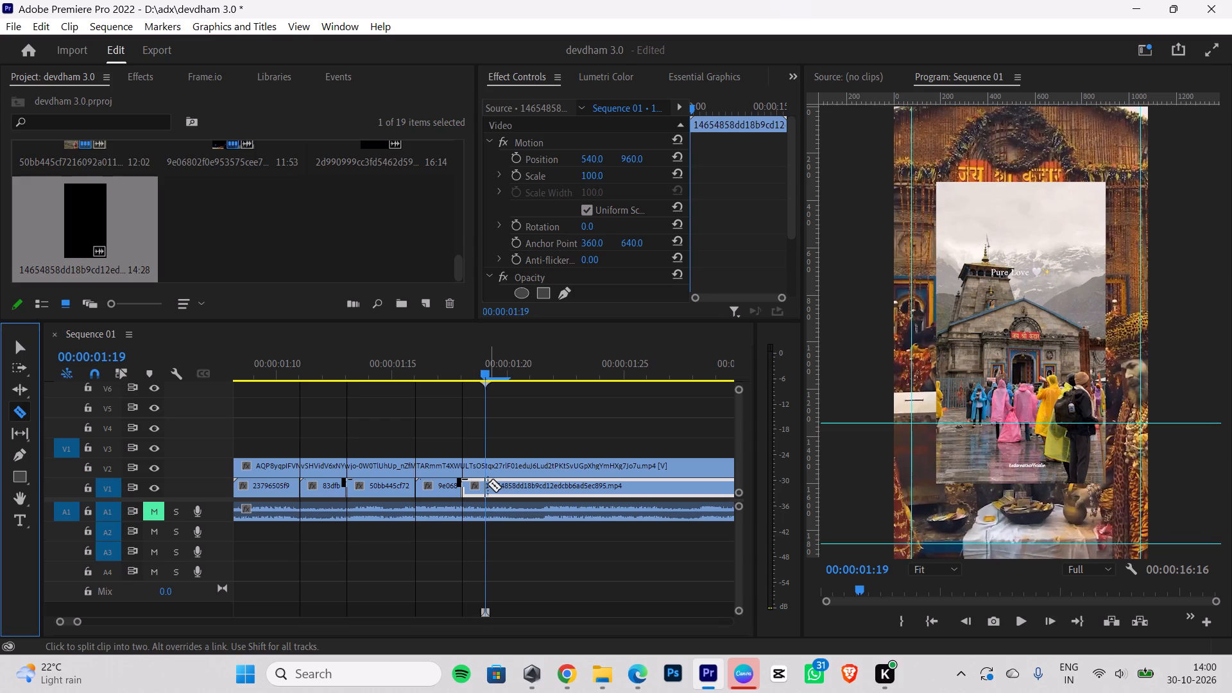
left_click(488, 484)
left_click(19, 349)
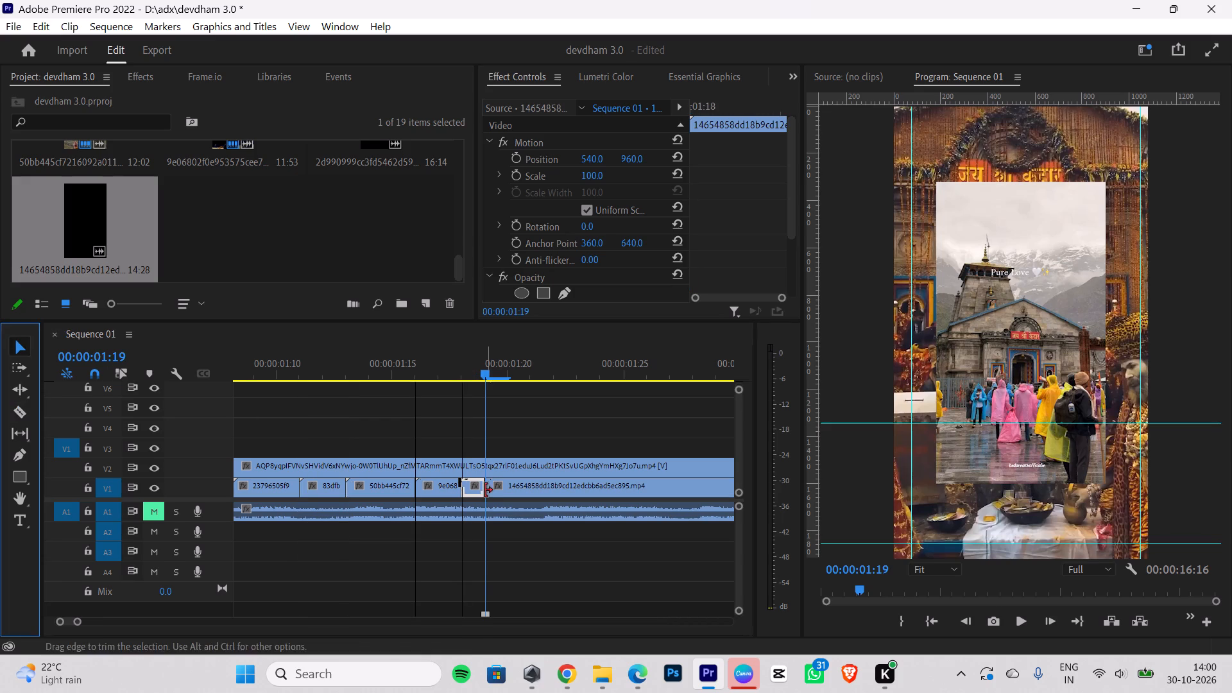
left_click(467, 491)
left_click(470, 488)
key("BackSpace")
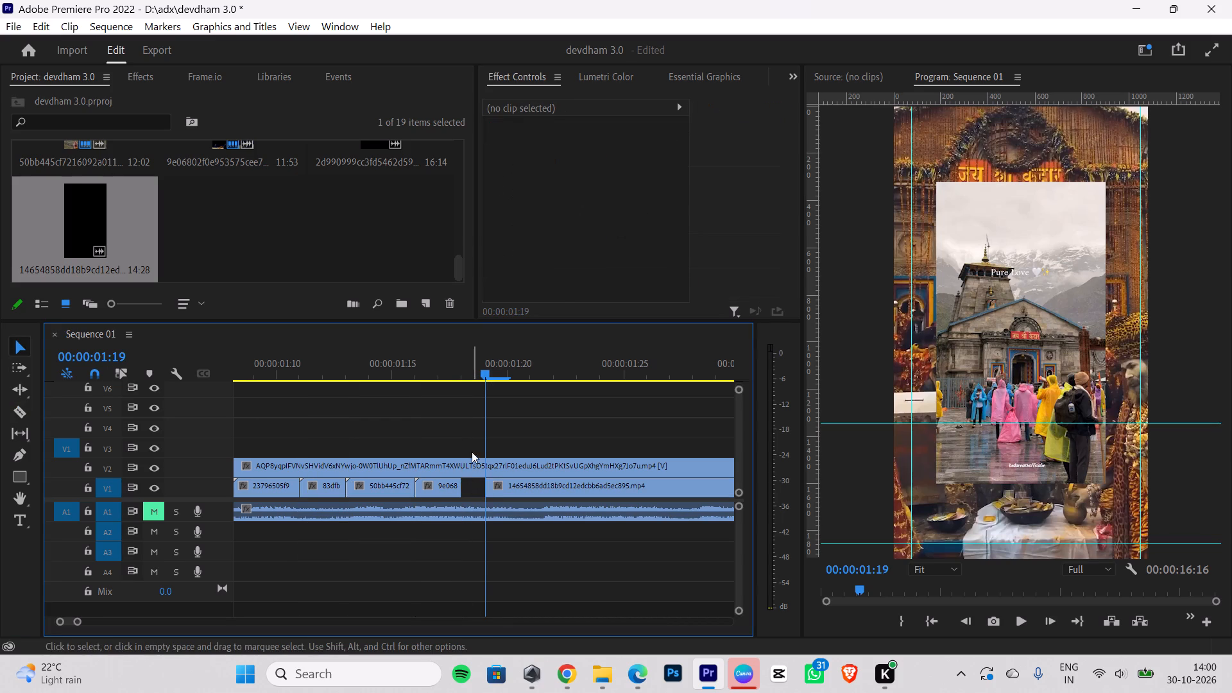
Move the 14654858… clip on V1 one frame earlier, to 00:00:01:18, closing the gap after the 9e068… clip.
left_click_drag(490, 384, 449, 402)
left_click_drag(486, 373, 456, 391)
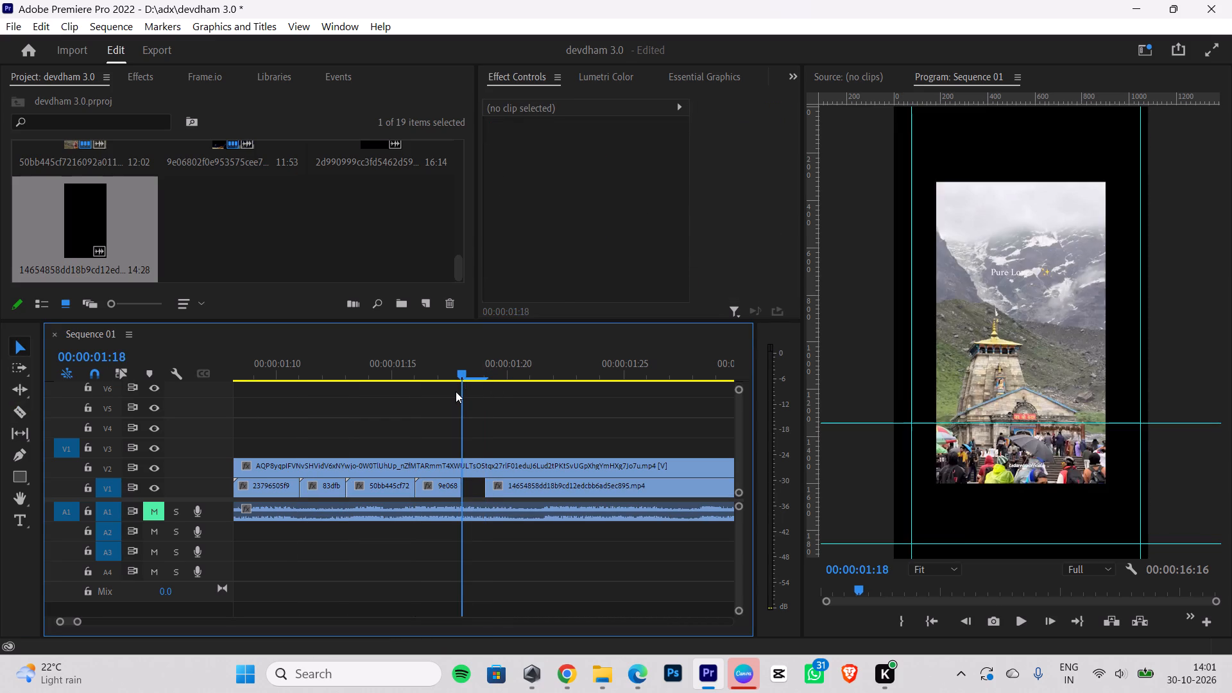
left_click_drag(456, 391, 449, 397)
key("Right")
left_click_drag(522, 490, 488, 493)
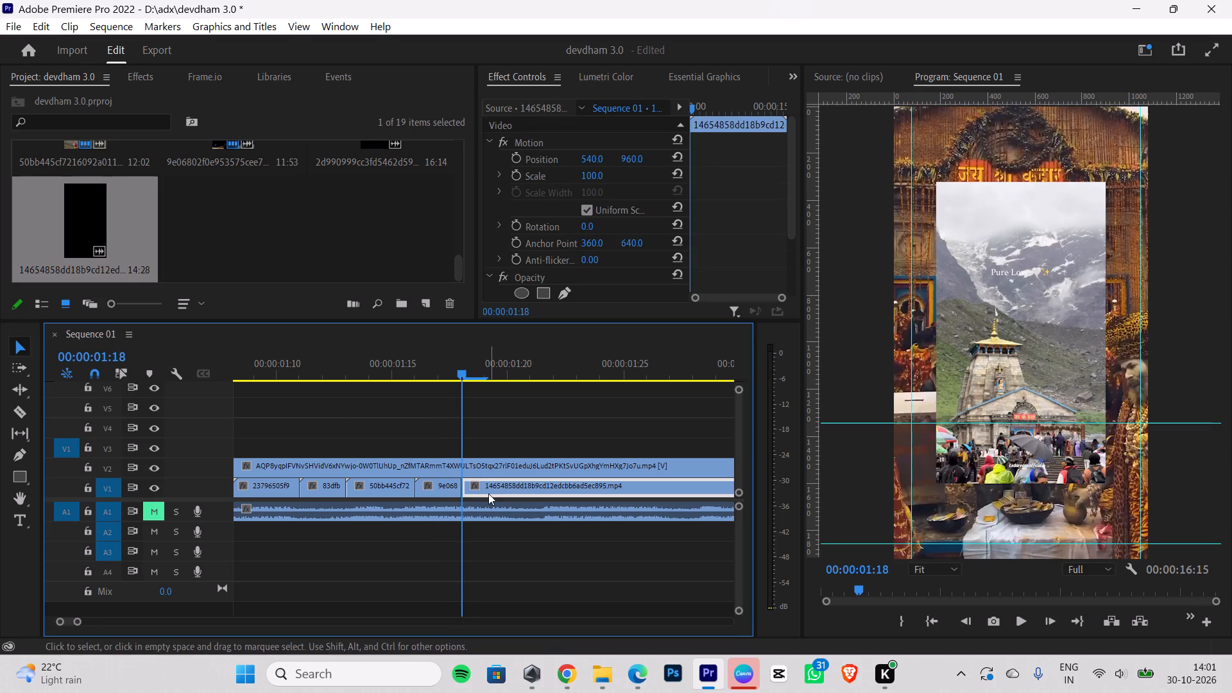
key("ctrl+z")
left_click_drag(505, 490, 492, 491)
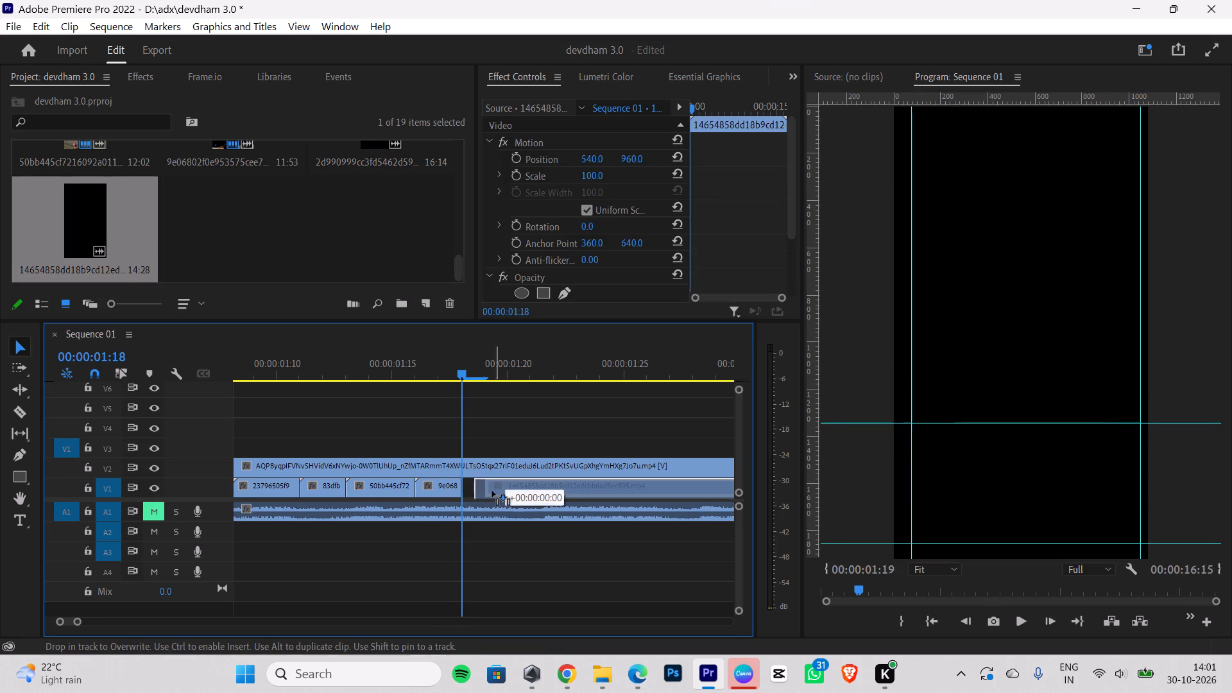
left_click_drag(492, 491, 489, 492)
right_click(489, 492)
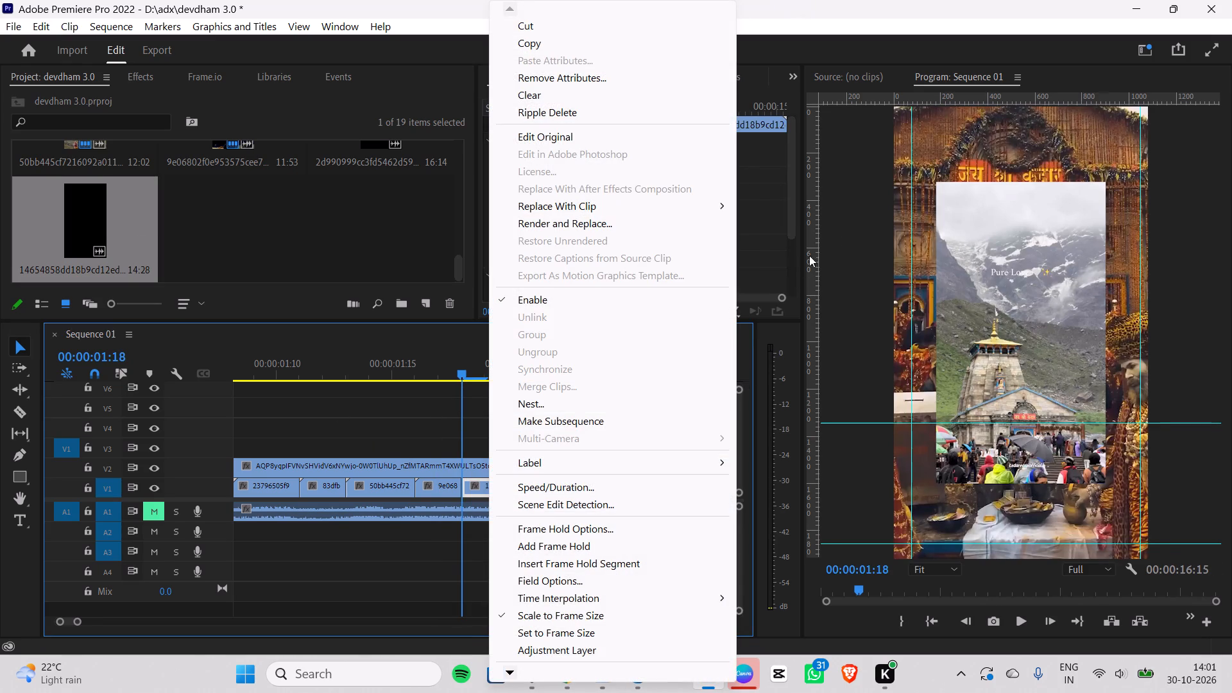
left_click(857, 231)
Save the devdham 3.0 project.
key("ctrl+s")
key("ctrl+s")
key("ctrl+s")
key("ctrl+s")
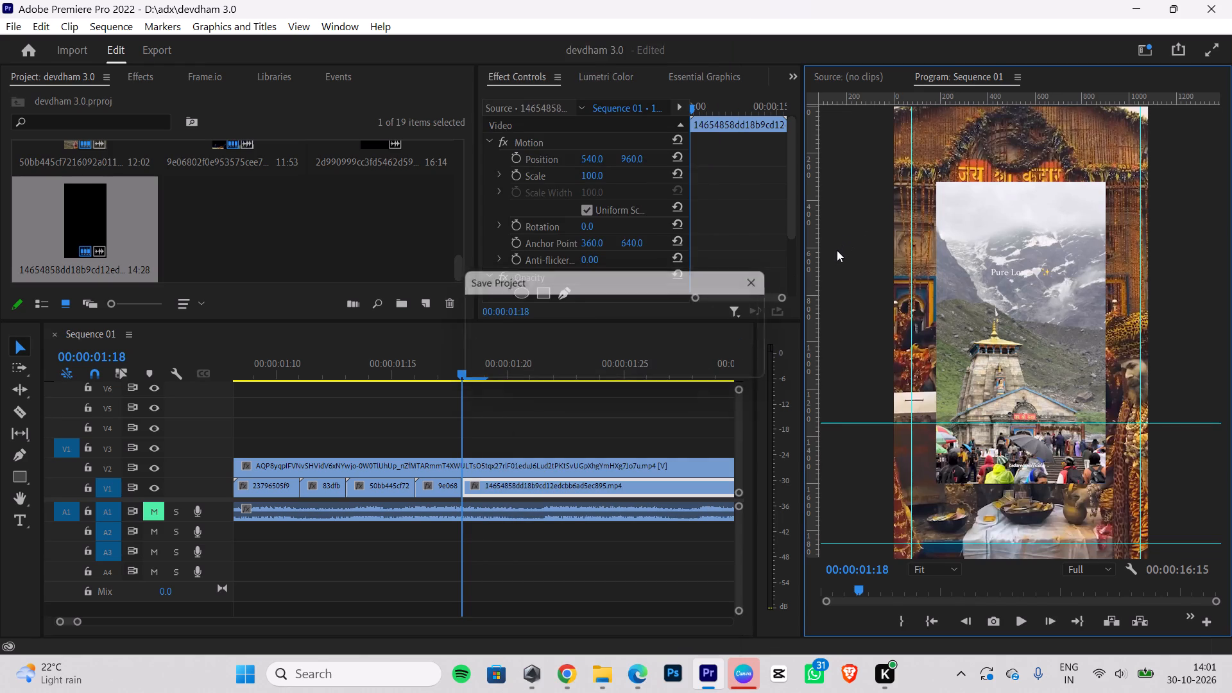
key("ctrl+s")
key("ctrl+s")
key("ctrl+s")
key("ctrl+s")
key("ctrl+s")
key("ctrl+s")
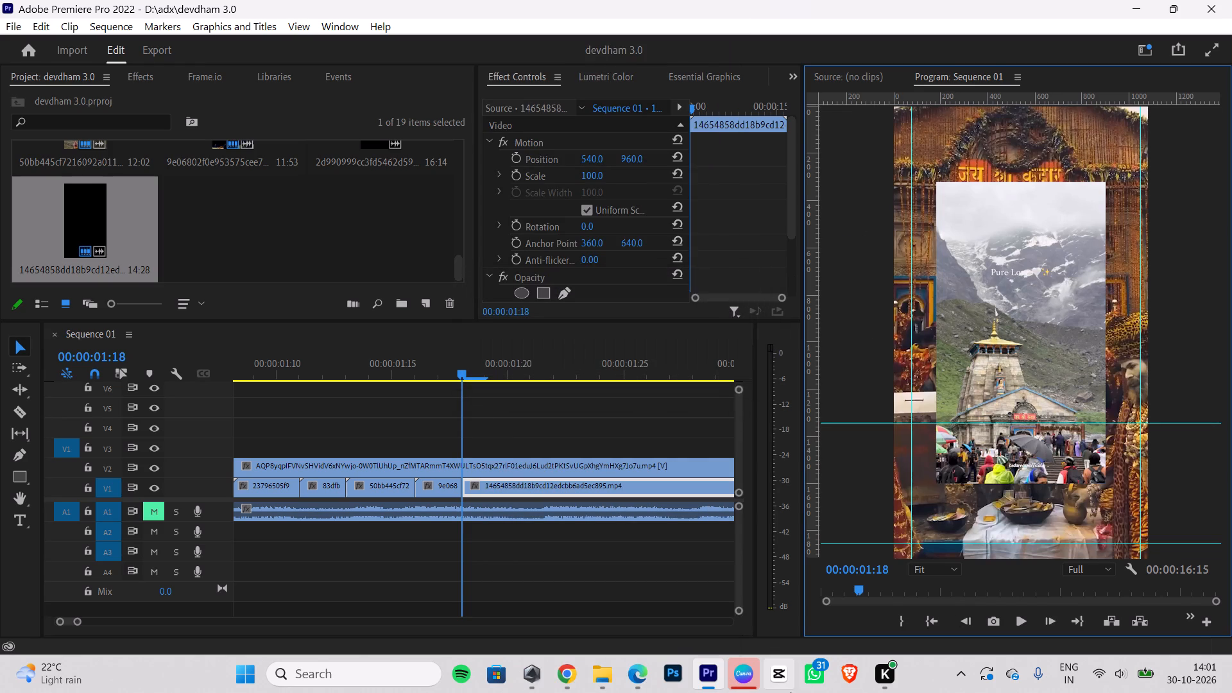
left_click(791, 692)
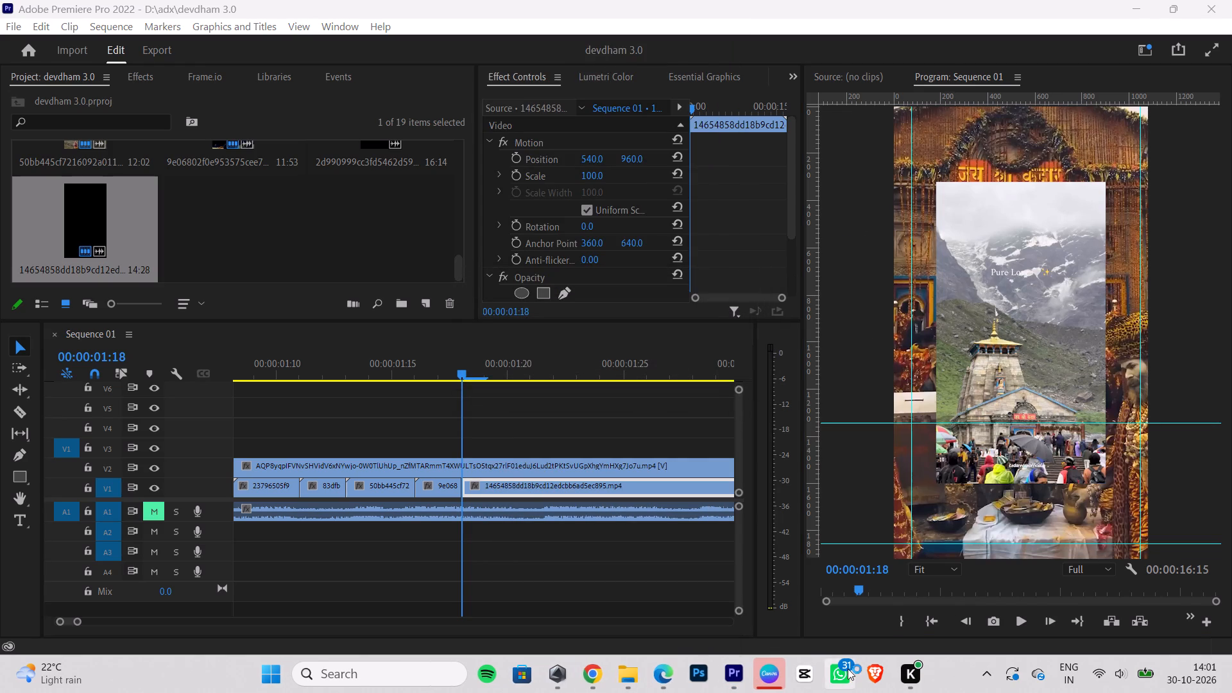
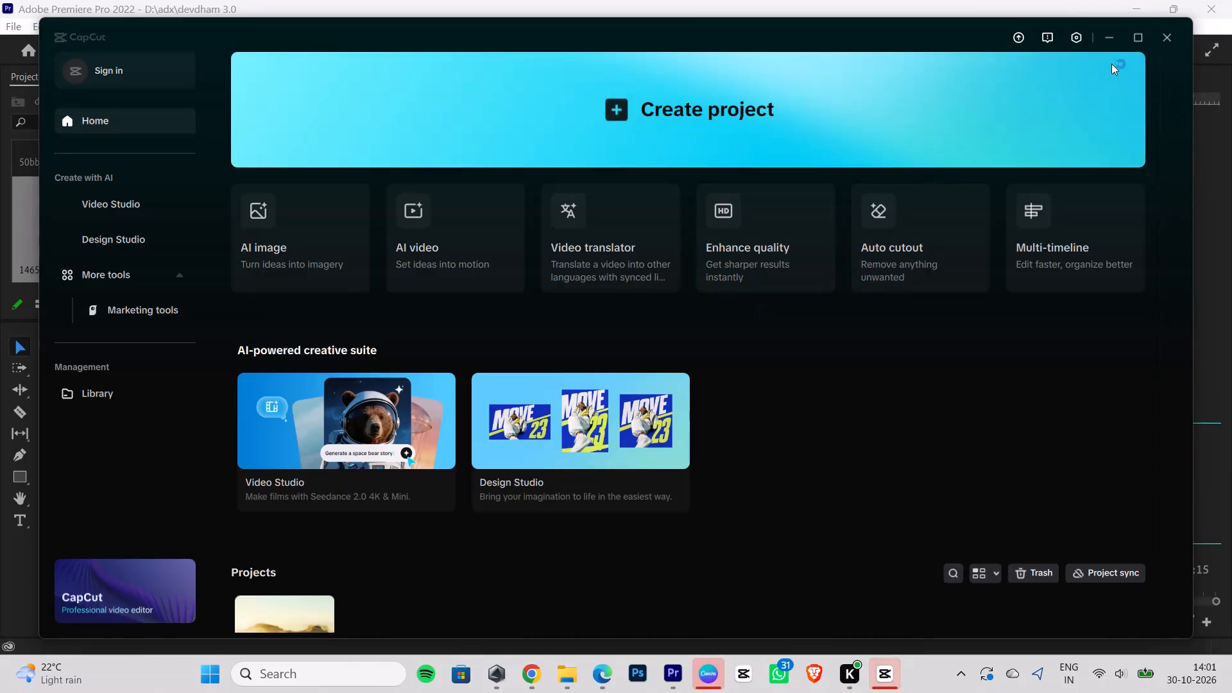
Close the CapCut window and save the devdham 3.0 project in Premiere Pro.
left_click(1162, 29)
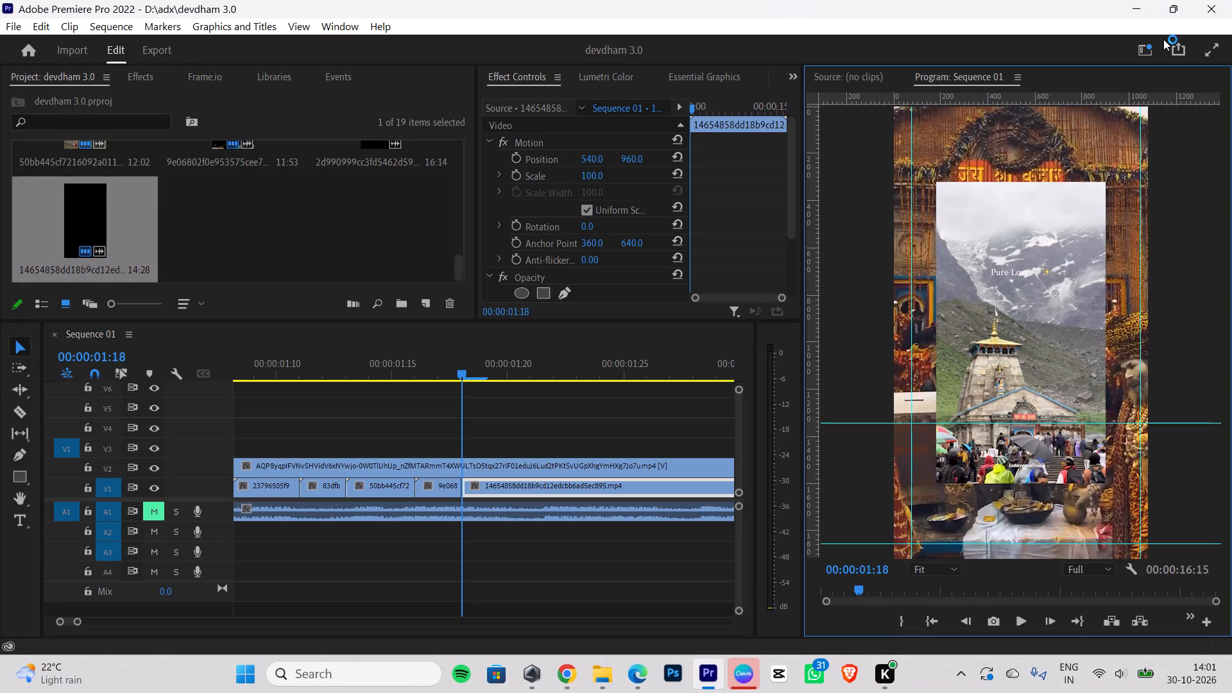
key("ctrl+s")
key("ctrl+s")
key("ctrl+s")
key("ctrl+s")
key("ctrl+s")
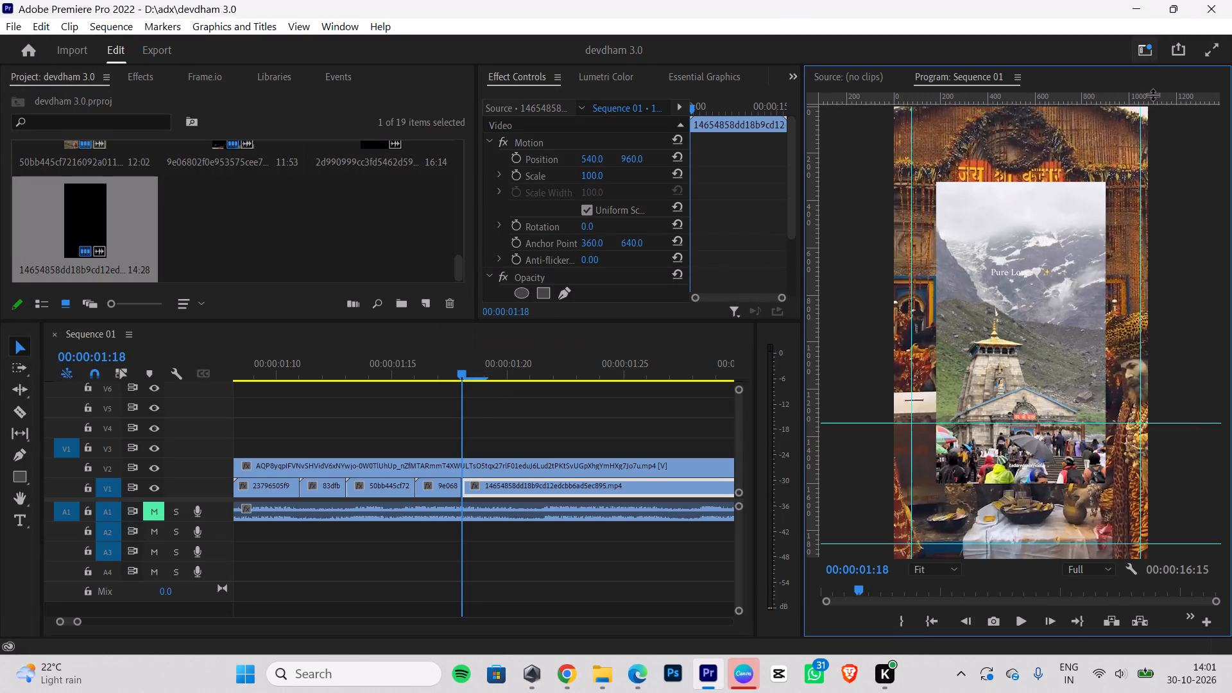
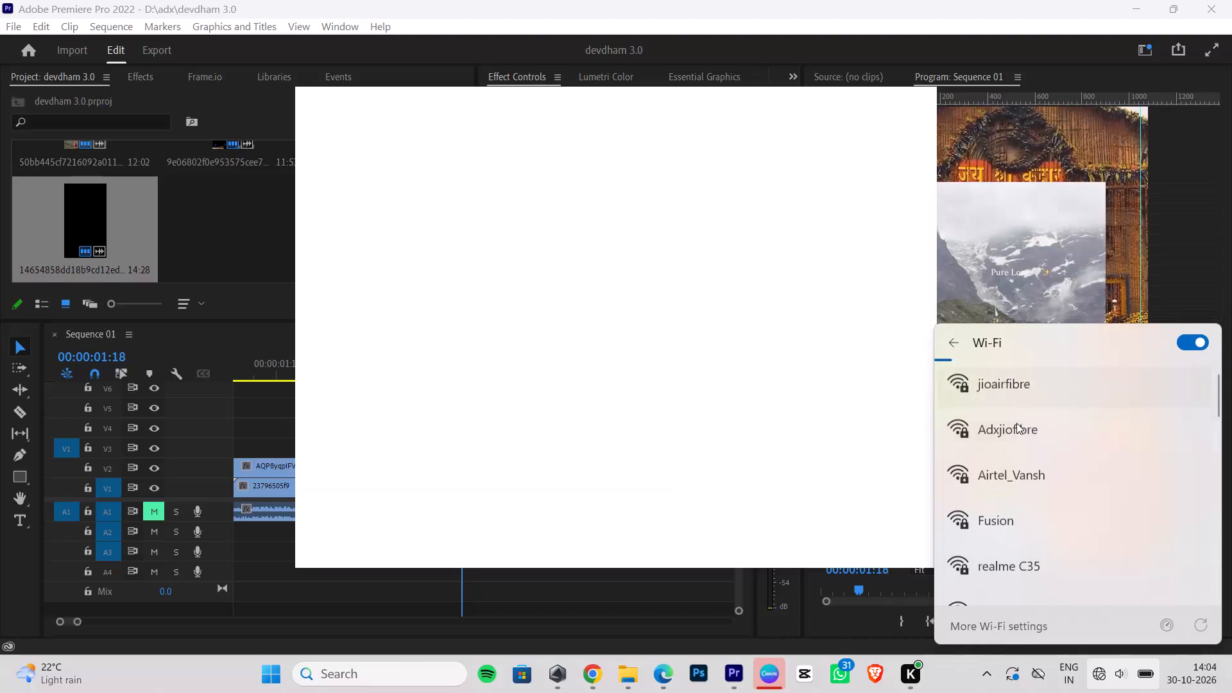
Connect the computer to the jioairfibre Wi-Fi network.
left_click(1002, 388)
left_click(1115, 462)
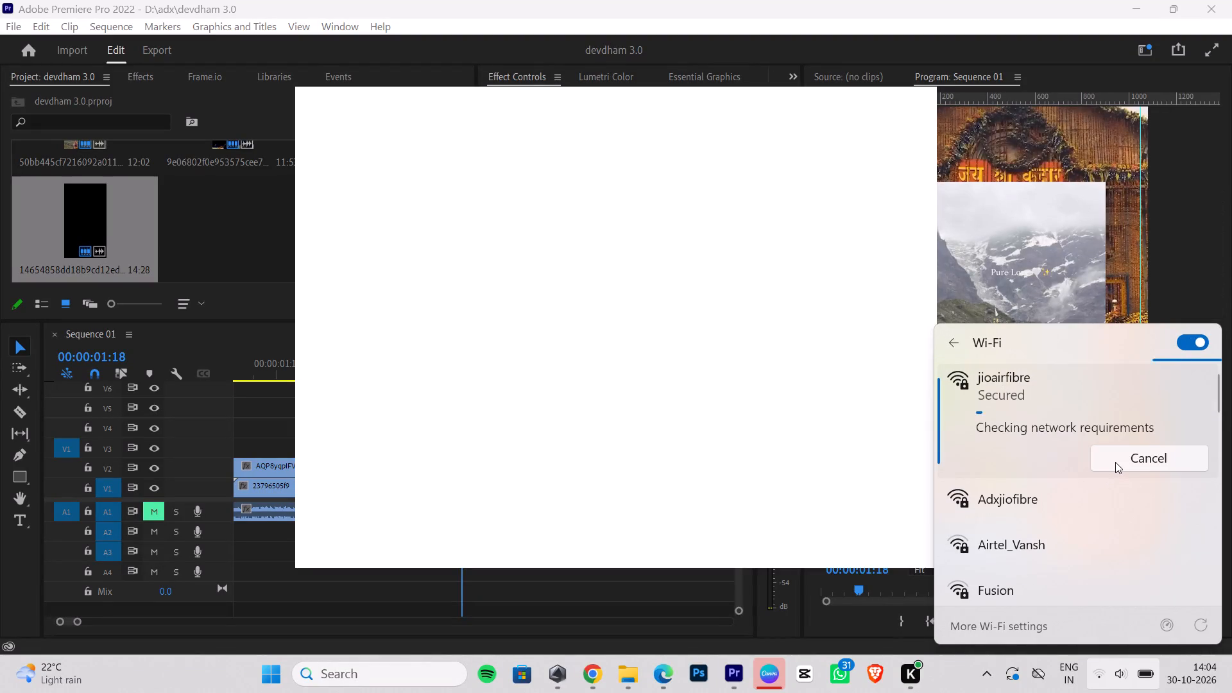
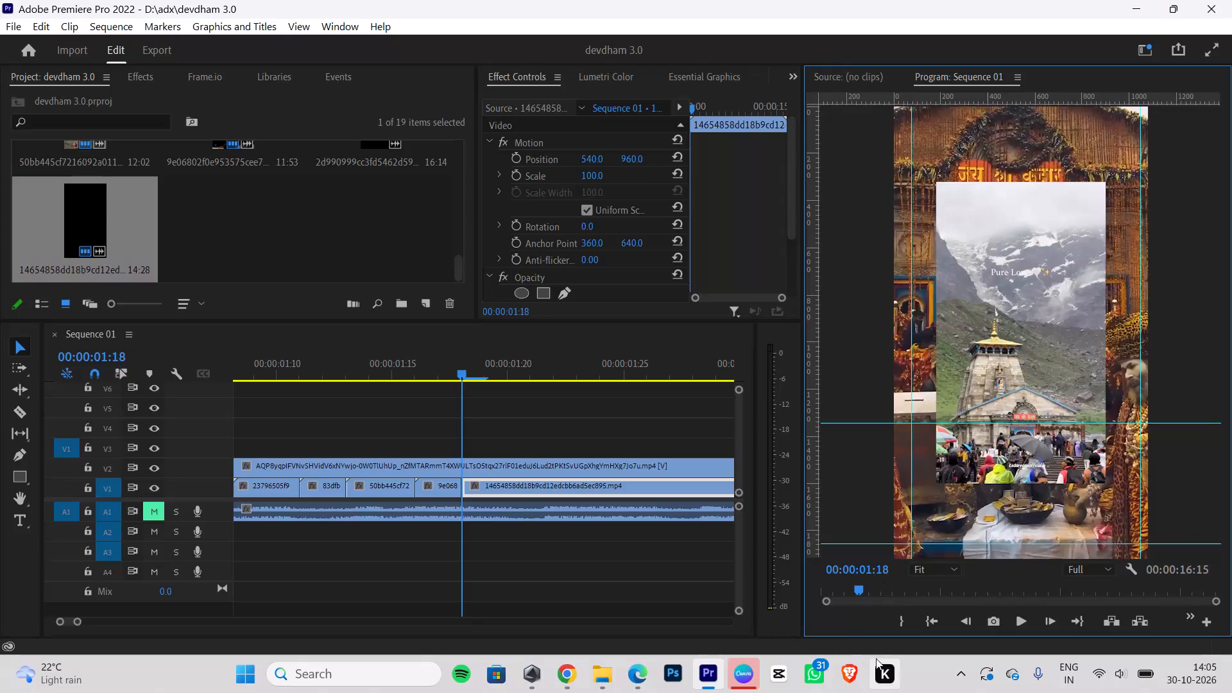
Open the app marked K, switching away from the devdham 3.0 project.
left_click(889, 676)
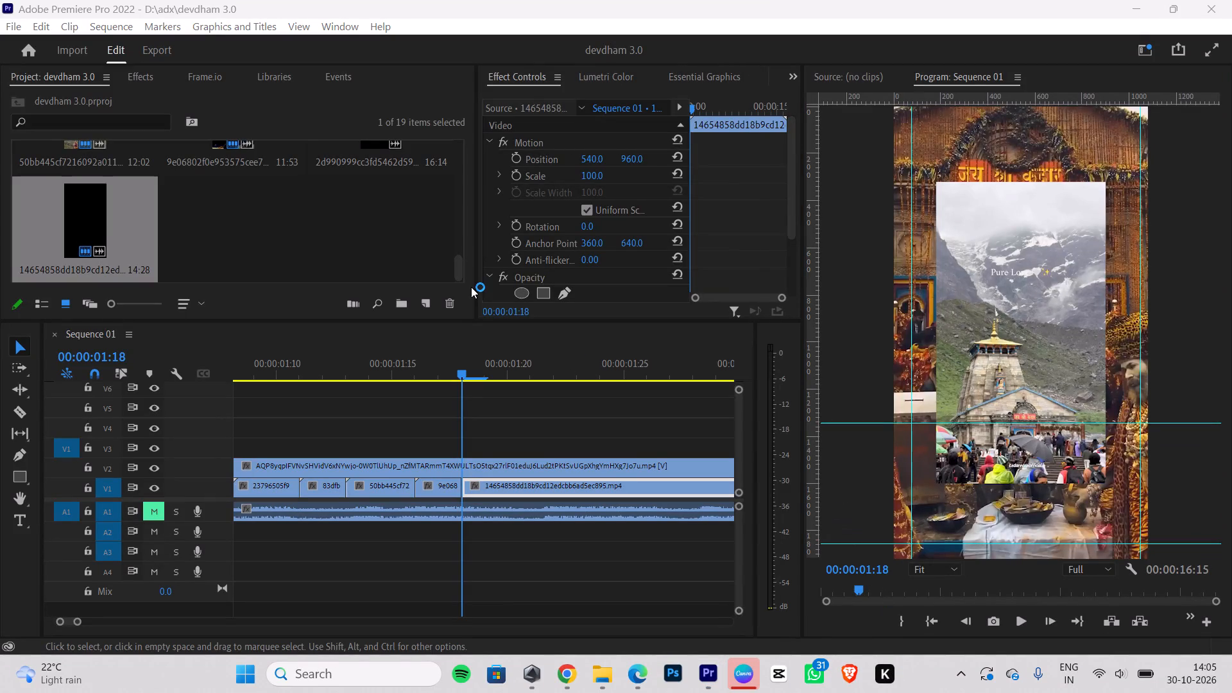
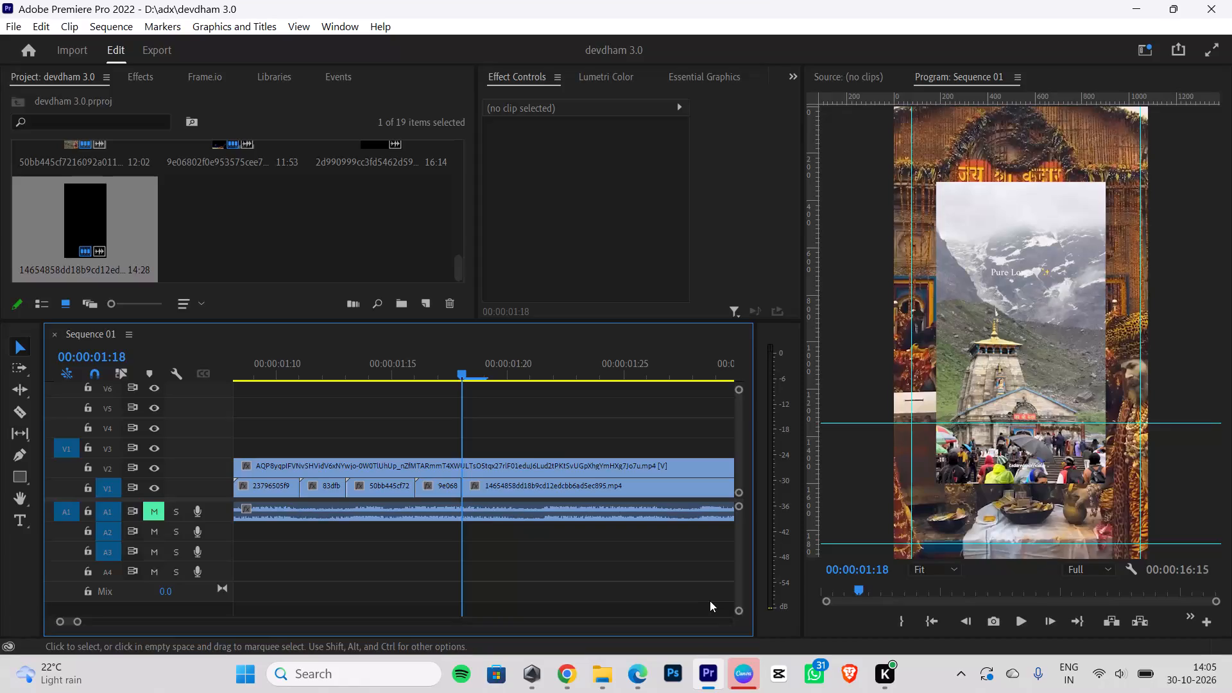
Save the devdham 3.0 project again with the current Sequence 01 edits.
key("ctrl+s")
key("ctrl+s")
key("ctrl+s")
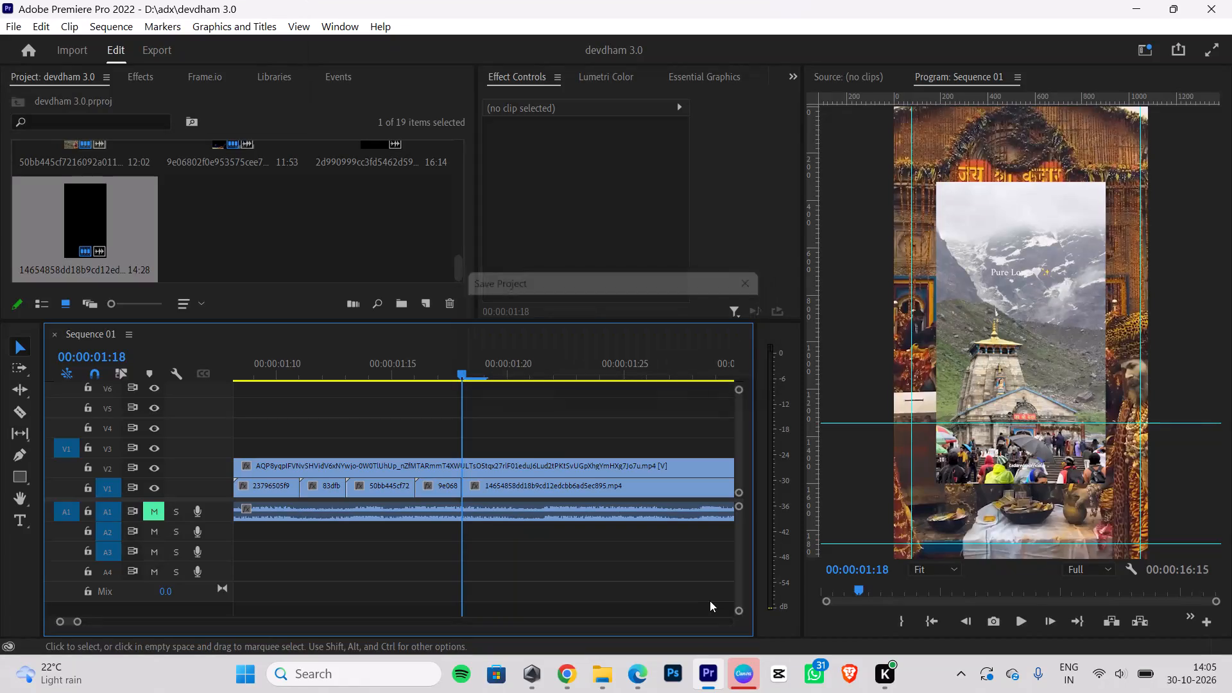
key("ctrl+s")
key("ctrl+s")
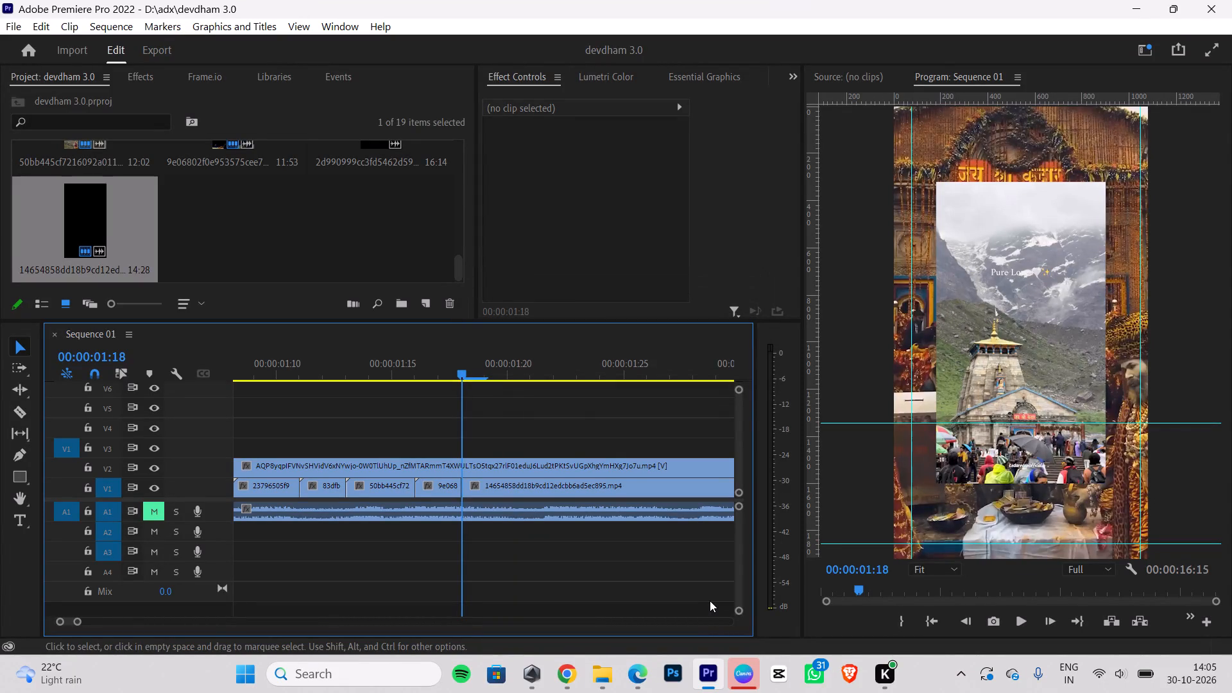